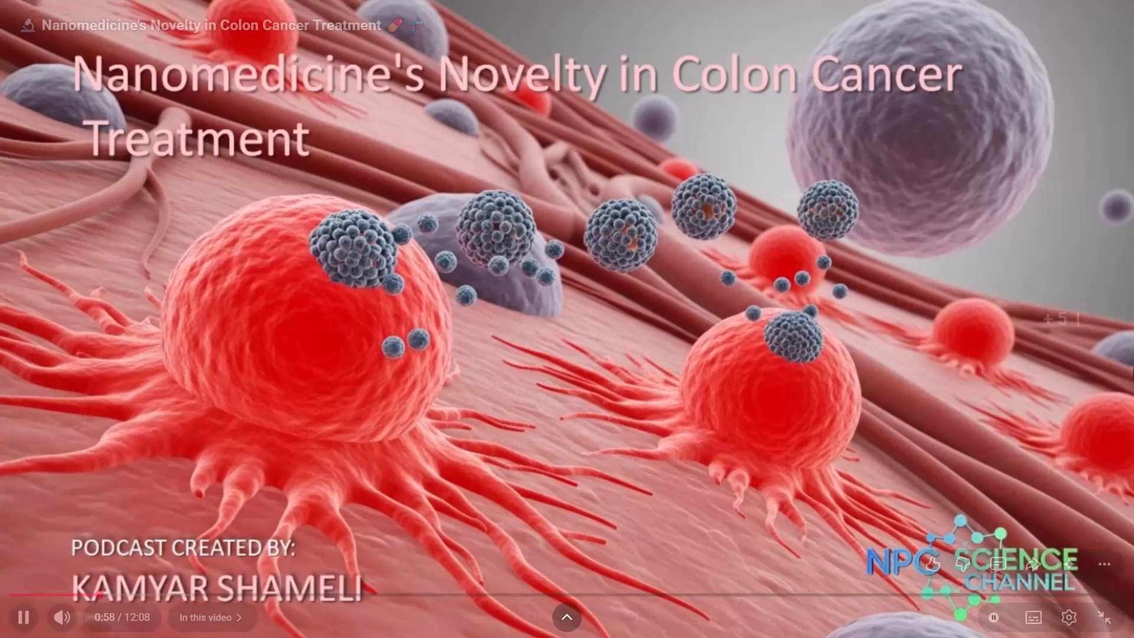
Skip ahead through the Nanomedicine's Novelty in Colon Cancer Treatment video to 3:04 and pause it.
{"action": "key", "text": "Right"}
{"action": "key", "text": "Right"}
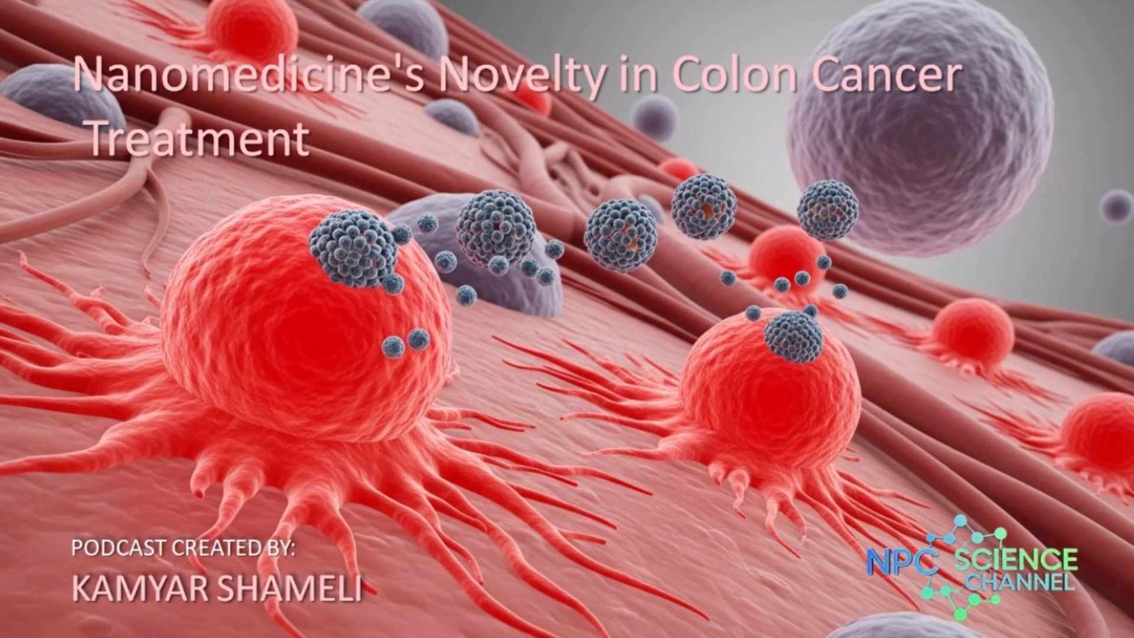
{"action": "key", "text": "Right"}
{"action": "key", "text": "Right"}
{"action": "key", "text": "Right"}
{"action": "key", "text": "Right"}
{"action": "key", "text": "Right"}
{"action": "key", "text": "Right"}
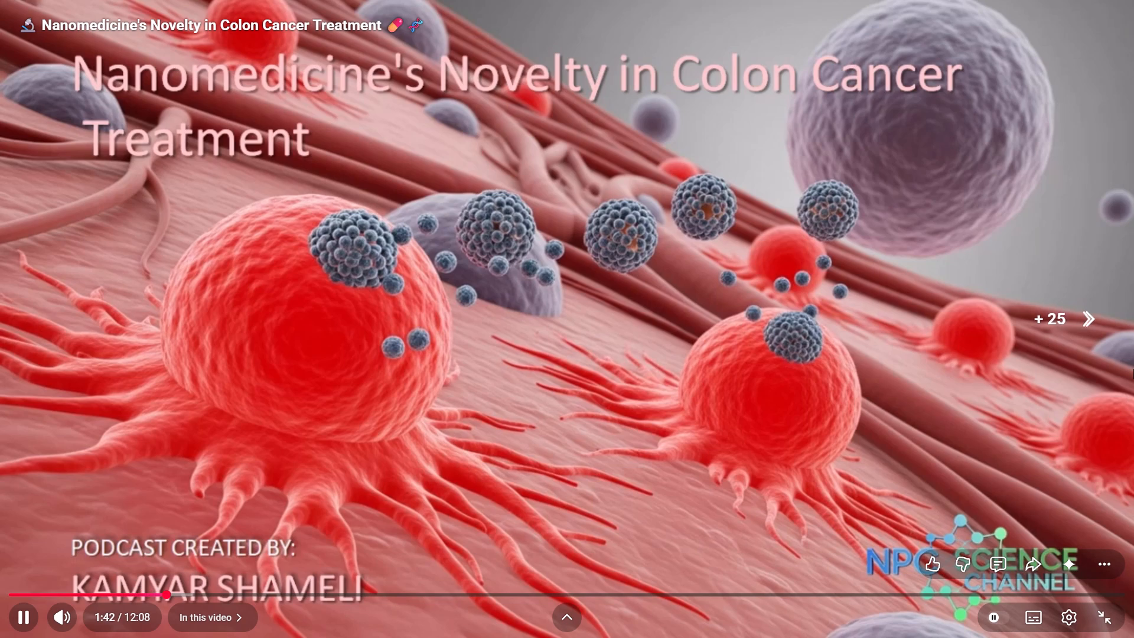
{"action": "key", "text": "Right"}
{"action": "key", "text": "Right"}
{"action": "key", "text": "Right"}
{"action": "key", "text": "Right"}
{"action": "key", "text": "Right"}
{"action": "key", "text": "Right"}
{"action": "key", "text": "Right"}
{"action": "key", "text": "Right"}
{"action": "key", "text": "Right"}
{"action": "key", "text": "Right"}
{"action": "key", "text": "Right"}
{"action": "key", "text": "Right"}
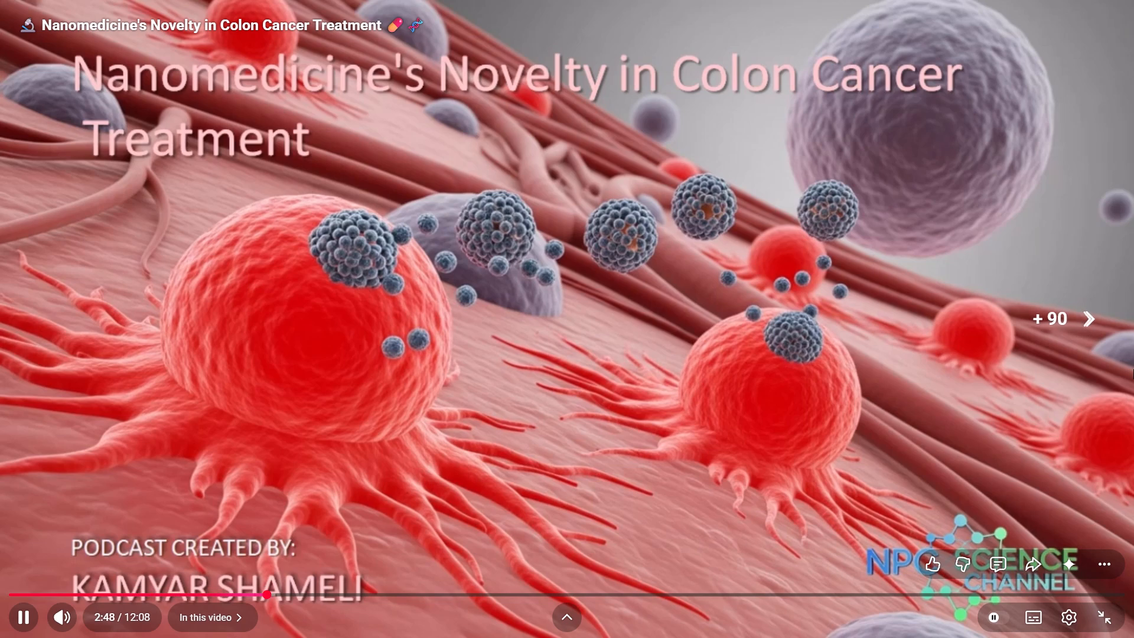
{"action": "key", "text": "Right"}
{"action": "key", "text": "Right"}
{"action": "key", "text": "Right"}
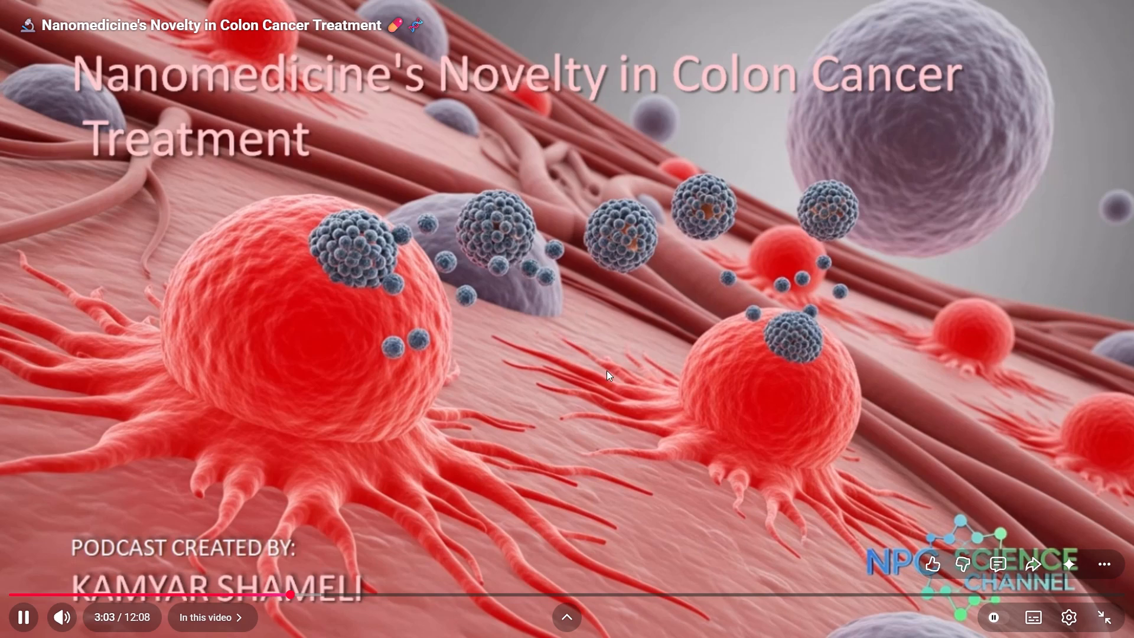
{"action": "left_click", "coordinate": [607, 370]}
Leave full-screen view and look over the video's description and comments section.
{"action": "left_click", "coordinate": [1120, 605]}
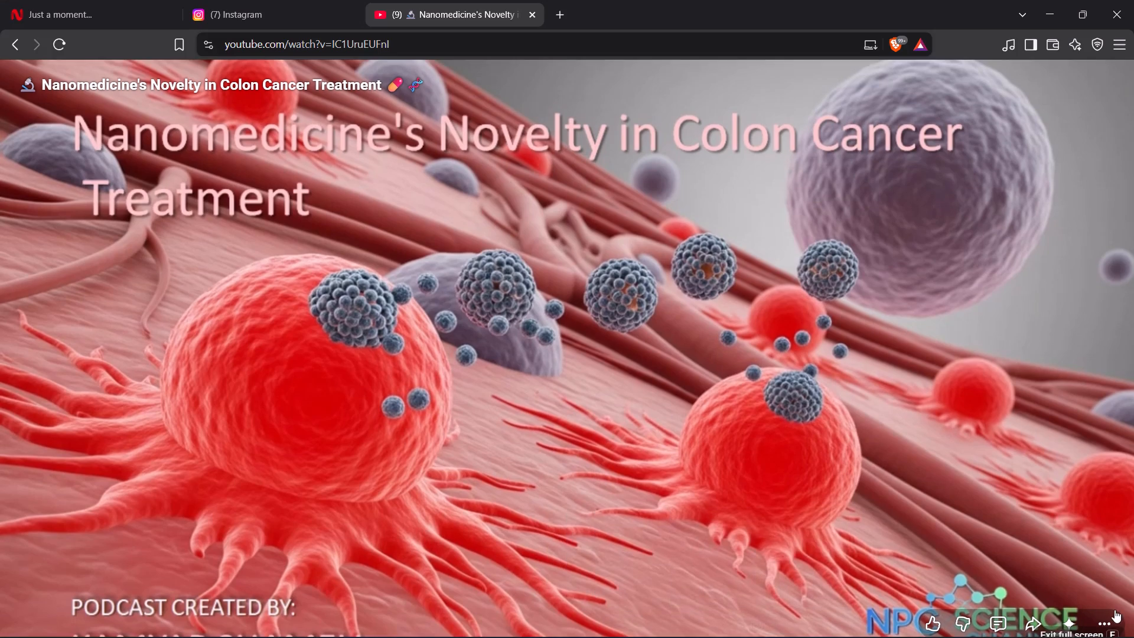
{"action": "scroll", "coordinate": [336, 535], "scroll_direction": "down", "scroll_amount": 2}
{"action": "scroll", "coordinate": [336, 535], "scroll_direction": "up", "scroll_amount": 1}
{"action": "scroll", "coordinate": [336, 535], "scroll_direction": "down", "scroll_amount": 2}
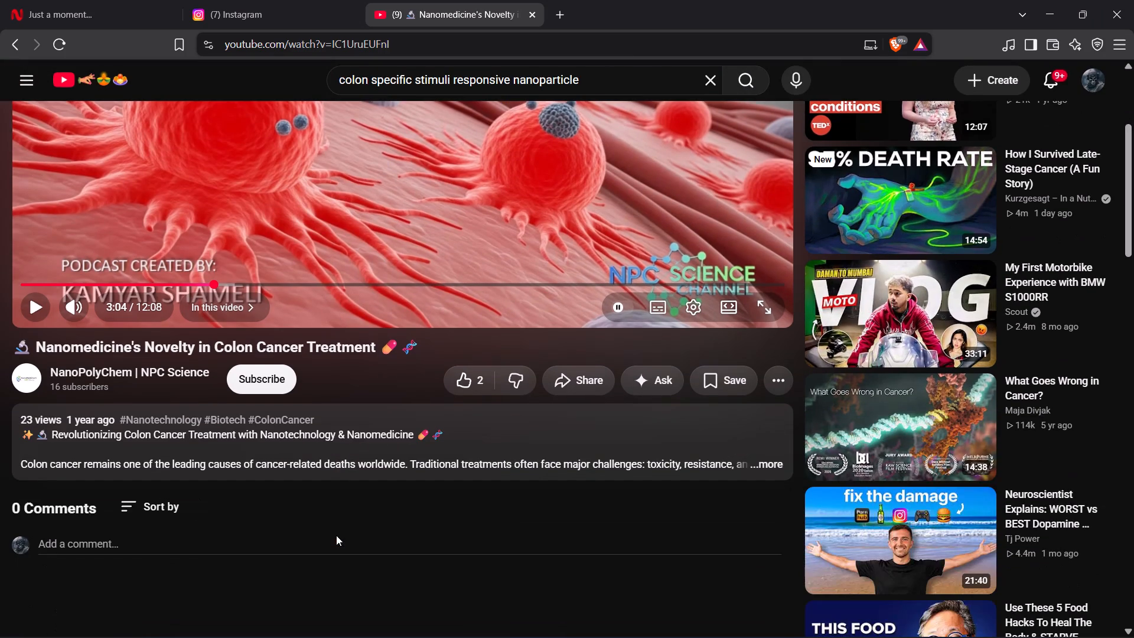
{"action": "scroll", "coordinate": [334, 535], "scroll_direction": "up", "scroll_amount": 1}
{"action": "scroll", "coordinate": [334, 535], "scroll_direction": "down", "scroll_amount": 1}
Return to the search results with the miniplayer and open Presentation on Colon Targeted Drug Delivery on its full watch page.
{"action": "key", "text": "i"}
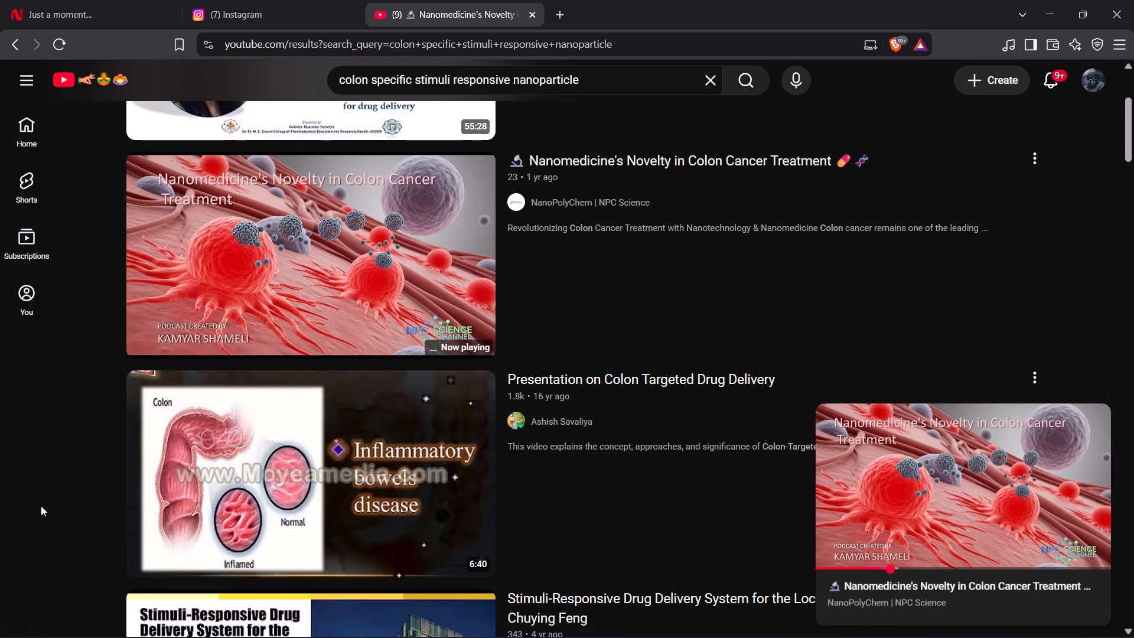
{"action": "scroll", "coordinate": [43, 506], "scroll_direction": "down", "scroll_amount": 1}
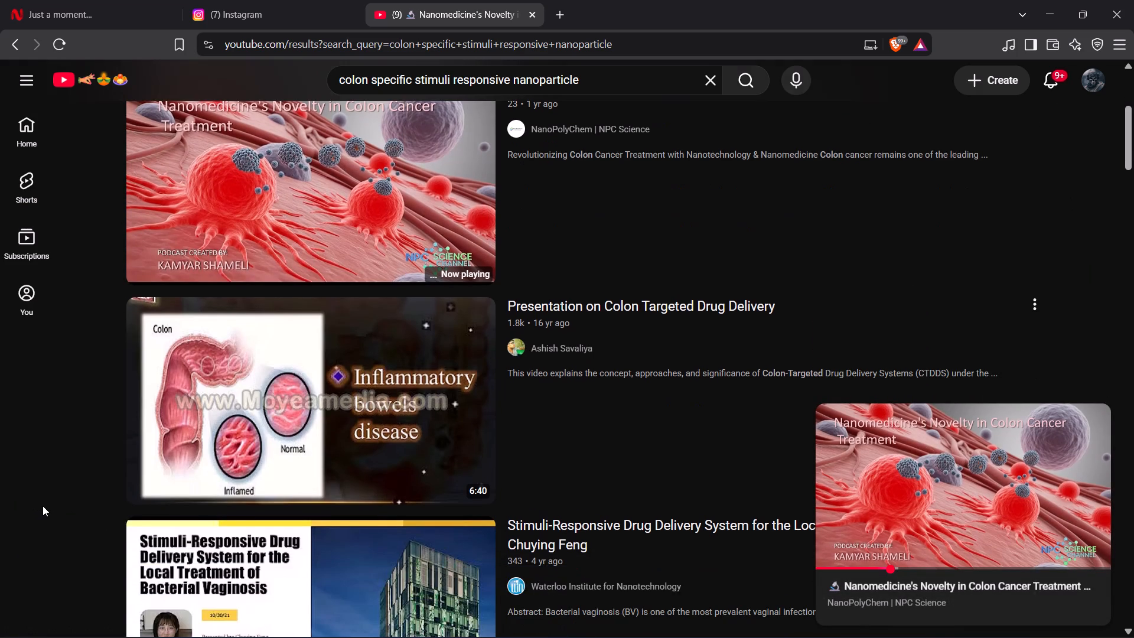
{"action": "scroll", "coordinate": [43, 506], "scroll_direction": "up", "scroll_amount": 1}
{"action": "scroll", "coordinate": [43, 506], "scroll_direction": "down", "scroll_amount": 2}
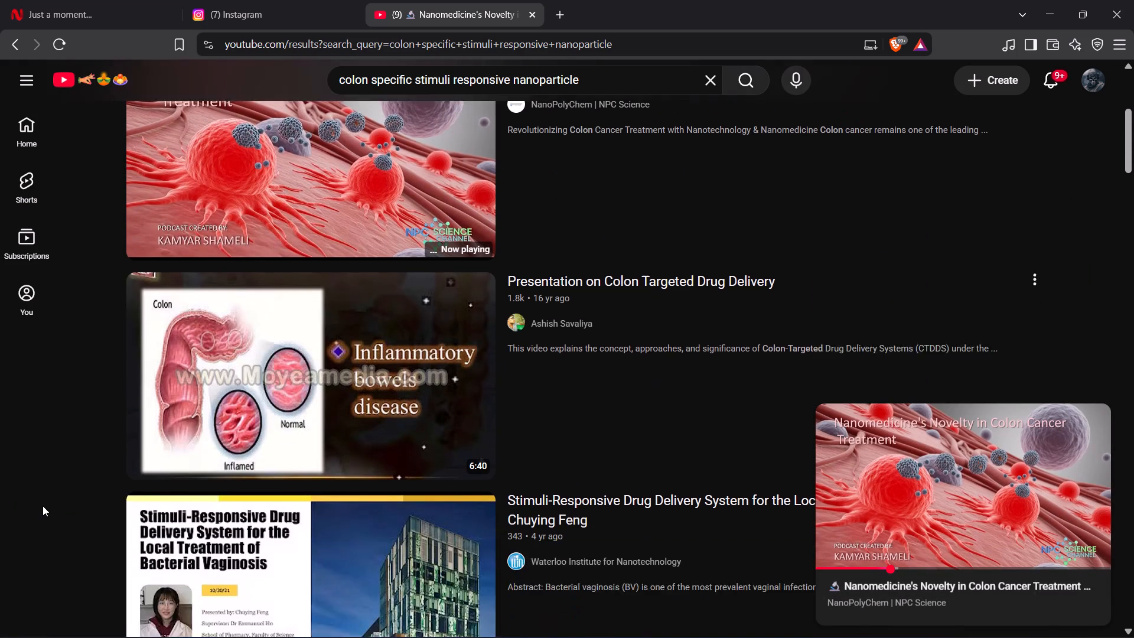
{"action": "scroll", "coordinate": [43, 506], "scroll_direction": "down", "scroll_amount": 2}
{"action": "scroll", "coordinate": [43, 506], "scroll_direction": "up", "scroll_amount": 1}
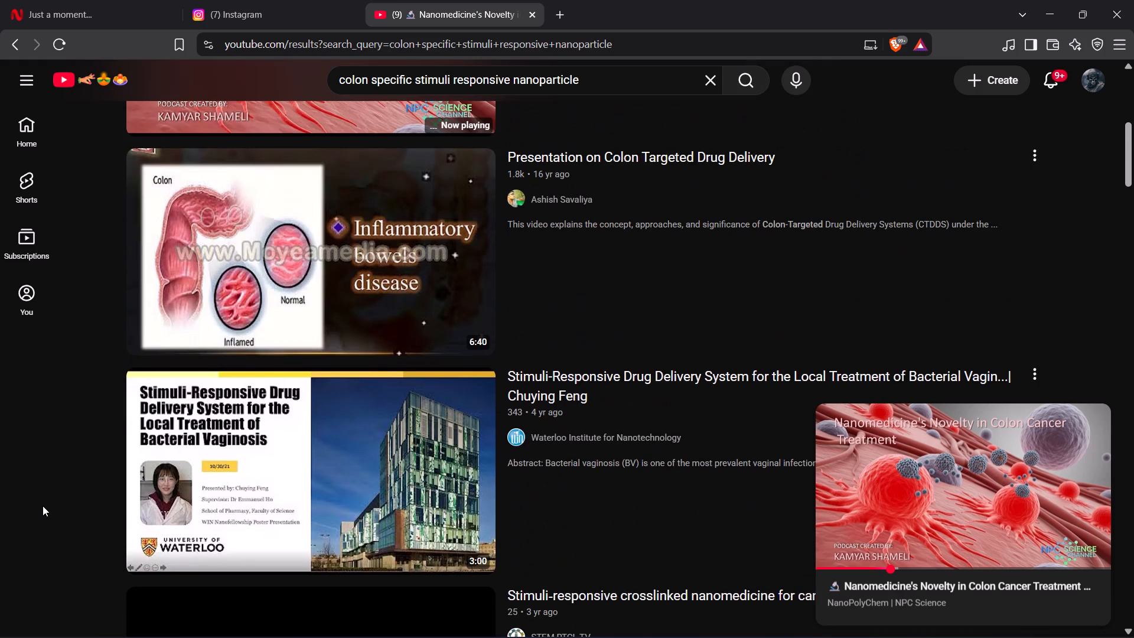
{"action": "left_click", "coordinate": [273, 295]}
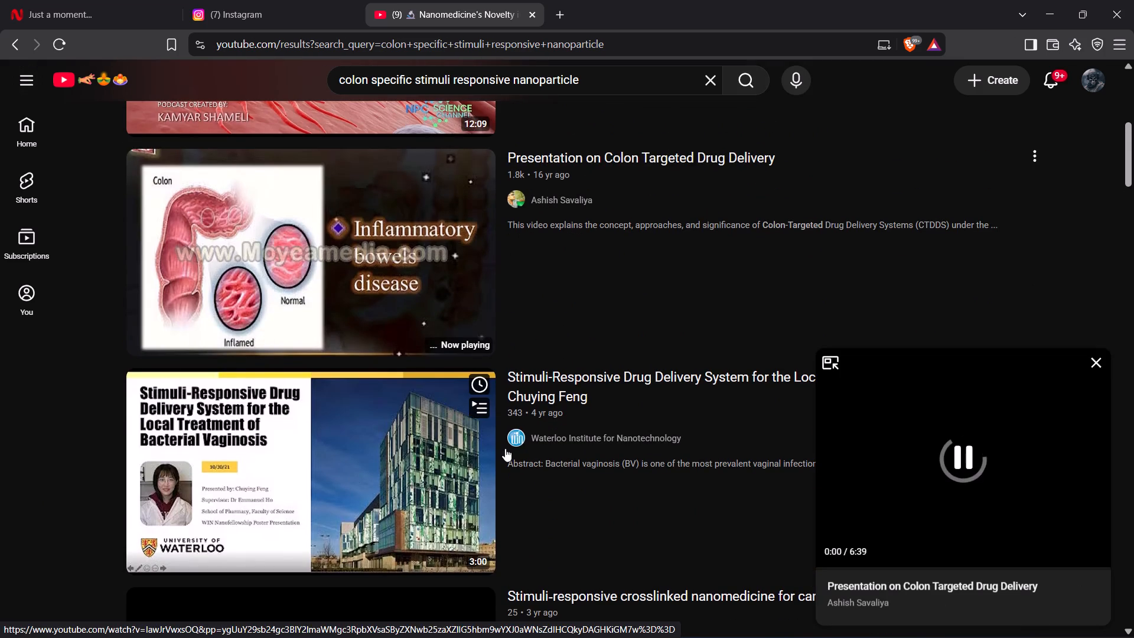
{"action": "key", "text": "i"}
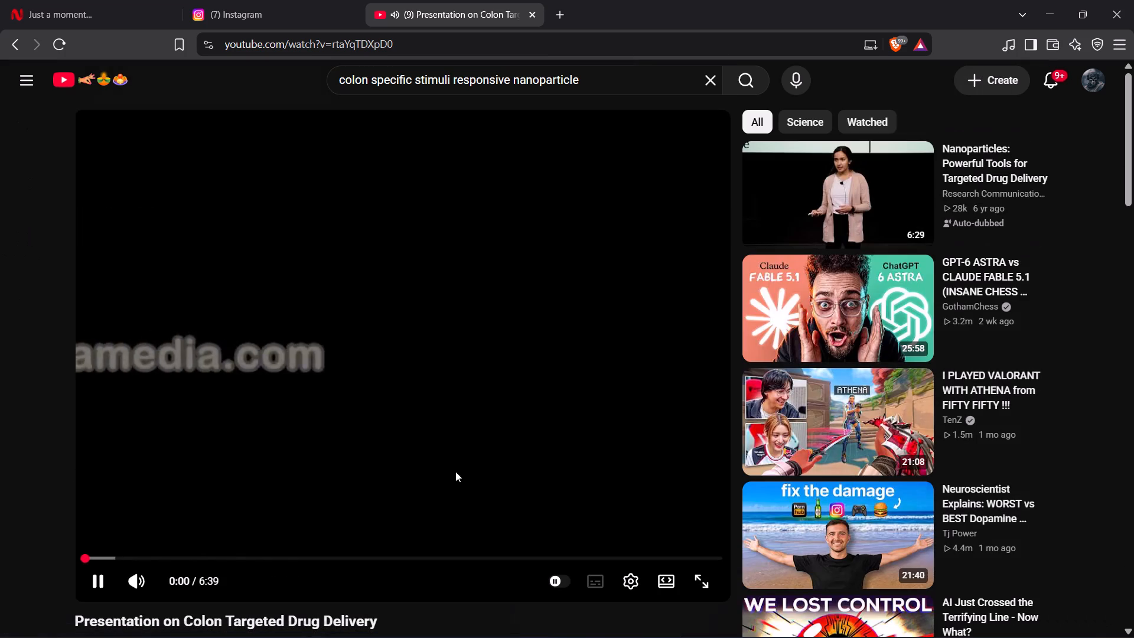
Skim the presentation's opening slides up to the P'ceutical Approaches slide and pause at 1:33.
{"action": "left_click", "coordinate": [113, 554]}
{"action": "left_click", "coordinate": [154, 553]}
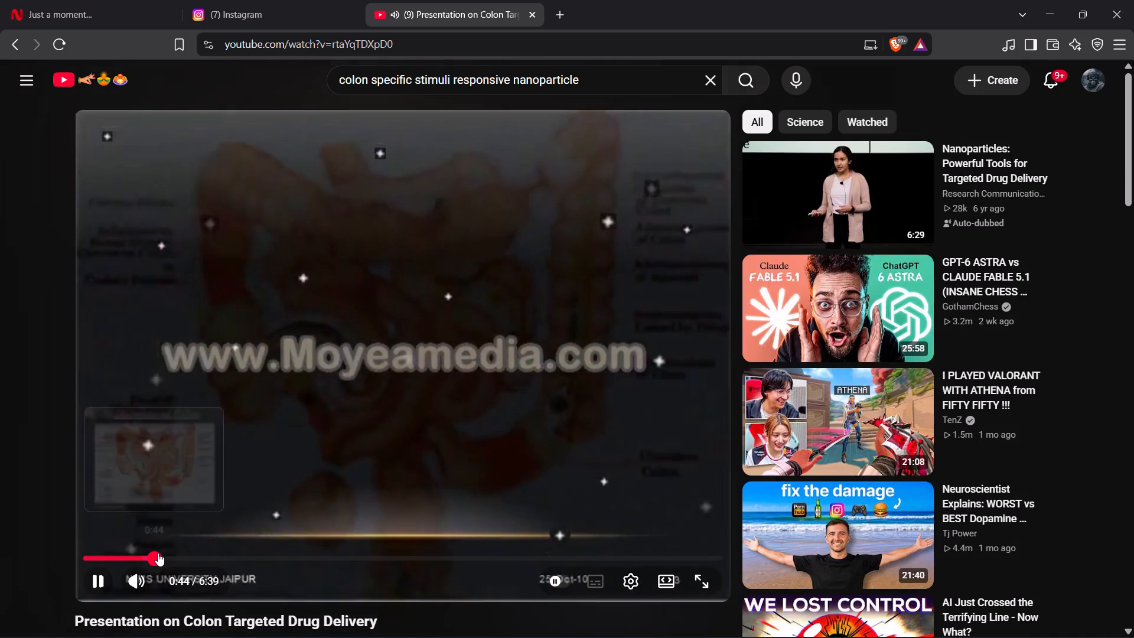
{"action": "left_click", "coordinate": [187, 553]}
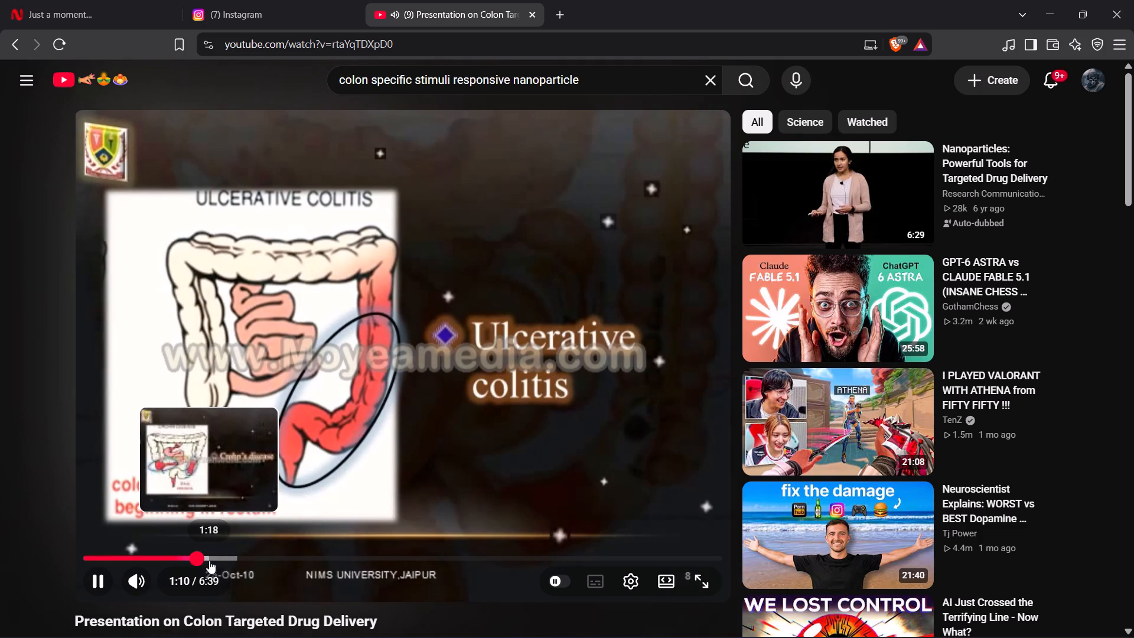
{"action": "left_click", "coordinate": [208, 556]}
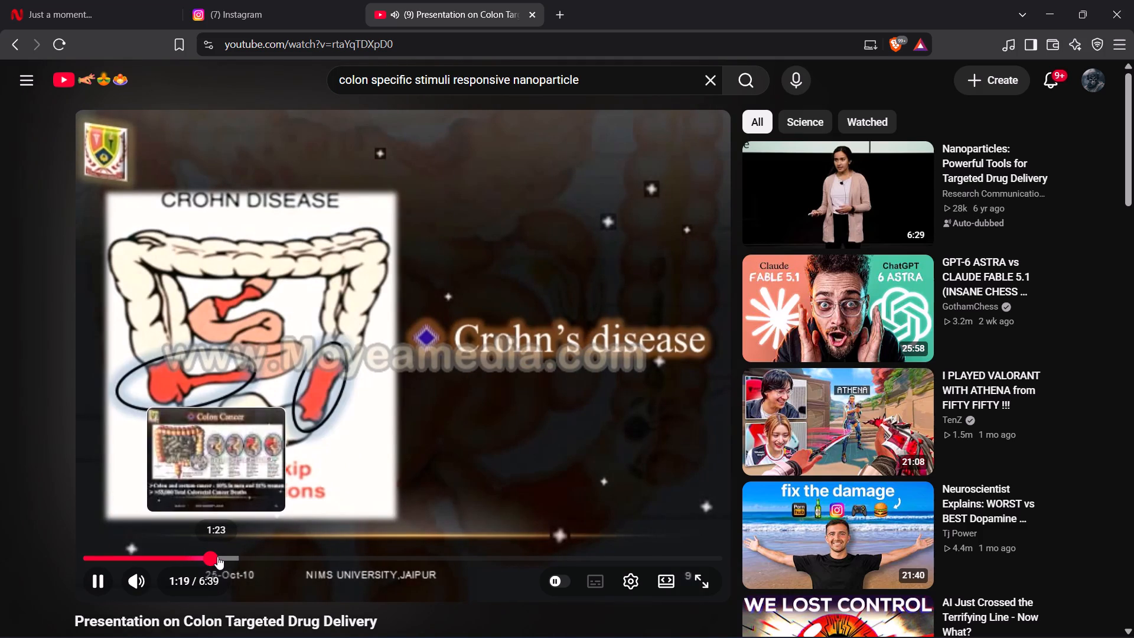
{"action": "left_click", "coordinate": [219, 557]}
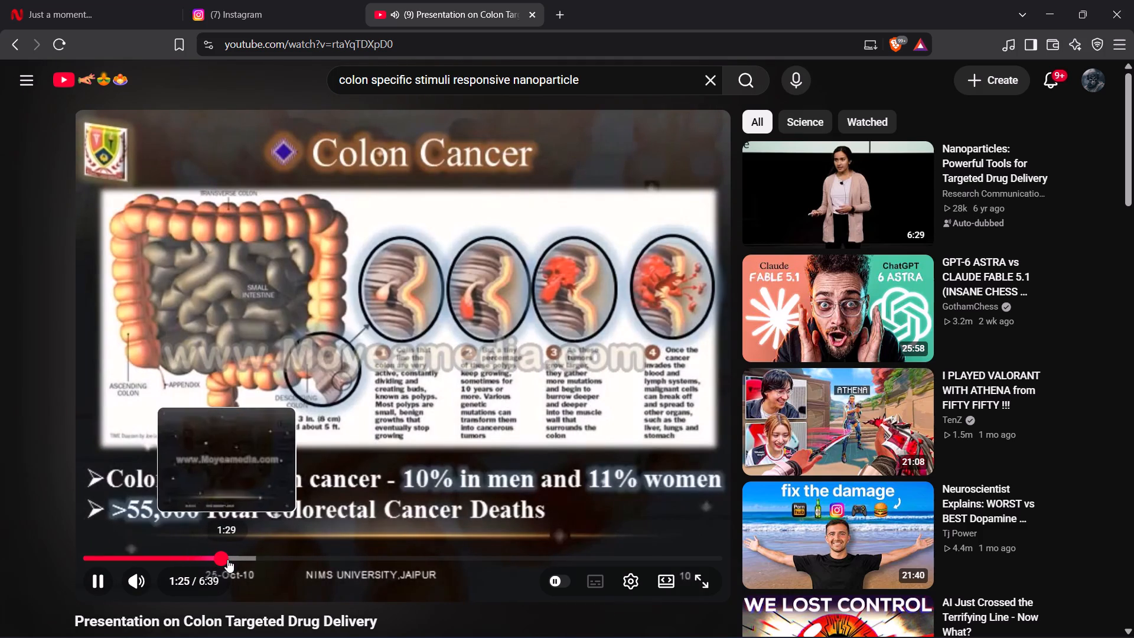
{"action": "left_click", "coordinate": [229, 559]}
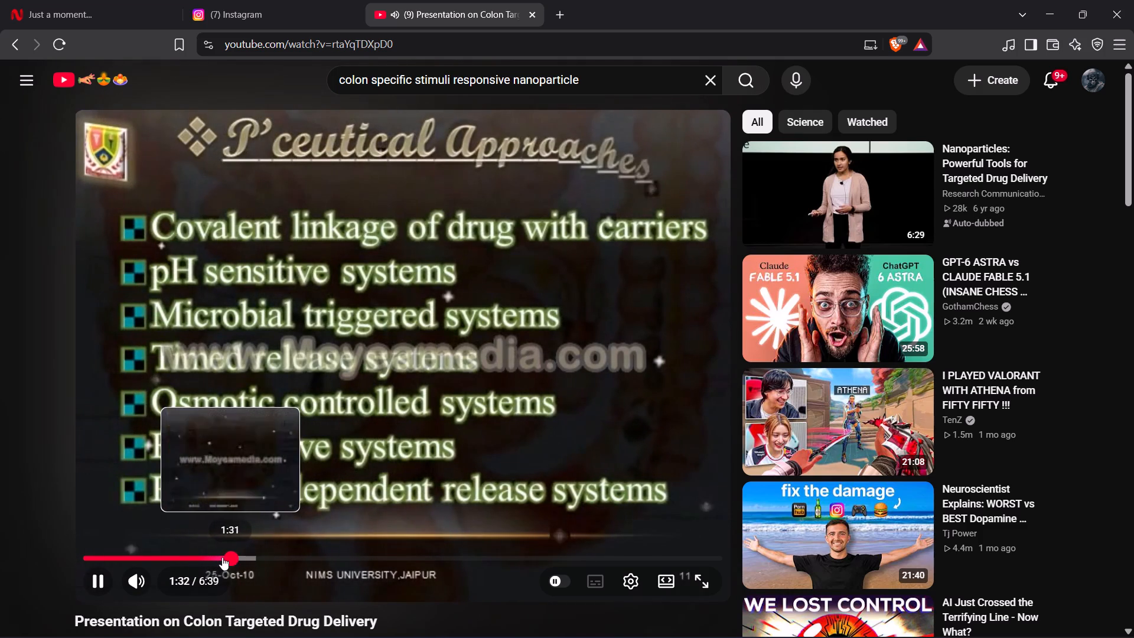
{"action": "left_click", "coordinate": [342, 408]}
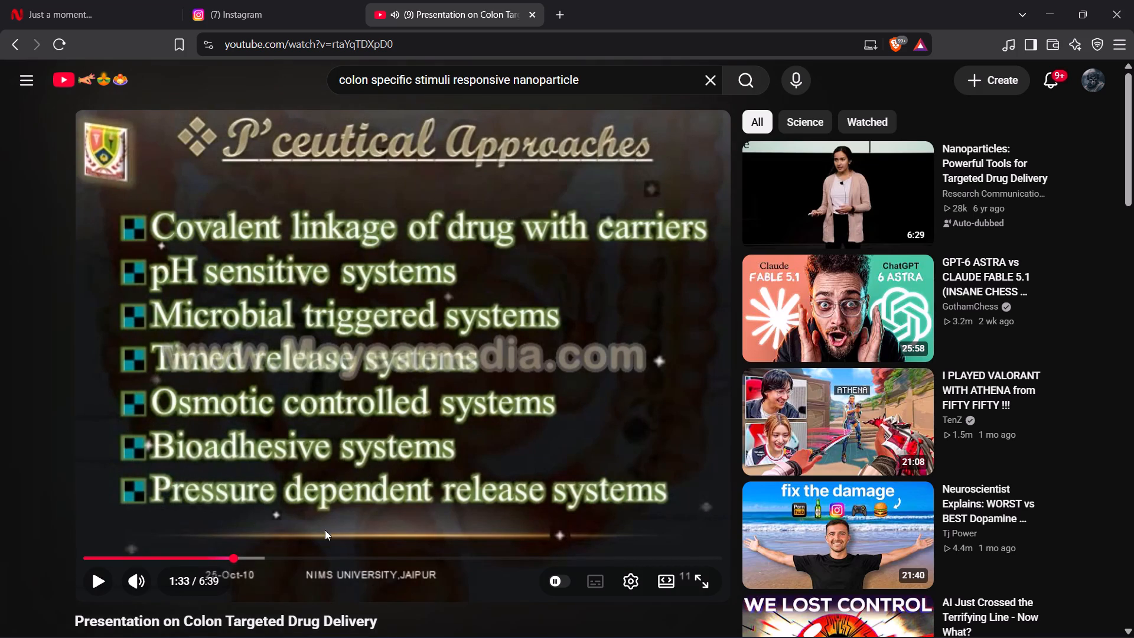
Advance through the pH sensitive systems slides to the polymer threshold pH table at 2:23.
{"action": "left_click", "coordinate": [245, 558]}
{"action": "left_click", "coordinate": [257, 555]}
{"action": "left_click", "coordinate": [264, 555]}
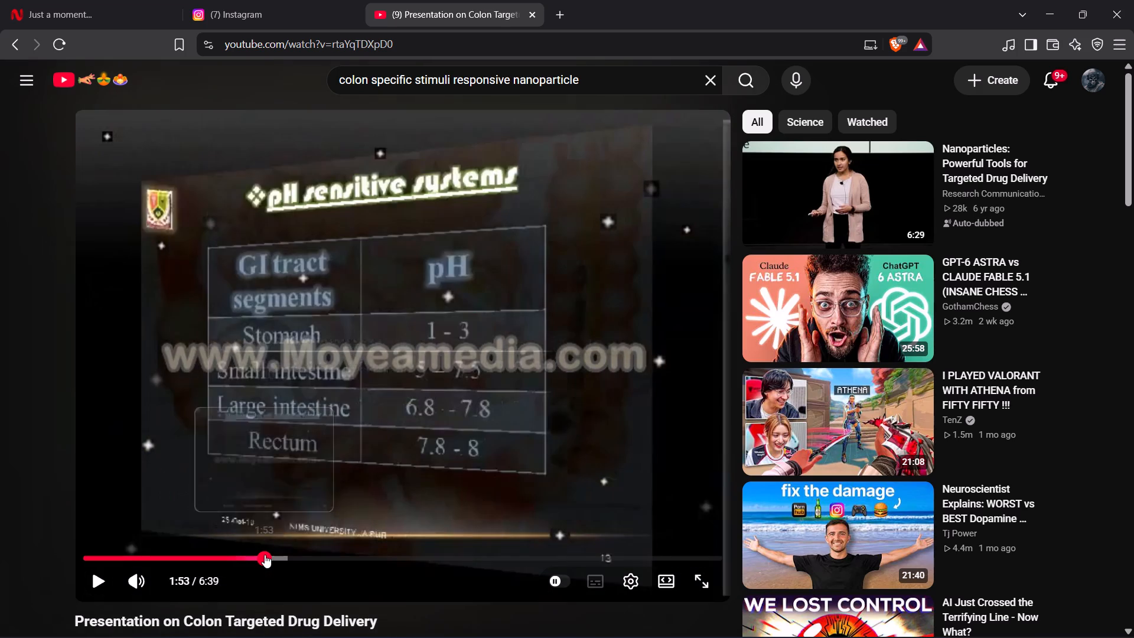
{"action": "left_click", "coordinate": [275, 555]}
{"action": "left_click", "coordinate": [281, 555]}
{"action": "left_click", "coordinate": [284, 556]}
{"action": "left_click", "coordinate": [290, 557]}
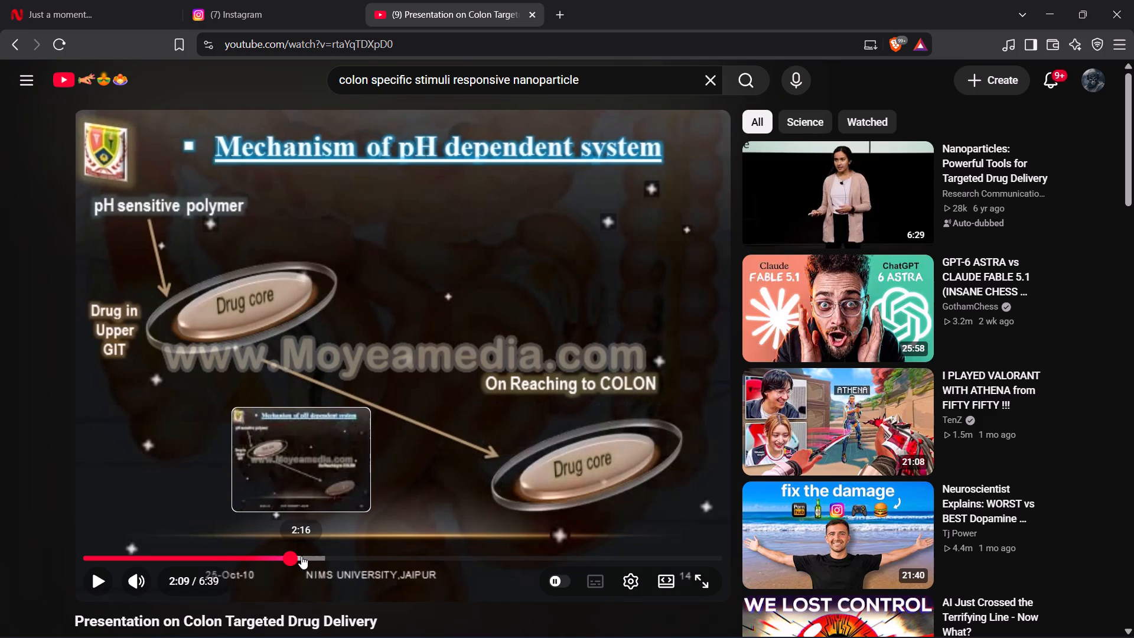
{"action": "left_click", "coordinate": [302, 556]}
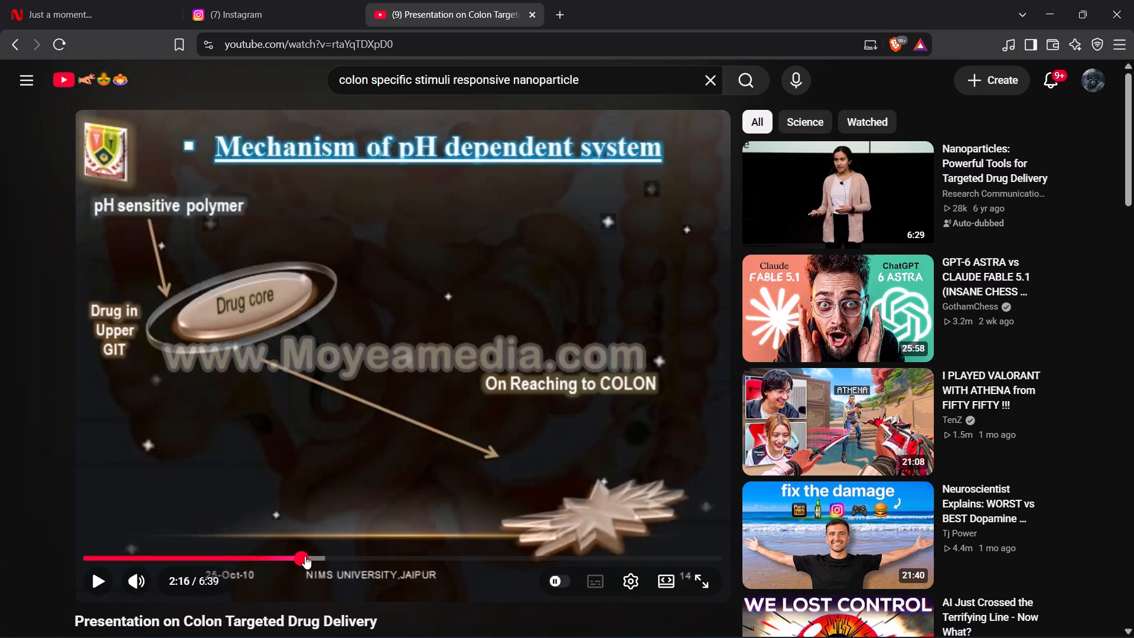
{"action": "left_click", "coordinate": [305, 556]}
{"action": "left_click", "coordinate": [308, 556]}
{"action": "left_click", "coordinate": [312, 556]}
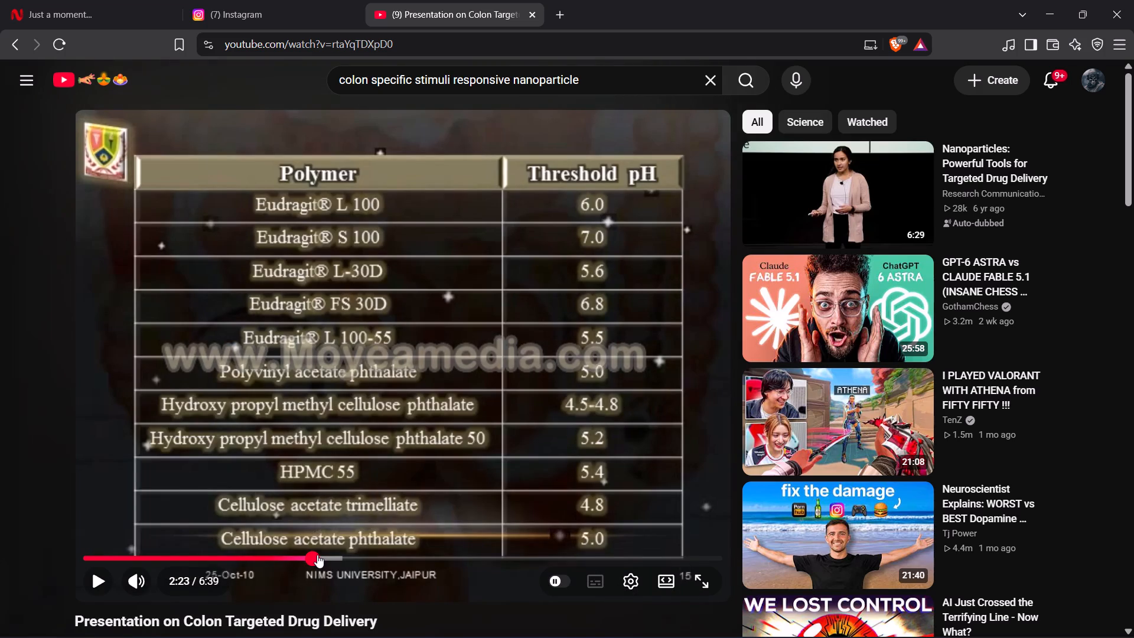
Skim from the drug and coating polymer table to the Colonic Microflora section at 3:03.
{"action": "left_click", "coordinate": [318, 555]}
{"action": "left_click", "coordinate": [325, 554]}
{"action": "left_click", "coordinate": [334, 553]}
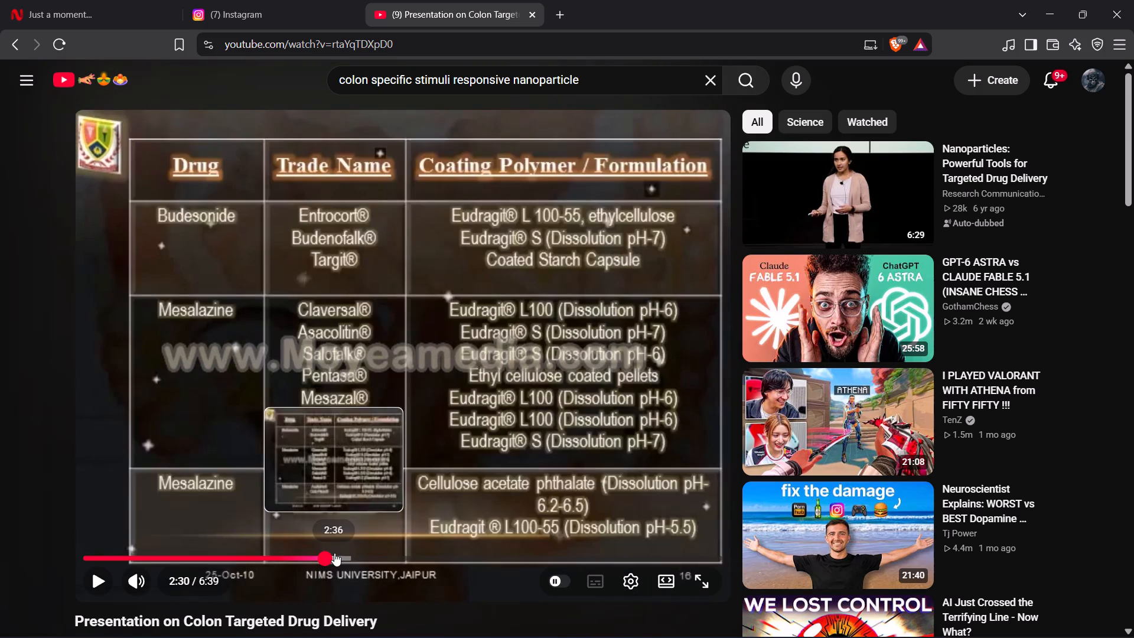
{"action": "left_click", "coordinate": [341, 552]}
{"action": "left_click", "coordinate": [353, 552]}
{"action": "left_click", "coordinate": [362, 554]}
{"action": "left_click", "coordinate": [377, 555]}
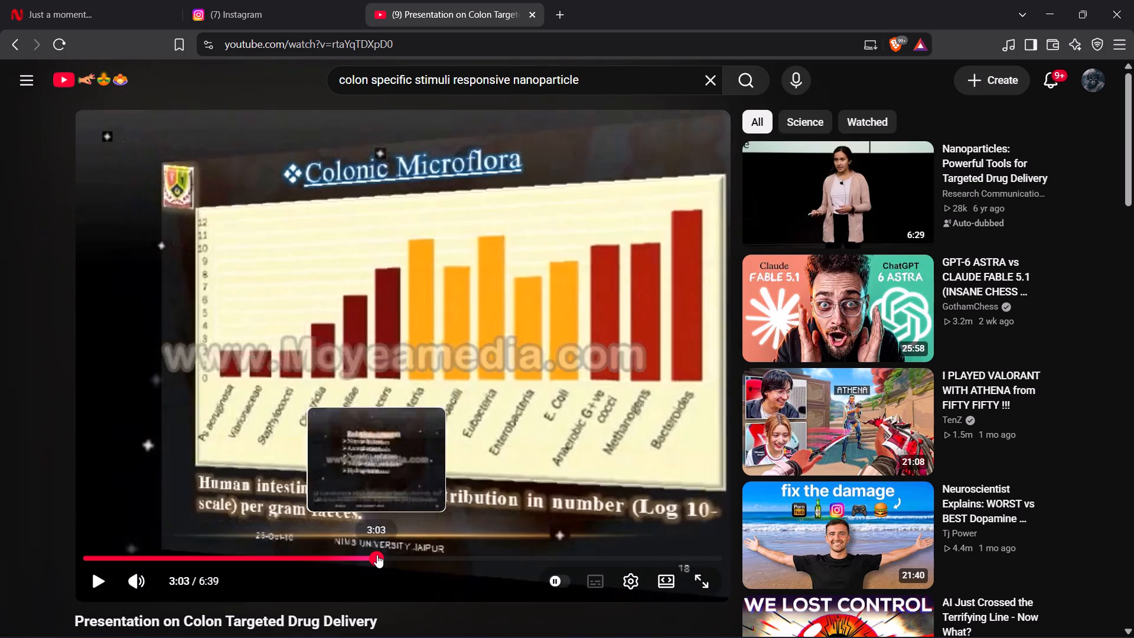
Skim the Platform Technologies slides, past OROS-CT, to the PORT System slide at 4:05.
{"action": "left_click", "coordinate": [389, 554]}
{"action": "left_click", "coordinate": [406, 553]}
{"action": "left_click", "coordinate": [421, 552]}
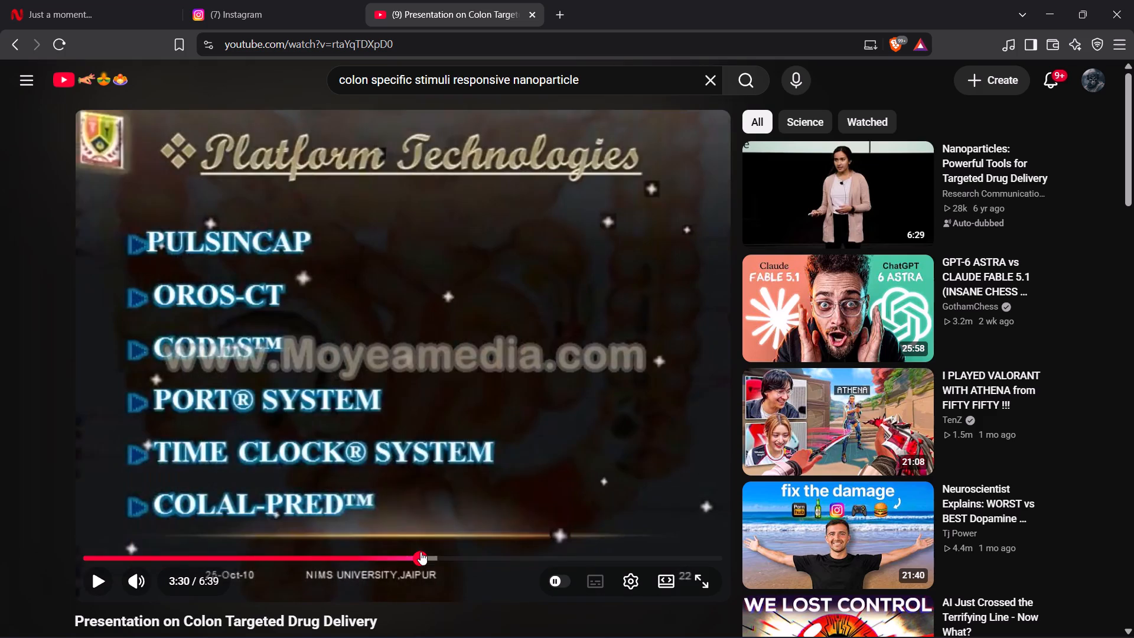
{"action": "left_click", "coordinate": [432, 551]}
{"action": "left_click", "coordinate": [443, 550]}
{"action": "left_click", "coordinate": [456, 549]}
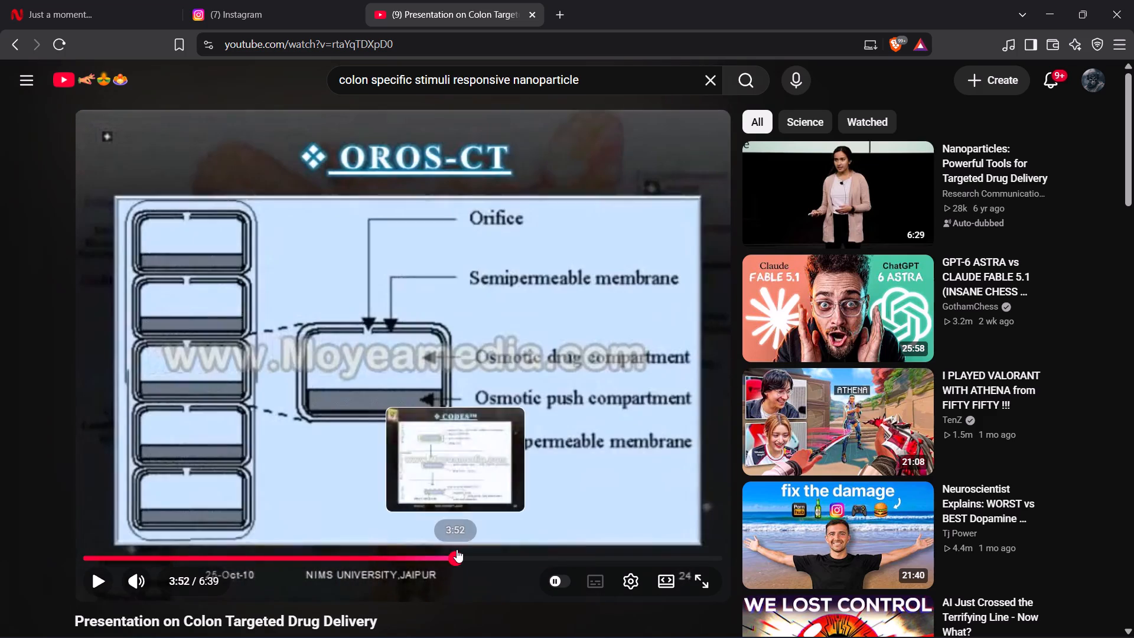
{"action": "left_click", "coordinate": [468, 548]}
{"action": "left_click", "coordinate": [476, 552]}
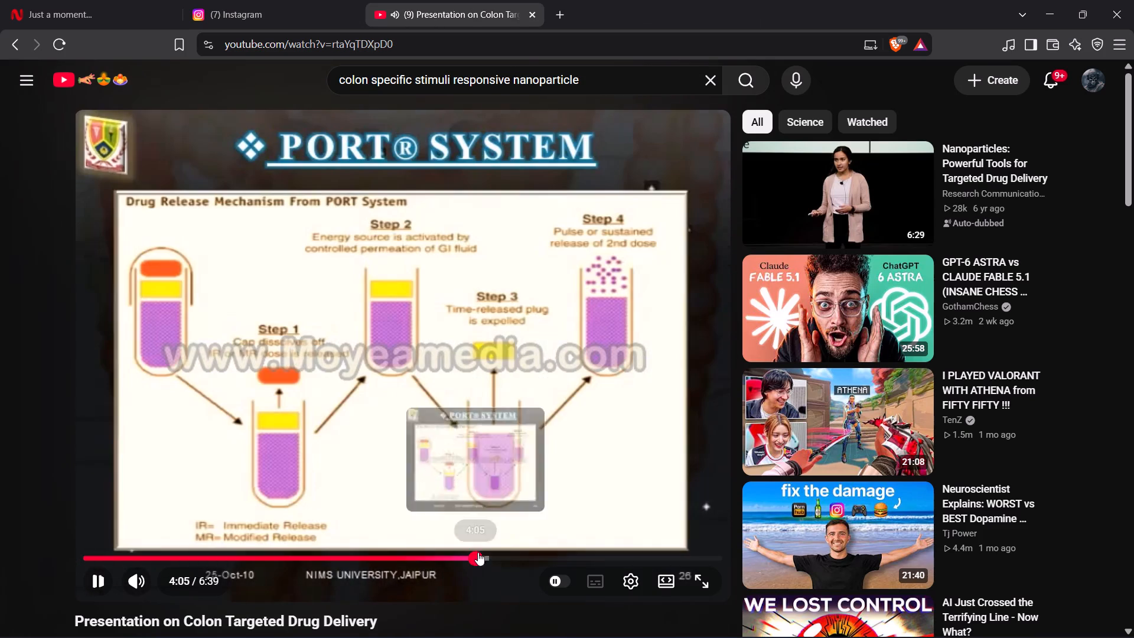
Skim the Philips' Intelligent pill slides up to the capsule release mechanism at 5:16.
{"action": "left_click", "coordinate": [491, 552]}
{"action": "left_click", "coordinate": [509, 552]}
{"action": "left_click", "coordinate": [520, 553]}
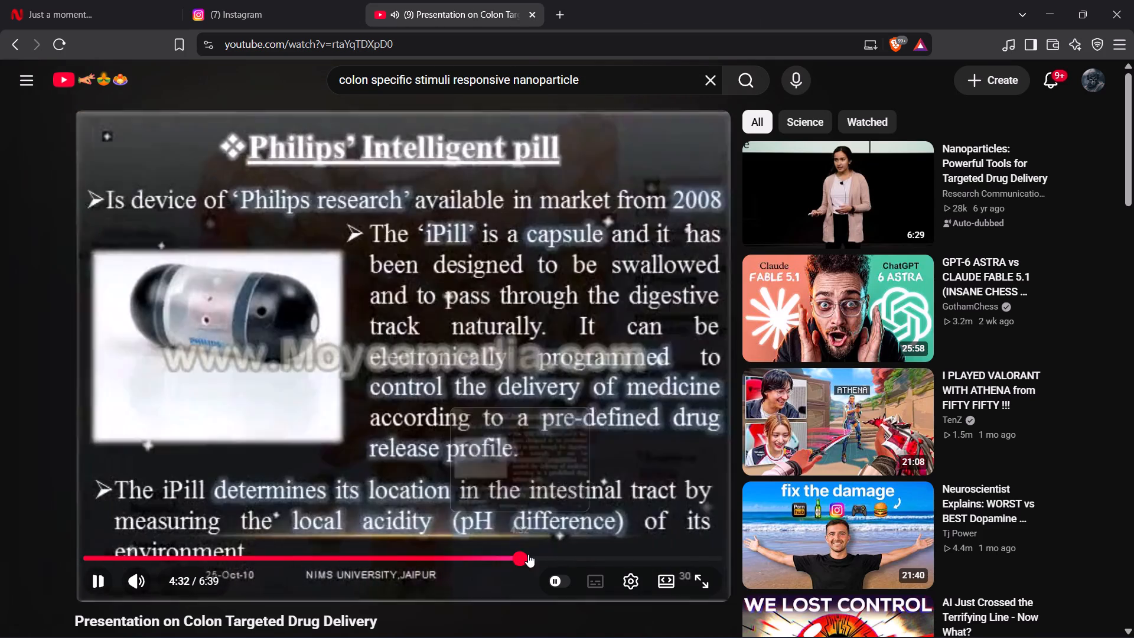
{"action": "left_click", "coordinate": [535, 554]}
{"action": "left_click", "coordinate": [554, 553]}
{"action": "left_click", "coordinate": [572, 554]}
{"action": "left_click", "coordinate": [590, 555]}
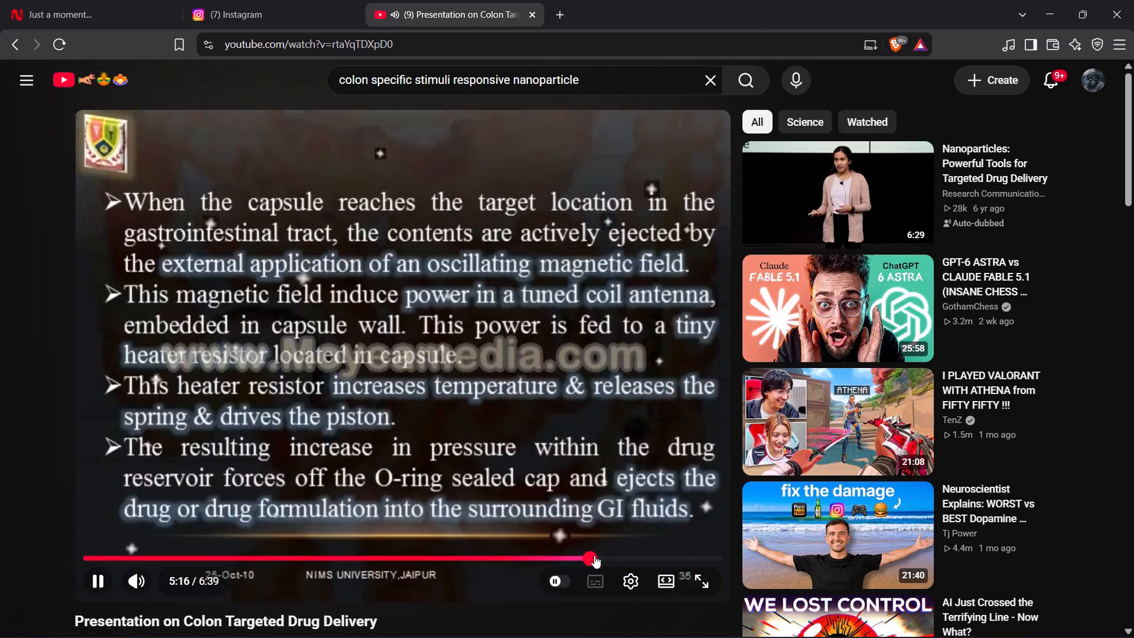
Skim the InteliSite capsule and Applications slides to the References slide and pause the video at 6:26.
{"action": "left_click", "coordinate": [605, 555]}
{"action": "left_click", "coordinate": [619, 555]}
{"action": "left_click", "coordinate": [635, 554]}
{"action": "left_click", "coordinate": [646, 554]}
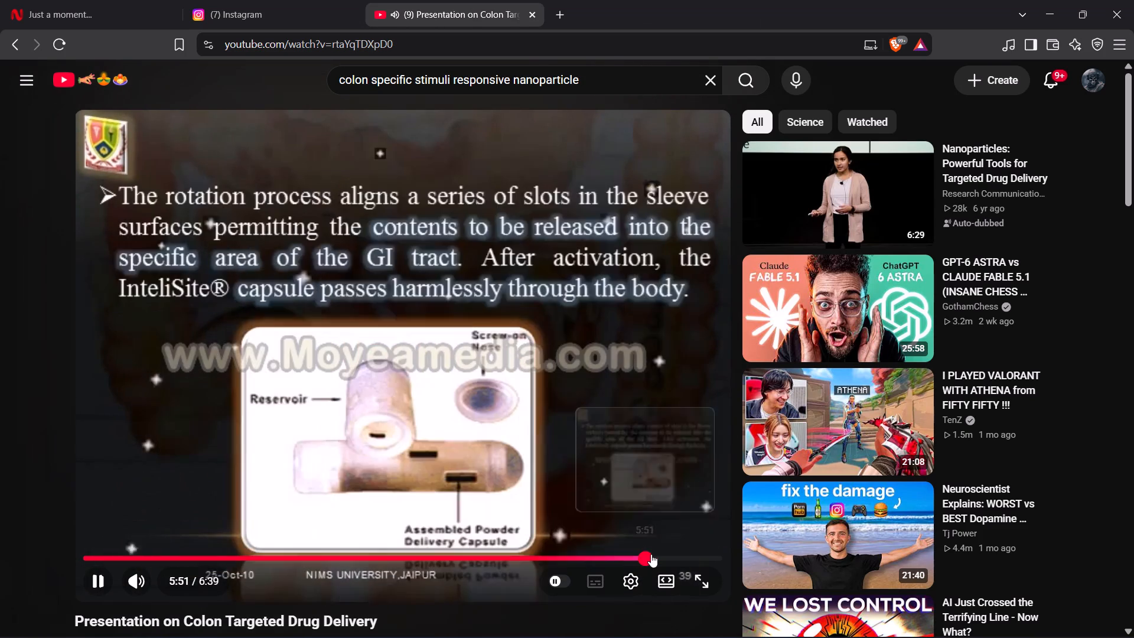
{"action": "left_click", "coordinate": [653, 554]}
{"action": "left_click", "coordinate": [666, 555]}
{"action": "left_click", "coordinate": [682, 555]}
{"action": "left_click", "coordinate": [692, 555]}
{"action": "left_click", "coordinate": [700, 555]}
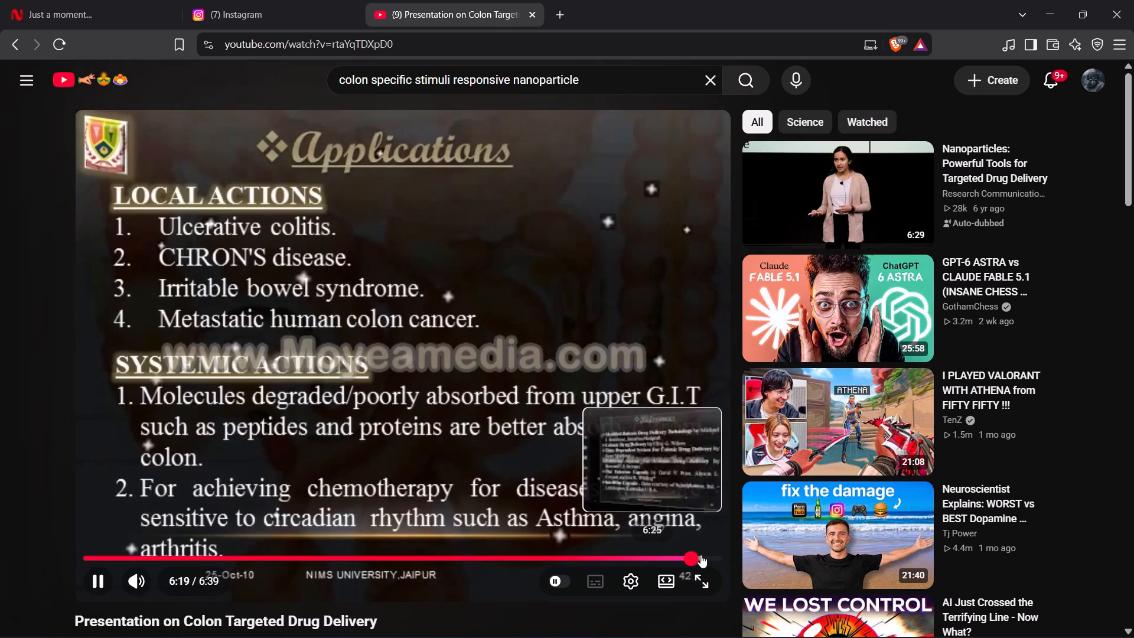
{"action": "left_click", "coordinate": [383, 438]}
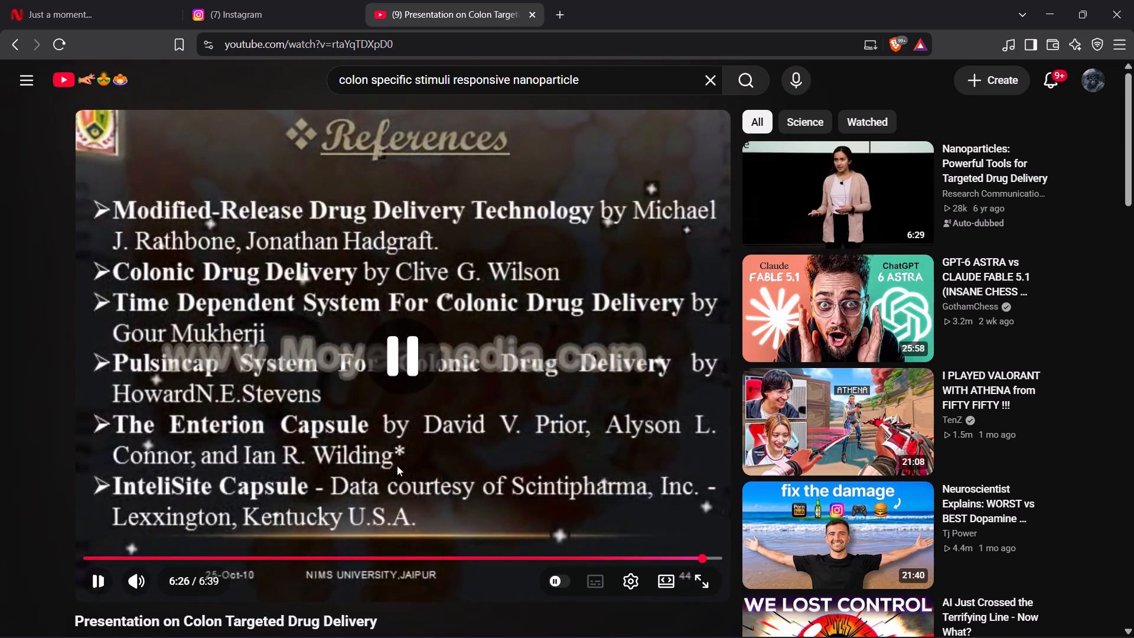
View the paused References slide in full screen and return to the normal player size.
{"action": "left_click", "coordinate": [703, 583]}
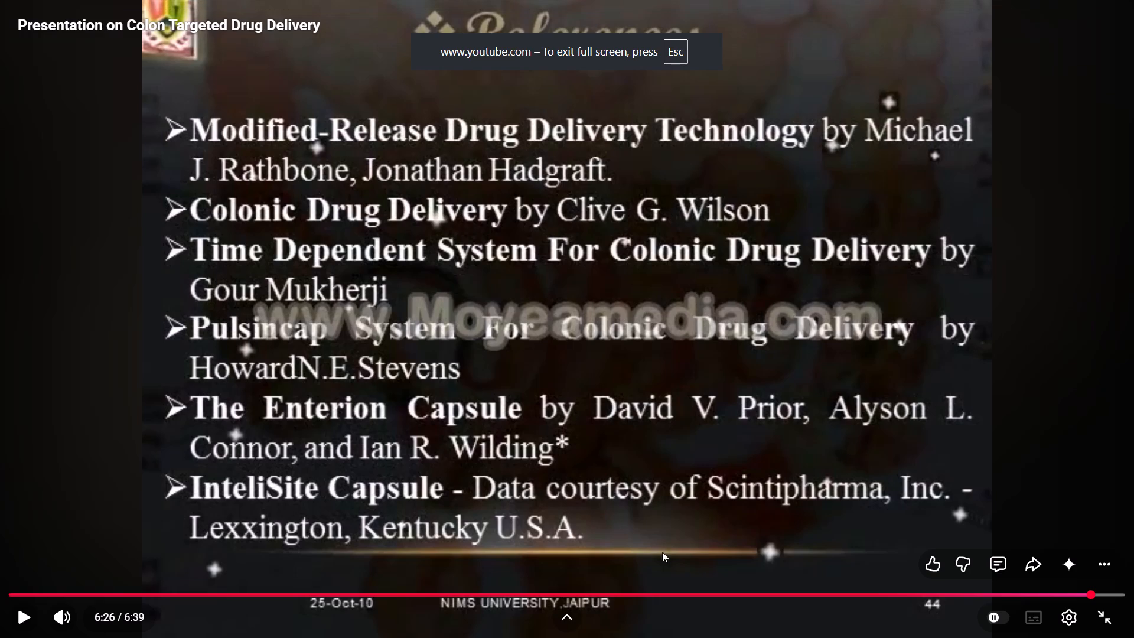
{"action": "left_click", "coordinate": [1106, 613]}
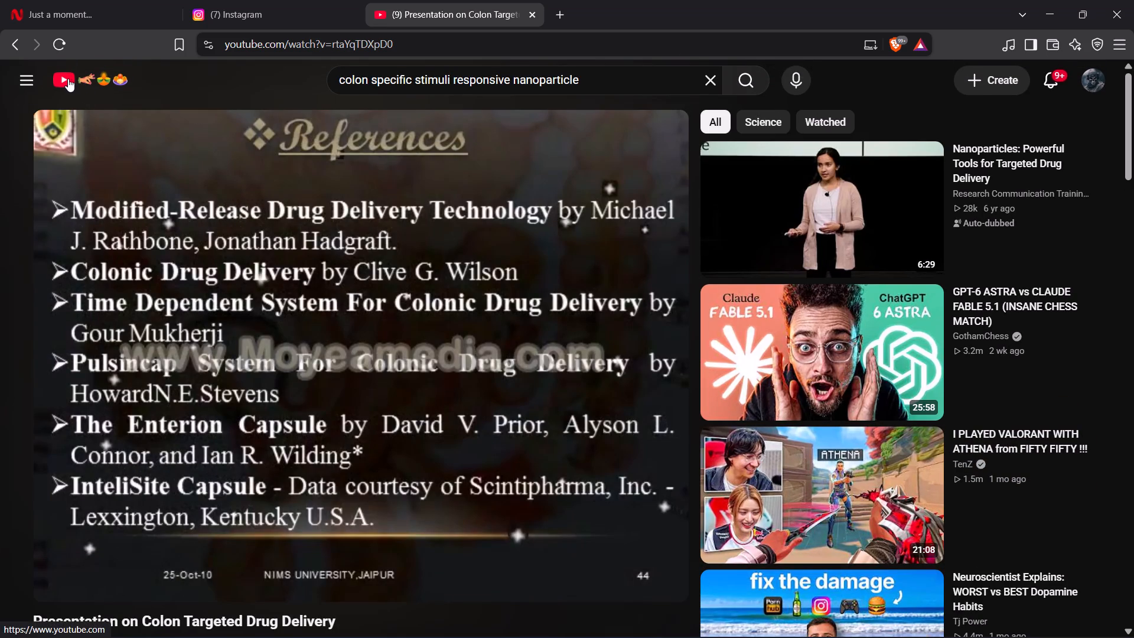
Go back to the search results and open the video "An Orally Administered Redox Nanoparticle That Accumulates in the Colonic...".
{"action": "left_click", "coordinate": [11, 46]}
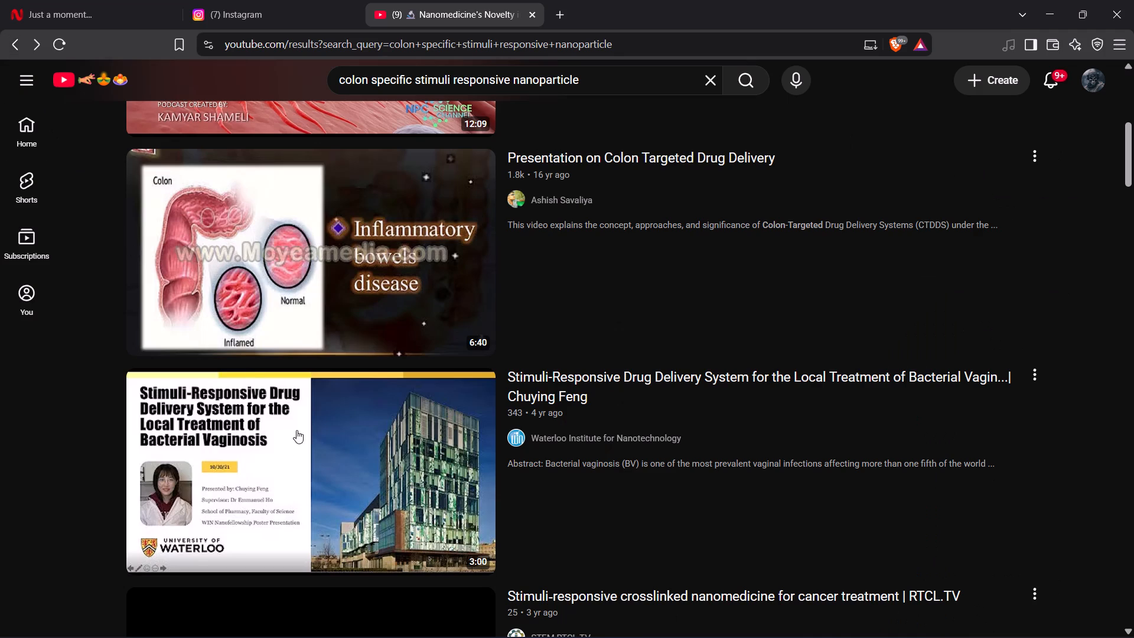
{"action": "scroll", "coordinate": [238, 452], "scroll_direction": "down", "scroll_amount": 11}
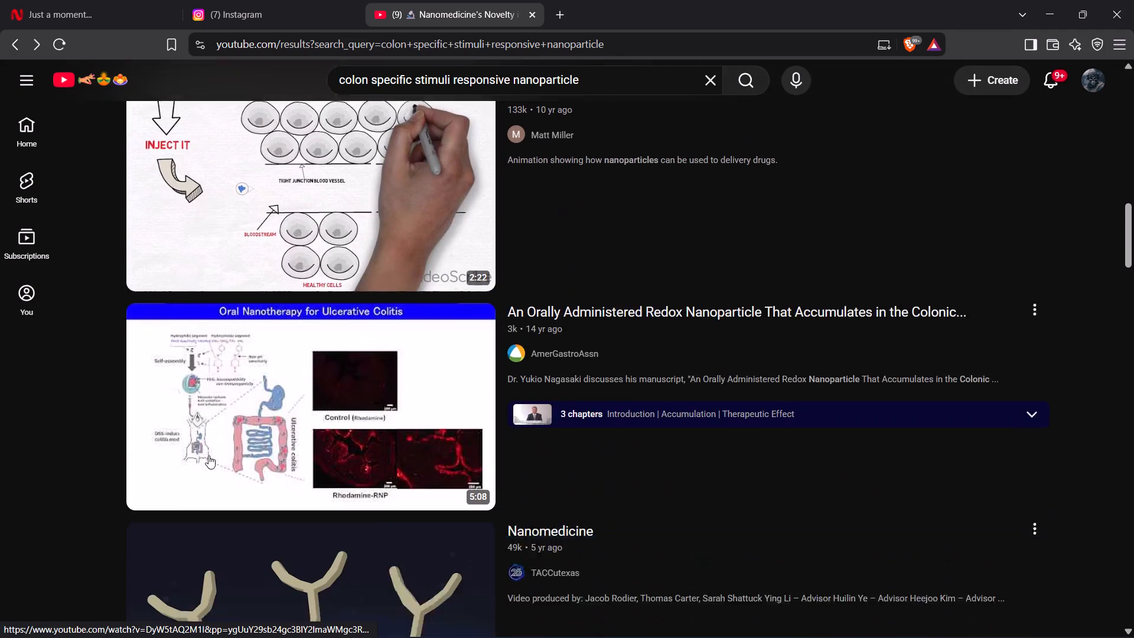
{"action": "scroll", "coordinate": [208, 455], "scroll_direction": "down", "scroll_amount": 2}
{"action": "scroll", "coordinate": [207, 456], "scroll_direction": "up", "scroll_amount": 2}
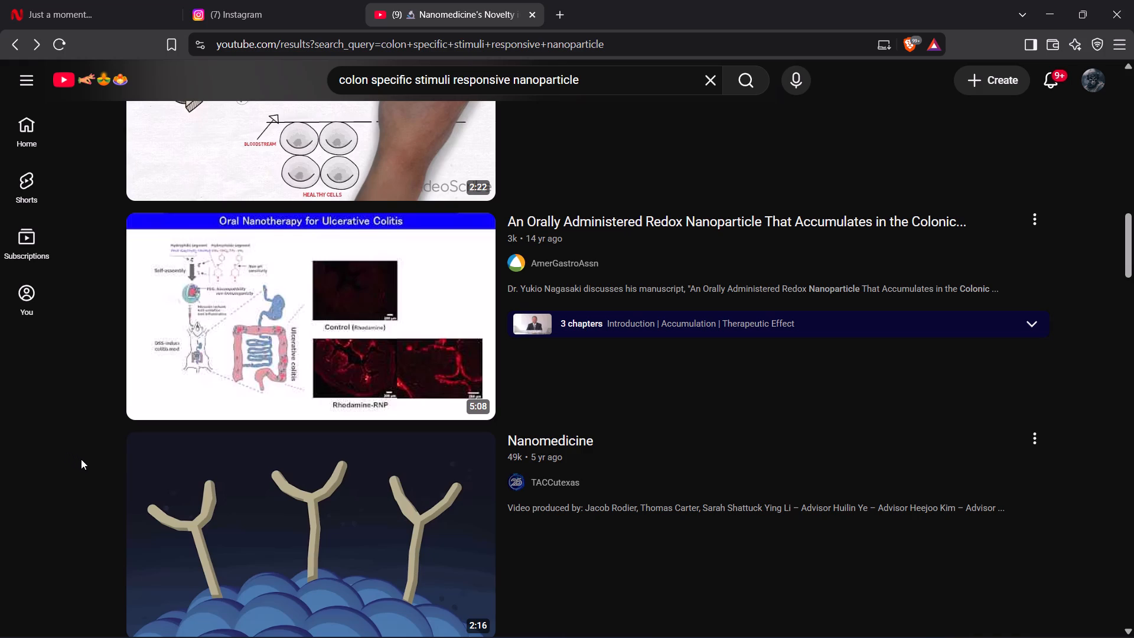
{"action": "scroll", "coordinate": [83, 461], "scroll_direction": "down", "scroll_amount": 1}
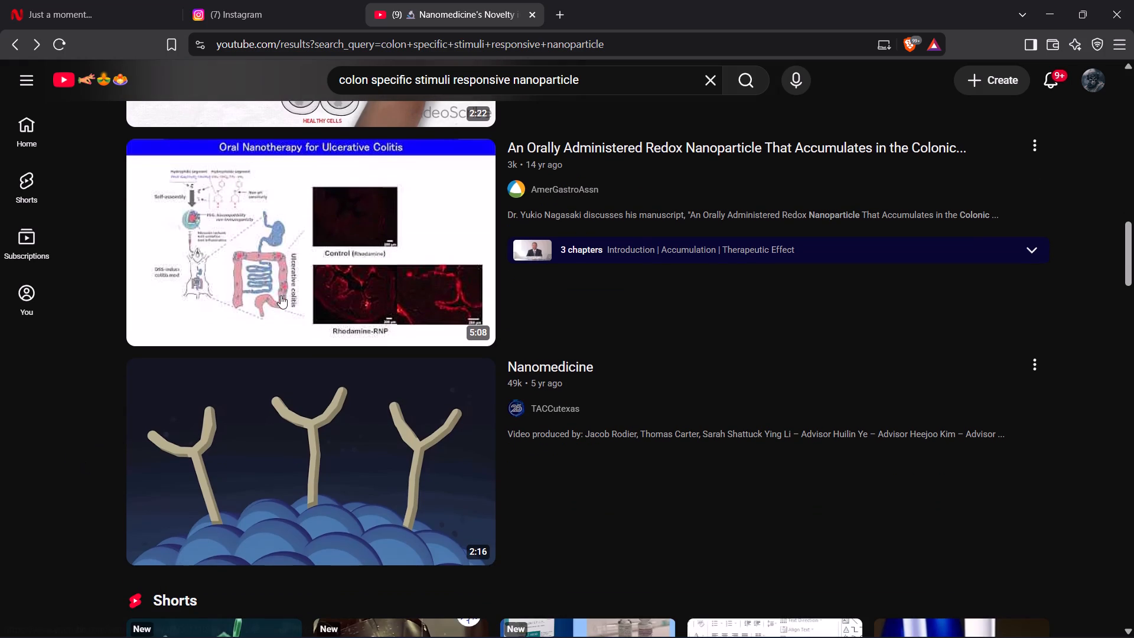
{"action": "left_click", "coordinate": [281, 295]}
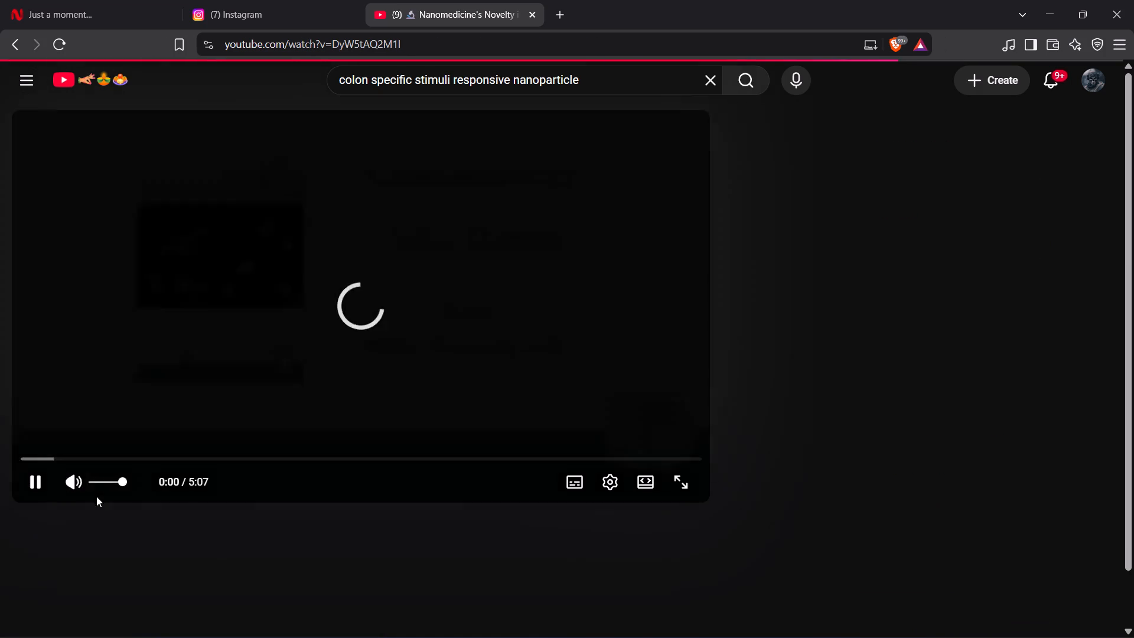
Skim past the title card and speaker introduction to the Ulcerative colitis introduction slide.
{"action": "left_click", "coordinate": [42, 504]}
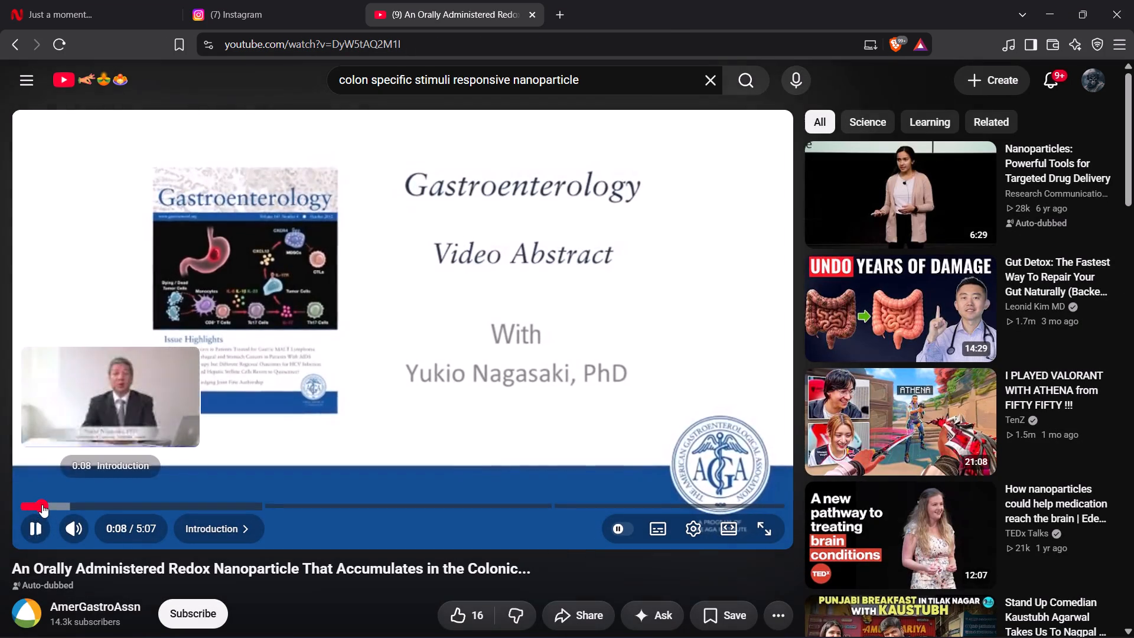
{"action": "left_click", "coordinate": [61, 507]}
{"action": "left_click", "coordinate": [86, 508]}
{"action": "left_click", "coordinate": [114, 506]}
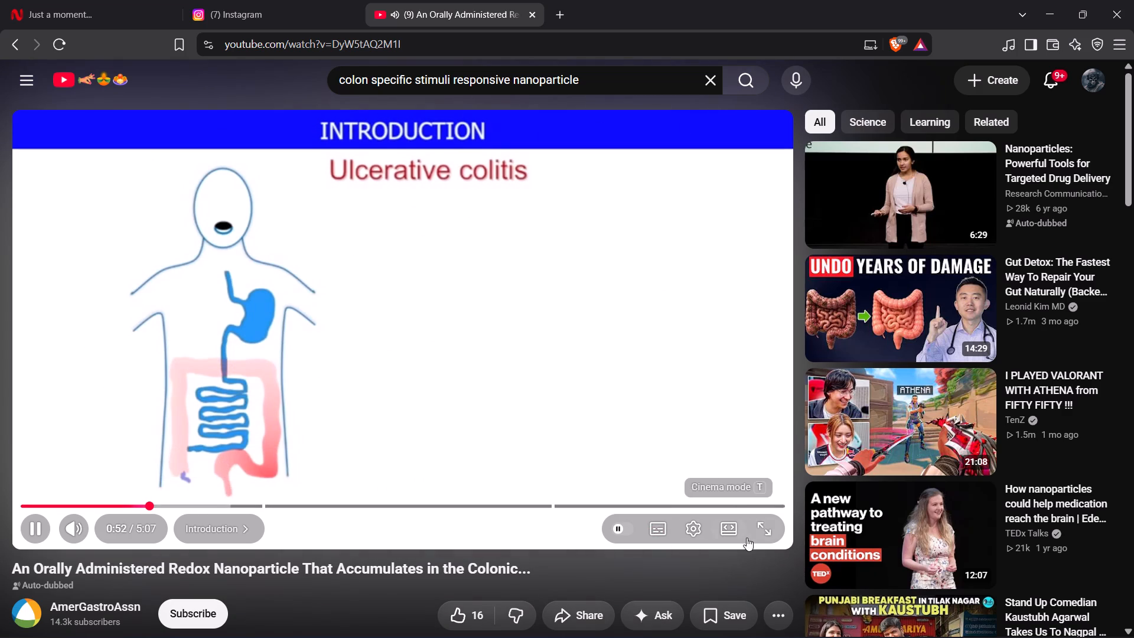
Show the video in full screen and set the playback quality to 480p.
{"action": "left_click", "coordinate": [762, 525]}
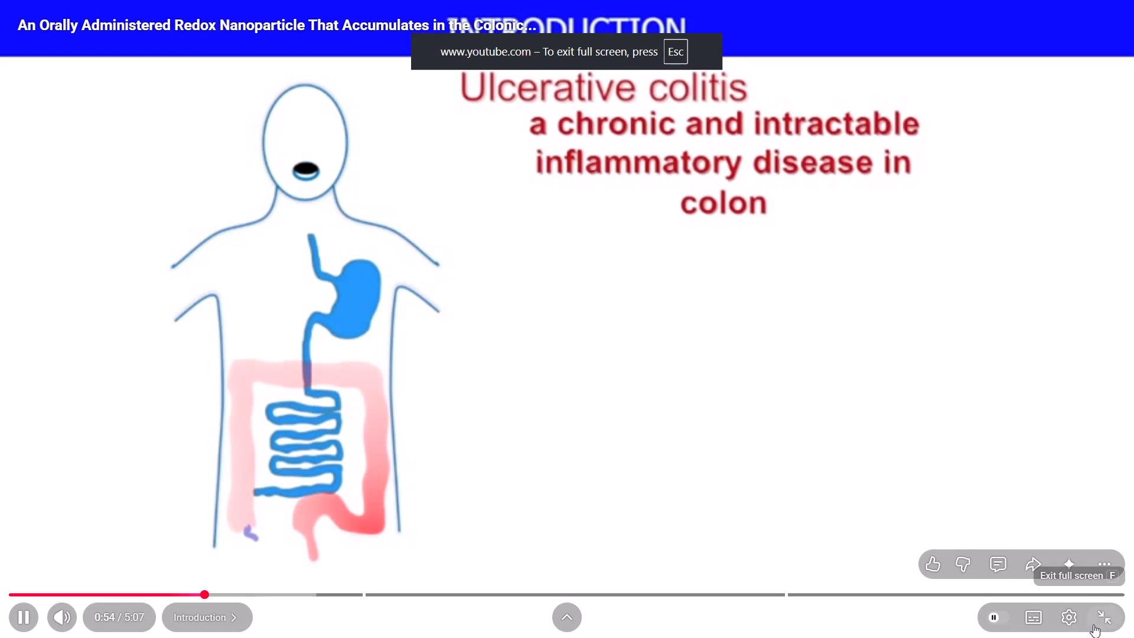
{"action": "left_click", "coordinate": [1065, 616]}
{"action": "left_click", "coordinate": [1037, 561]}
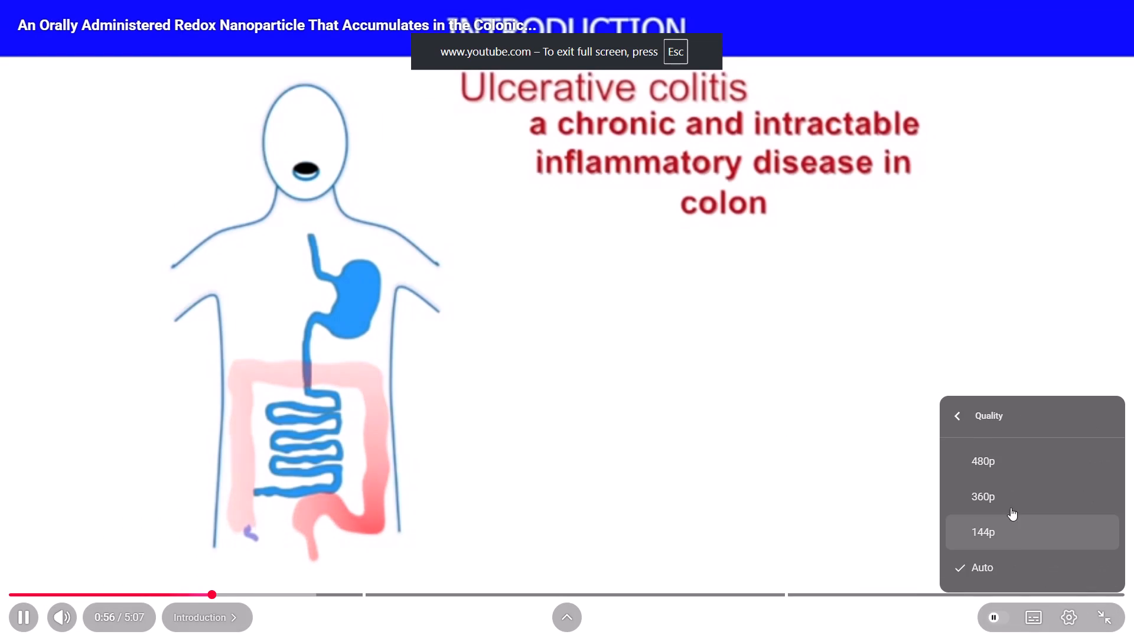
{"action": "left_click", "coordinate": [992, 463]}
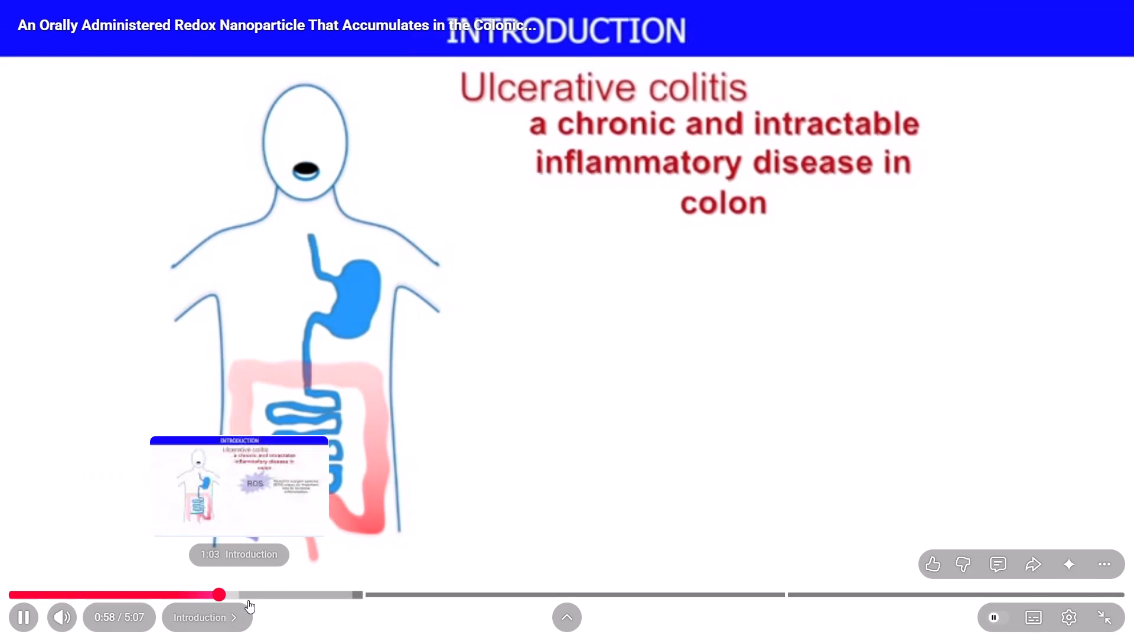
Skim from the Ulcerative colitis introduction slide through the Oral Nanotherapy for Ulcerative Colitis slides to 2:16.
{"action": "left_click", "coordinate": [240, 593]}
{"action": "left_click", "coordinate": [251, 592]}
{"action": "left_click", "coordinate": [264, 592]}
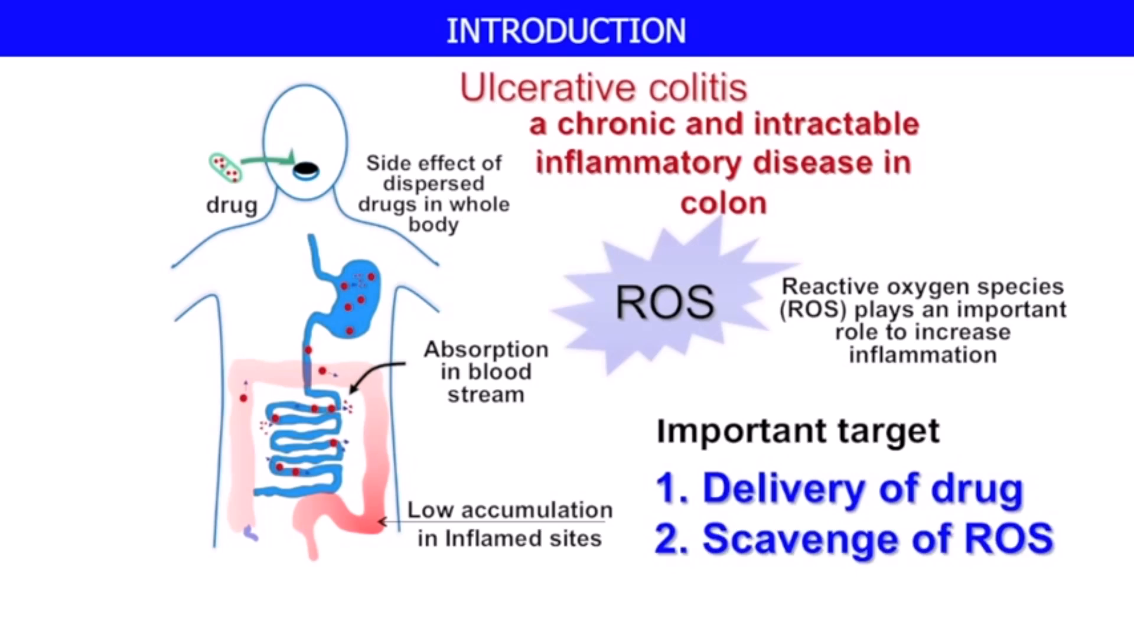
{"action": "key", "text": "Right"}
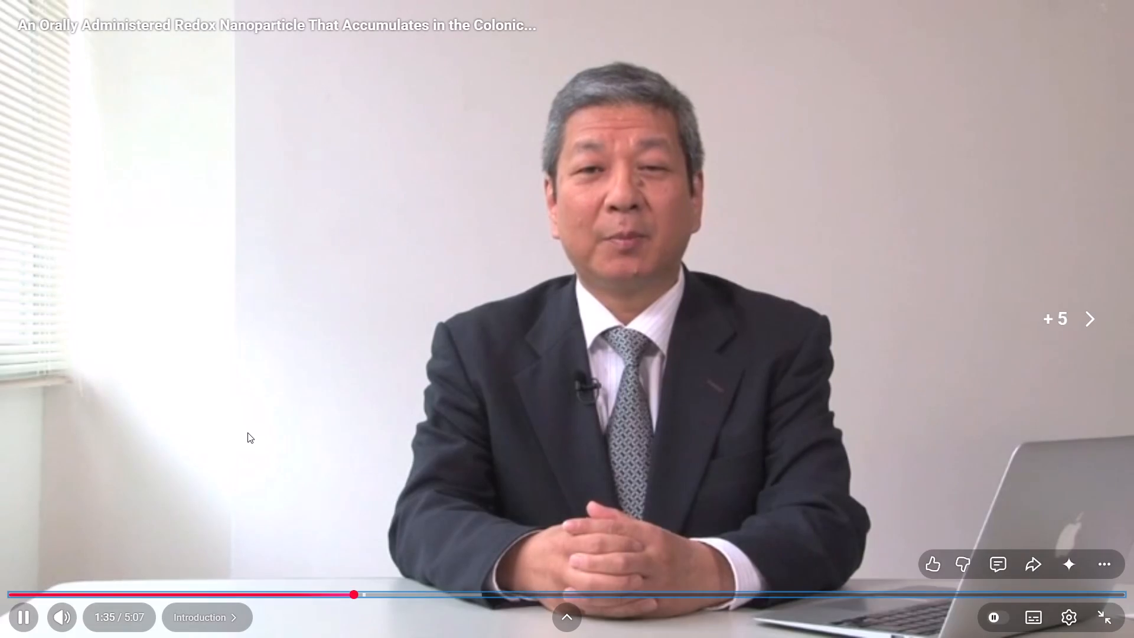
{"action": "key", "text": "Right"}
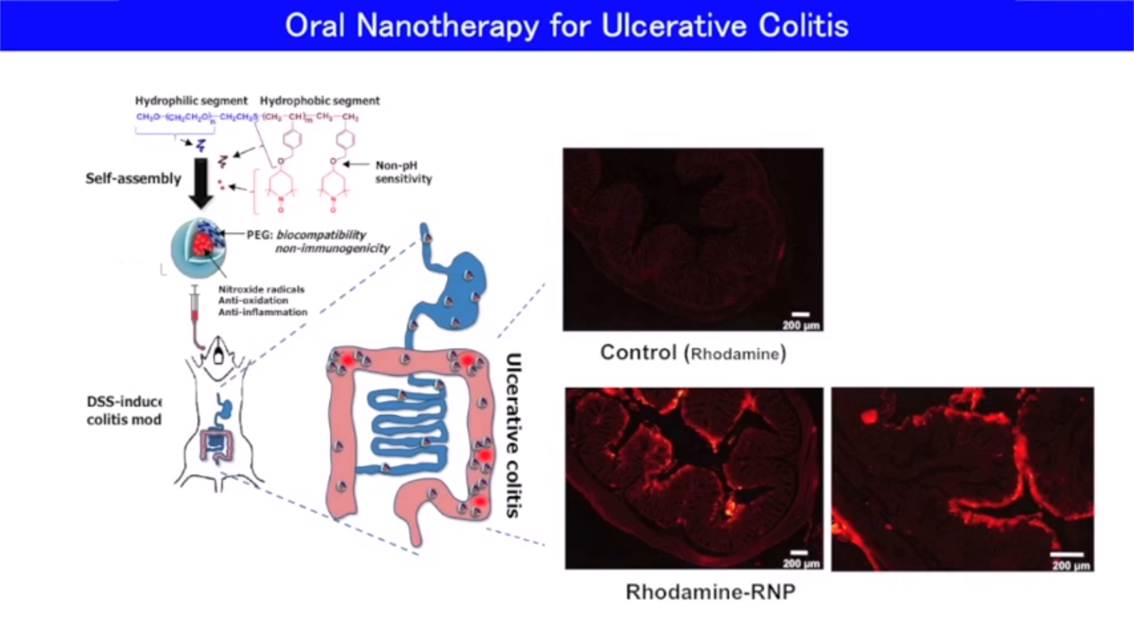
{"action": "key", "text": "Right"}
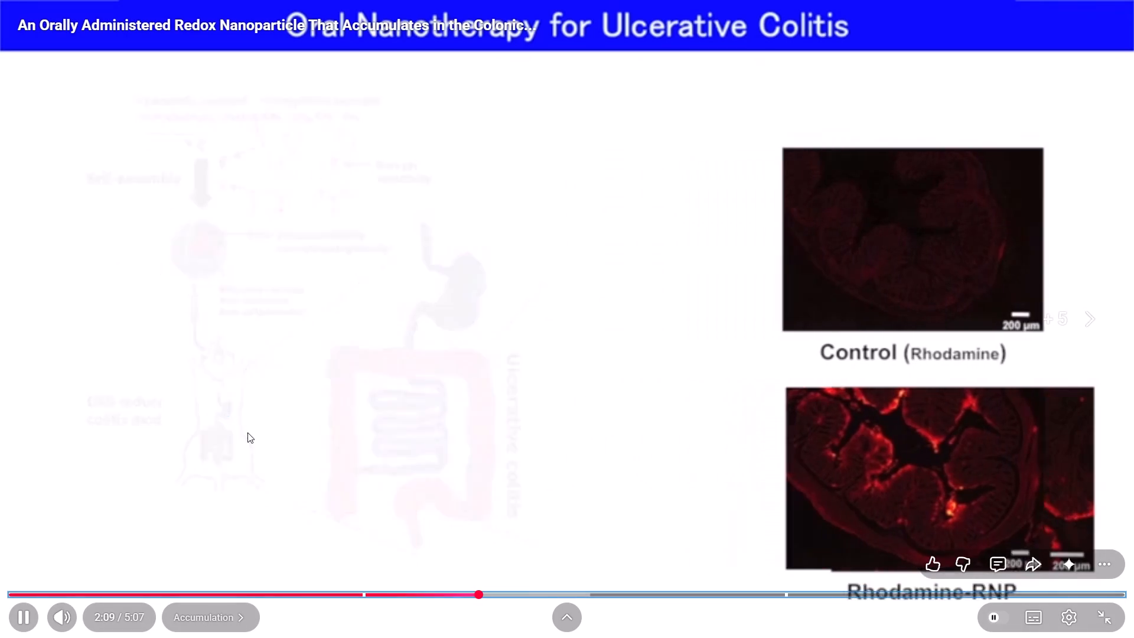
{"action": "key", "text": "Right"}
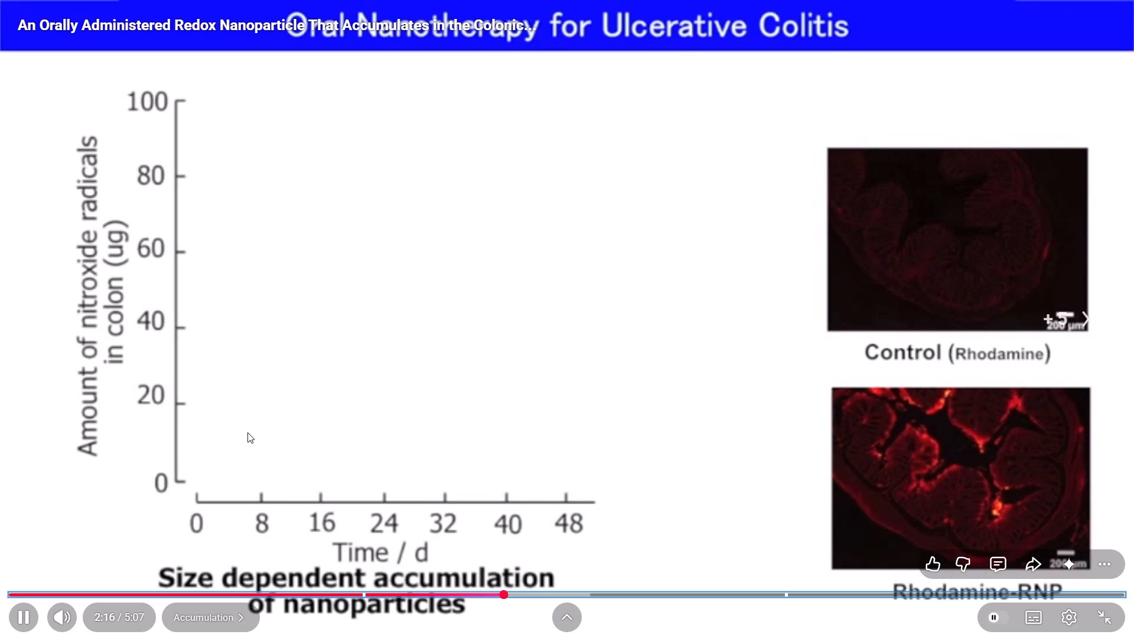
Skip ahead to the plotted nanoparticle accumulation graph at 2:52, pause the video and exit full screen.
{"action": "key", "text": "Right"}
{"action": "key", "text": "Right"}
{"action": "key", "text": "Right"}
{"action": "key", "text": "Right"}
{"action": "key", "text": "Right"}
{"action": "key", "text": "Right"}
{"action": "key", "text": "Right"}
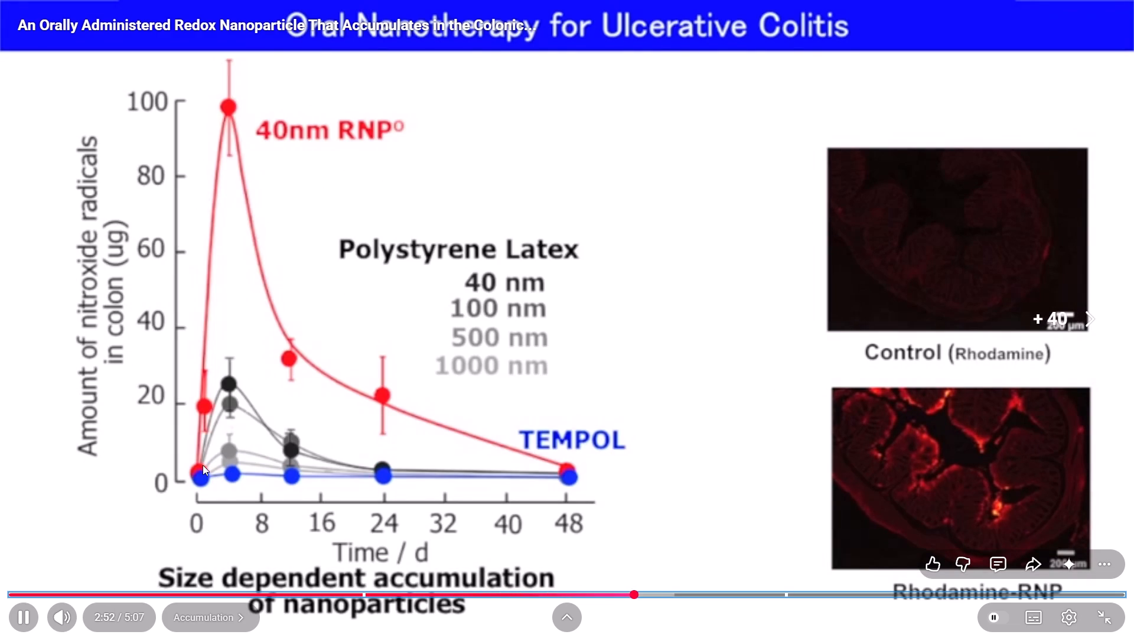
{"action": "left_click", "coordinate": [531, 357]}
{"action": "left_click", "coordinate": [1114, 617]}
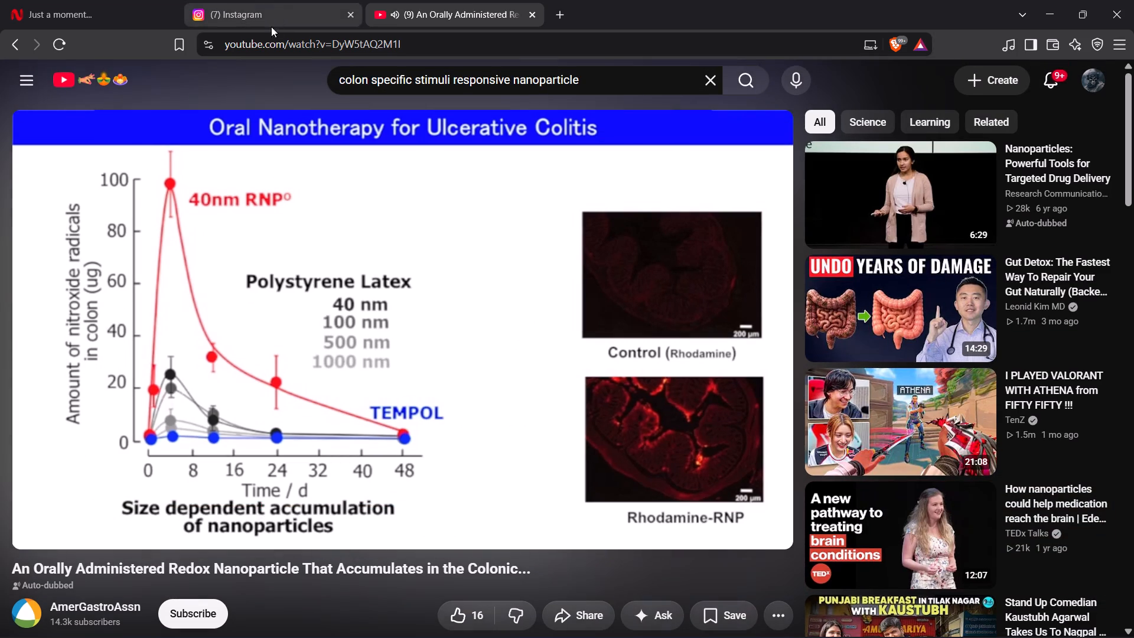
Switch to the BioRender illustration in Chrome and review the colon and stimulus-responsive nanoparticle figure on slide 1.
{"action": "left_click", "coordinate": [1053, 8]}
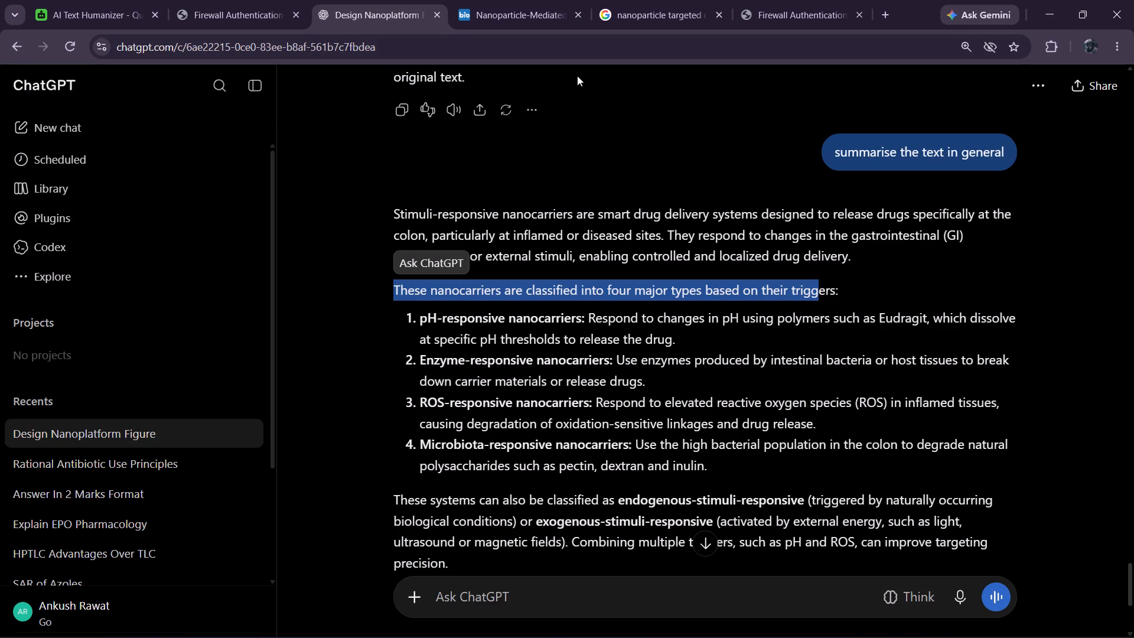
{"action": "left_click", "coordinate": [514, 17]}
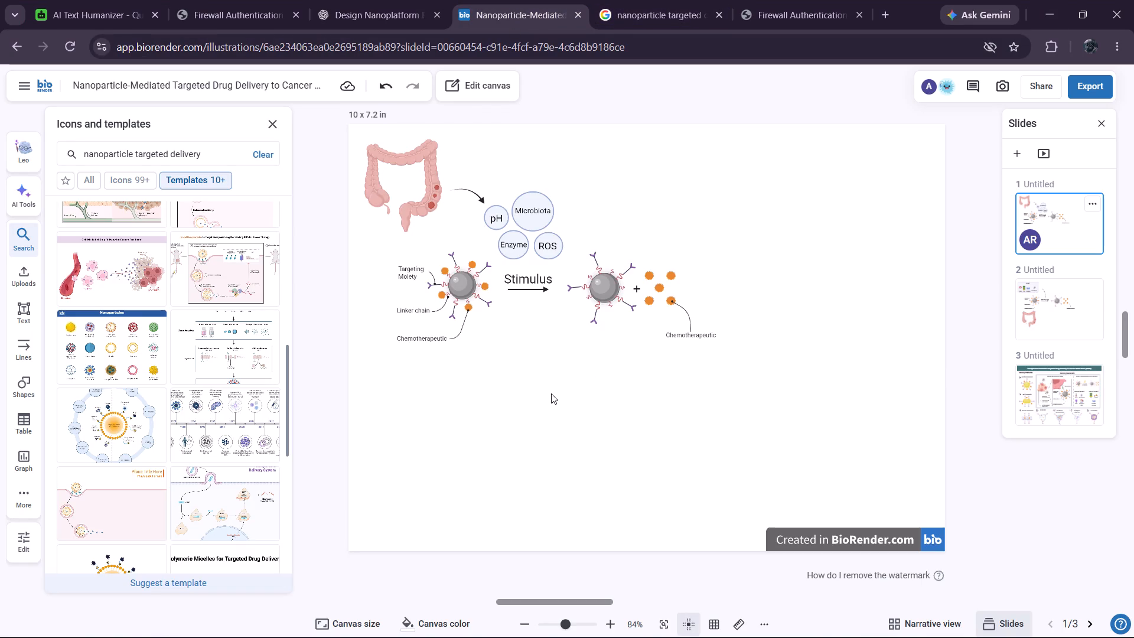
{"action": "scroll", "coordinate": [554, 392], "scroll_direction": "up", "scroll_amount": 2}
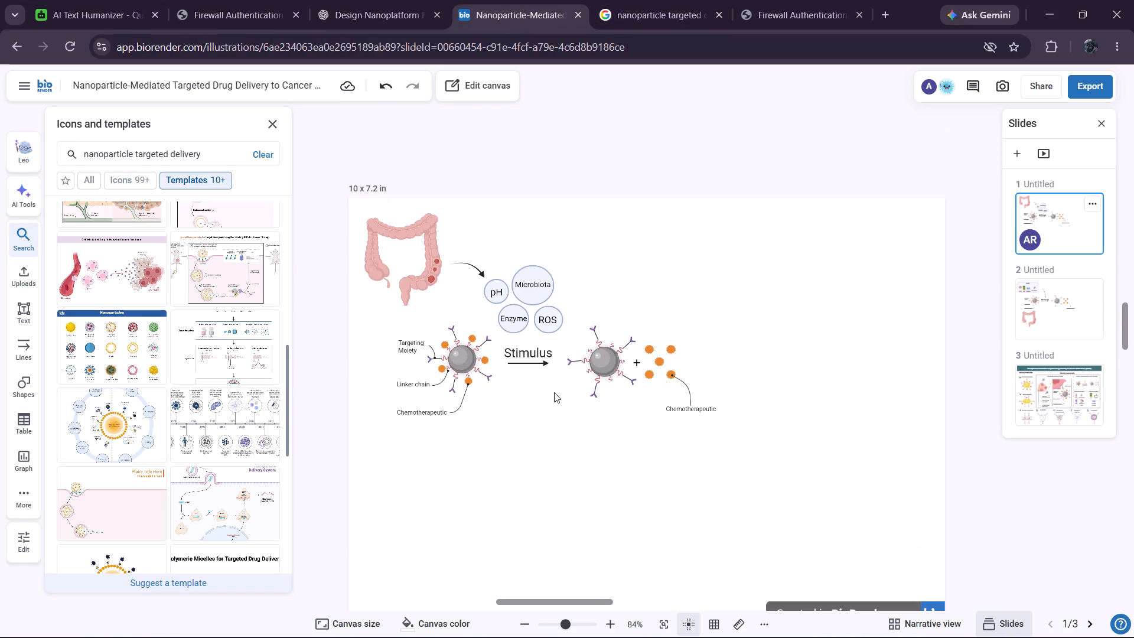
{"action": "scroll", "coordinate": [554, 392], "scroll_direction": "up", "scroll_amount": 1}
{"action": "scroll", "coordinate": [559, 395], "scroll_direction": "down", "scroll_amount": 1}
{"action": "scroll", "coordinate": [559, 395], "scroll_direction": "up", "scroll_amount": 1}
{"action": "scroll", "coordinate": [559, 395], "scroll_direction": "down", "scroll_amount": 1}
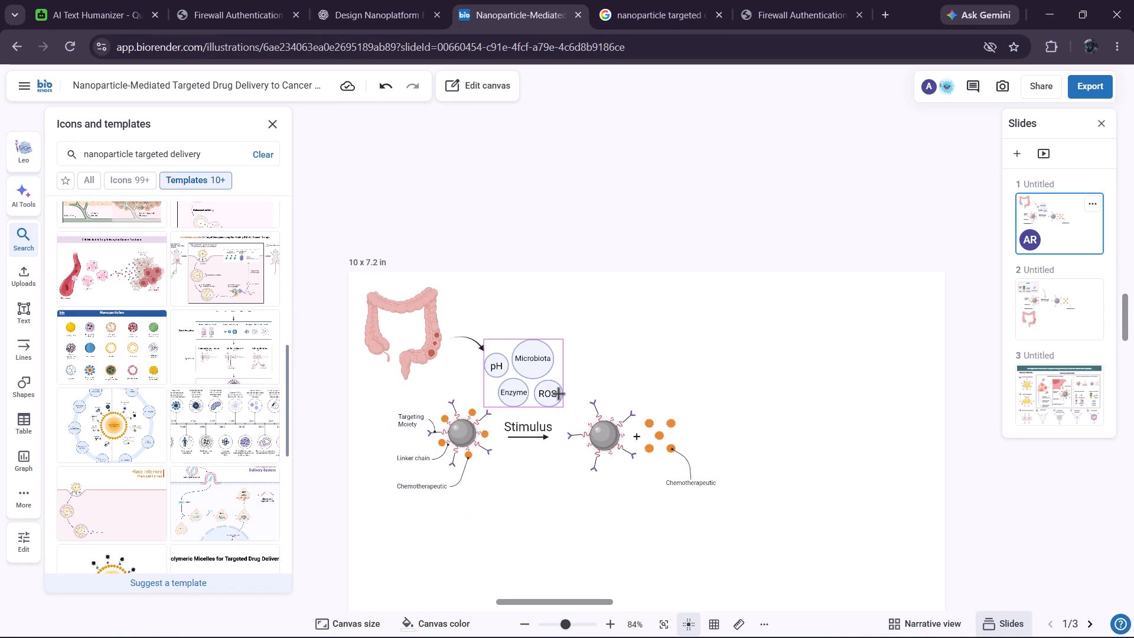
{"action": "scroll", "coordinate": [559, 395], "scroll_direction": "down", "scroll_amount": 1}
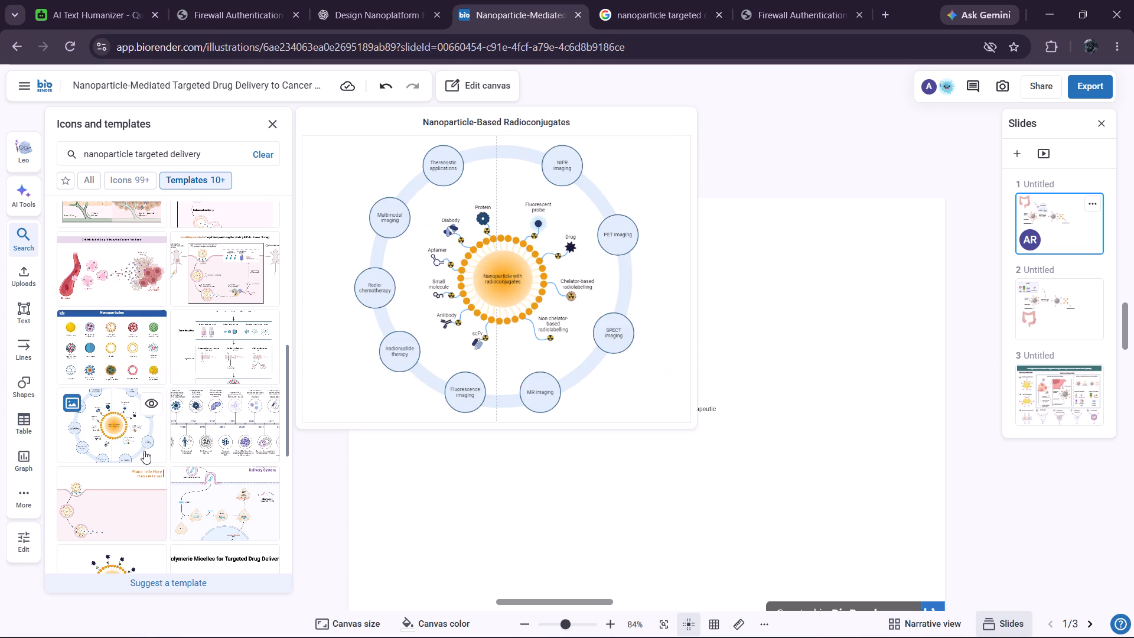
Browse the "nanoparticle targeted delivery" templates for a suitable drug delivery illustration.
{"action": "scroll", "coordinate": [140, 479], "scroll_direction": "down", "scroll_amount": 1}
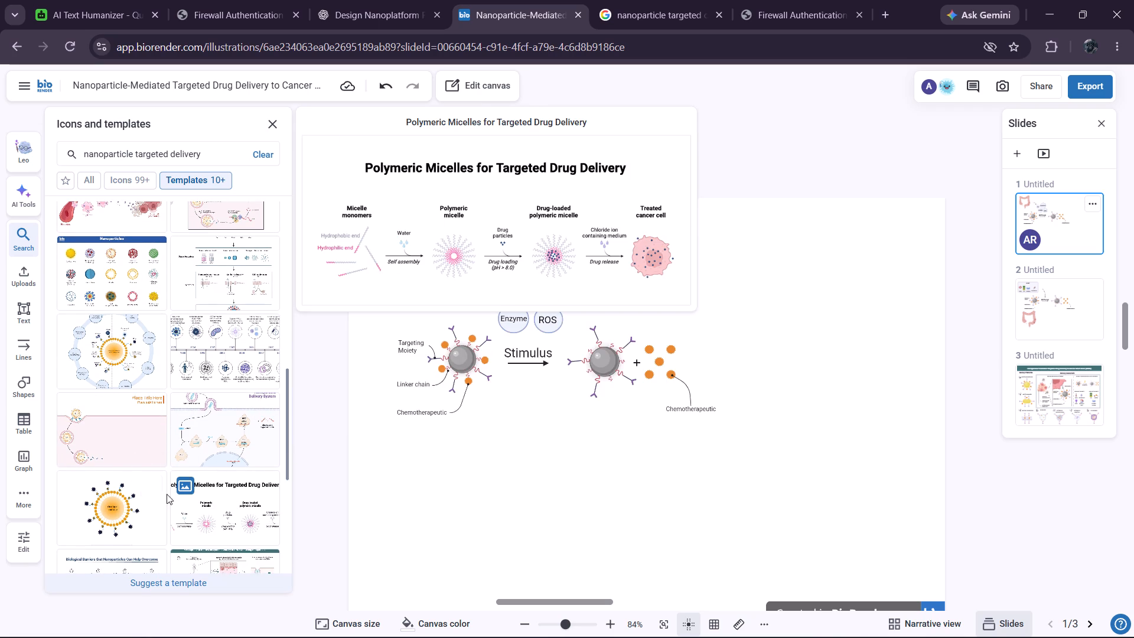
{"action": "scroll", "coordinate": [198, 511], "scroll_direction": "down", "scroll_amount": 2}
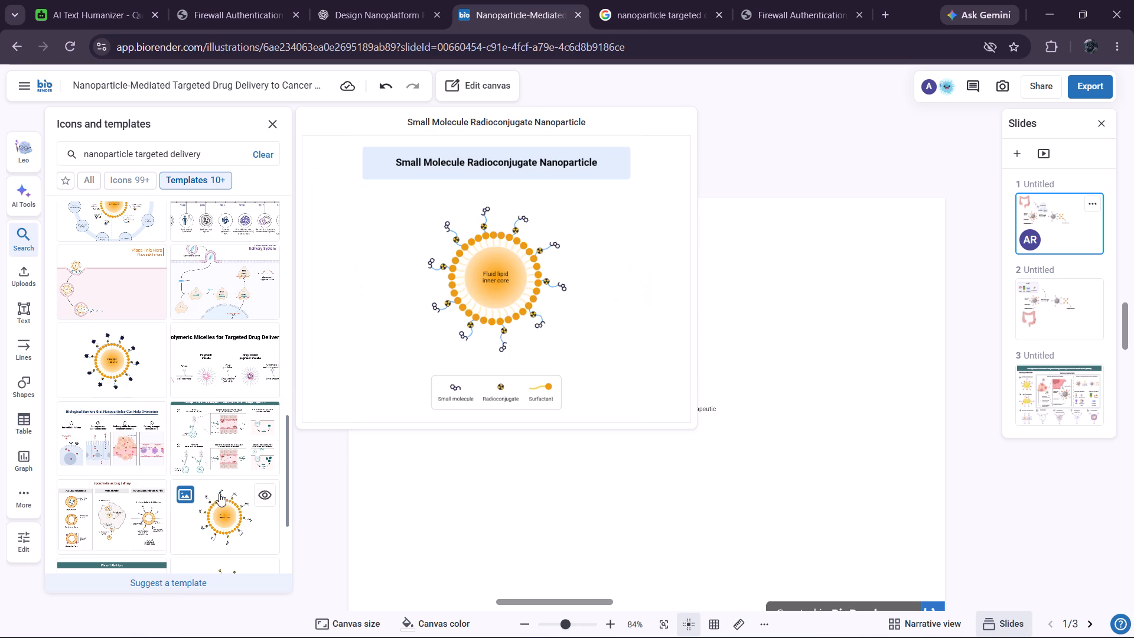
{"action": "scroll", "coordinate": [219, 496], "scroll_direction": "down", "scroll_amount": 1}
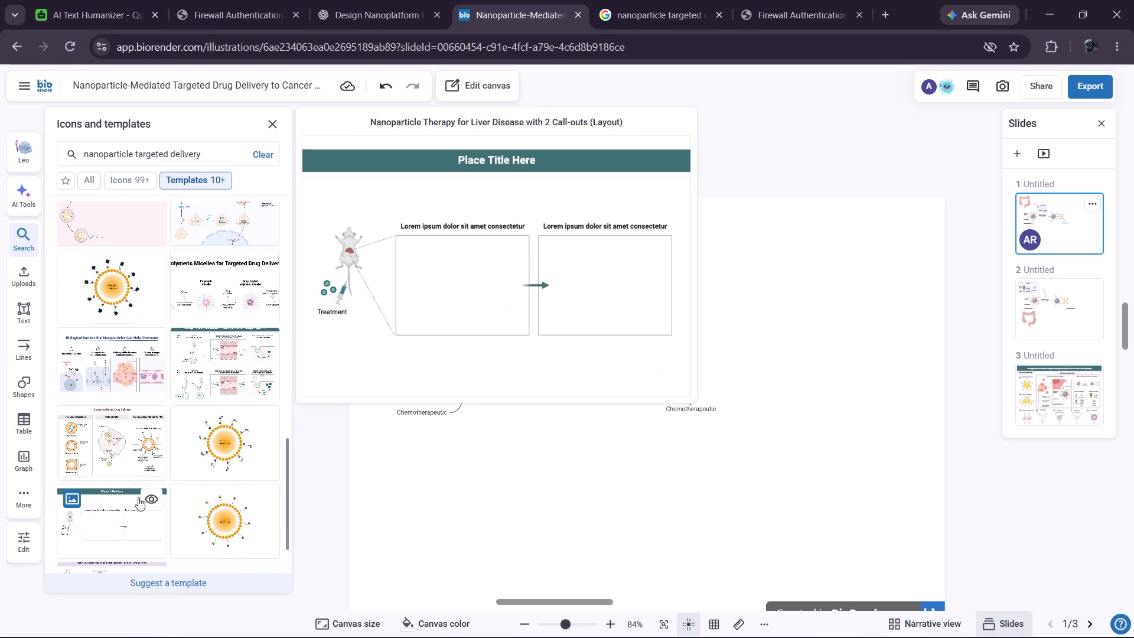
{"action": "scroll", "coordinate": [190, 508], "scroll_direction": "down", "scroll_amount": 2}
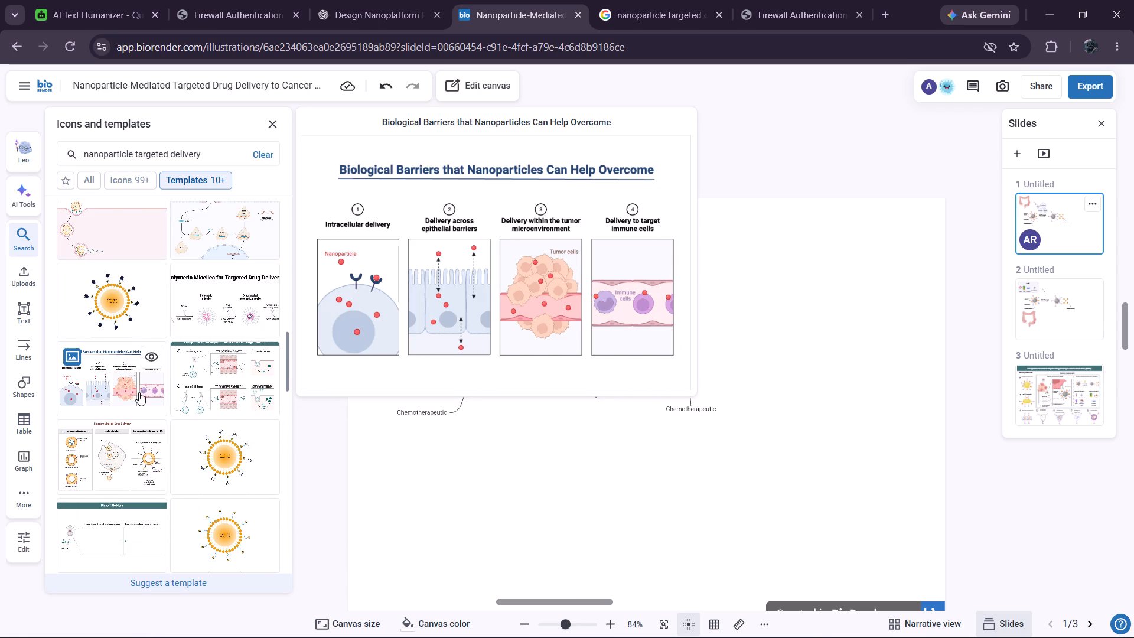
{"action": "scroll", "coordinate": [139, 392], "scroll_direction": "up", "scroll_amount": 5}
{"action": "scroll", "coordinate": [139, 390], "scroll_direction": "down", "scroll_amount": 1}
{"action": "scroll", "coordinate": [139, 390], "scroll_direction": "up", "scroll_amount": 2}
Search the templates for "nanoparticle mechanism".
{"action": "left_click_drag", "start_coordinate": [204, 157], "coordinate": [183, 155]}
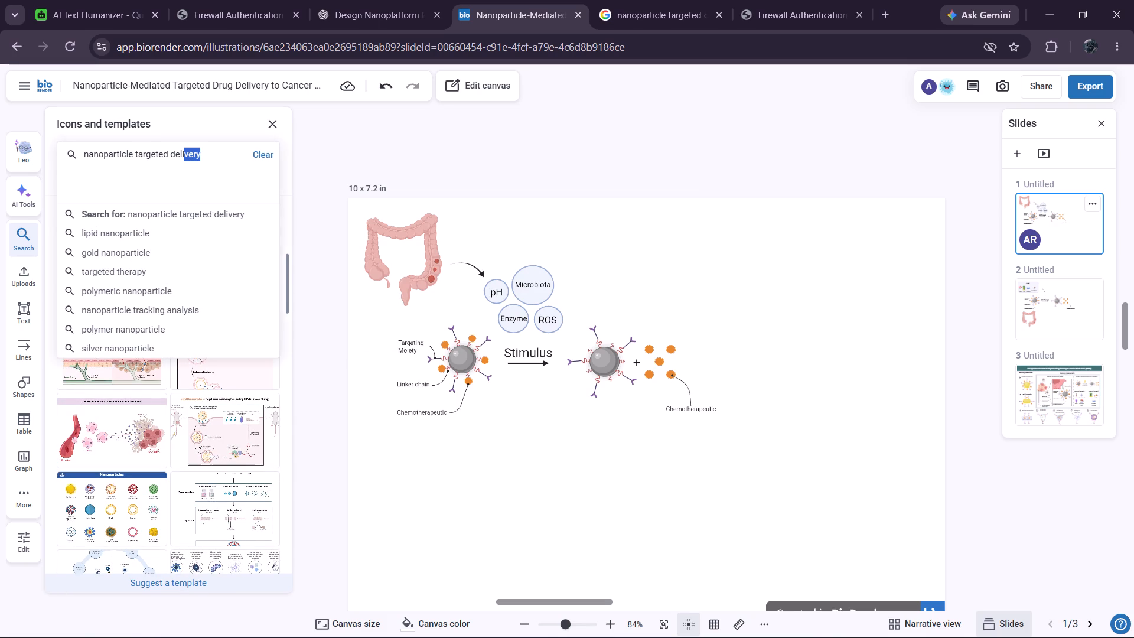
{"action": "left_click_drag", "start_coordinate": [183, 155], "coordinate": [136, 155]}
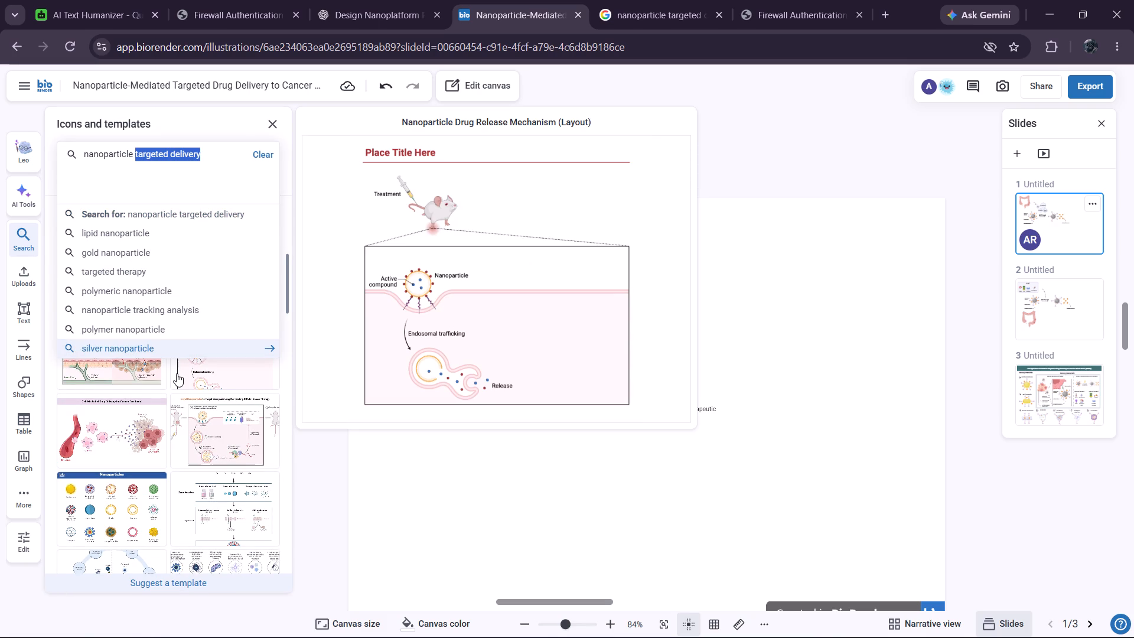
{"action": "type", "text": "mecg"}
{"action": "key", "text": "BackSpace"}
{"action": "type", "text": "hani"}
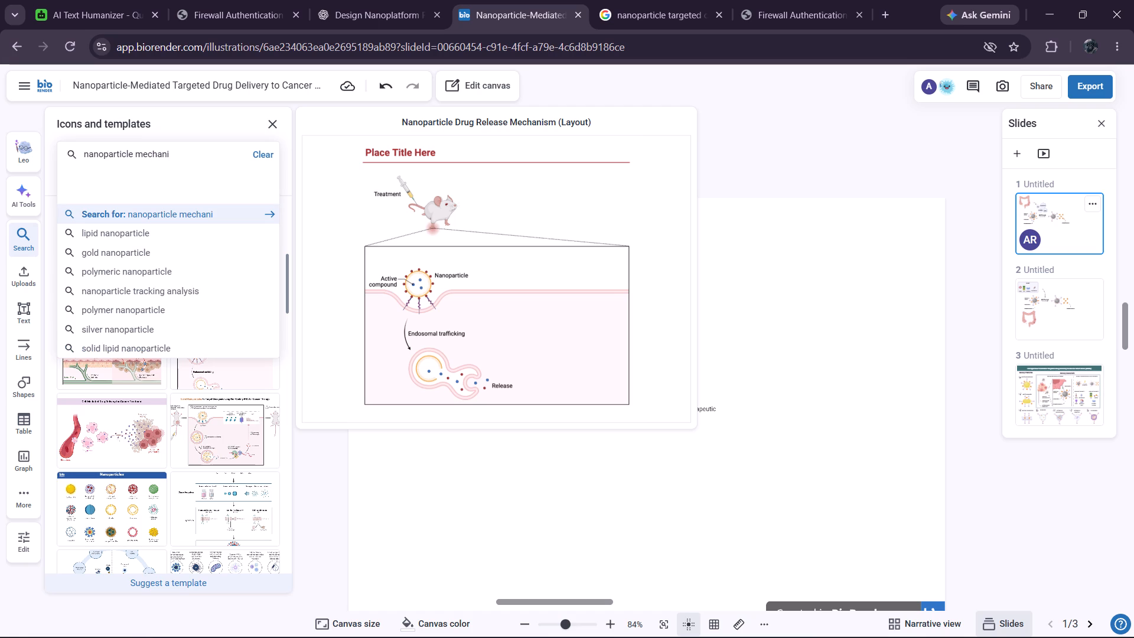
{"action": "key", "text": "s"}
{"action": "key", "text": "m"}
{"action": "key", "text": "Return"}
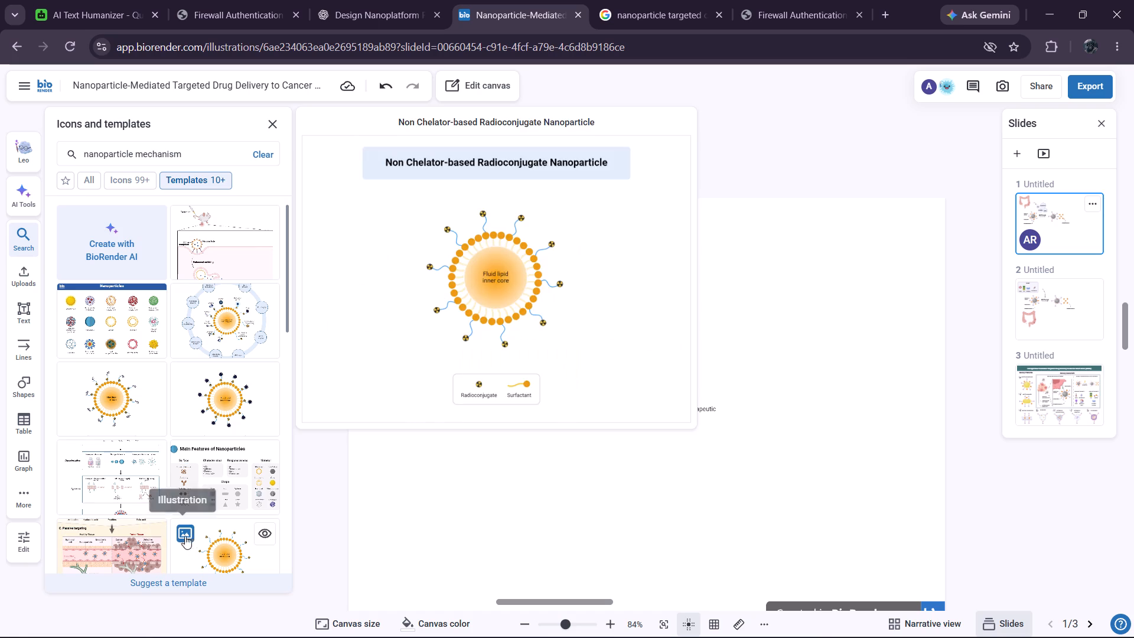
Search all icons and templates for "stimuli-responsive nanoparticle".
{"action": "left_click_drag", "start_coordinate": [183, 154], "coordinate": [172, 154]}
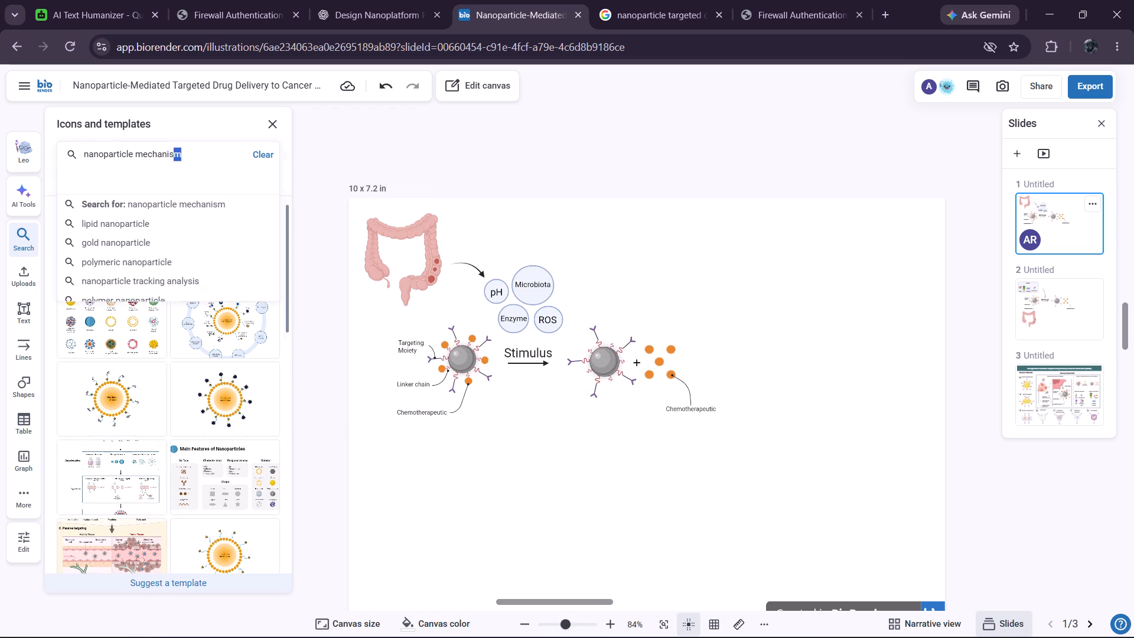
{"action": "left_click_drag", "start_coordinate": [172, 154], "coordinate": [138, 156]}
{"action": "key", "text": "BackSpace"}
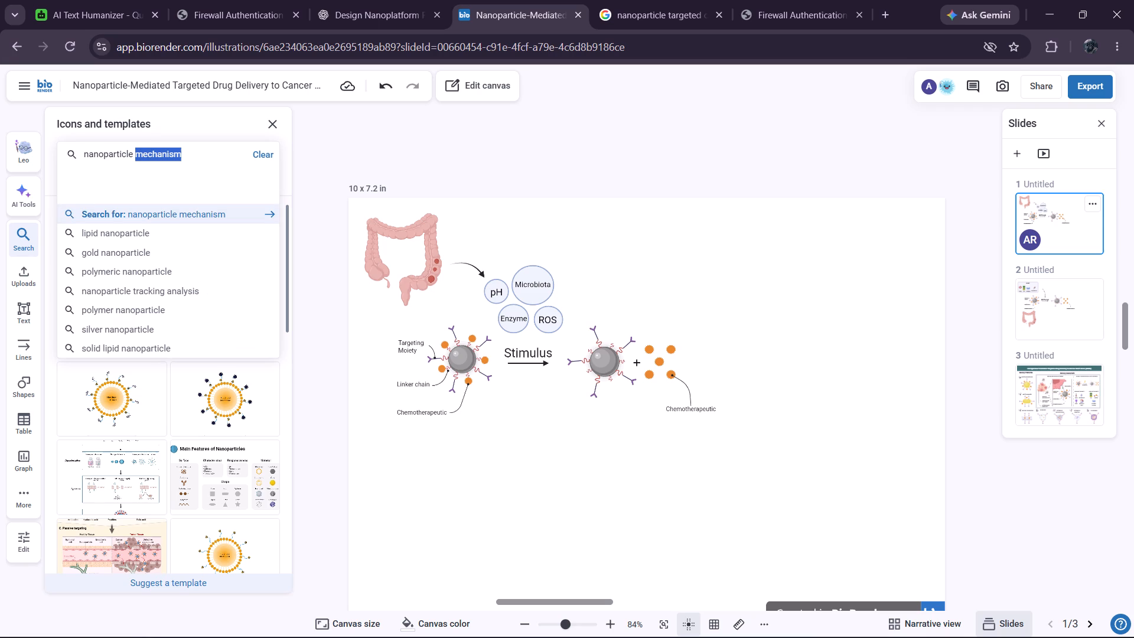
{"action": "key", "text": "BackSpace"}
{"action": "key", "text": "Left"}
{"action": "key", "text": "Left"}
{"action": "key", "text": "Left"}
{"action": "key", "text": "Left"}
{"action": "key", "text": "Left"}
{"action": "key", "text": "Left"}
{"action": "key", "text": "Left"}
{"action": "key", "text": "Left"}
{"action": "key", "text": "Left"}
{"action": "key", "text": "Left"}
{"action": "key", "text": "Left"}
{"action": "key", "text": "Left"}
{"action": "key", "text": "Left"}
{"action": "key", "text": "Left"}
{"action": "key", "text": "Left"}
{"action": "key", "text": "Left"}
{"action": "key", "text": "Left"}
{"action": "key", "text": "Left"}
{"action": "key", "text": "Left"}
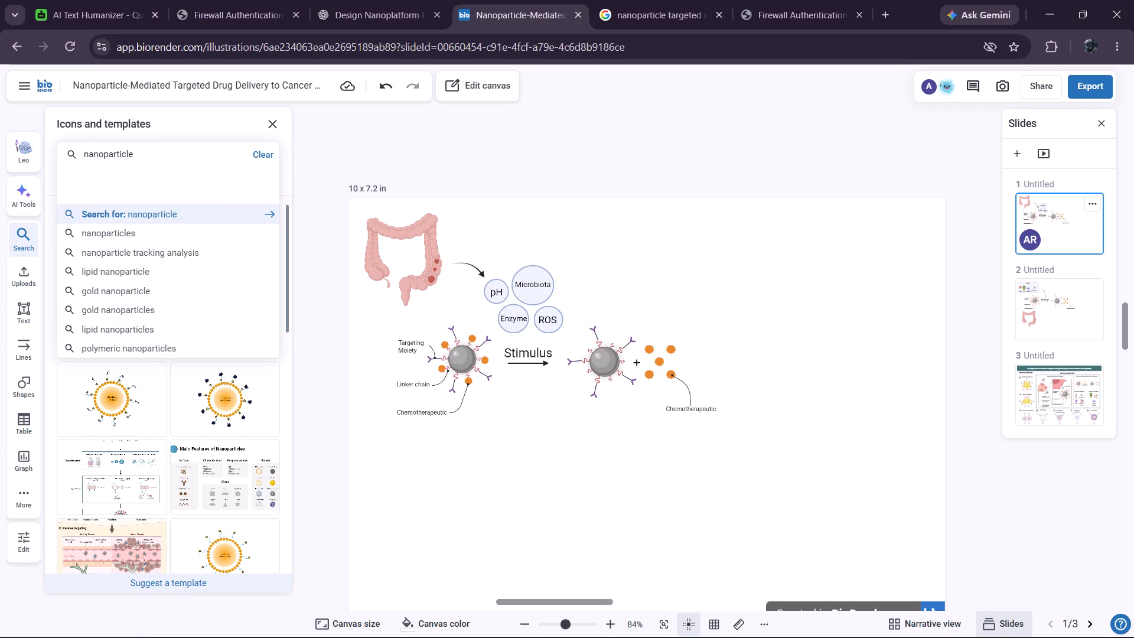
{"action": "type", "text": "stimuli"}
{"action": "type", "text": "-responsive"}
{"action": "key", "text": "space"}
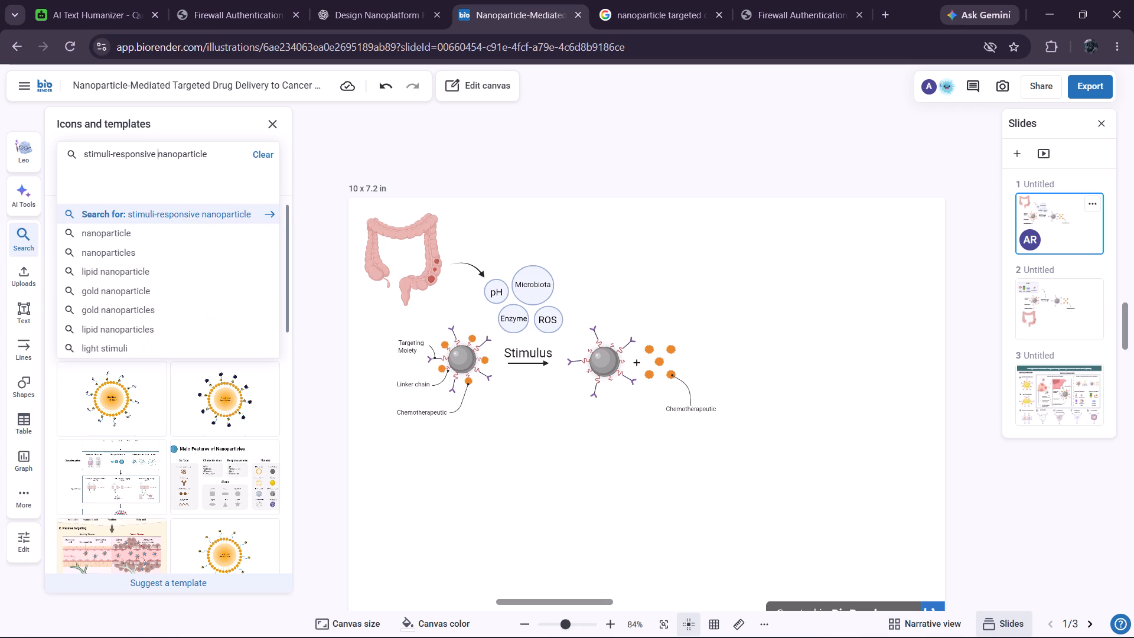
{"action": "key", "text": "Return"}
{"action": "left_click", "coordinate": [84, 180]}
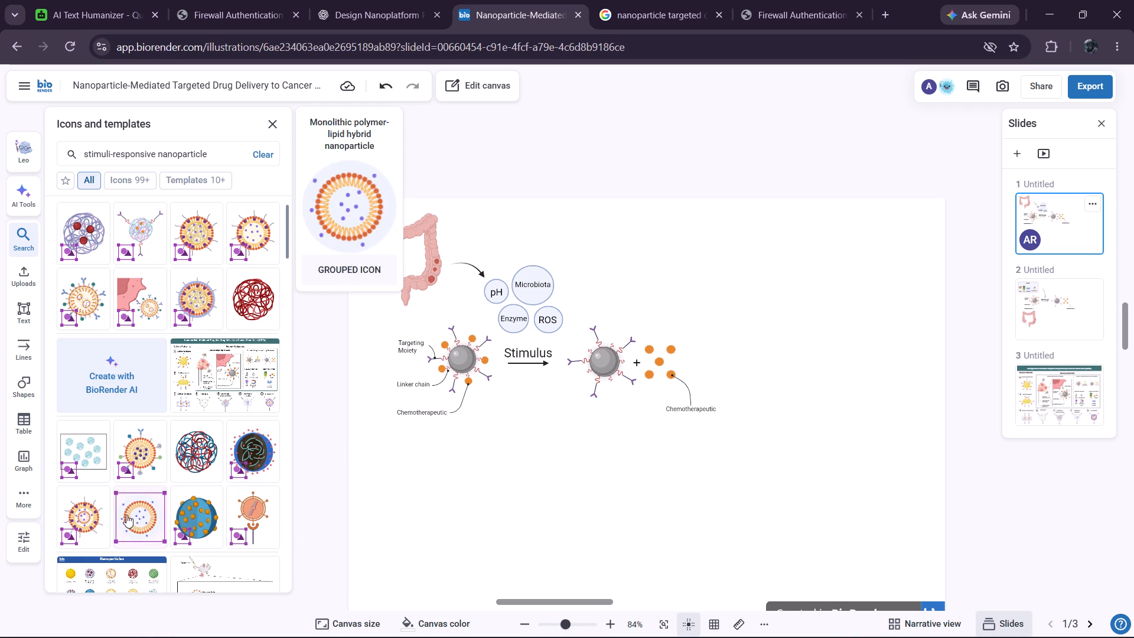
Find the "Active Targeting of Cancer Stem Cells with Nanoparticles" template in the results and insert it on slide 1.
{"action": "scroll", "coordinate": [88, 510], "scroll_direction": "down", "scroll_amount": 1}
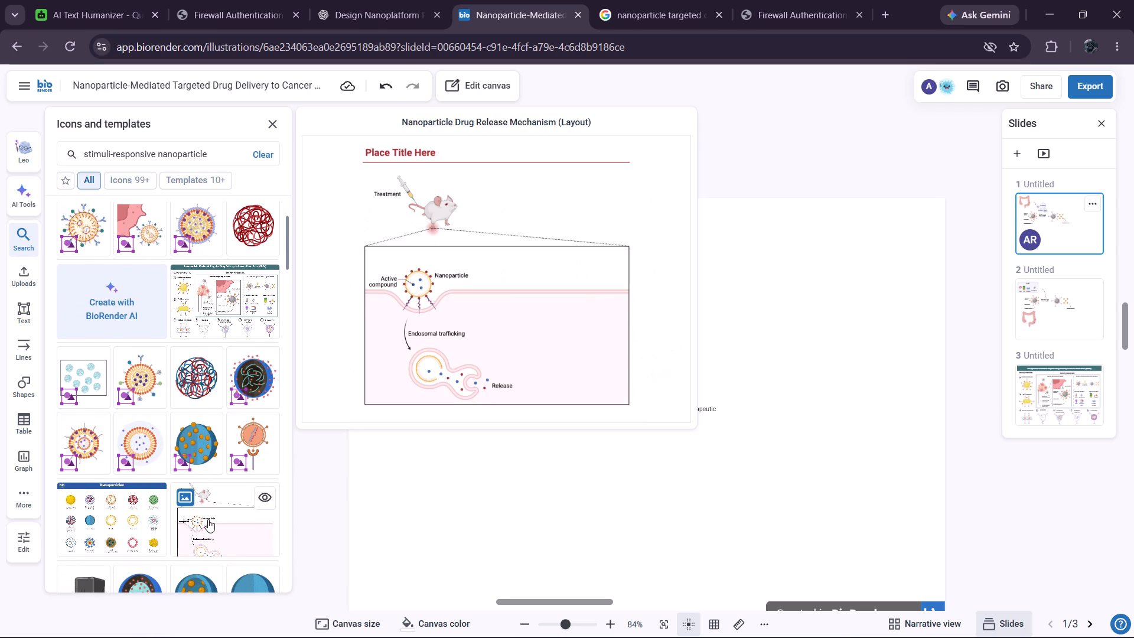
{"action": "scroll", "coordinate": [208, 519], "scroll_direction": "down", "scroll_amount": 1}
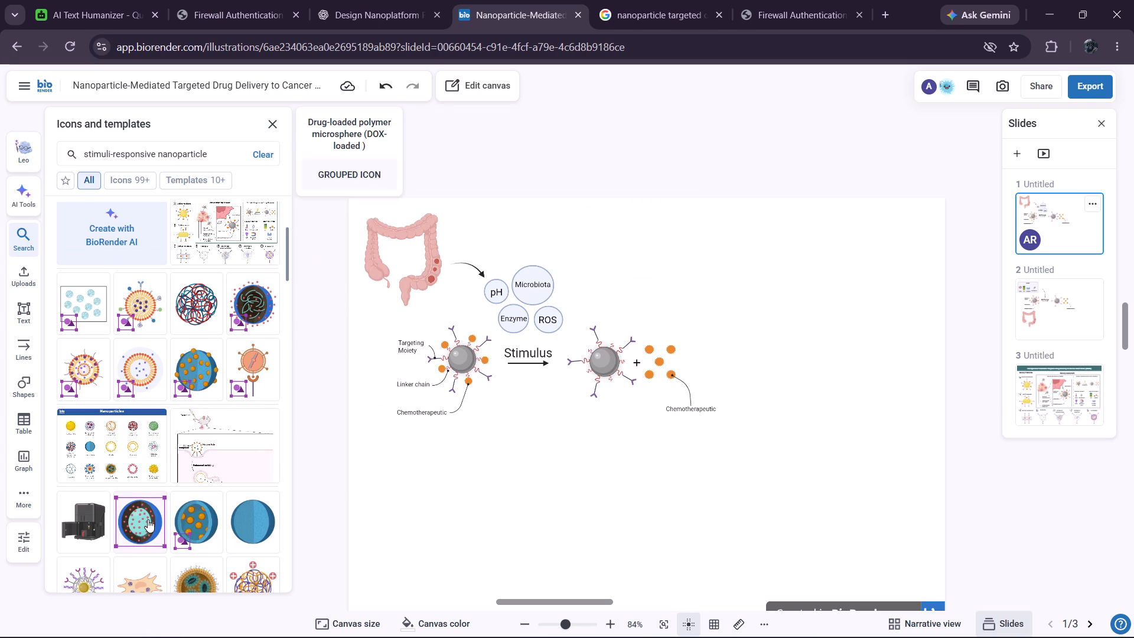
{"action": "scroll", "coordinate": [92, 532], "scroll_direction": "down", "scroll_amount": 1}
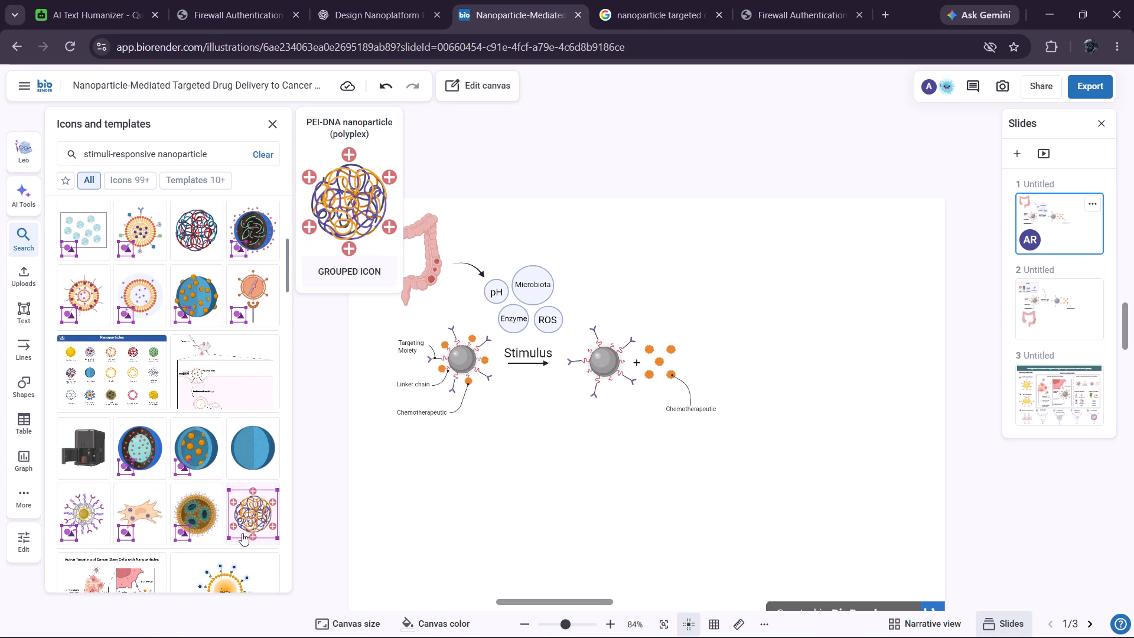
{"action": "scroll", "coordinate": [242, 537], "scroll_direction": "down", "scroll_amount": 1}
{"action": "scroll", "coordinate": [242, 537], "scroll_direction": "up", "scroll_amount": 1}
{"action": "scroll", "coordinate": [234, 553], "scroll_direction": "down", "scroll_amount": 1}
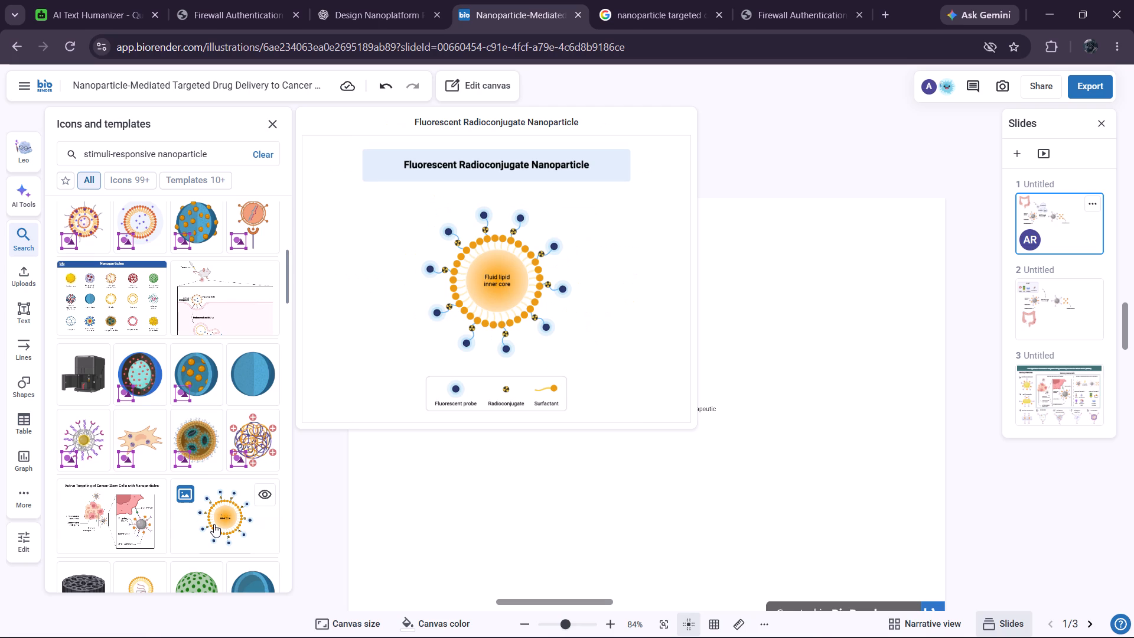
{"action": "left_click", "coordinate": [102, 539]}
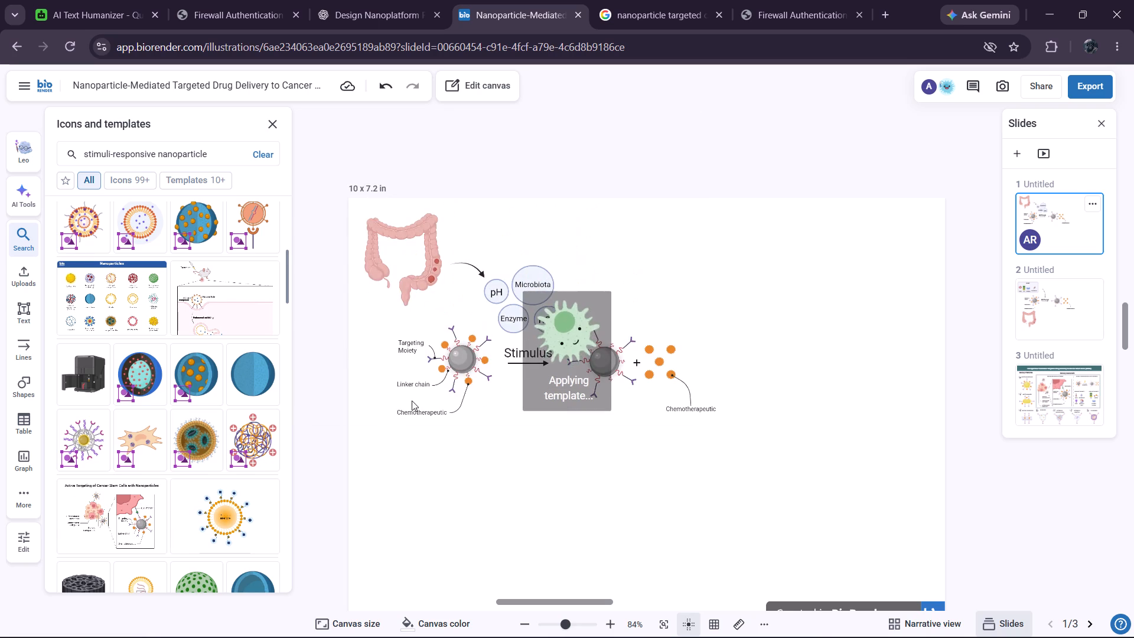
Shrink the inserted template to under half its size and place it below the nanoparticle figure, aligned with the colon's left edge.
{"action": "scroll", "coordinate": [696, 469], "scroll_direction": "down", "scroll_amount": 2}
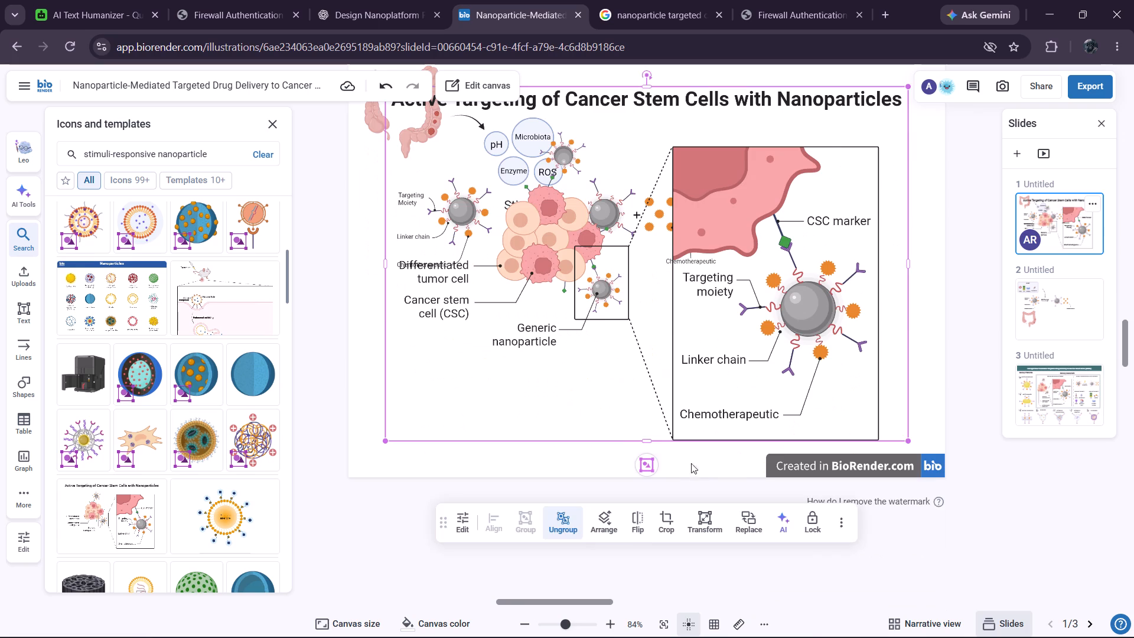
{"action": "scroll", "coordinate": [679, 455], "scroll_direction": "up", "scroll_amount": 2}
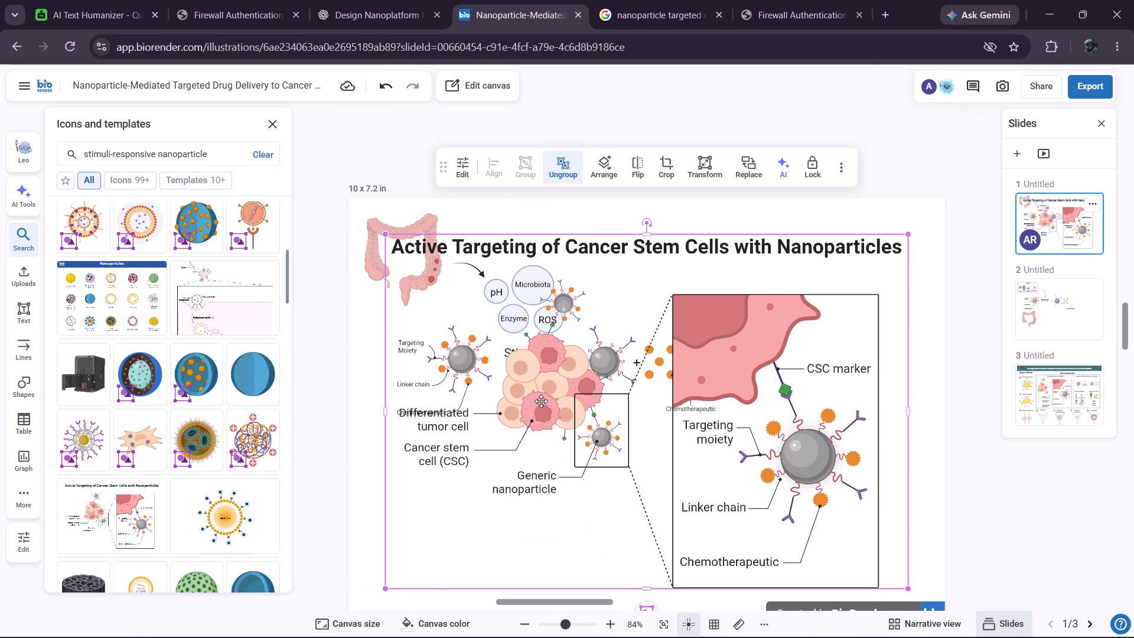
{"action": "left_click_drag", "start_coordinate": [386, 235], "coordinate": [629, 312]}
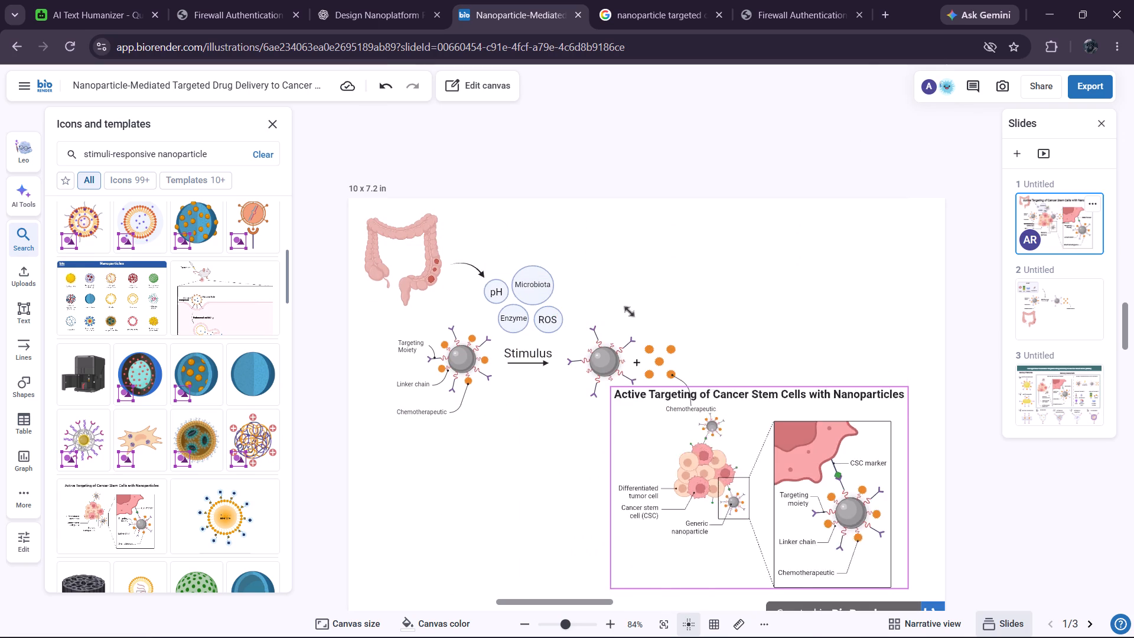
{"action": "left_click_drag", "start_coordinate": [629, 312], "coordinate": [669, 333]}
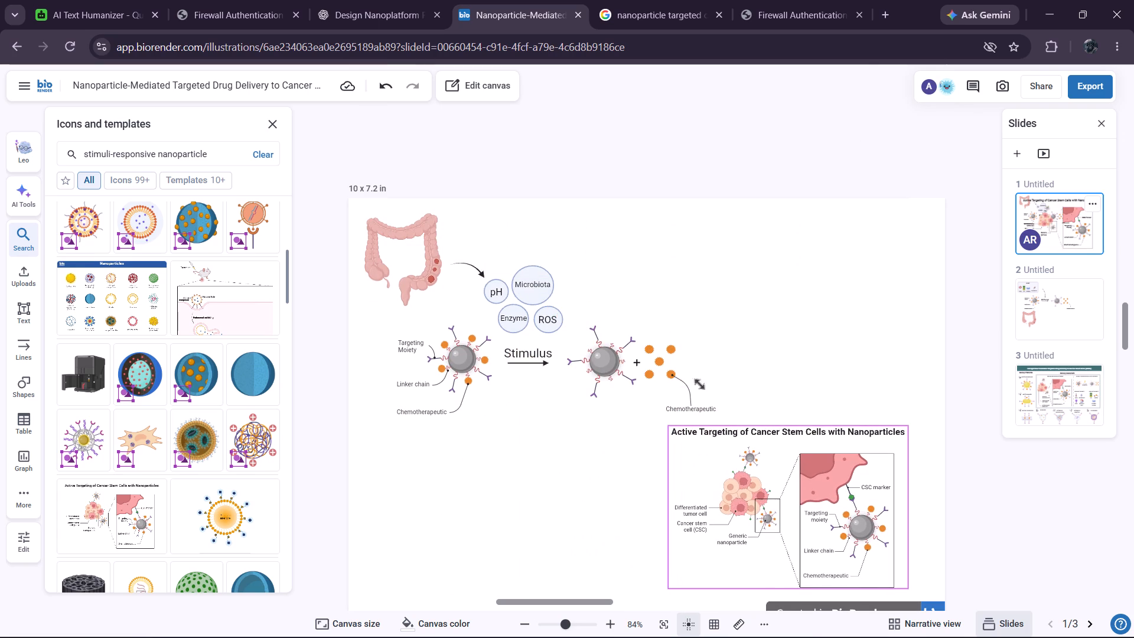
{"action": "left_click_drag", "start_coordinate": [791, 466], "coordinate": [777, 281]}
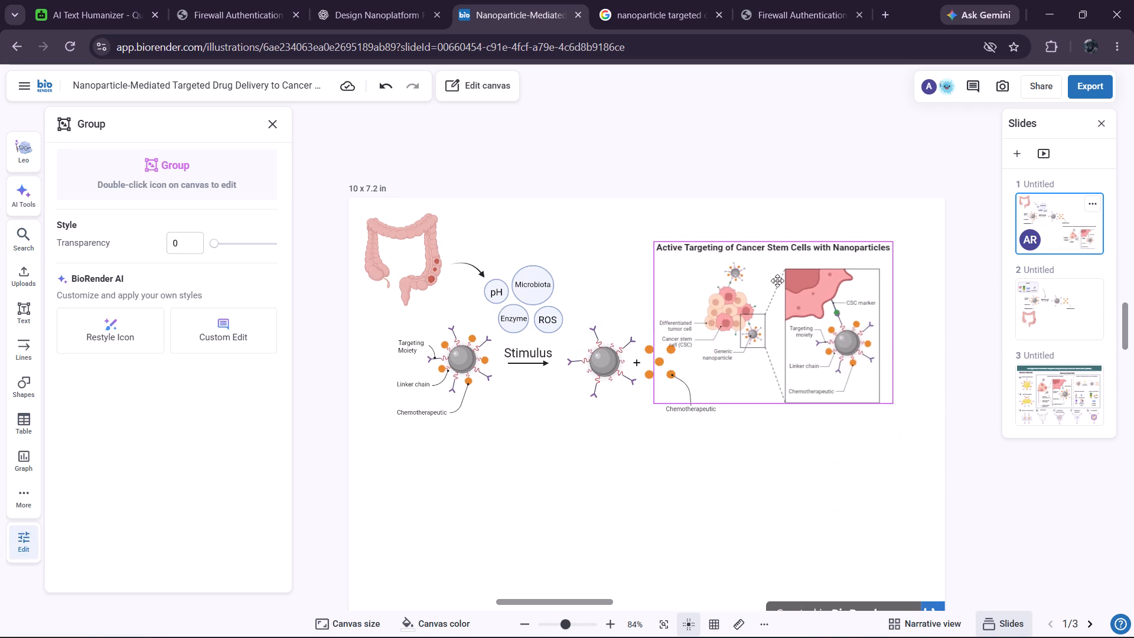
{"action": "left_click_drag", "start_coordinate": [777, 281], "coordinate": [801, 282]}
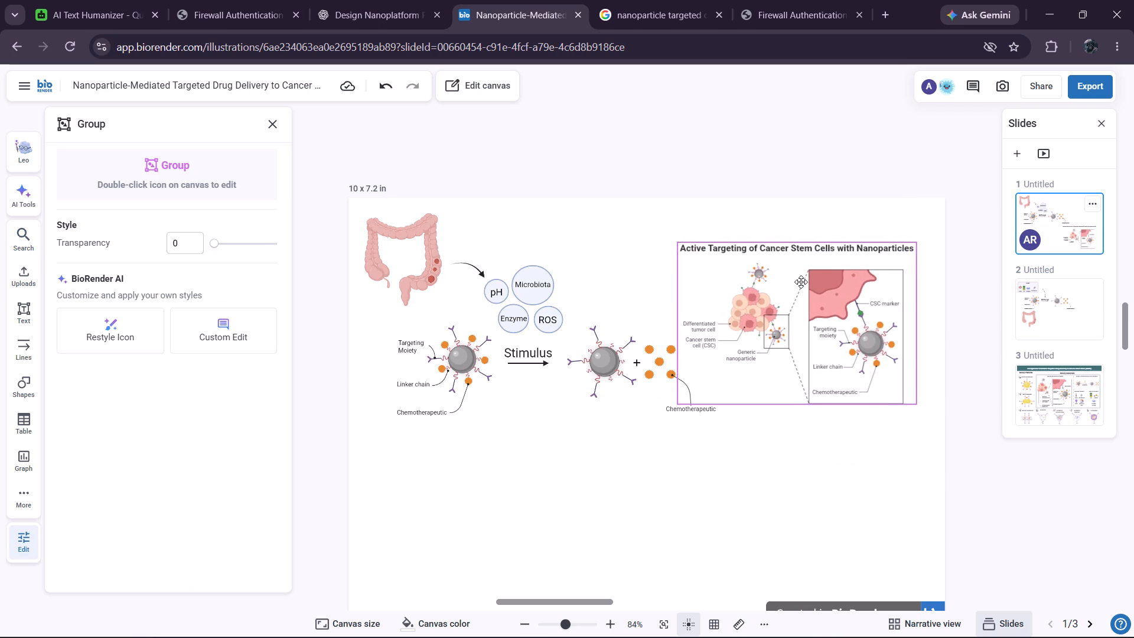
{"action": "left_click_drag", "start_coordinate": [801, 282], "coordinate": [796, 282]}
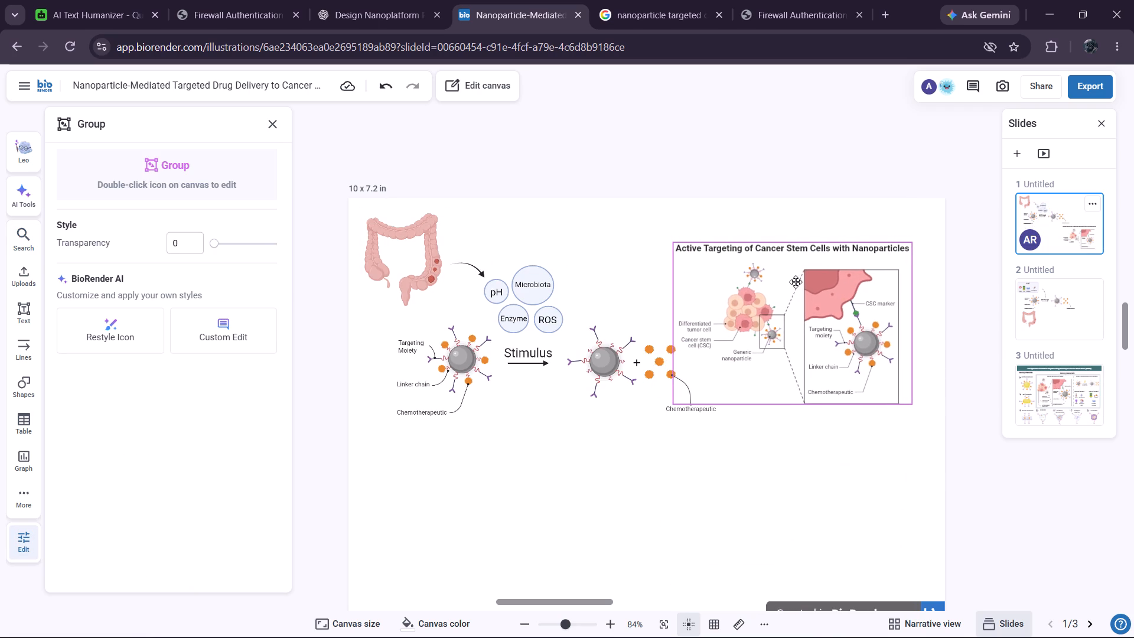
{"action": "left_click_drag", "start_coordinate": [796, 282], "coordinate": [511, 455]}
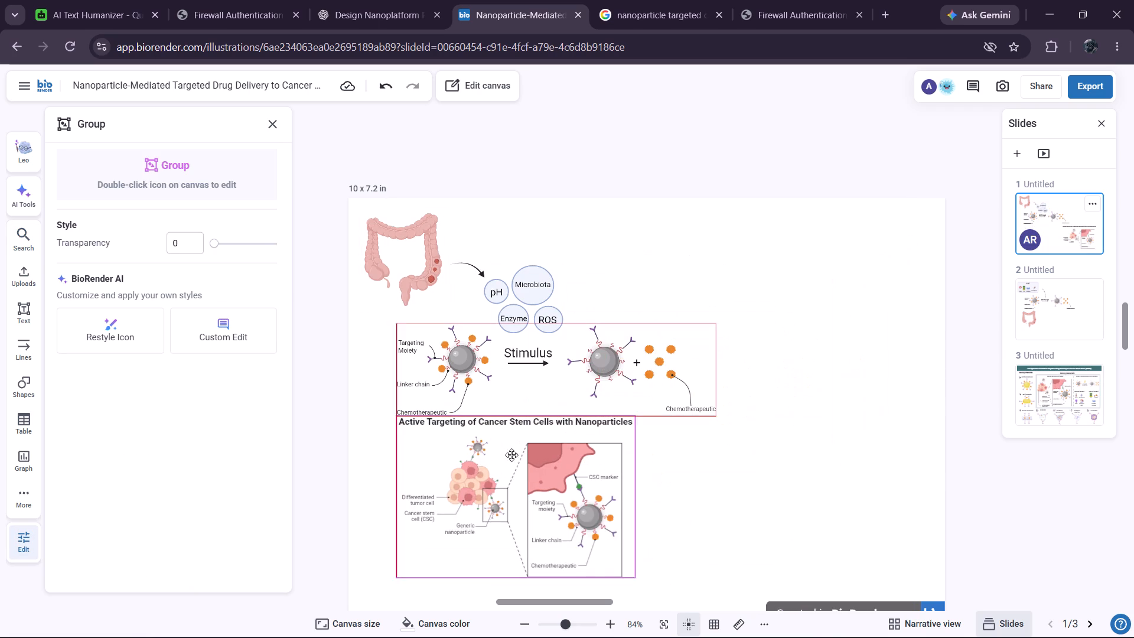
{"action": "left_click_drag", "start_coordinate": [511, 455], "coordinate": [490, 468]}
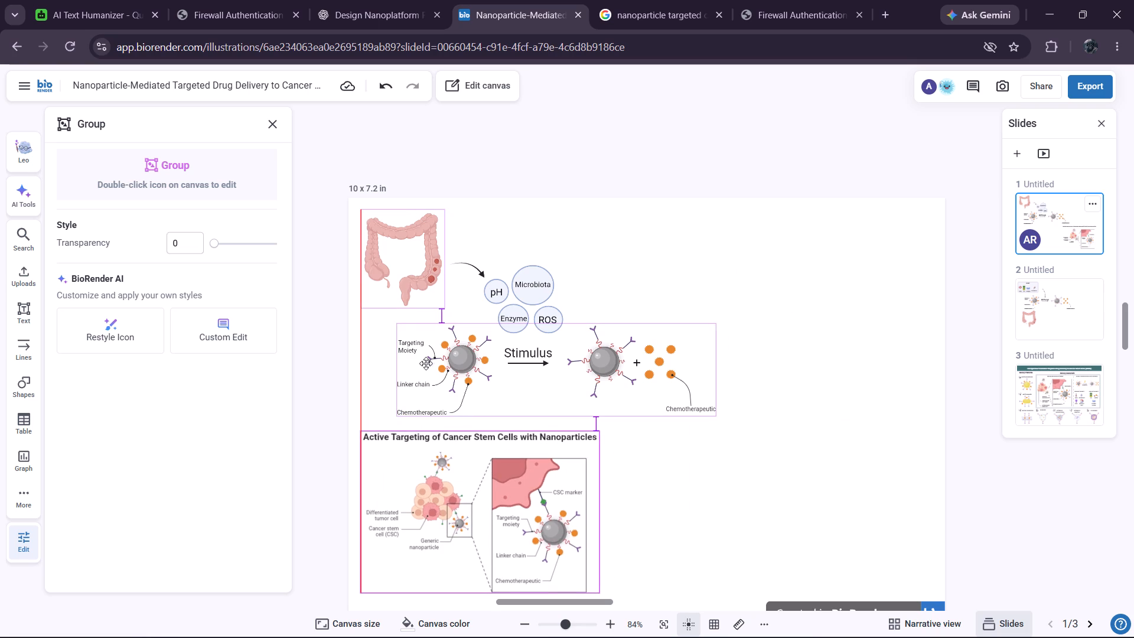
Group the colon, the curved arrow, the stimulus circles and the nanoparticle release scheme into one object.
{"action": "left_click", "coordinate": [403, 271]}
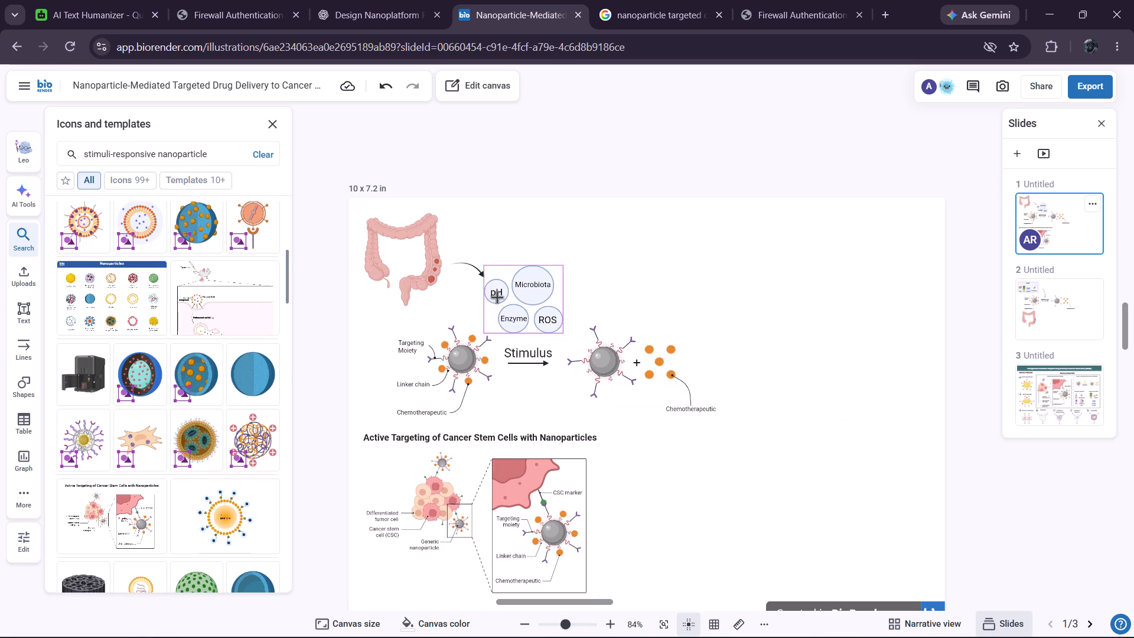
{"action": "left_click", "coordinate": [505, 297], "text": "shift"}
{"action": "left_click", "coordinate": [423, 274], "text": "shift"}
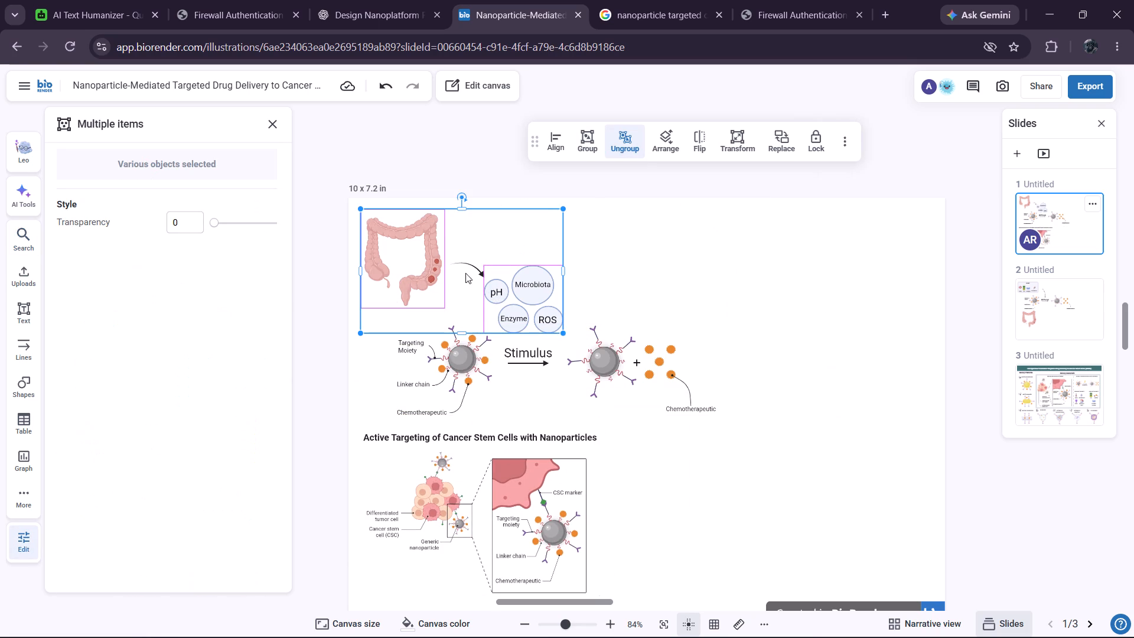
{"action": "left_click", "coordinate": [465, 268], "text": "shift"}
{"action": "left_click", "coordinate": [468, 349], "text": "shift"}
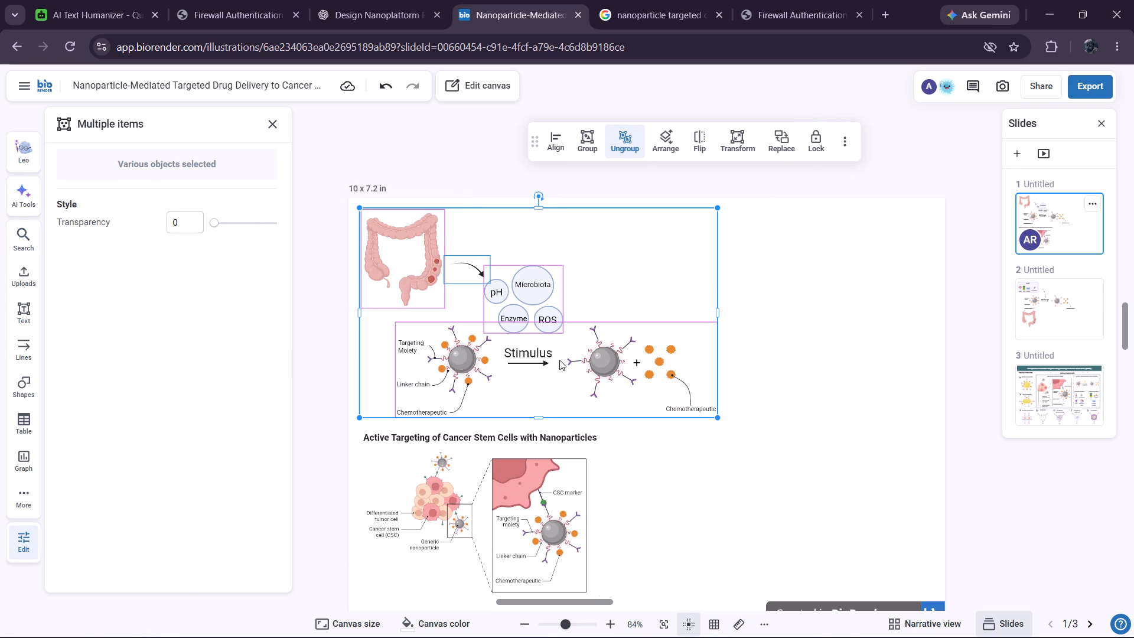
{"action": "left_click", "coordinate": [589, 141]}
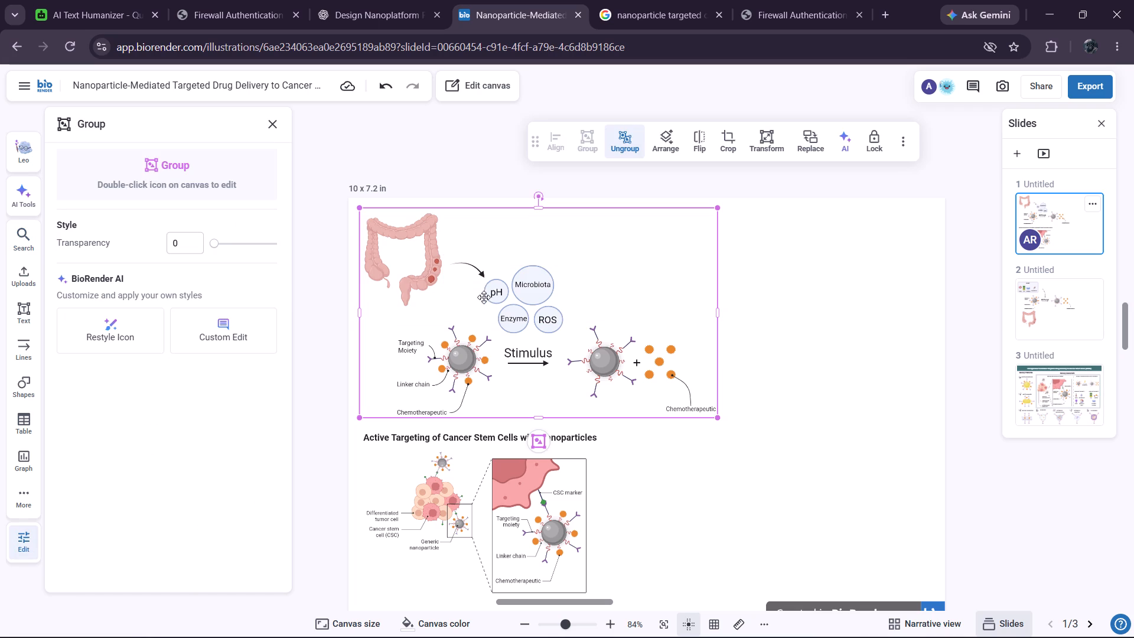
Place the cancer stem cell template in the canvas's upper-left area and the grouped colon figure directly to its right.
{"action": "left_click_drag", "start_coordinate": [500, 209], "coordinate": [679, 289]}
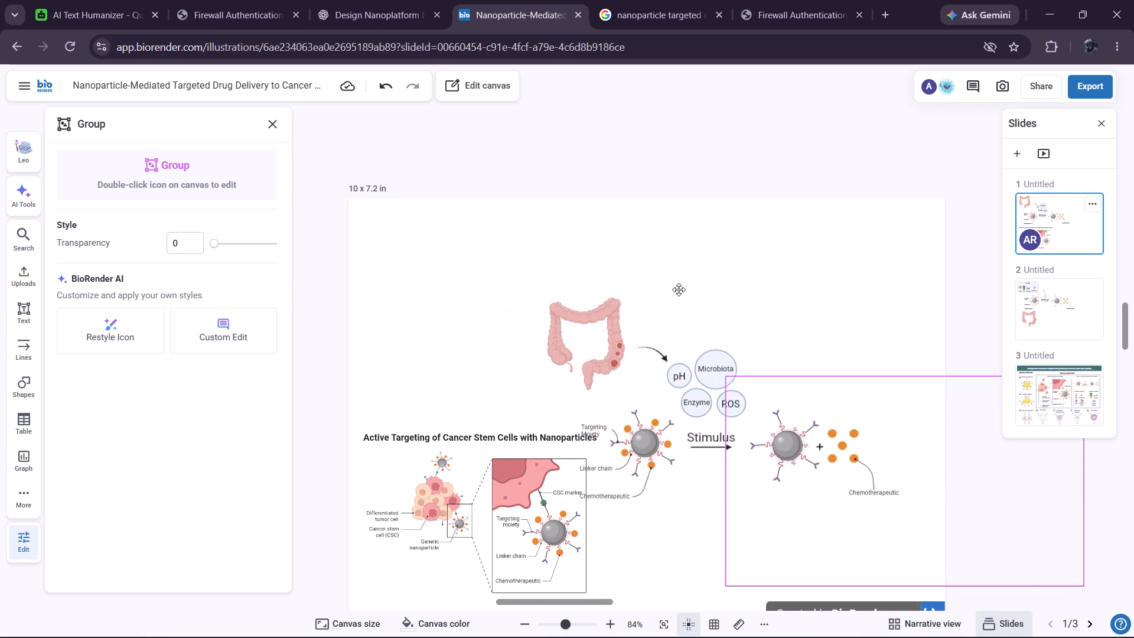
{"action": "left_click_drag", "start_coordinate": [679, 289], "coordinate": [720, 331]}
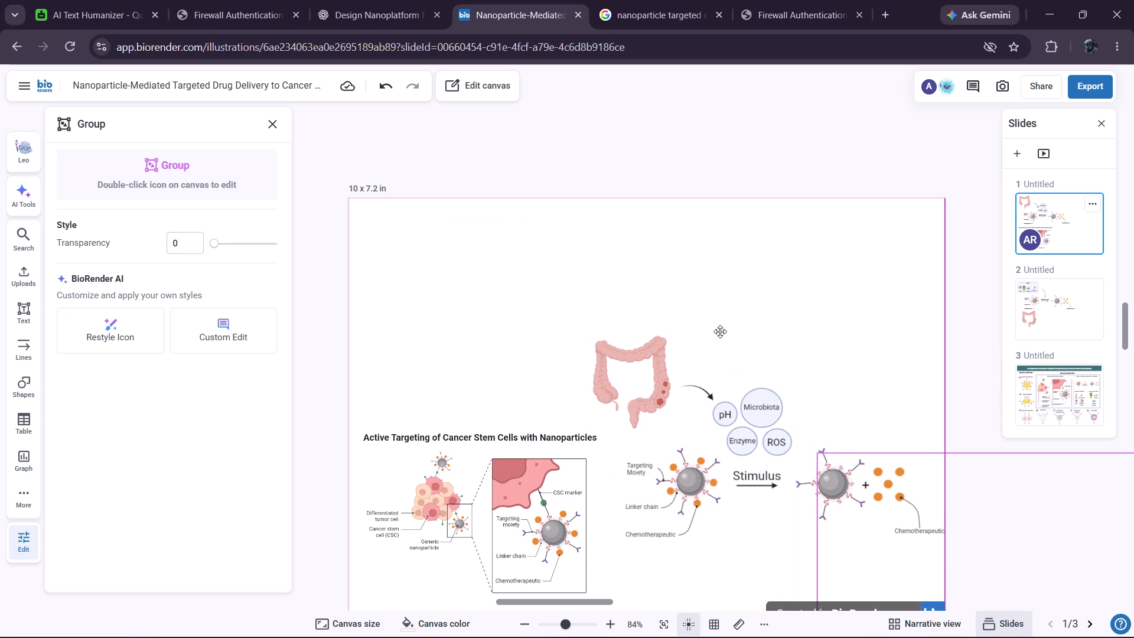
{"action": "left_click_drag", "start_coordinate": [720, 331], "coordinate": [716, 333]}
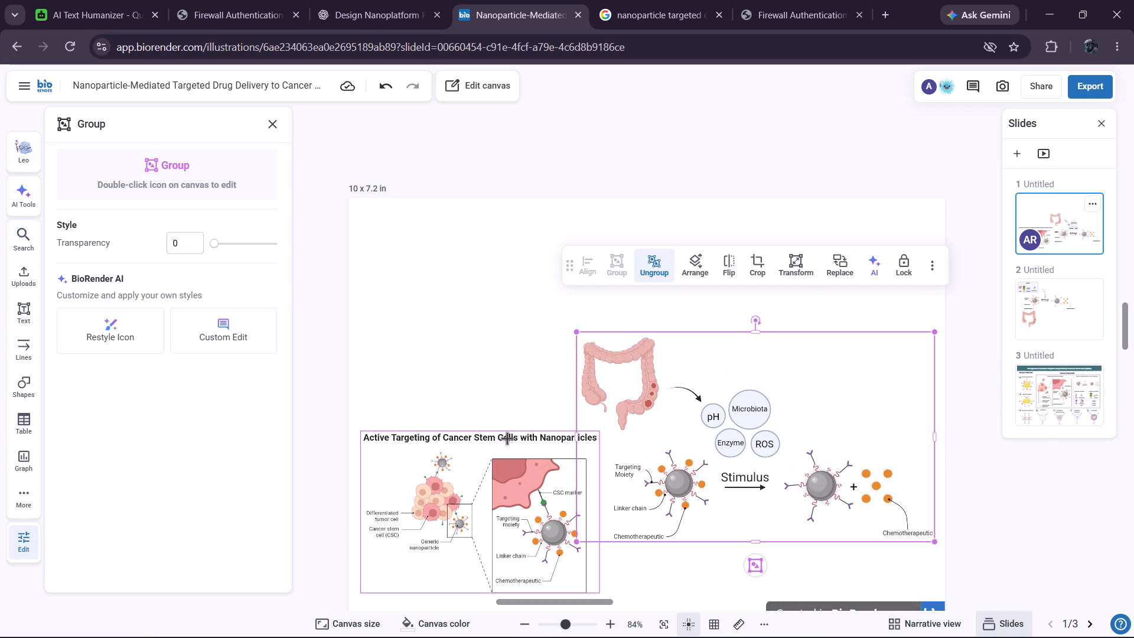
{"action": "left_click_drag", "start_coordinate": [507, 440], "coordinate": [512, 234]}
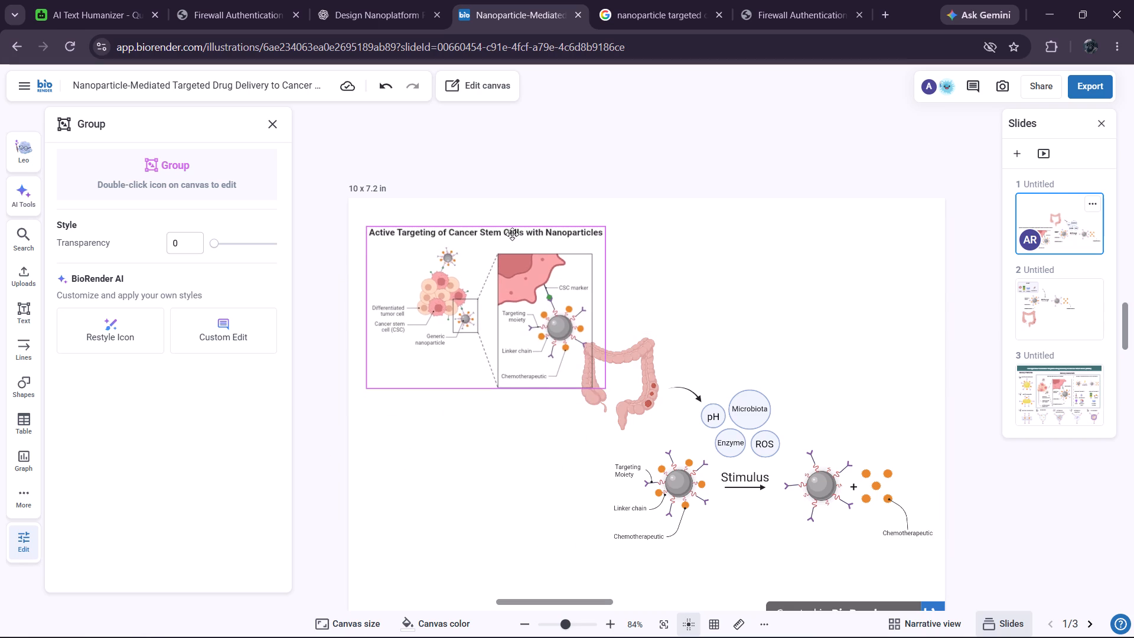
{"action": "left_click_drag", "start_coordinate": [512, 234], "coordinate": [503, 228]}
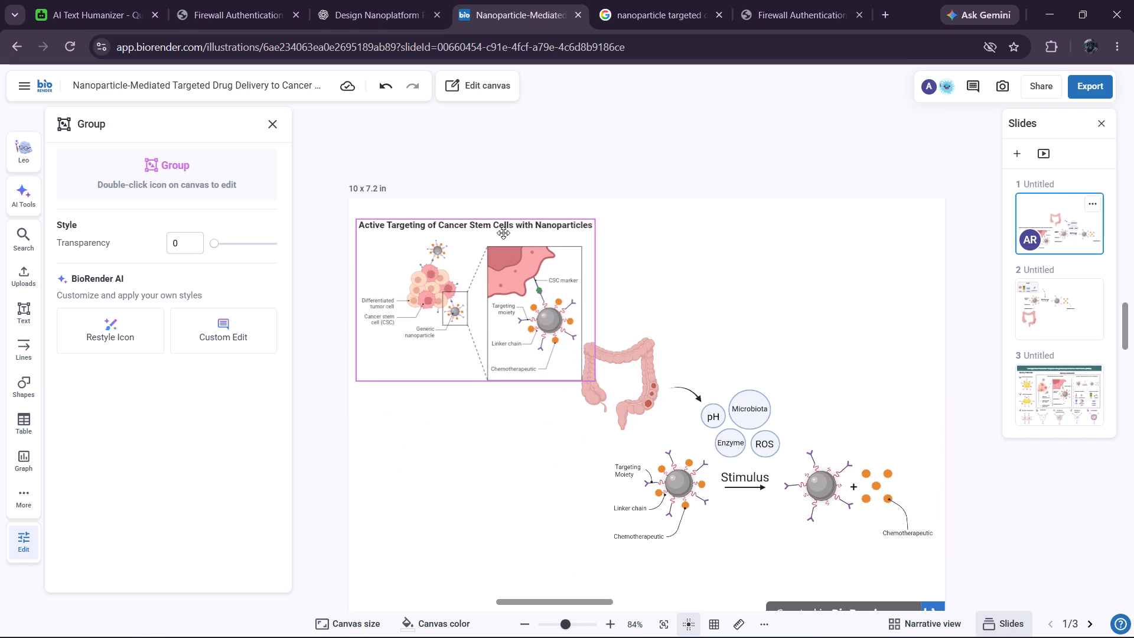
{"action": "left_click_drag", "start_coordinate": [700, 416], "coordinate": [718, 346]}
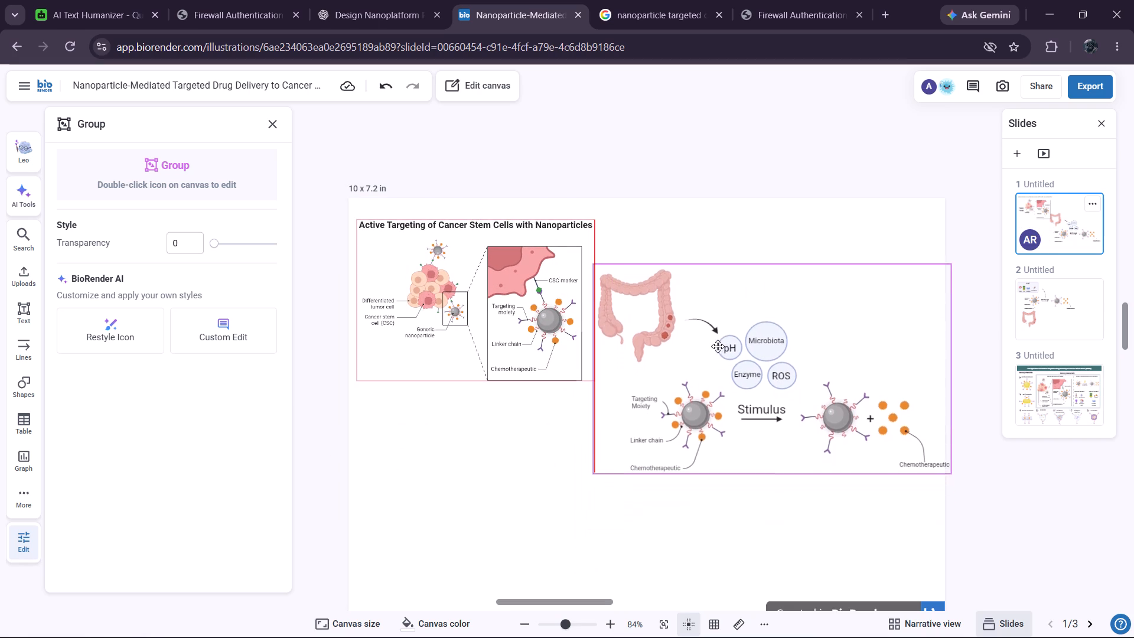
{"action": "left_click_drag", "start_coordinate": [718, 346], "coordinate": [715, 298]}
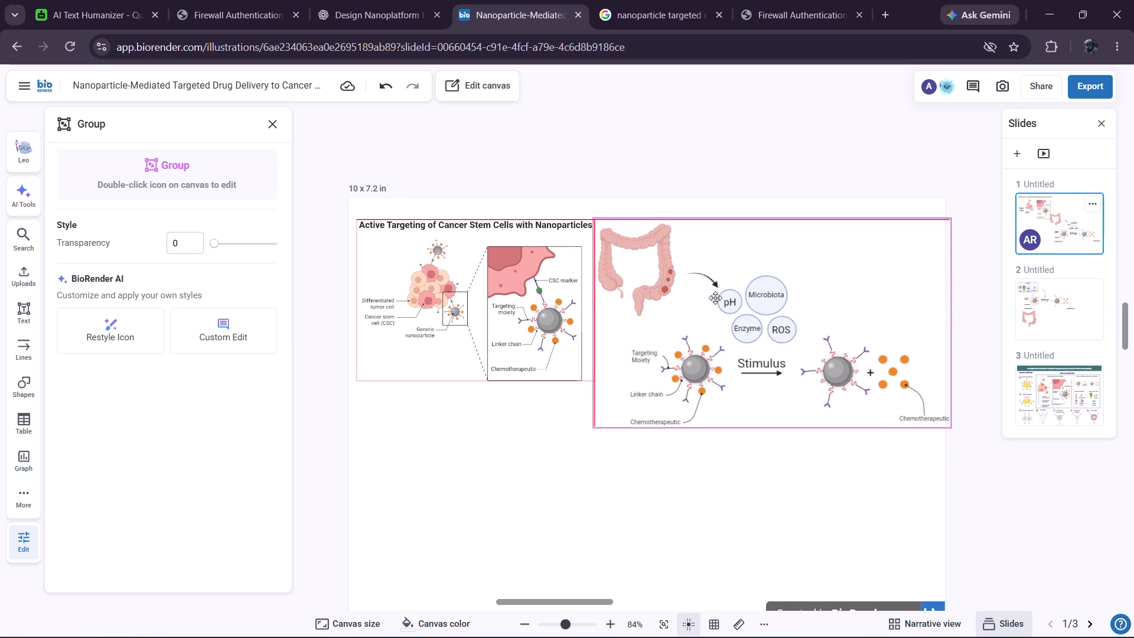
{"action": "left_click_drag", "start_coordinate": [715, 298], "coordinate": [711, 291]}
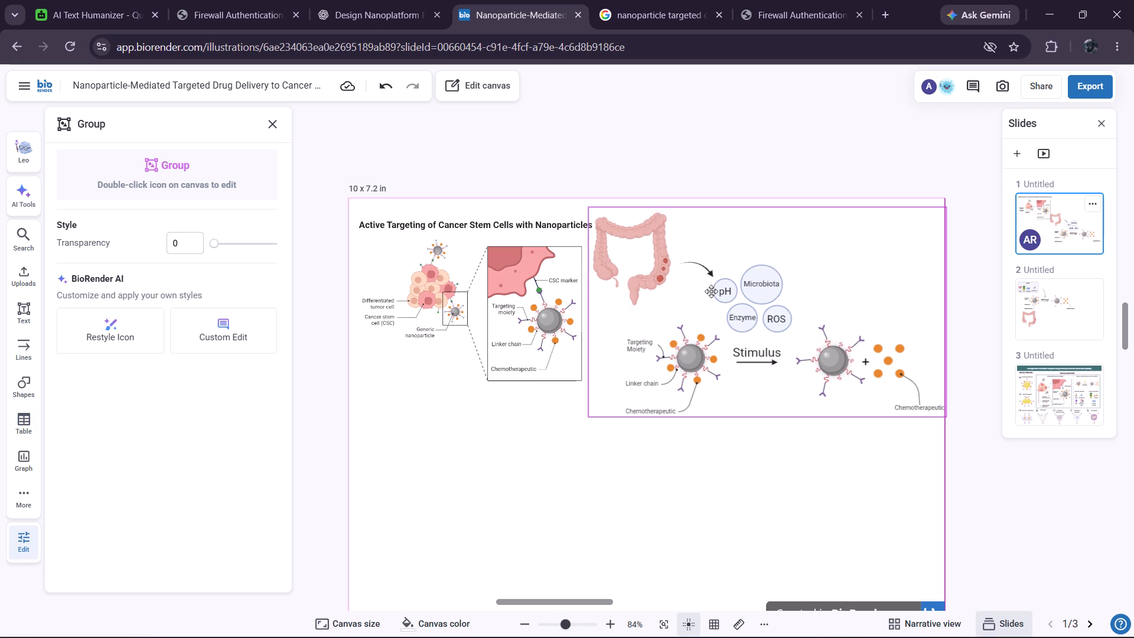
{"action": "left_click_drag", "start_coordinate": [711, 291], "coordinate": [722, 294]}
Shrink the grouped colon figure slightly, shift it towards the canvas's right edge, and lower the cancer stem cell template beside it.
{"action": "left_click_drag", "start_coordinate": [953, 419], "coordinate": [930, 405]}
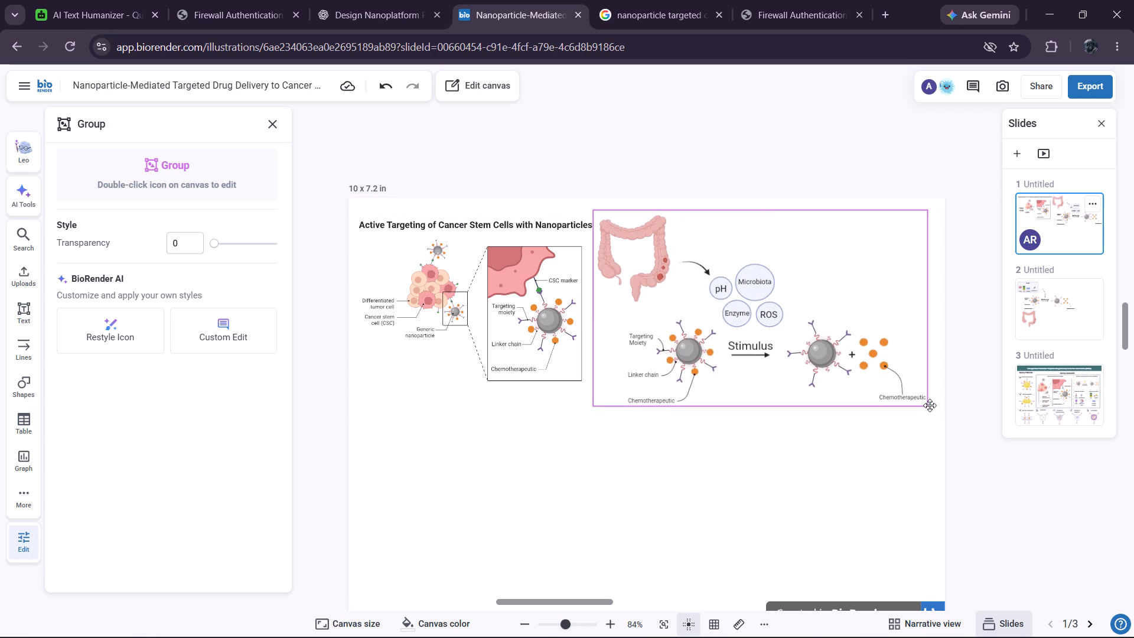
{"action": "left_click_drag", "start_coordinate": [930, 405], "coordinate": [913, 395]}
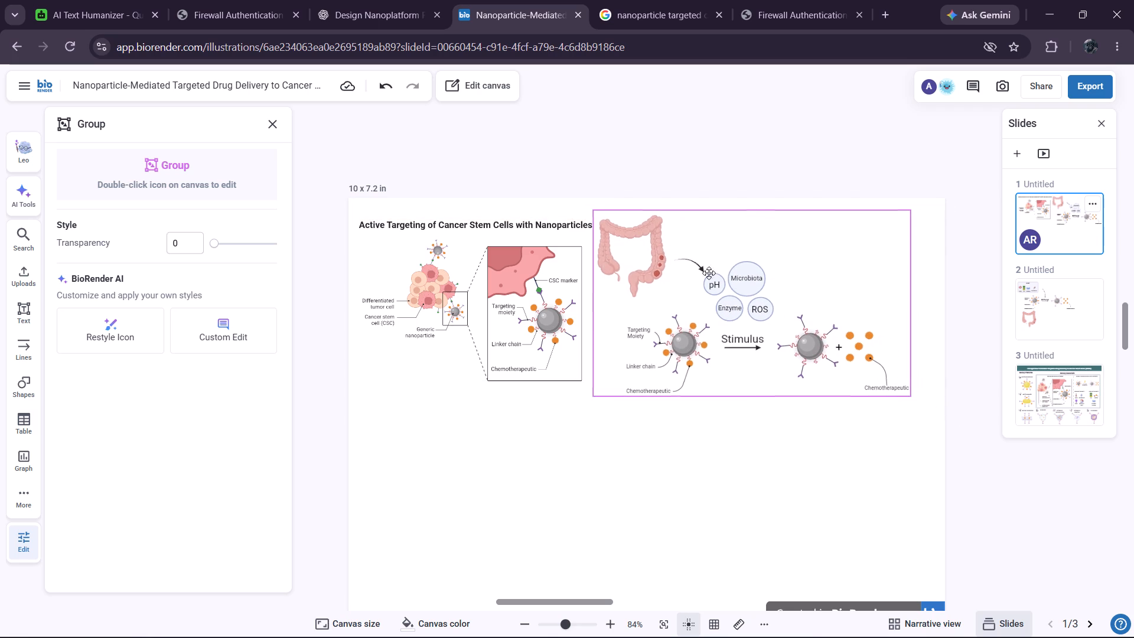
{"action": "left_click_drag", "start_coordinate": [714, 272], "coordinate": [746, 279]}
{"action": "left_click_drag", "start_coordinate": [501, 237], "coordinate": [490, 274]}
{"action": "left_click_drag", "start_coordinate": [489, 338], "coordinate": [491, 380]}
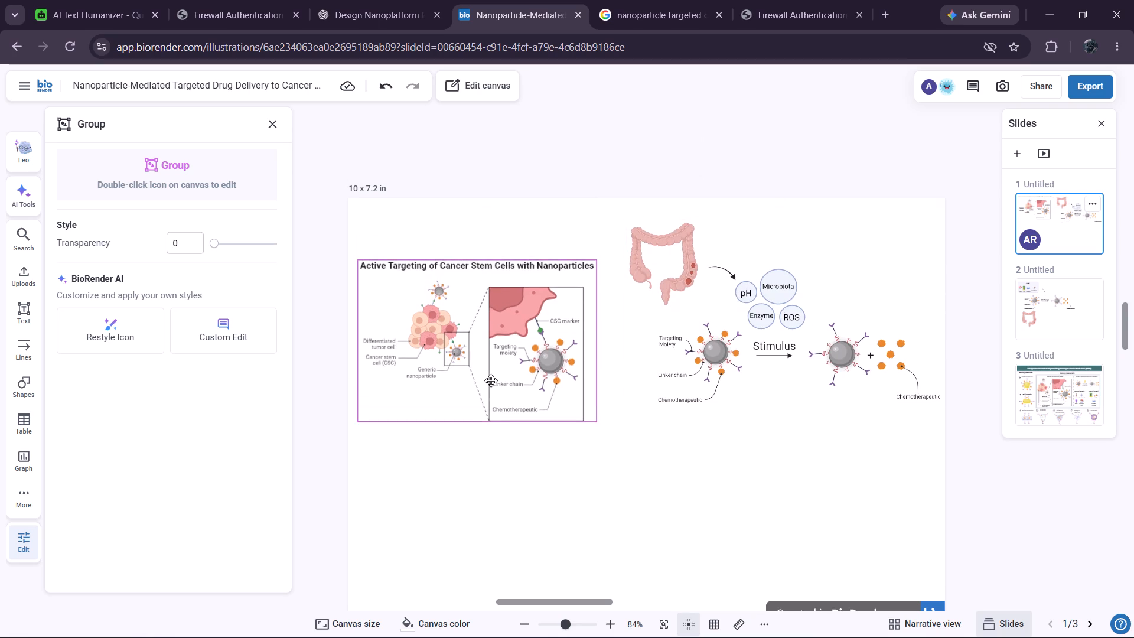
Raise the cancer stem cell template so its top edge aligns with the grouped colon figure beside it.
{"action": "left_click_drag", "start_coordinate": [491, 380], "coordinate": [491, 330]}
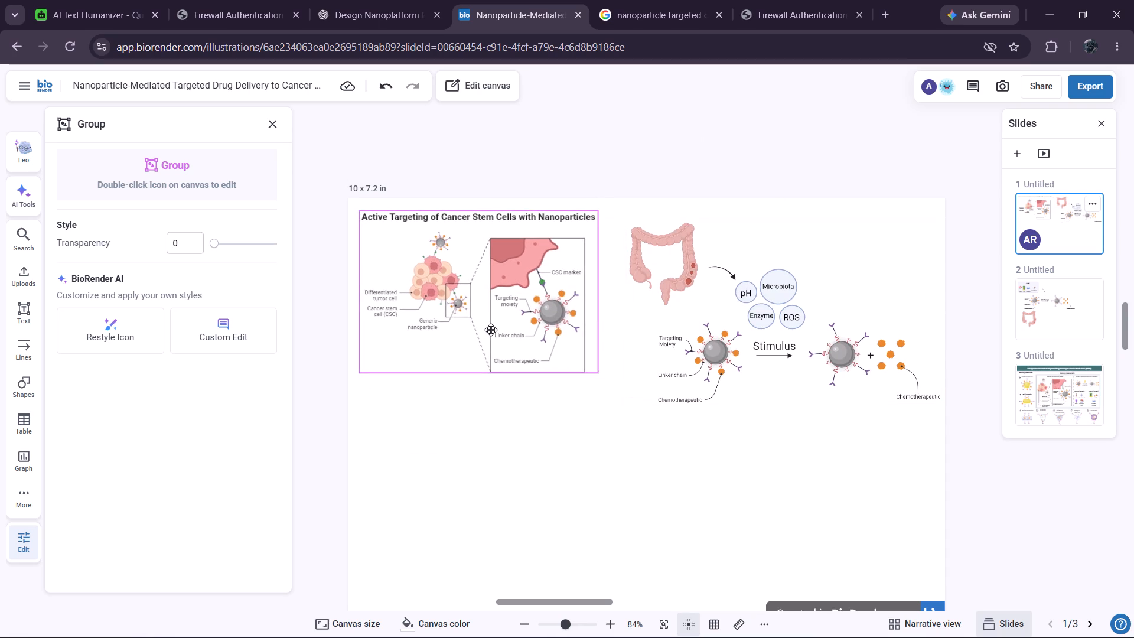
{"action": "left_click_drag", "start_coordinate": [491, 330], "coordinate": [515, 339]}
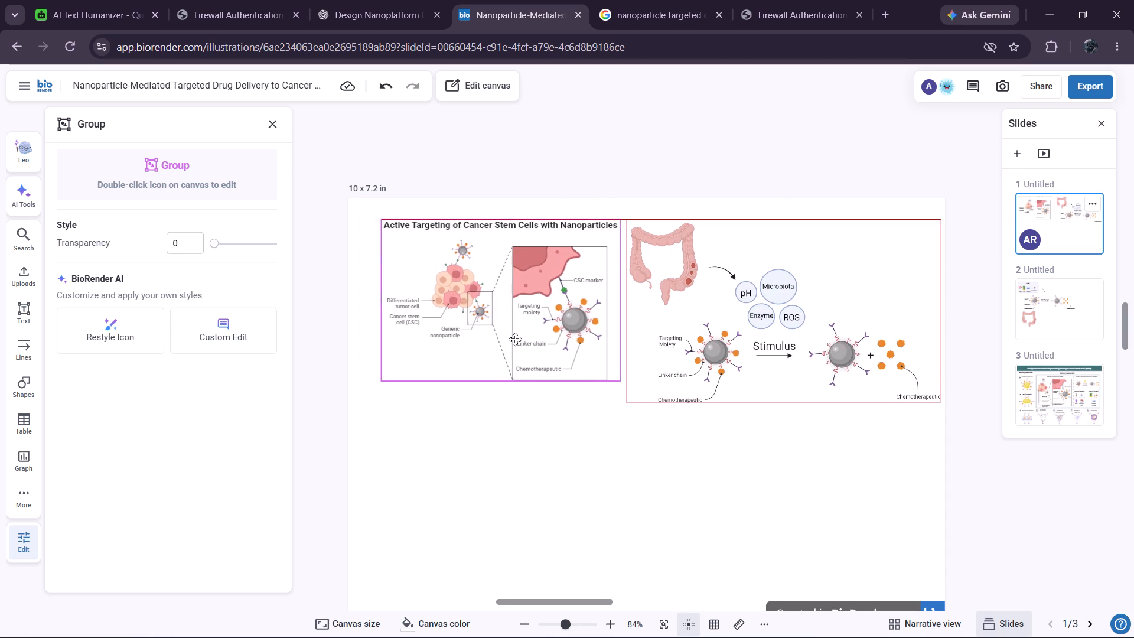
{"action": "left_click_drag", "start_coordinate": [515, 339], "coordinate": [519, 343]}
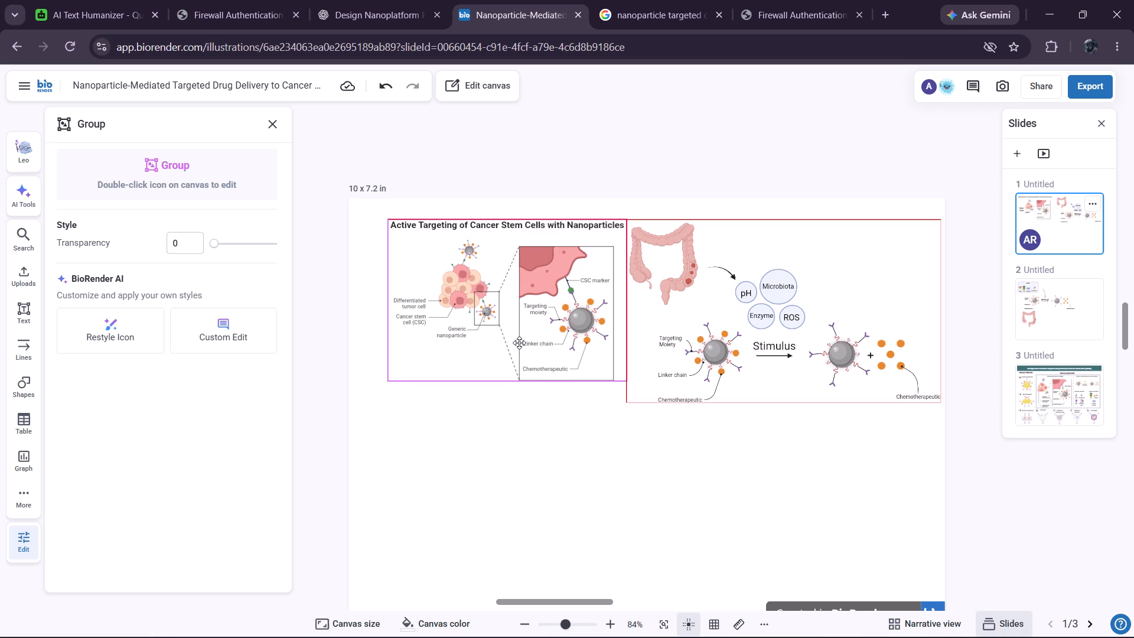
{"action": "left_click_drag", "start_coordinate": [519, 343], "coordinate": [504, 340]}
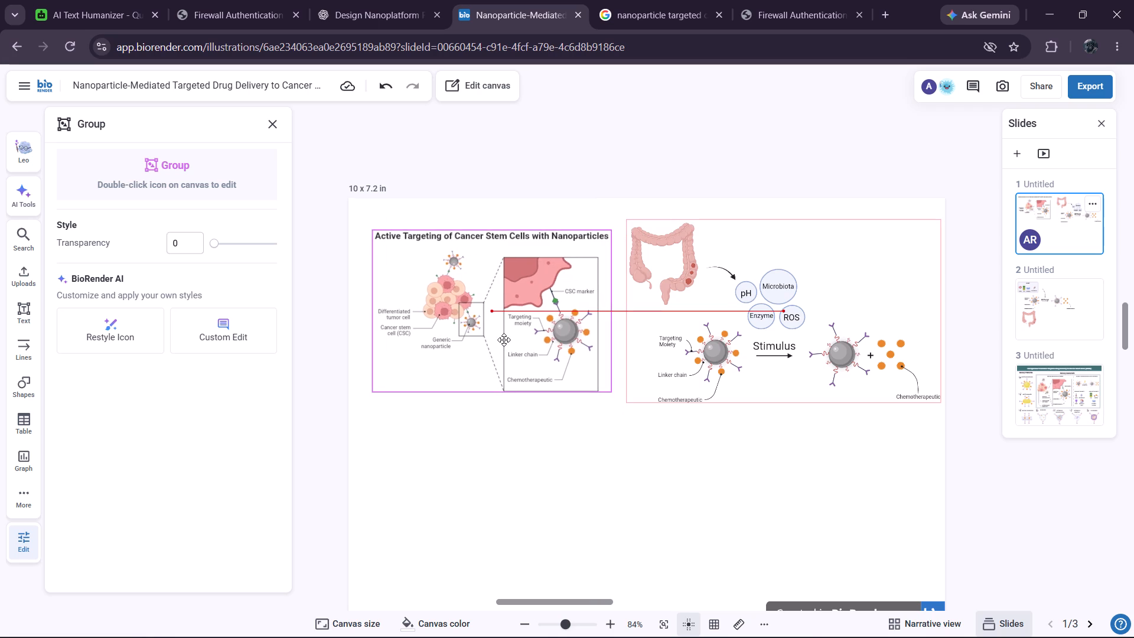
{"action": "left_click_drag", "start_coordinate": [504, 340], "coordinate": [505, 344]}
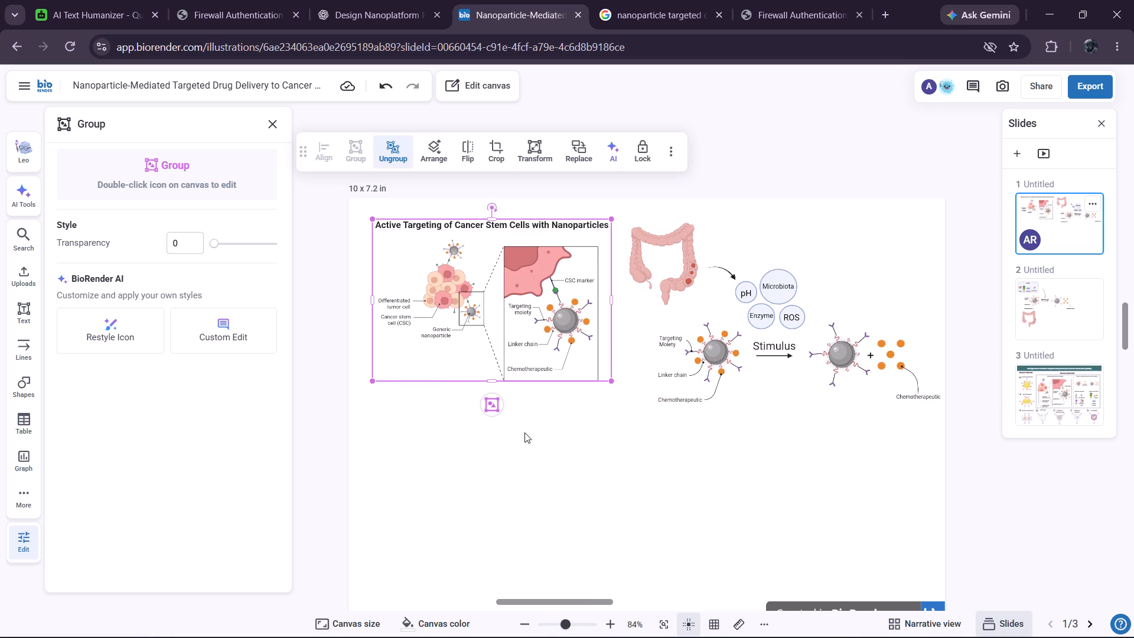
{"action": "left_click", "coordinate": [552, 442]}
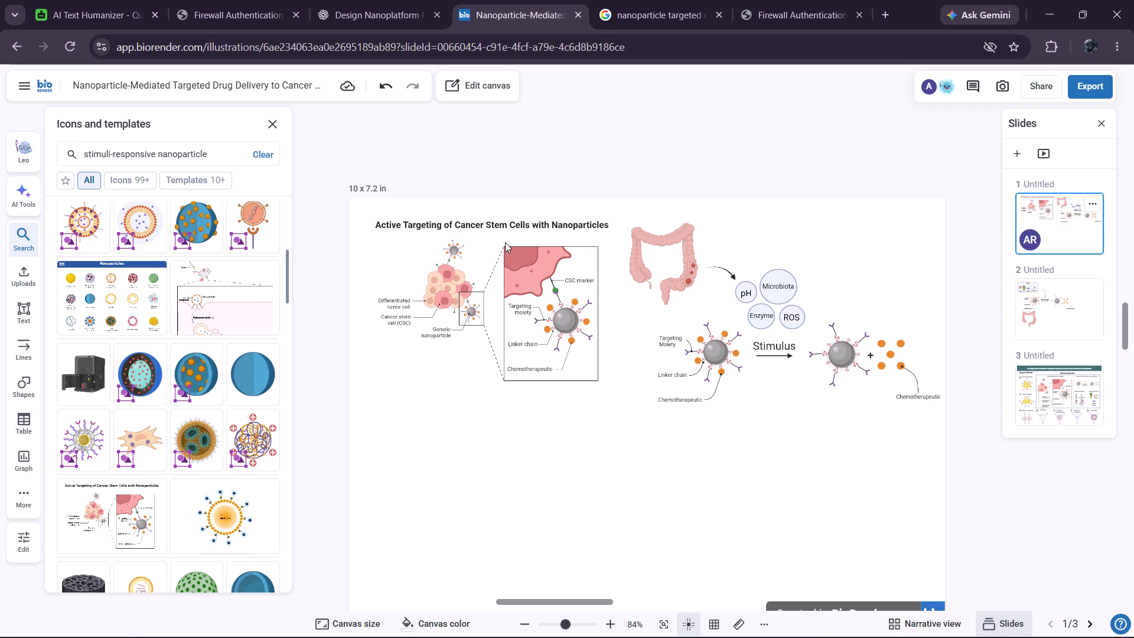
Move the cancer stem cell template directly below the grouped colon figure, aligning their left edges.
{"action": "left_click_drag", "start_coordinate": [504, 250], "coordinate": [505, 318]}
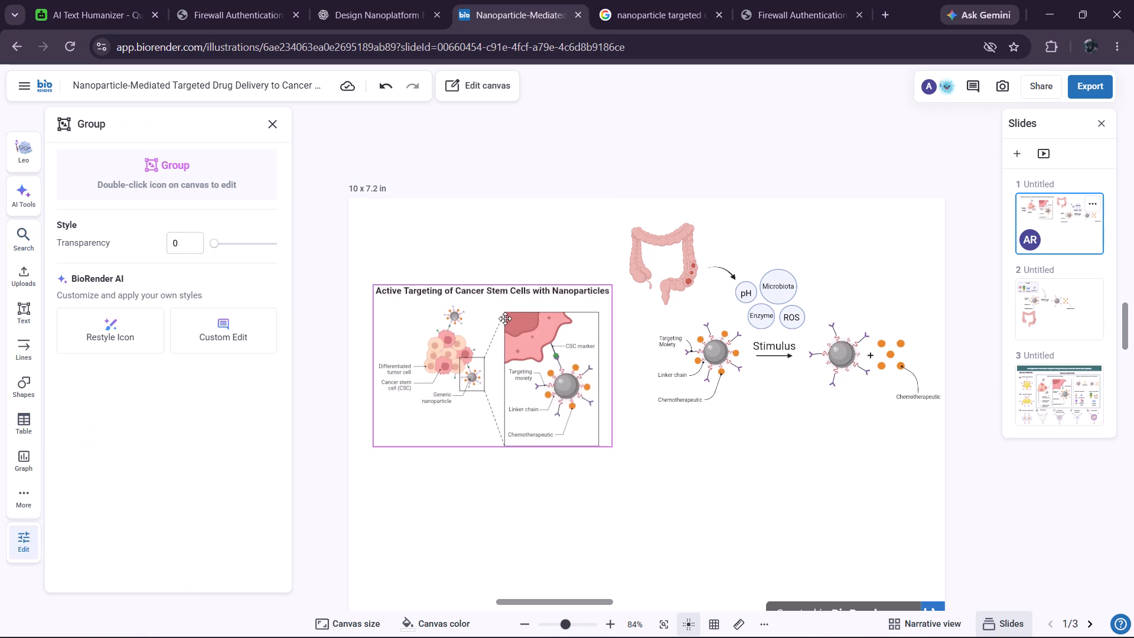
{"action": "left_click_drag", "start_coordinate": [505, 318], "coordinate": [509, 398]}
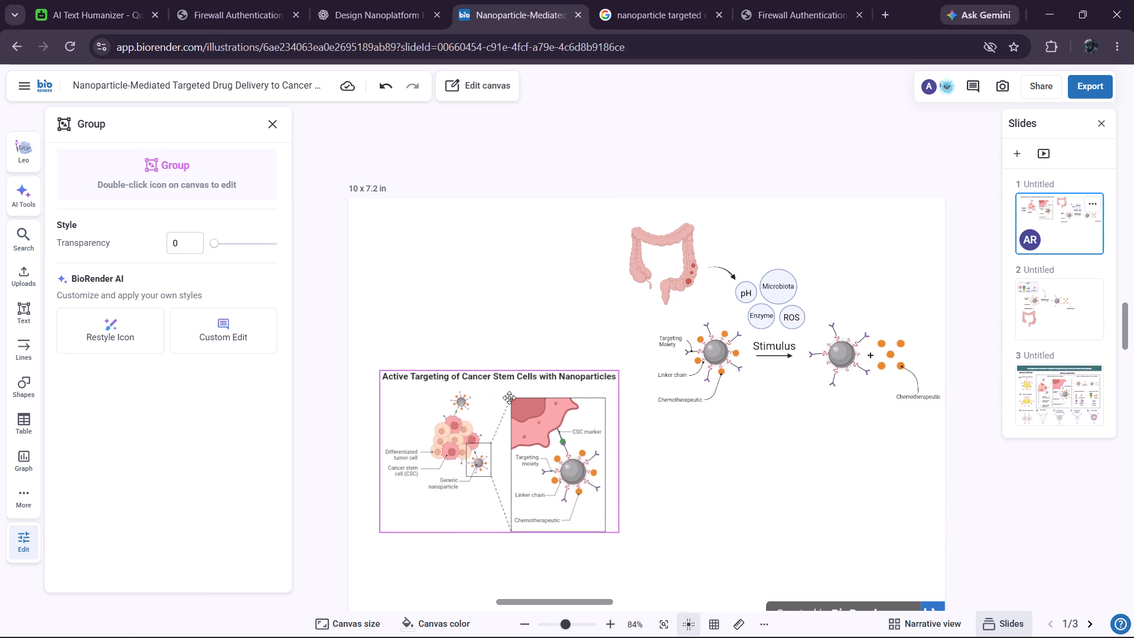
{"action": "left_click_drag", "start_coordinate": [509, 398], "coordinate": [492, 316]}
{"action": "left_click_drag", "start_coordinate": [518, 317], "coordinate": [538, 392]}
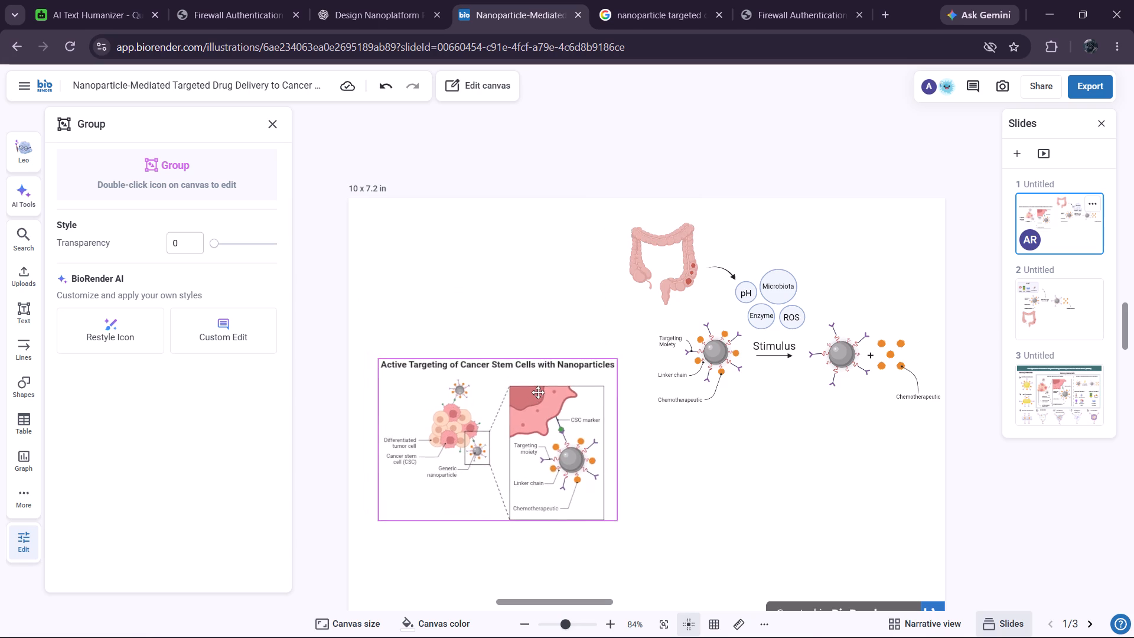
{"action": "left_click_drag", "start_coordinate": [538, 392], "coordinate": [631, 447]}
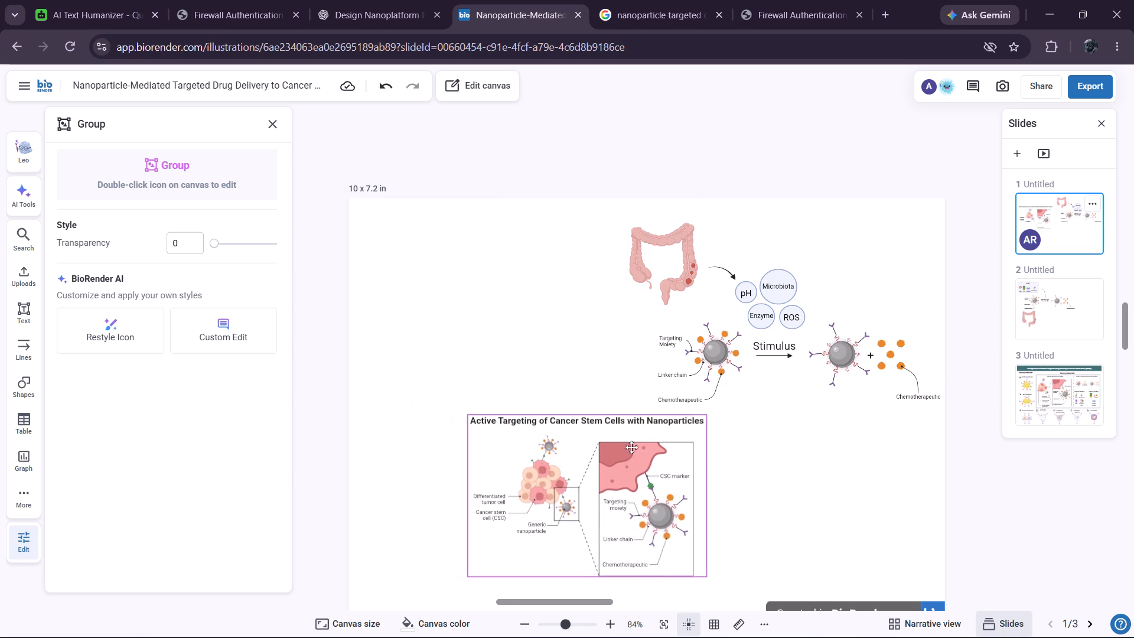
{"action": "left_click_drag", "start_coordinate": [631, 447], "coordinate": [788, 438]}
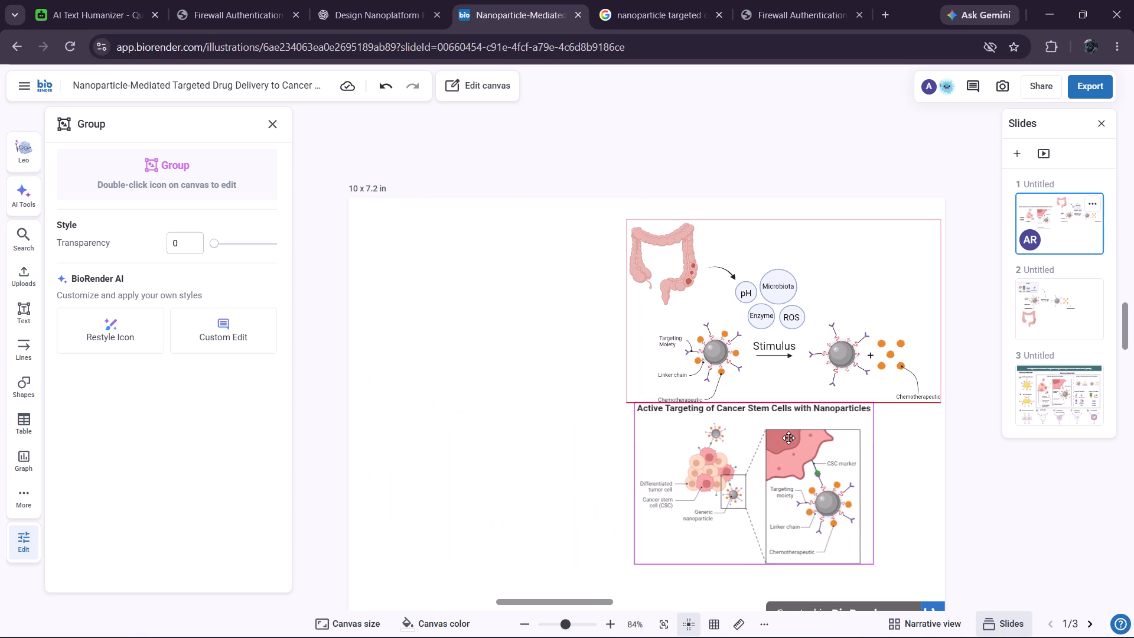
{"action": "left_click_drag", "start_coordinate": [788, 438], "coordinate": [780, 439]}
{"action": "left_click", "coordinate": [544, 428]}
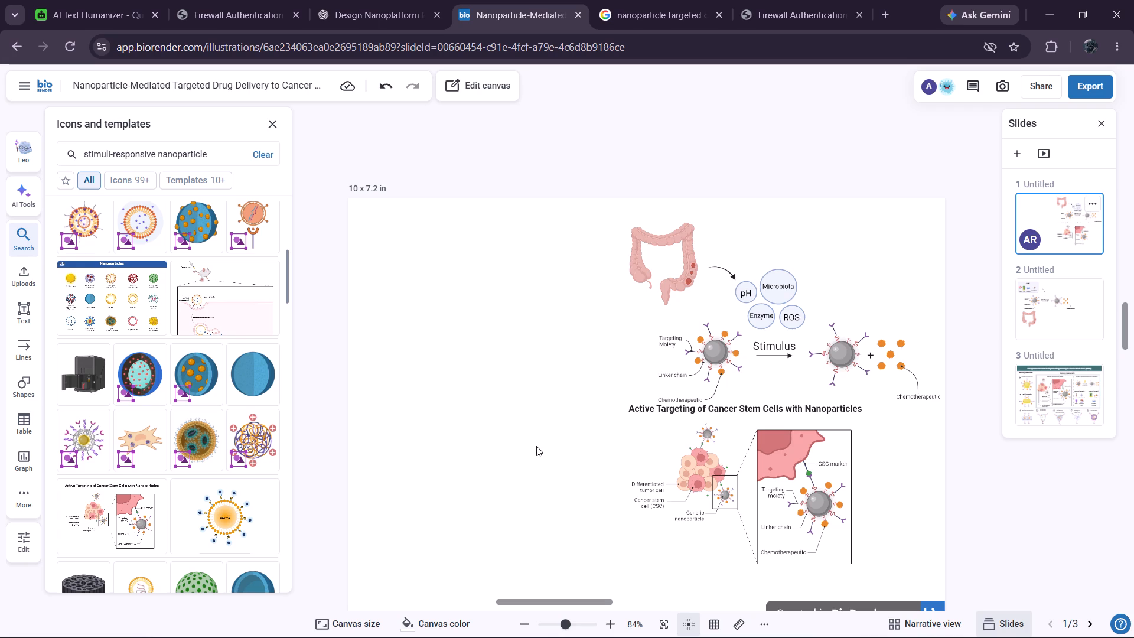
Review the reference figures on slides 3 and 2, and return to slide 1.
{"action": "left_click", "coordinate": [1027, 406]}
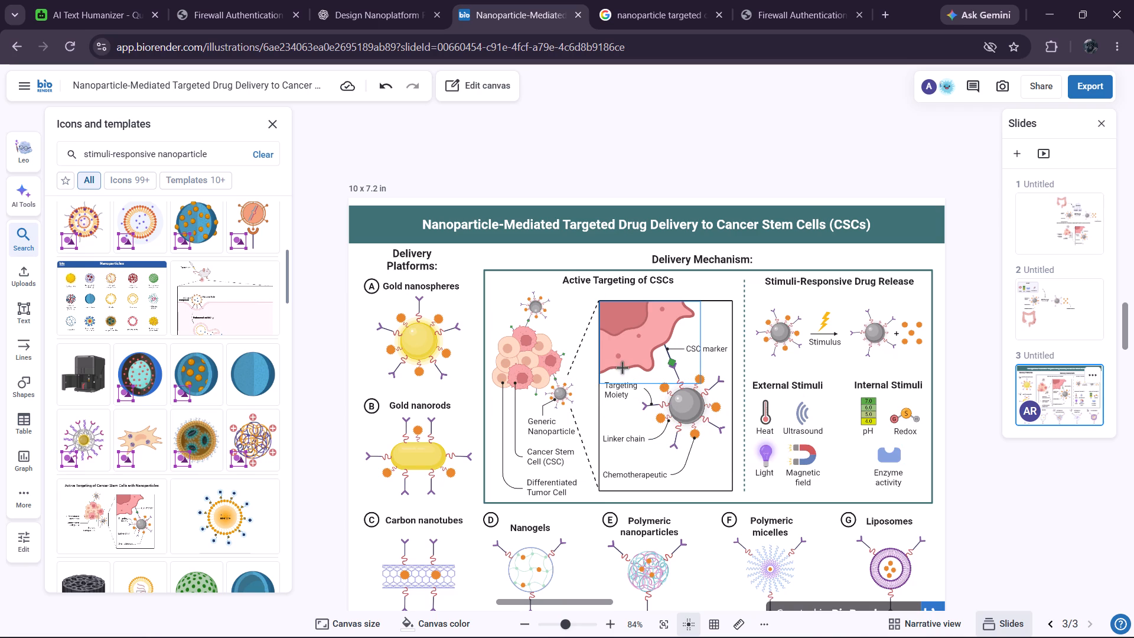
{"action": "left_click", "coordinate": [986, 471]}
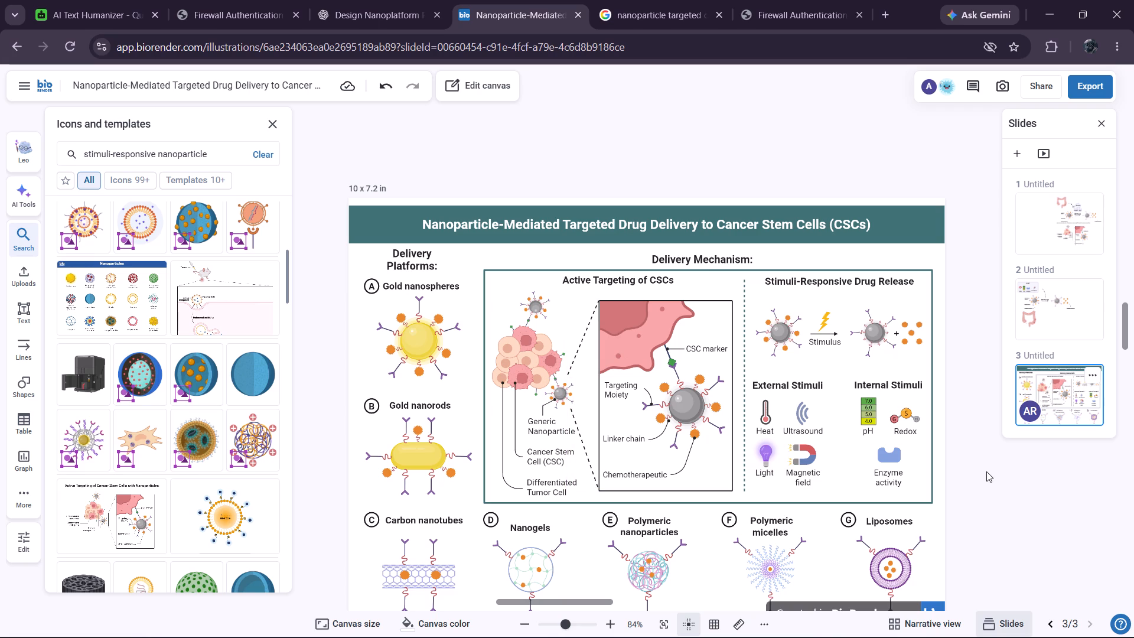
{"action": "left_click", "coordinate": [1041, 233]}
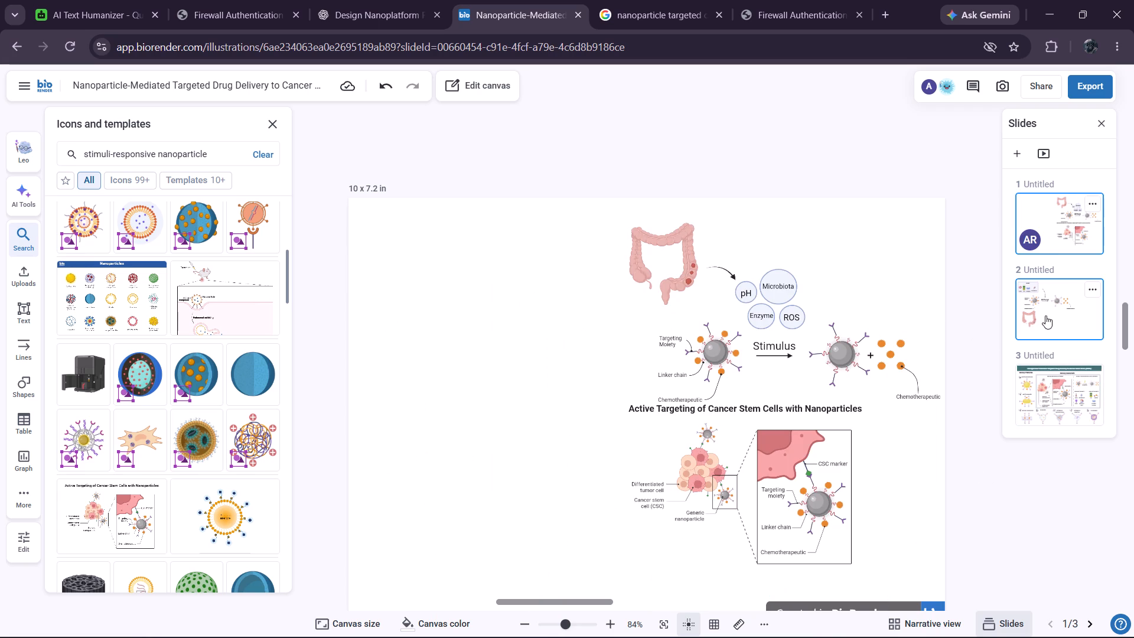
{"action": "left_click", "coordinate": [1067, 382]}
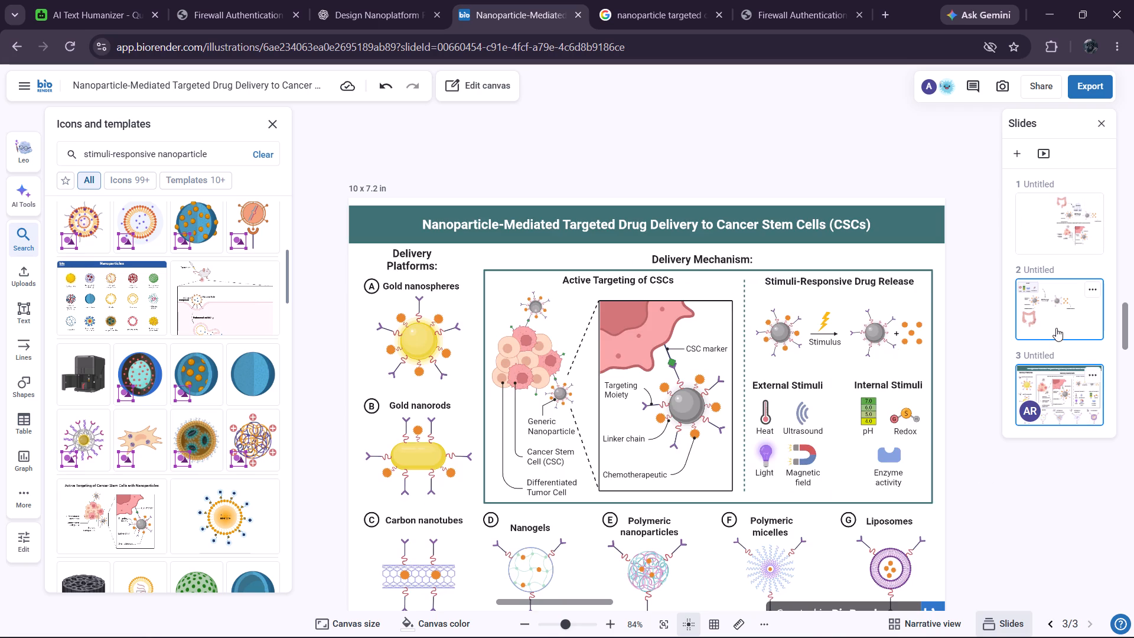
{"action": "left_click", "coordinate": [1056, 324]}
{"action": "left_click", "coordinate": [1052, 252]}
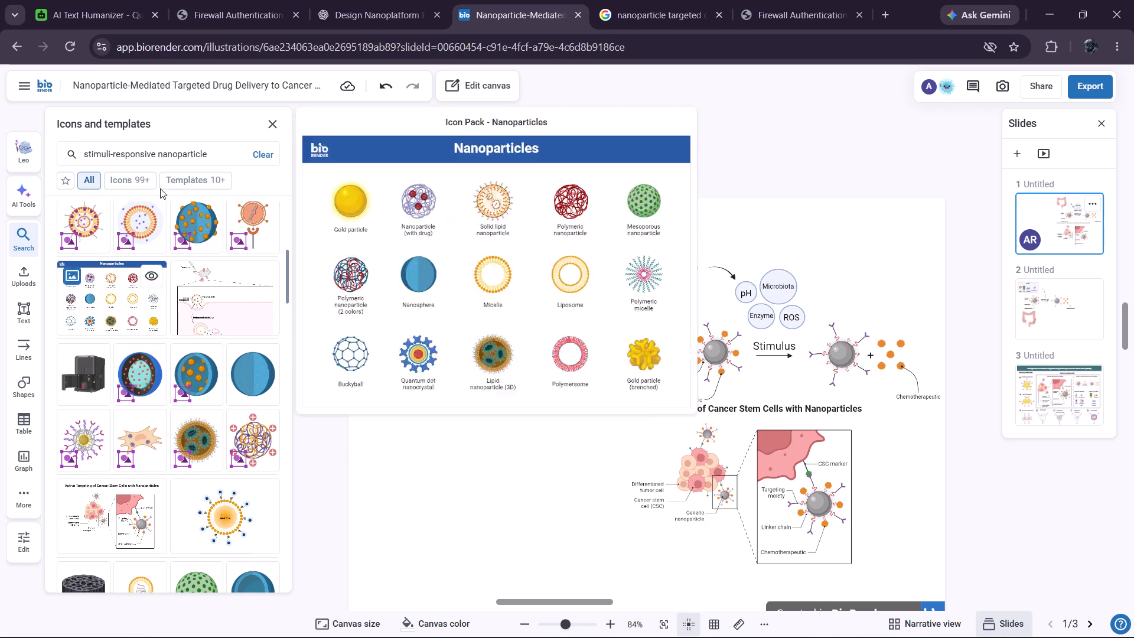
Search the icon library for "colon" and insert the Colon with tumors (human) icon on slide 1.
{"action": "left_click", "coordinate": [266, 154]}
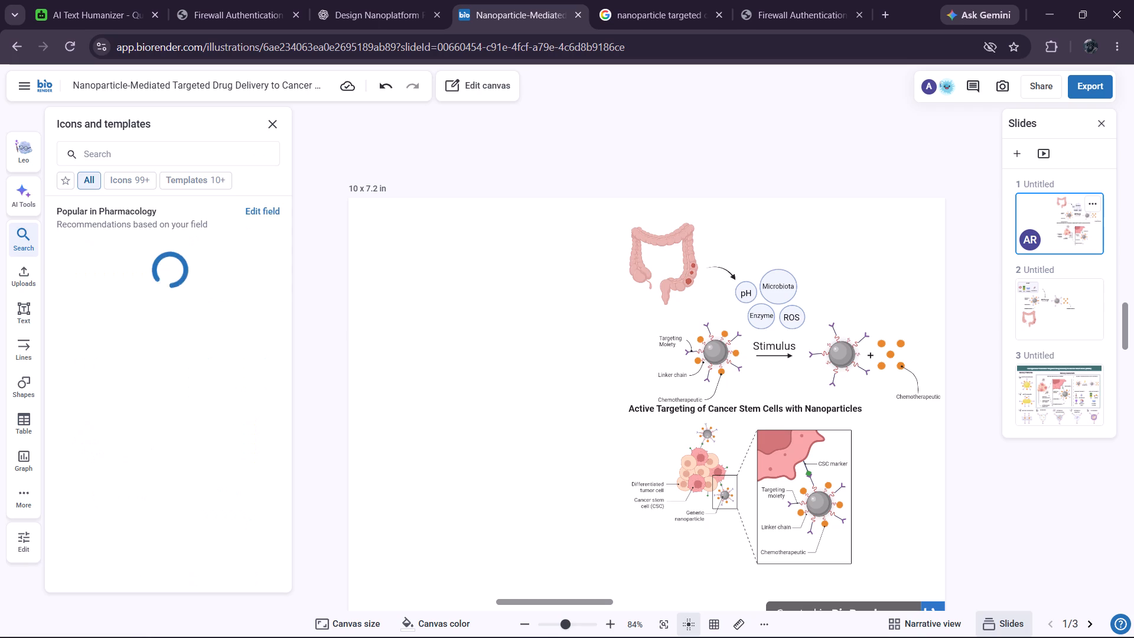
{"action": "left_click", "coordinate": [197, 159]}
{"action": "key", "text": "c"}
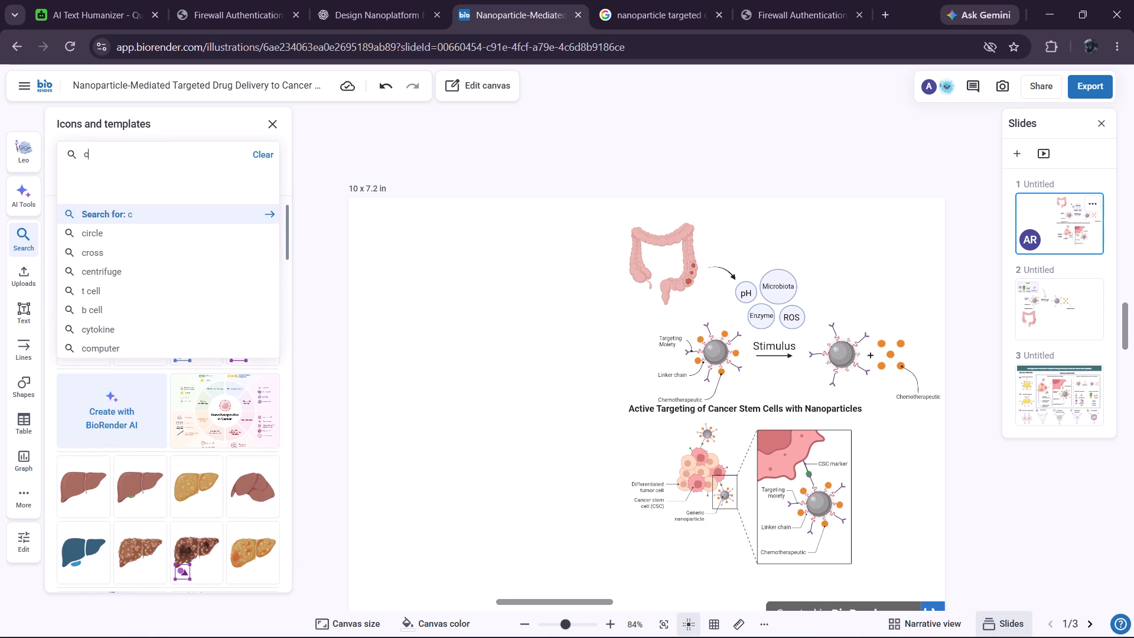
{"action": "type", "text": "olon"}
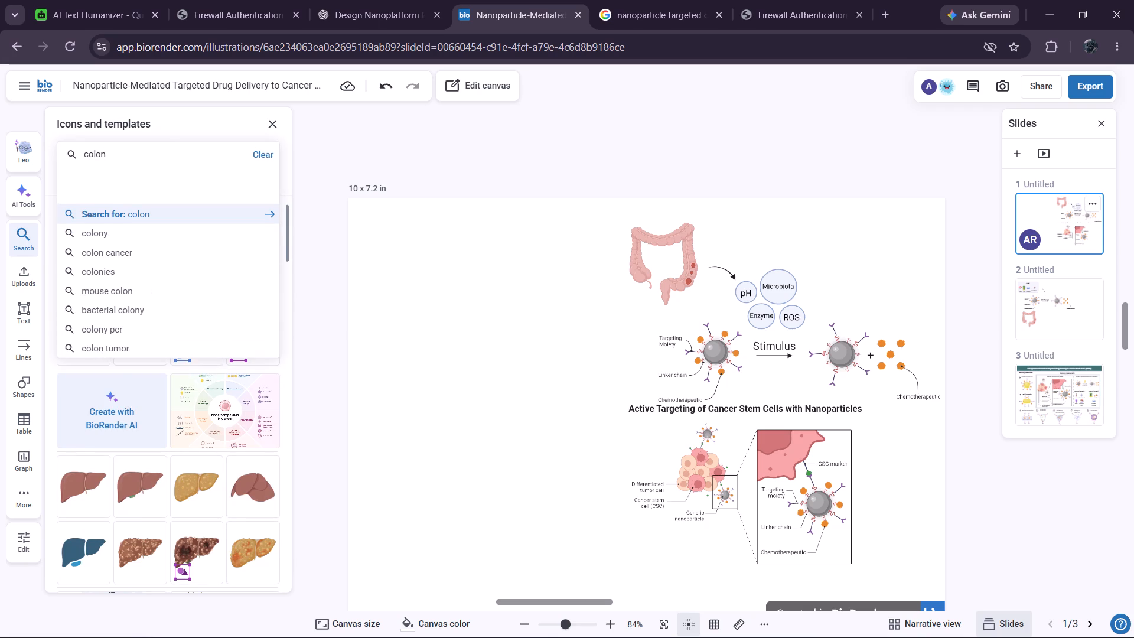
{"action": "key", "text": "Return"}
{"action": "left_click", "coordinate": [152, 242]}
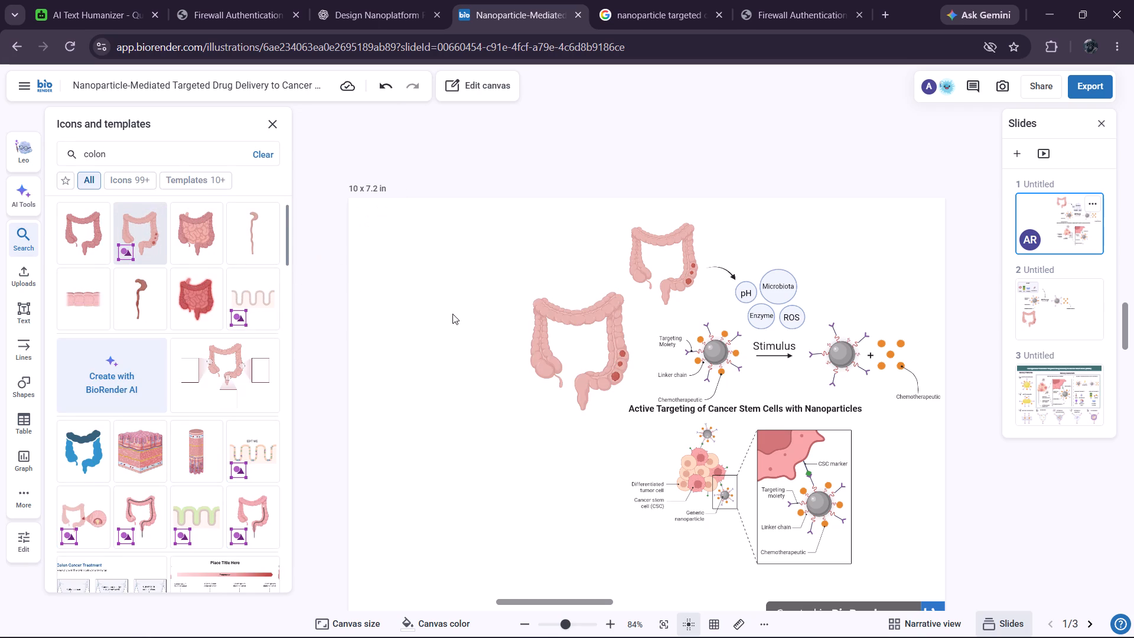
Move the new colon icon to the canvas's lower-left area, level with the cancer stem cell template.
{"action": "left_click_drag", "start_coordinate": [581, 342], "coordinate": [538, 359]}
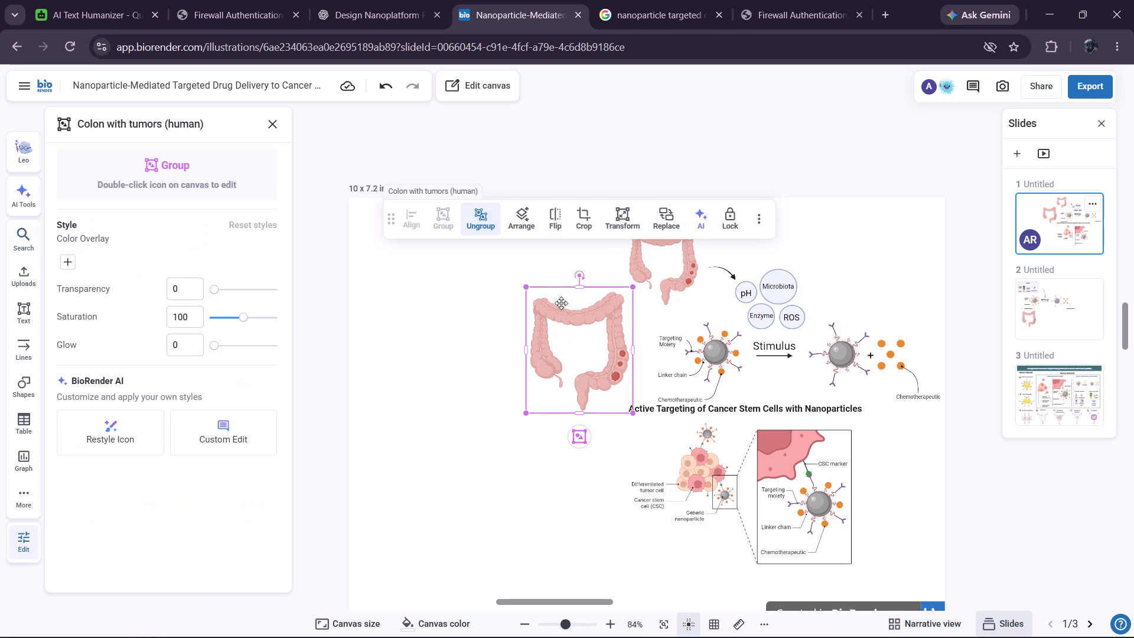
{"action": "left_click_drag", "start_coordinate": [564, 303], "coordinate": [549, 313]}
{"action": "left_click_drag", "start_coordinate": [552, 287], "coordinate": [478, 315]}
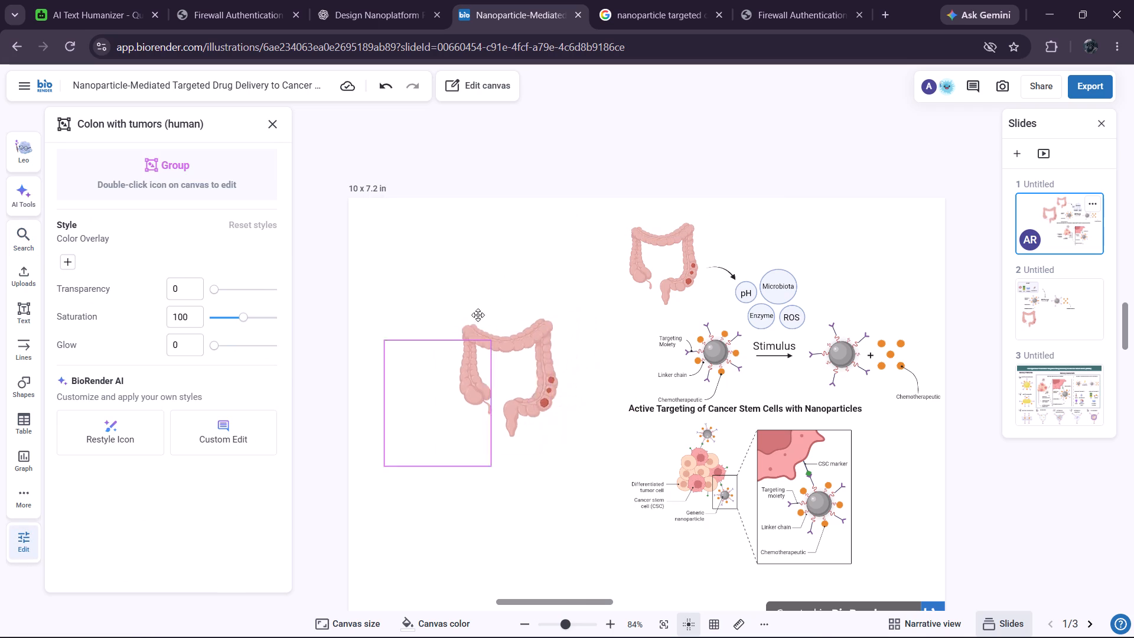
{"action": "left_click_drag", "start_coordinate": [478, 315], "coordinate": [397, 367]}
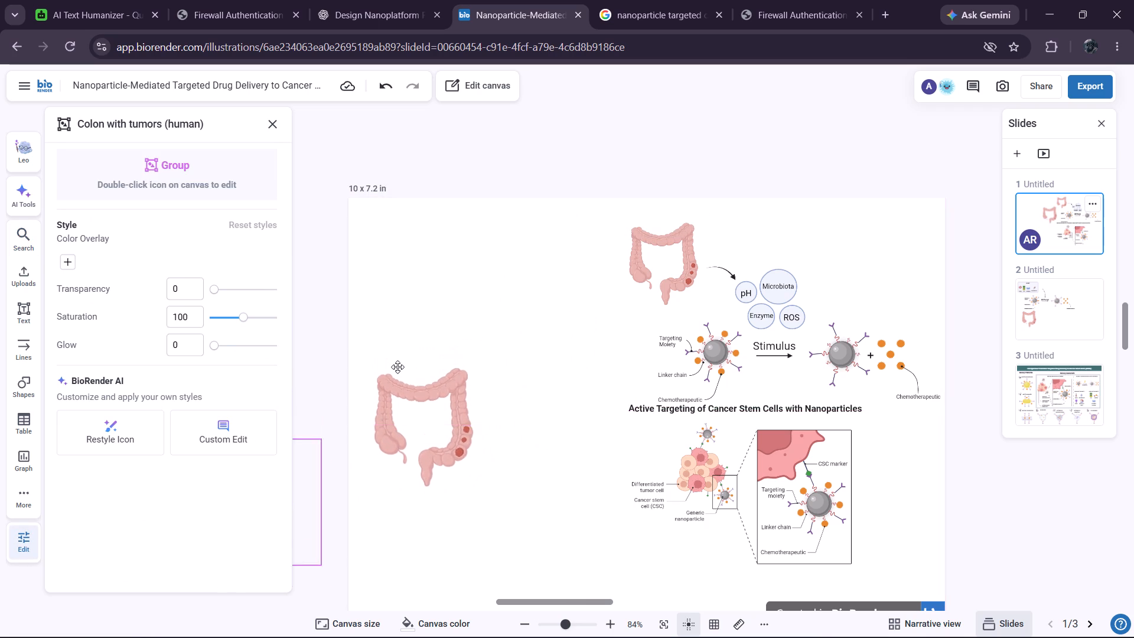
{"action": "left_click_drag", "start_coordinate": [397, 367], "coordinate": [413, 279]}
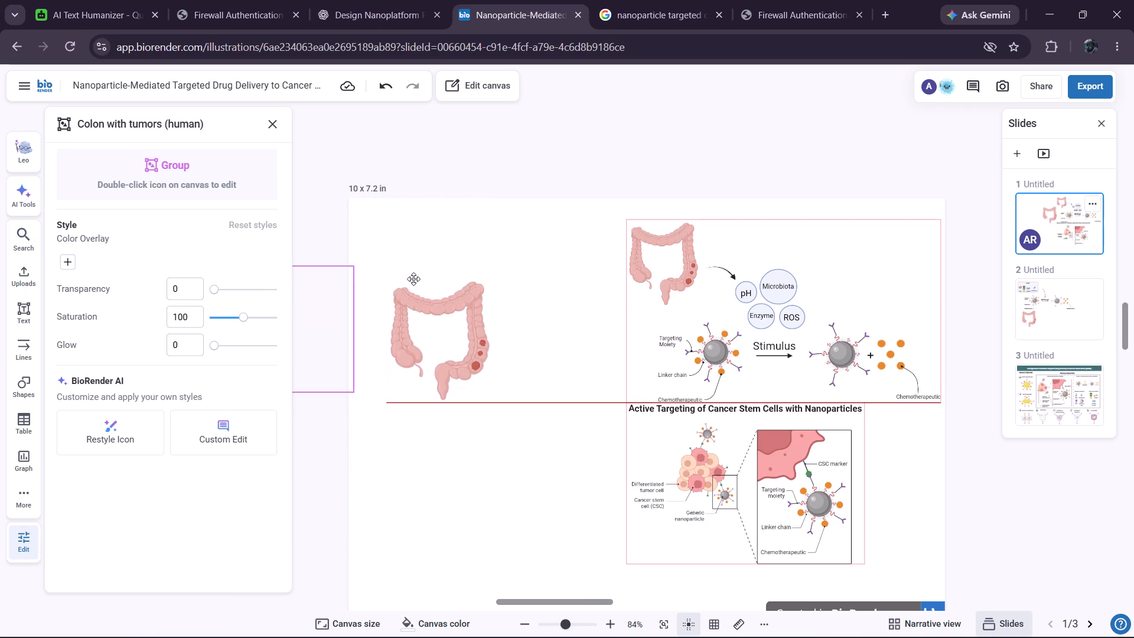
{"action": "left_click_drag", "start_coordinate": [413, 279], "coordinate": [407, 402]}
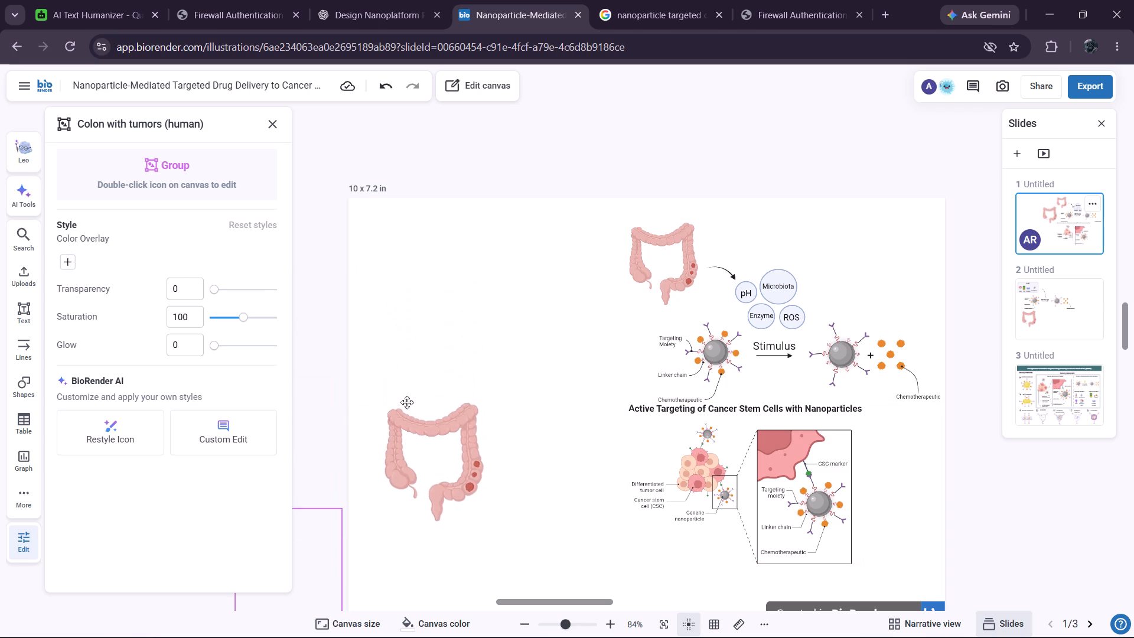
{"action": "left_click_drag", "start_coordinate": [407, 402], "coordinate": [408, 414]}
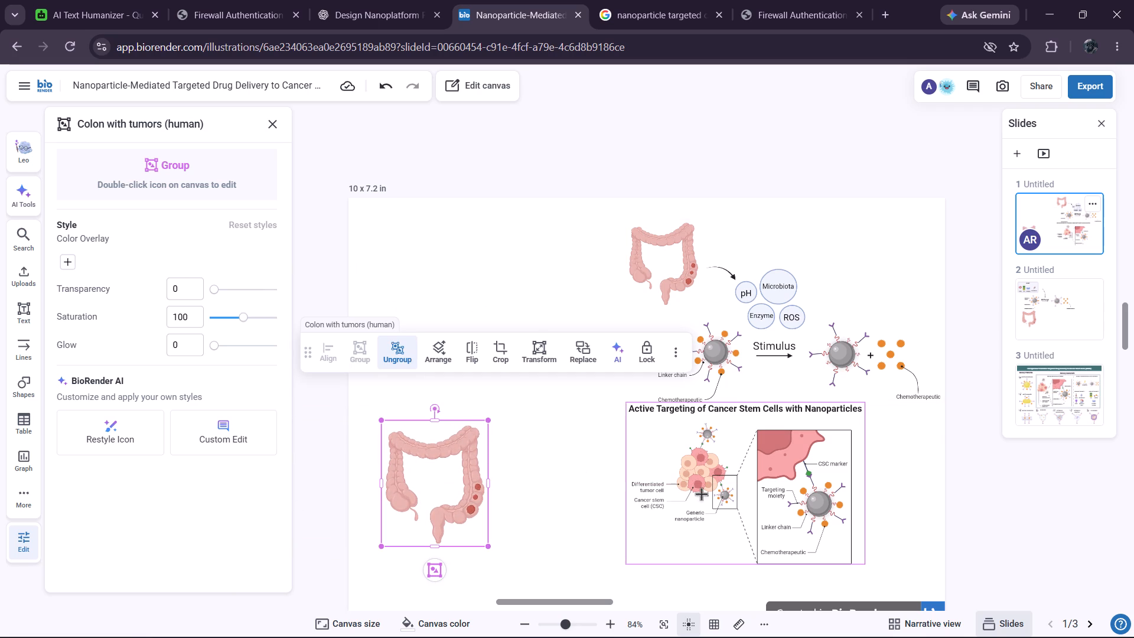
Ungroup the Active Targeting of Cancer Stem Cells template into its individual elements.
{"action": "left_click", "coordinate": [731, 481]}
{"action": "left_click", "coordinate": [737, 476]}
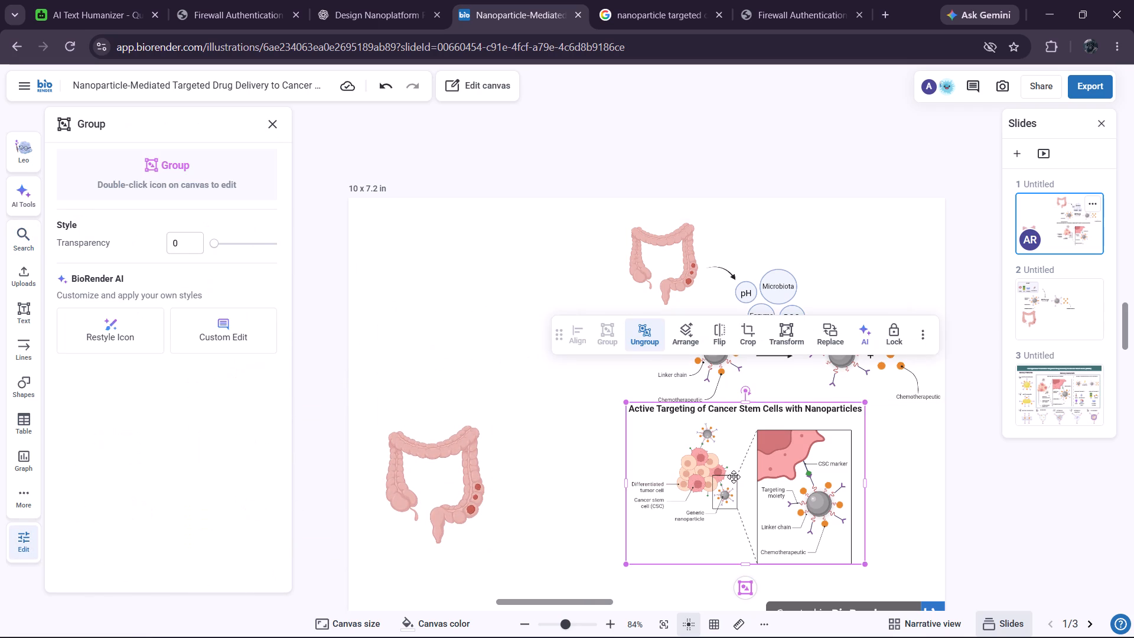
{"action": "left_click", "coordinate": [646, 336]}
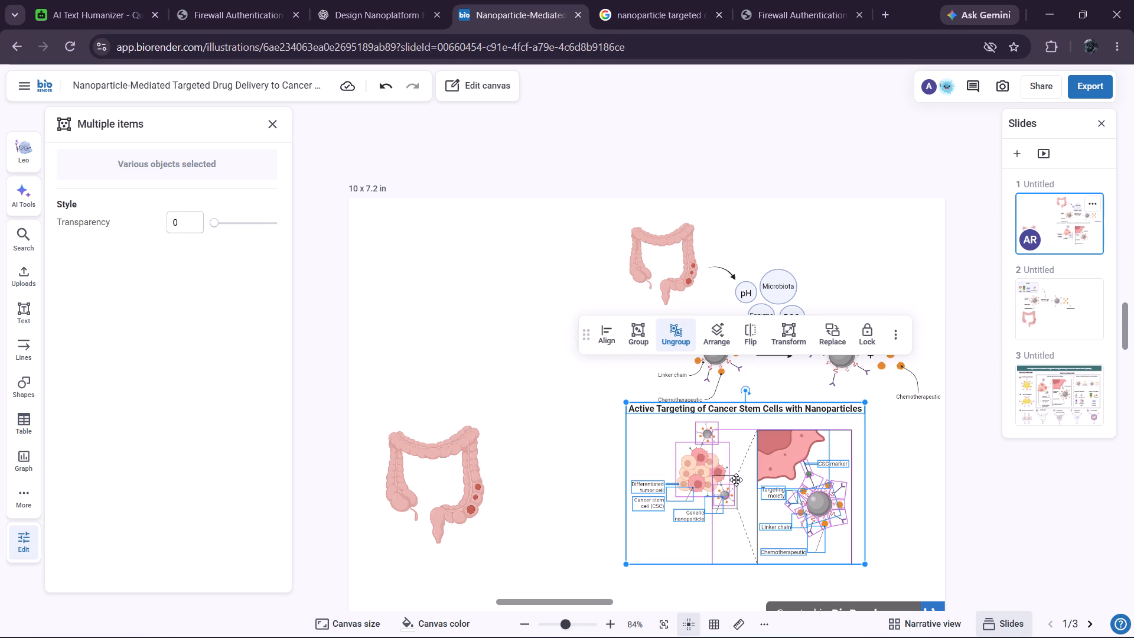
{"action": "left_click", "coordinate": [734, 484]}
{"action": "left_click", "coordinate": [736, 476]}
{"action": "double_click", "coordinate": [734, 490]}
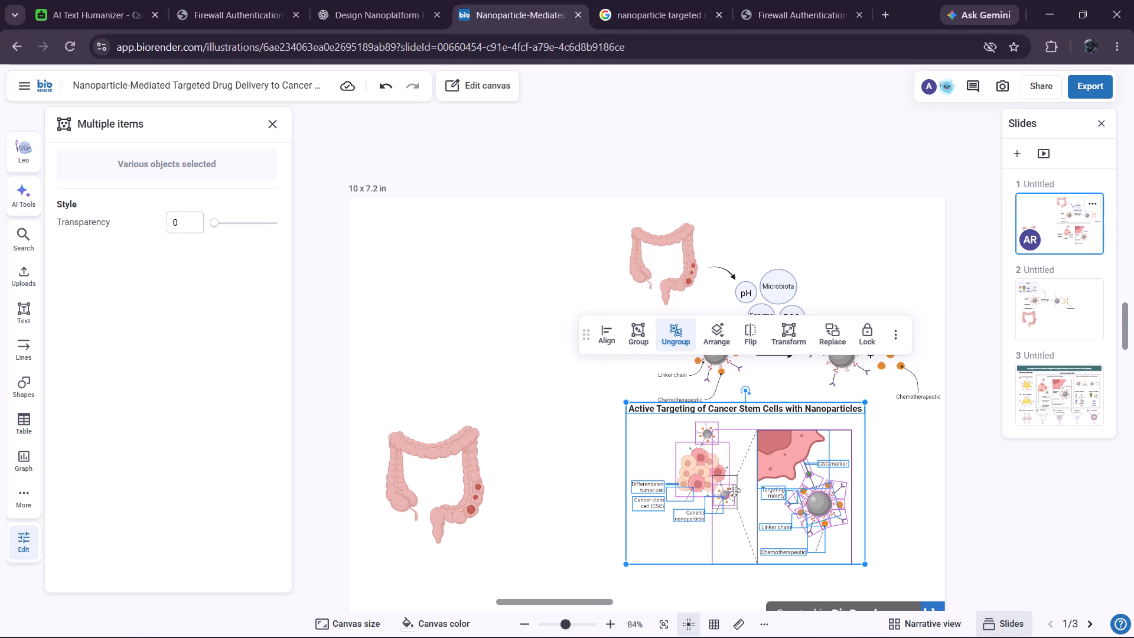
{"action": "double_click", "coordinate": [736, 479]}
{"action": "double_click", "coordinate": [740, 470]}
{"action": "double_click", "coordinate": [747, 450]}
{"action": "left_click", "coordinate": [757, 442]}
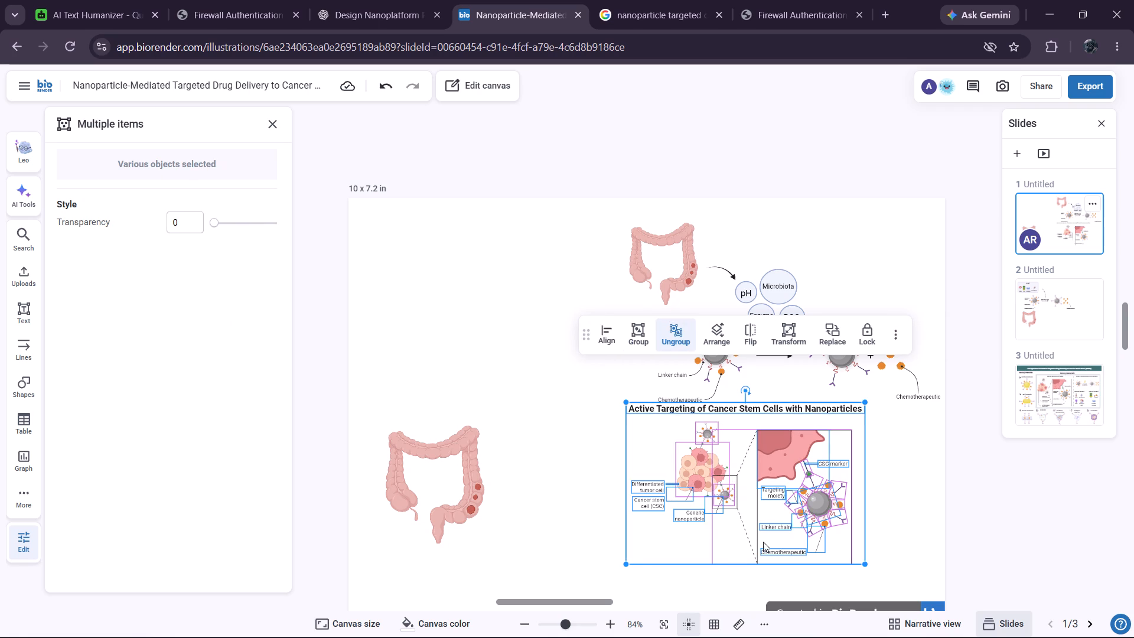
{"action": "triple_click", "coordinate": [752, 546]}
{"action": "left_click", "coordinate": [438, 475]}
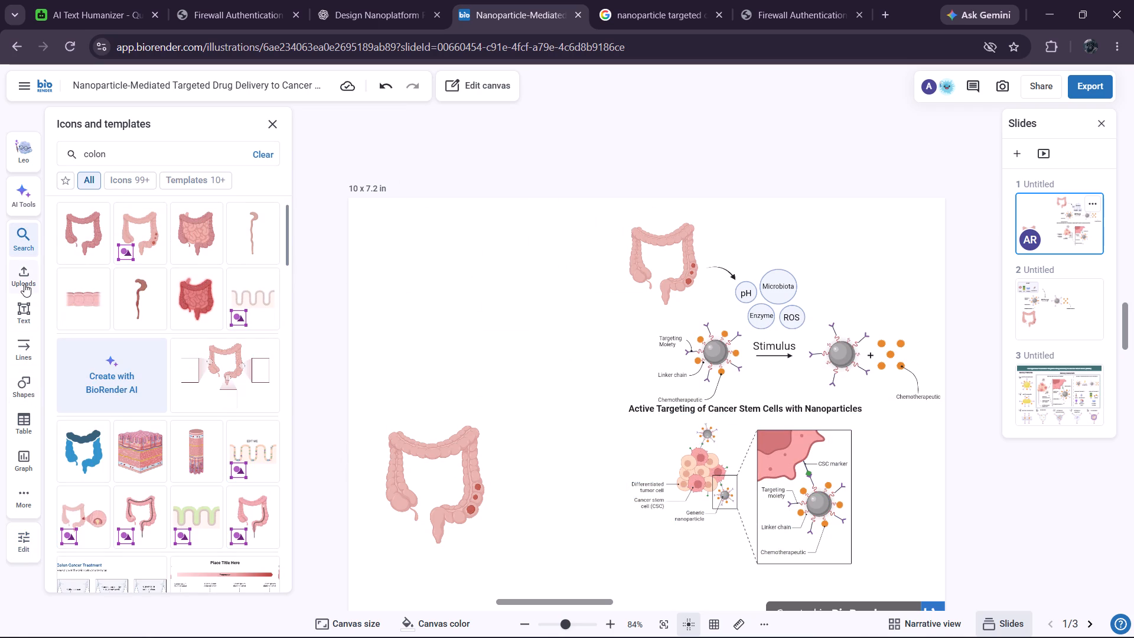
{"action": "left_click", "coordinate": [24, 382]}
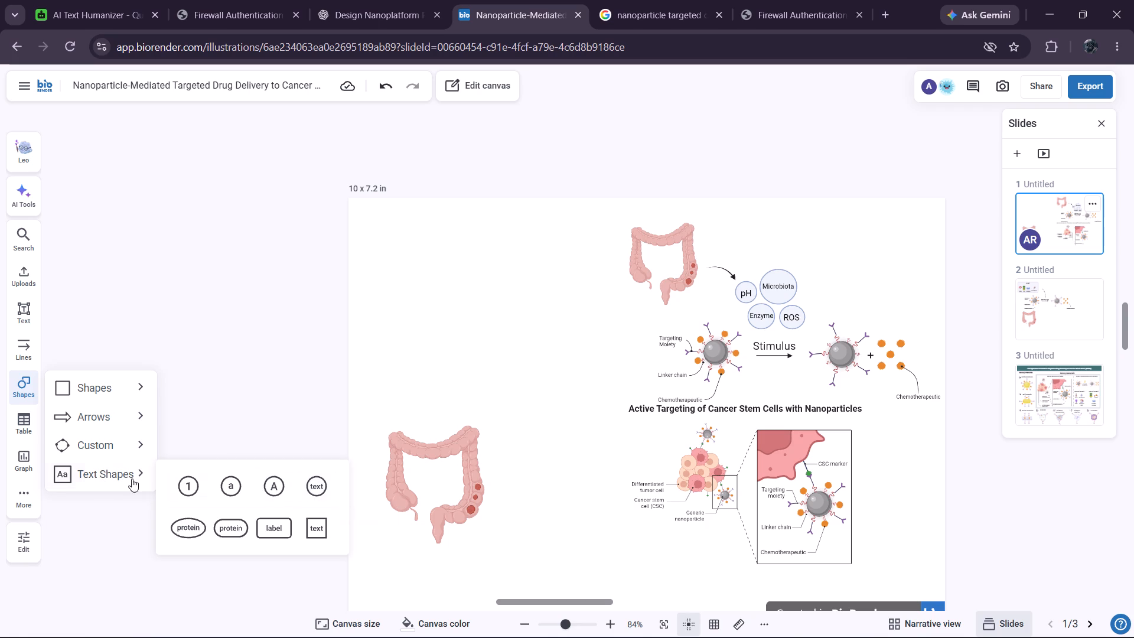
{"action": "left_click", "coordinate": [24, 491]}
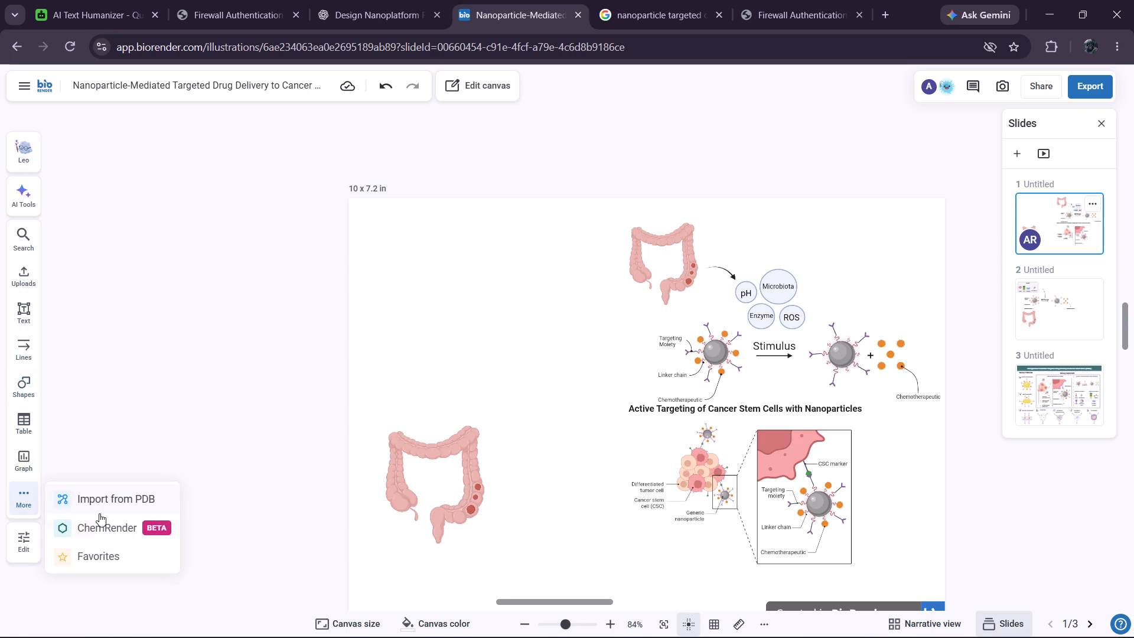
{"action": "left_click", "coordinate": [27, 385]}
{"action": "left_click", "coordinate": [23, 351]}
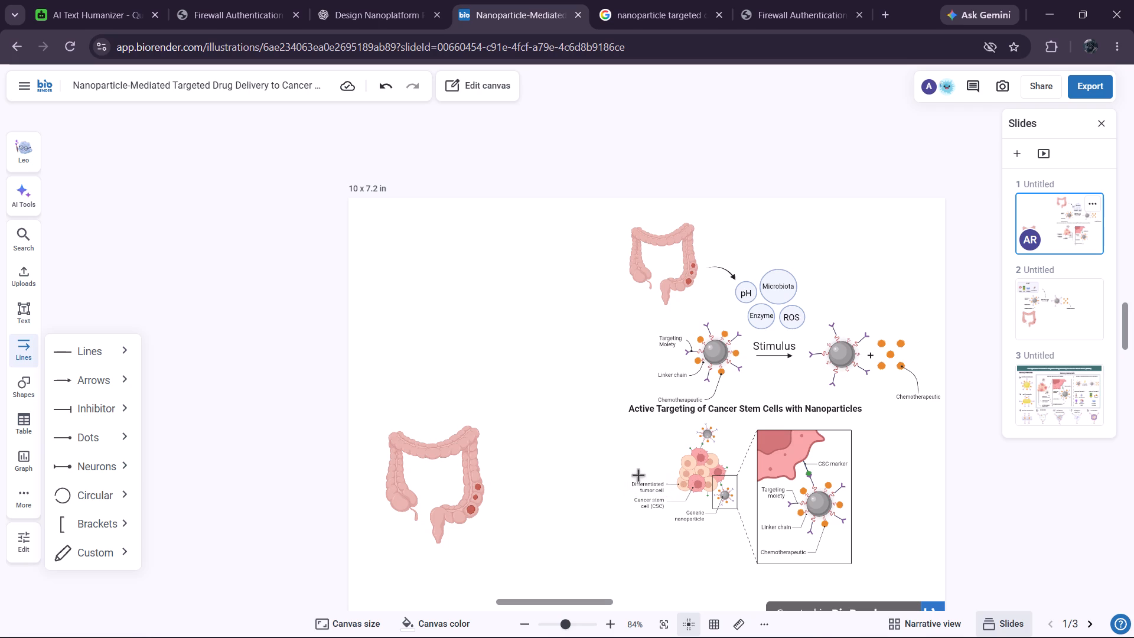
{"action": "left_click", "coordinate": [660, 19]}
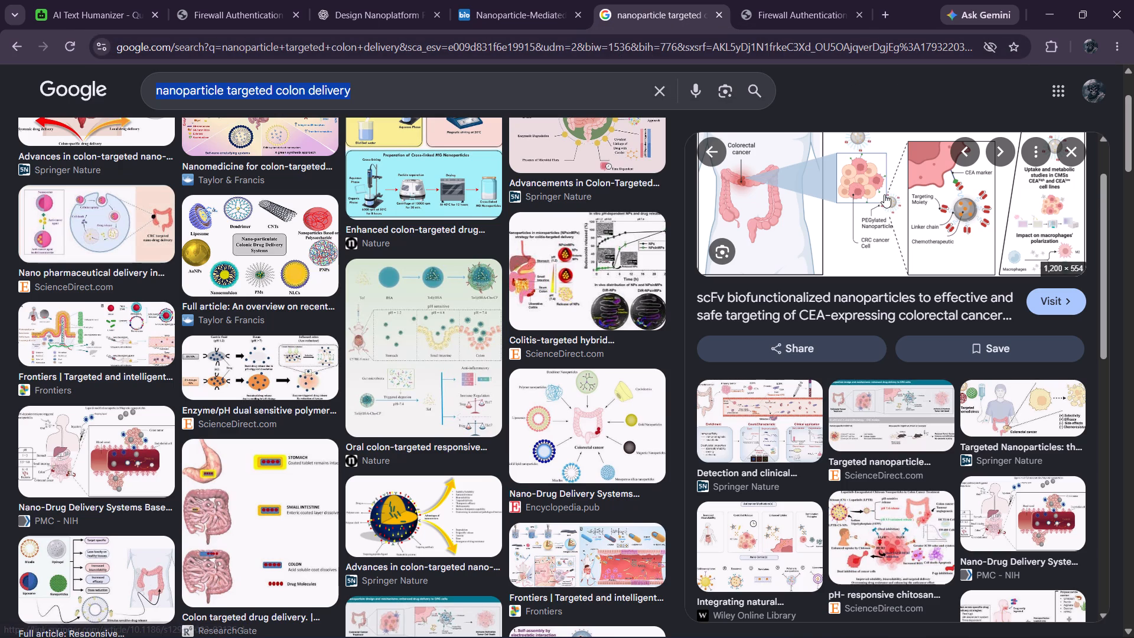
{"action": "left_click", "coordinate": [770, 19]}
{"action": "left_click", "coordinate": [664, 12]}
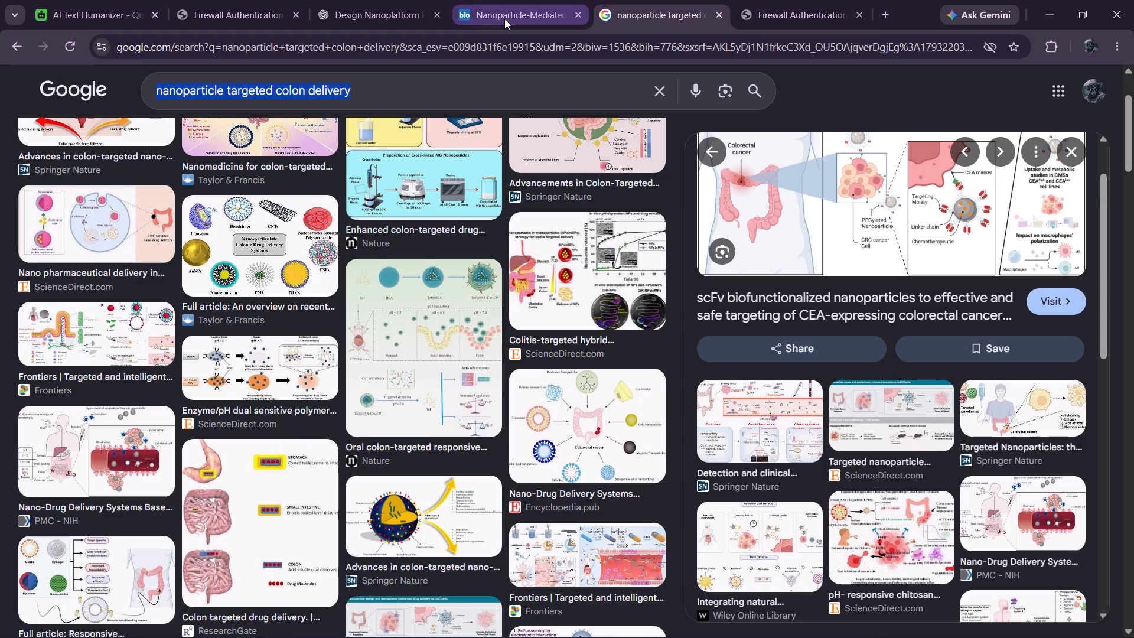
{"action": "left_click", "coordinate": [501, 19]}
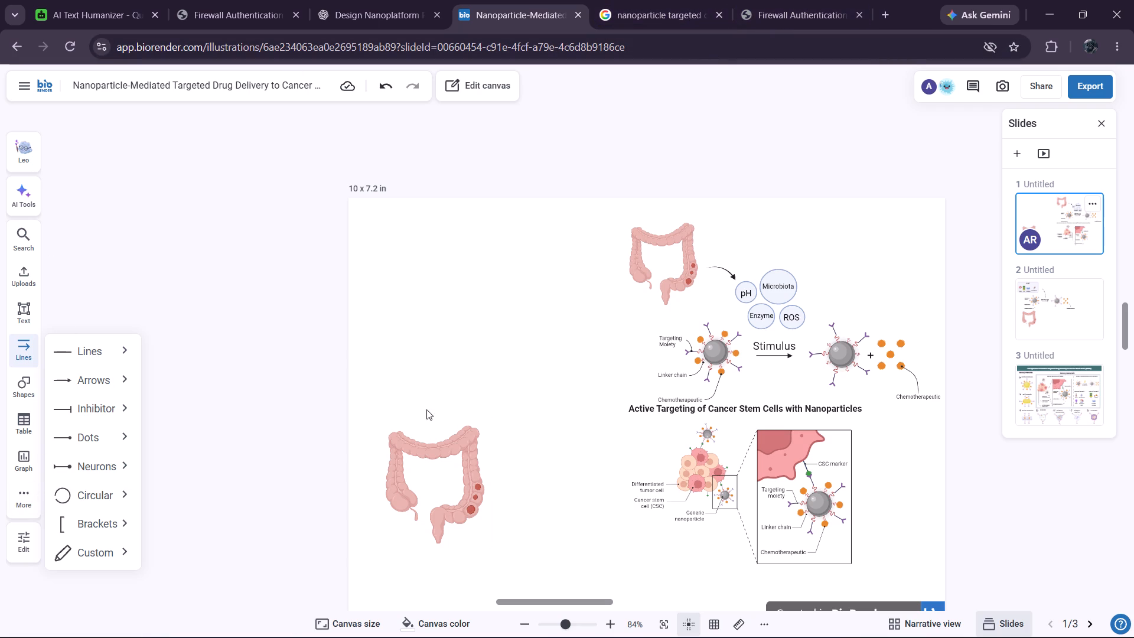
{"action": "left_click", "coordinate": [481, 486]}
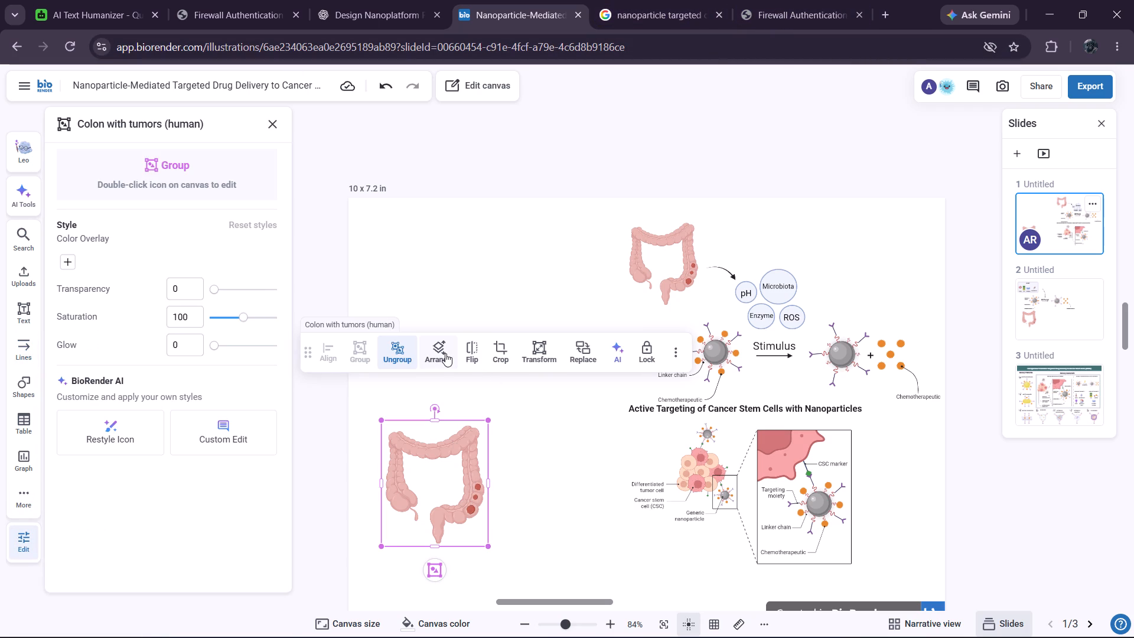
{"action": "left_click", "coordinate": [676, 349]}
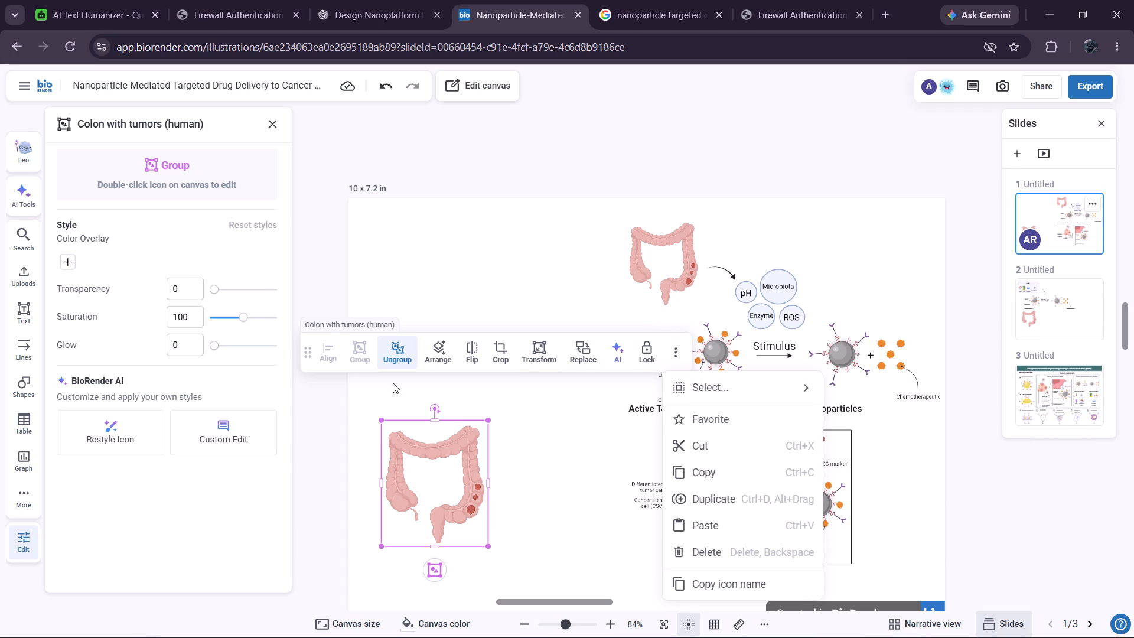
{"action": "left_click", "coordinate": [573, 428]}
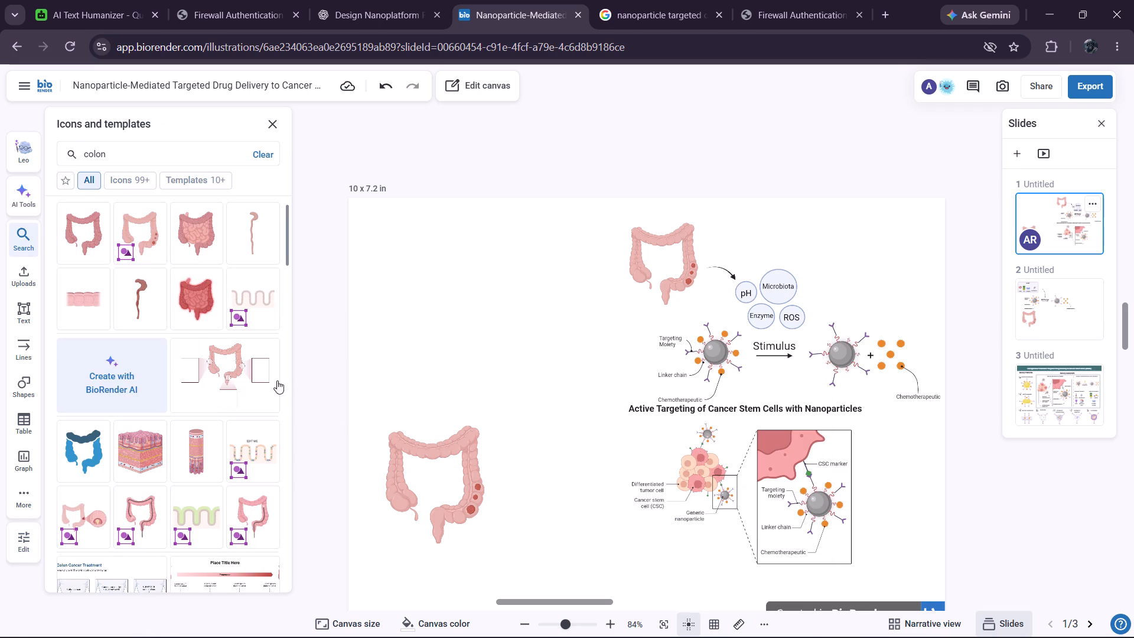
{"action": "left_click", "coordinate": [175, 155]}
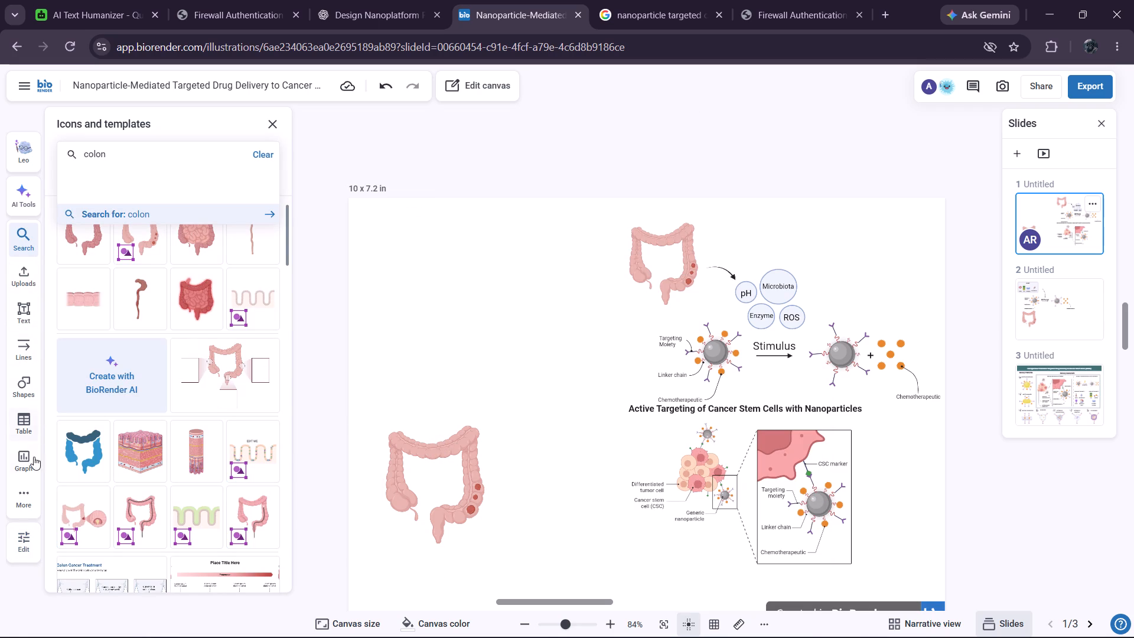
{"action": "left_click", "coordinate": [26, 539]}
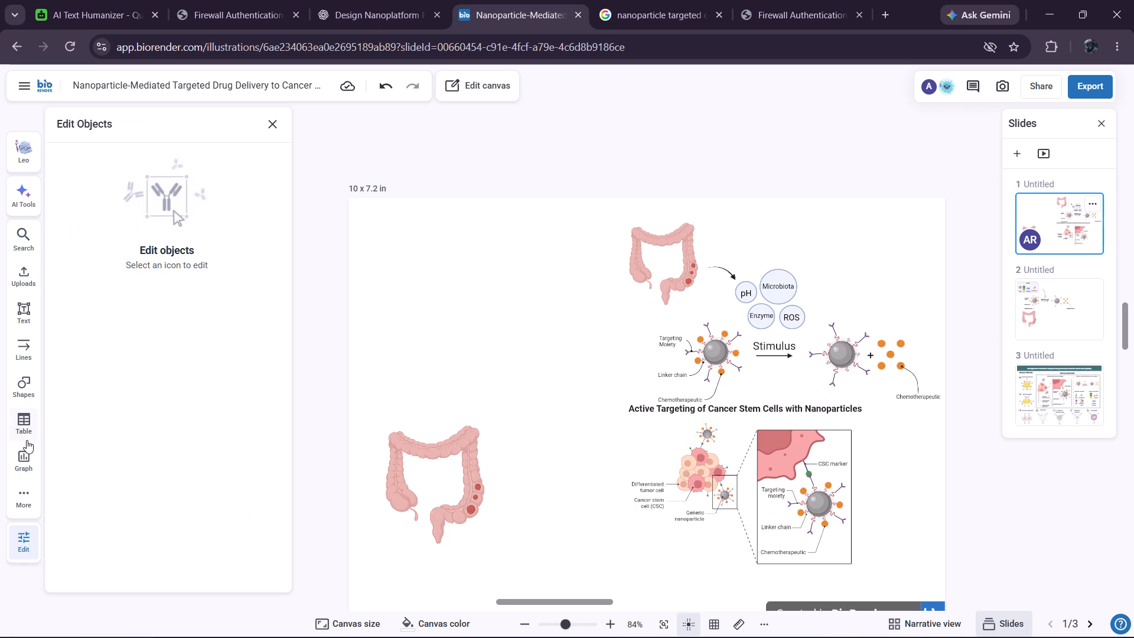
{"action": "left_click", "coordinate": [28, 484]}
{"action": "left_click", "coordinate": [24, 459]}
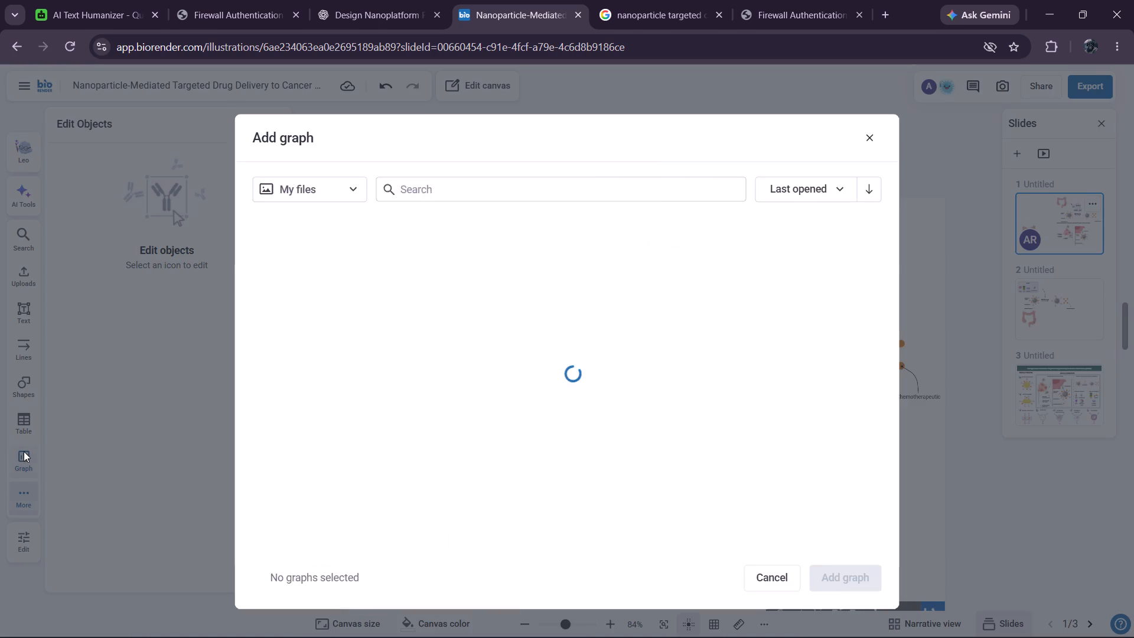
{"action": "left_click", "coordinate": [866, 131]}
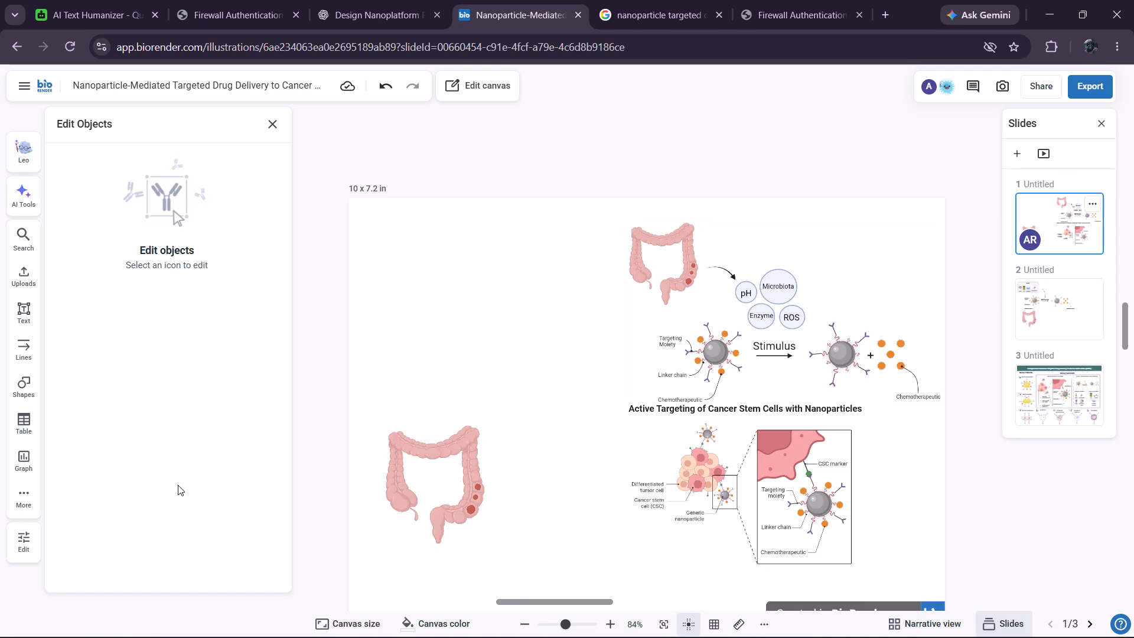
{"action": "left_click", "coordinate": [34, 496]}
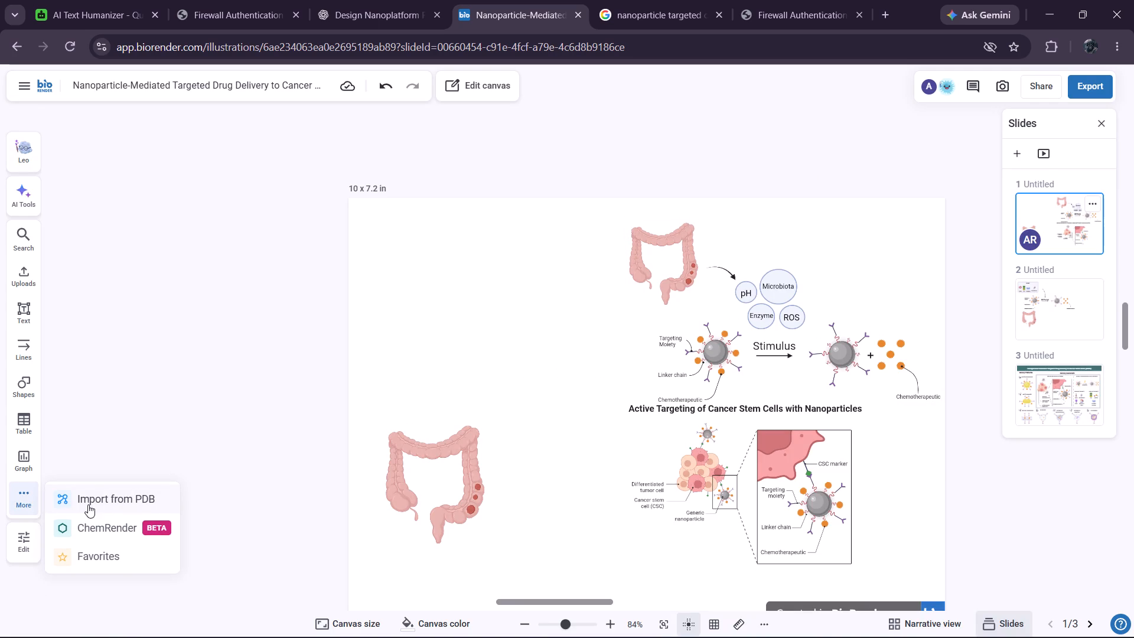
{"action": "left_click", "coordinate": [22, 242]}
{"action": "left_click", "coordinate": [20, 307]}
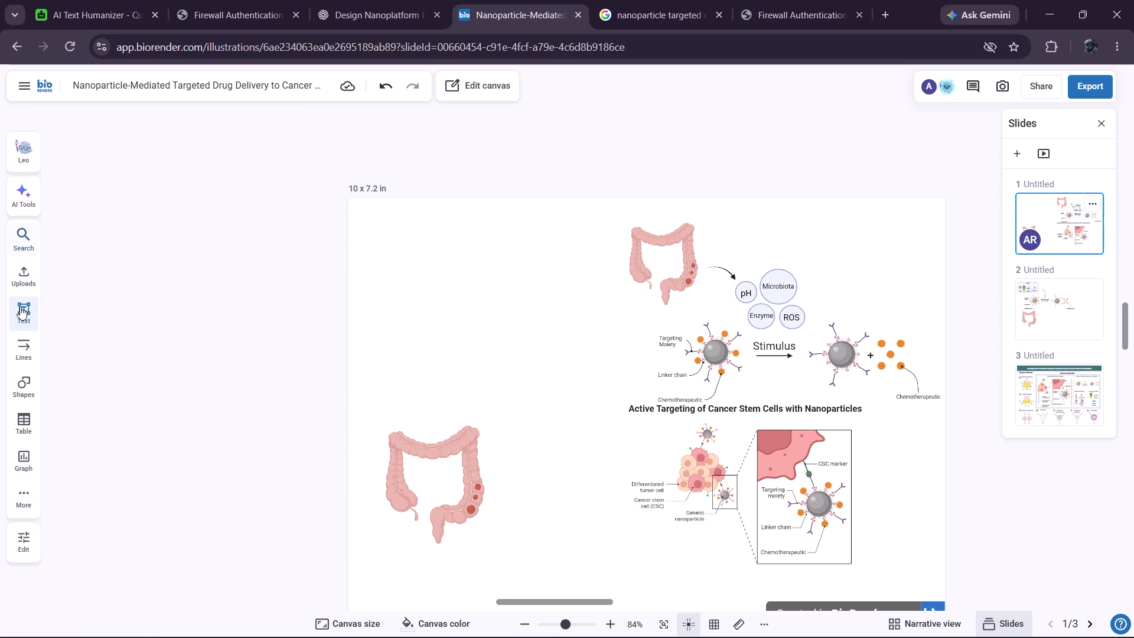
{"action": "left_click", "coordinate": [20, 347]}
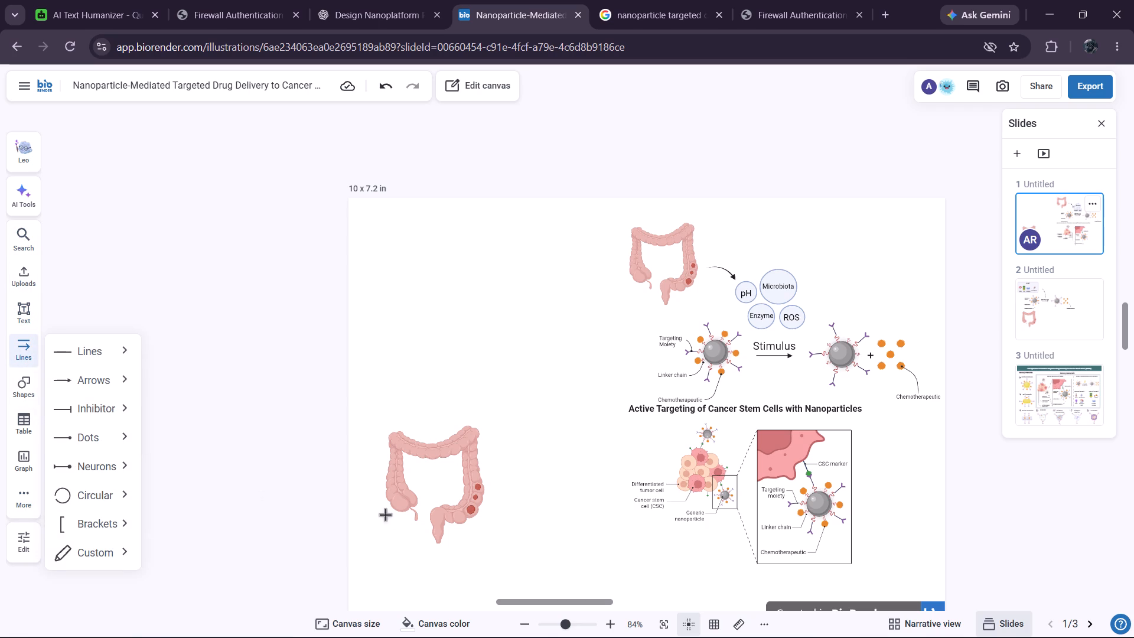
Draw a rectangle over the tumor cell cluster and its labels, beside the boxed CSC marker inset.
{"action": "left_click", "coordinate": [23, 385]}
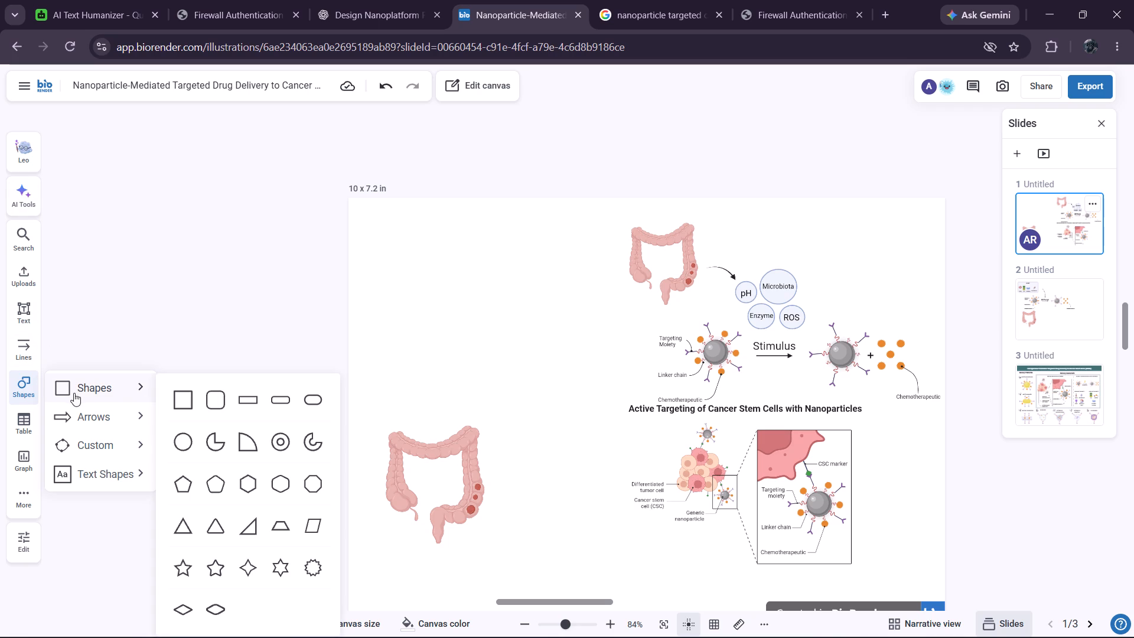
{"action": "left_click", "coordinate": [181, 398]}
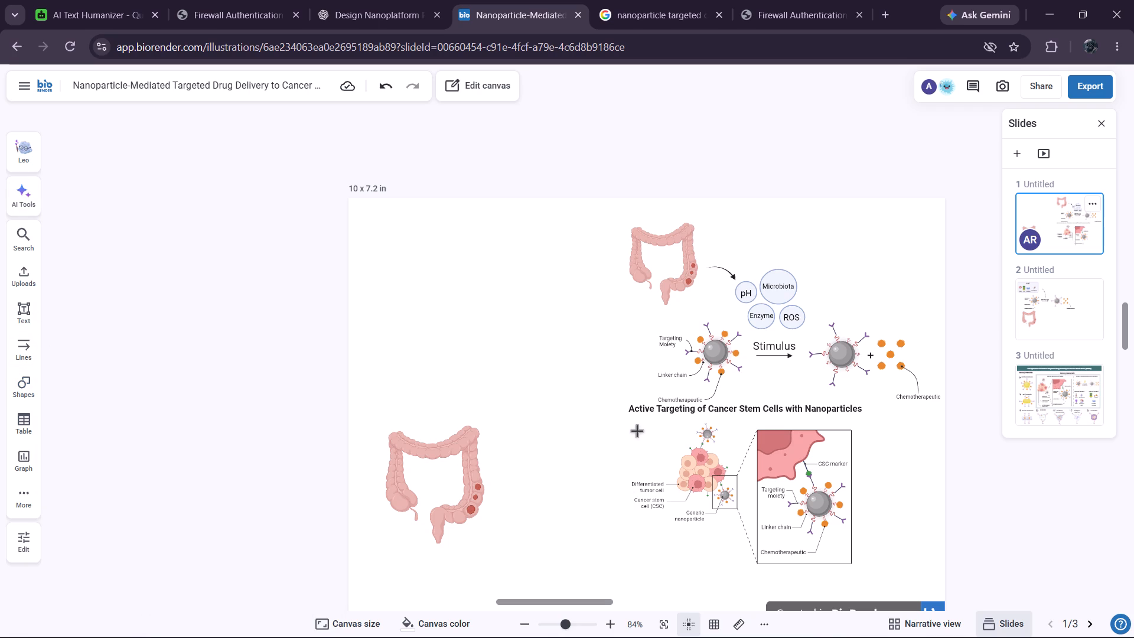
{"action": "left_click_drag", "start_coordinate": [637, 430], "coordinate": [739, 528]}
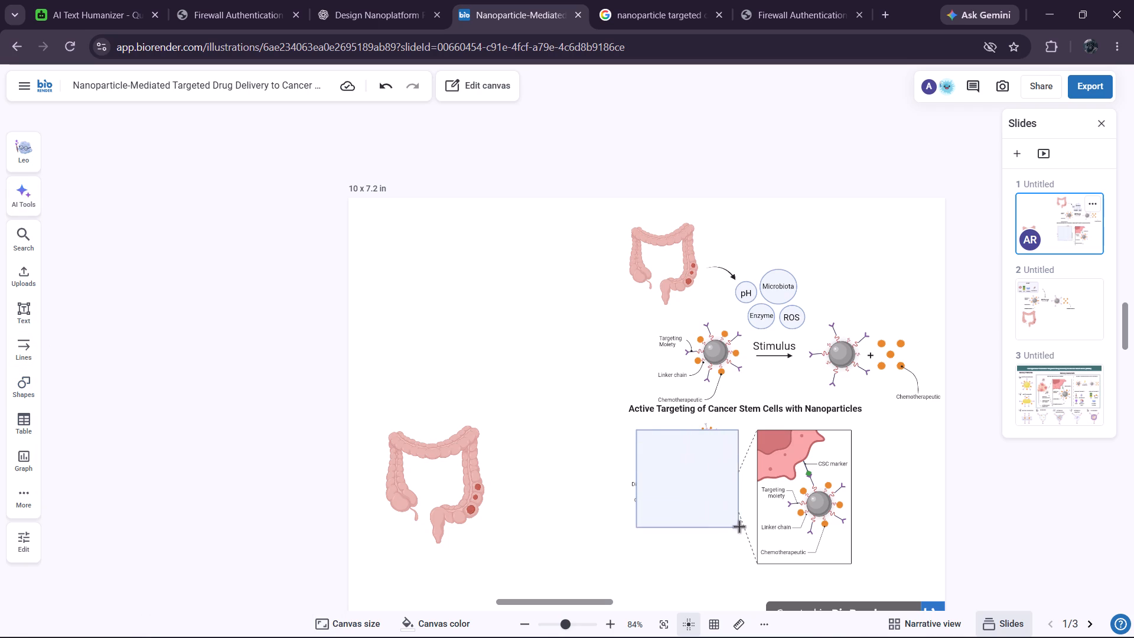
{"action": "left_click_drag", "start_coordinate": [739, 528], "coordinate": [557, 467]}
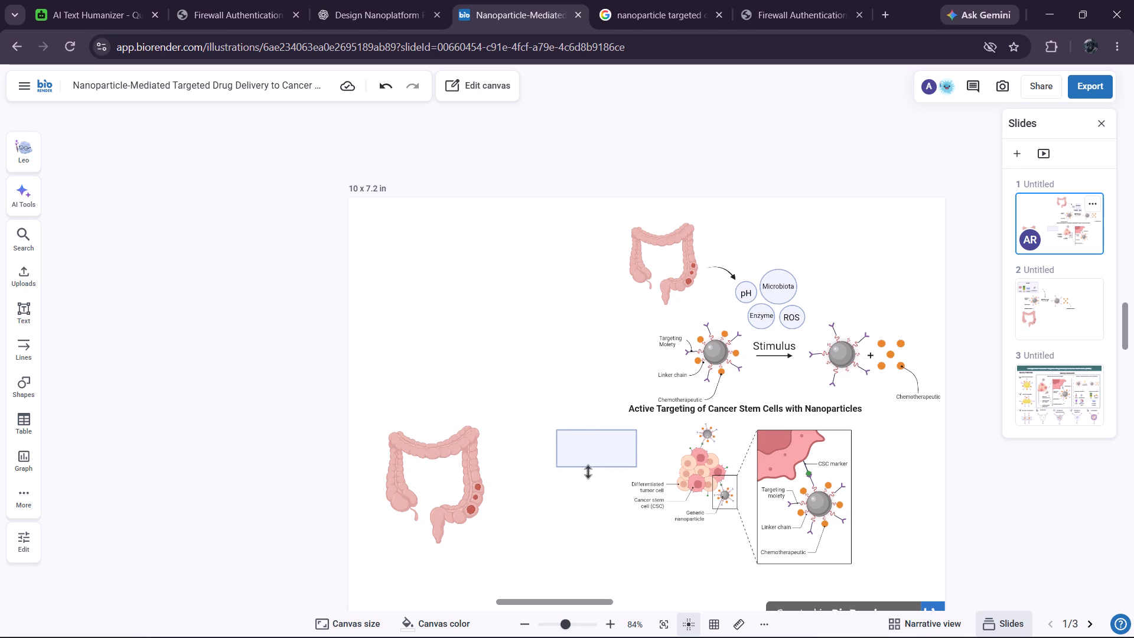
{"action": "left_click_drag", "start_coordinate": [601, 451], "coordinate": [677, 447]}
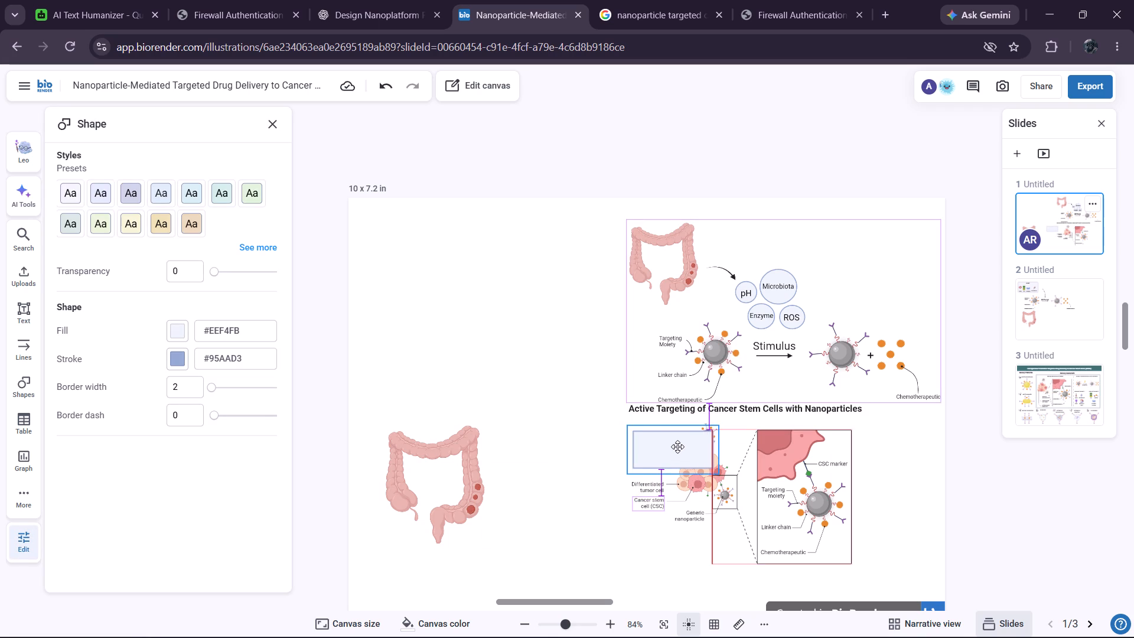
{"action": "left_click_drag", "start_coordinate": [677, 447], "coordinate": [668, 451]}
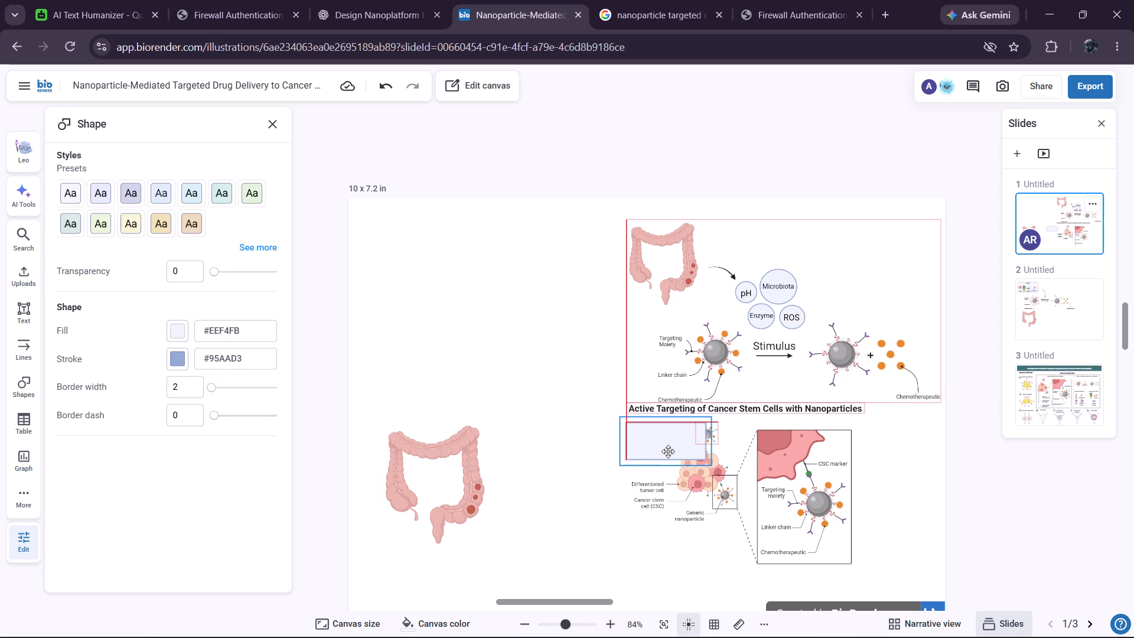
{"action": "left_click_drag", "start_coordinate": [668, 451], "coordinate": [669, 451]}
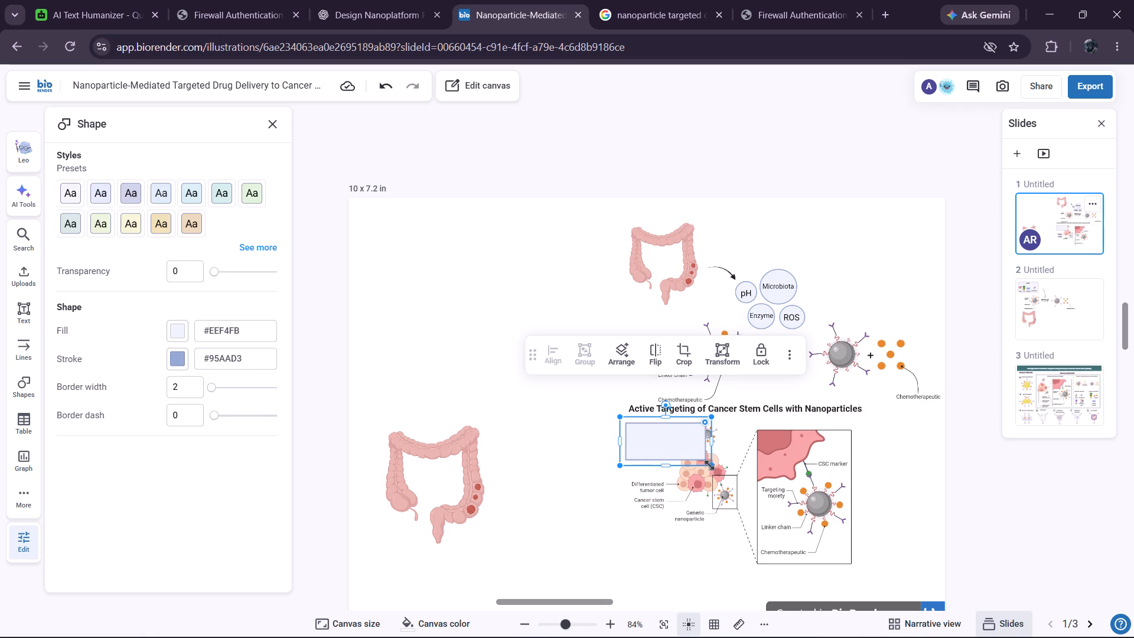
{"action": "left_click_drag", "start_coordinate": [711, 465], "coordinate": [742, 529]}
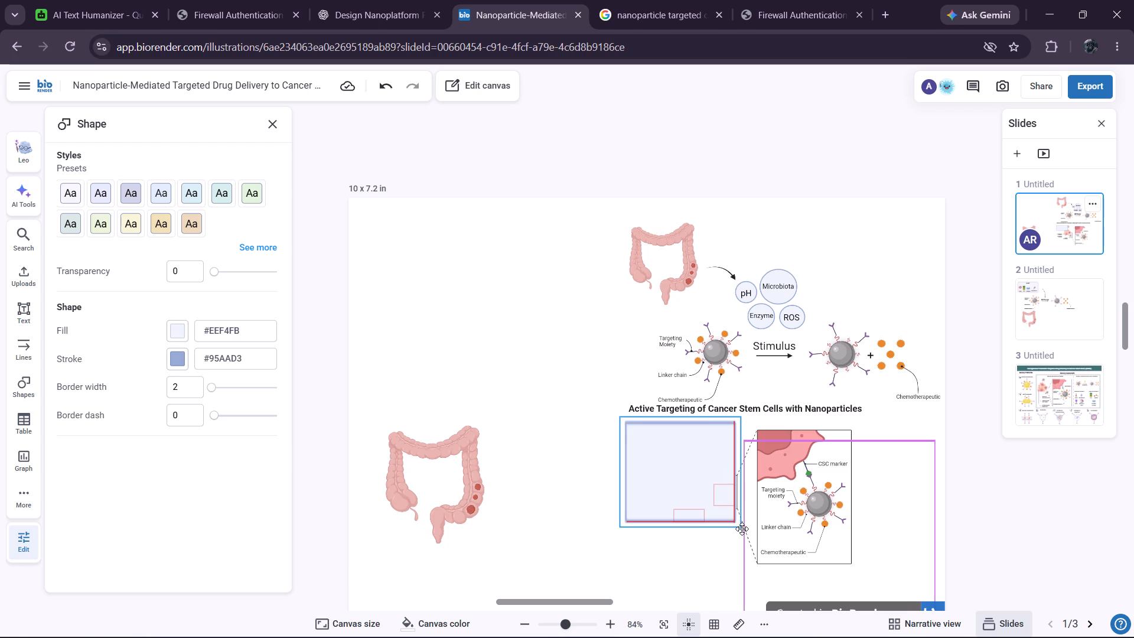
{"action": "left_click_drag", "start_coordinate": [742, 529], "coordinate": [748, 519]}
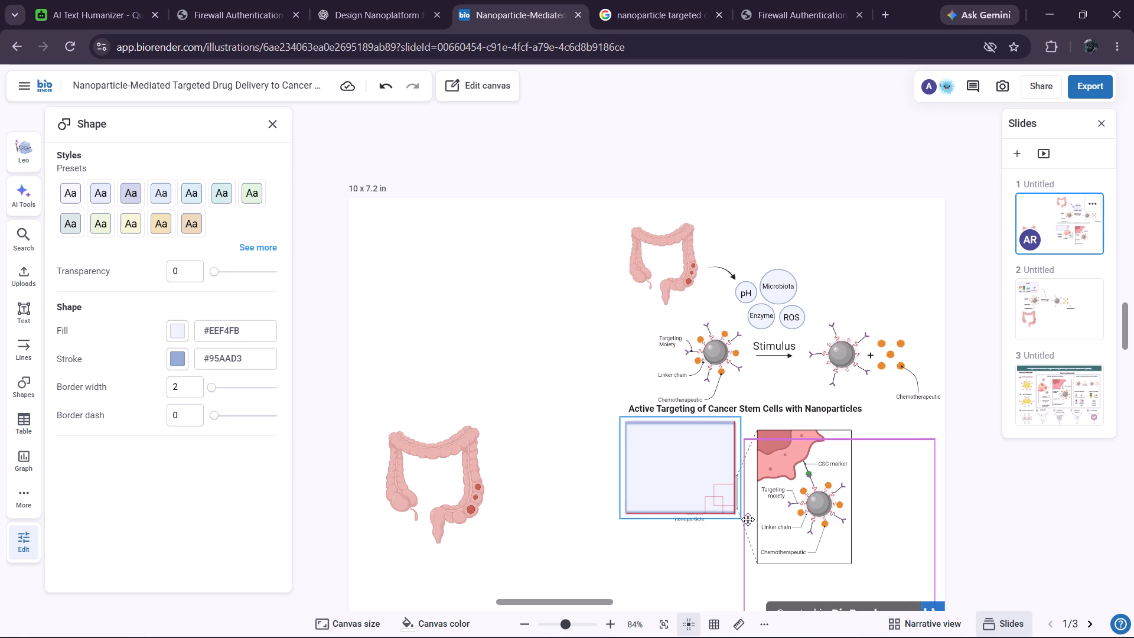
{"action": "left_click_drag", "start_coordinate": [748, 519], "coordinate": [747, 538]}
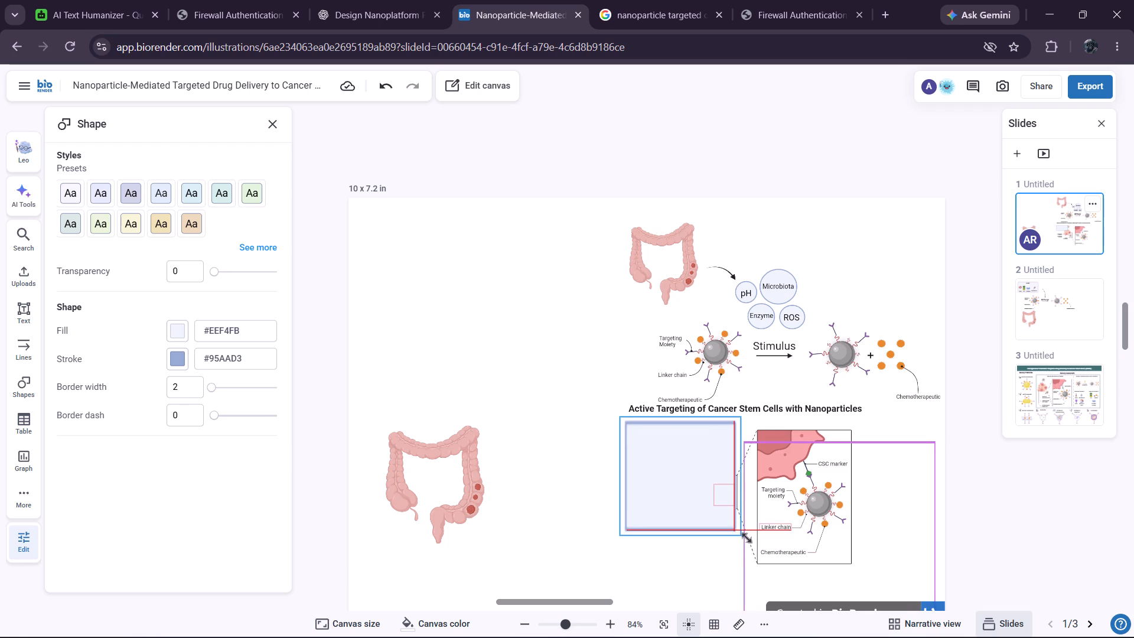
{"action": "left_click_drag", "start_coordinate": [747, 538], "coordinate": [748, 539]}
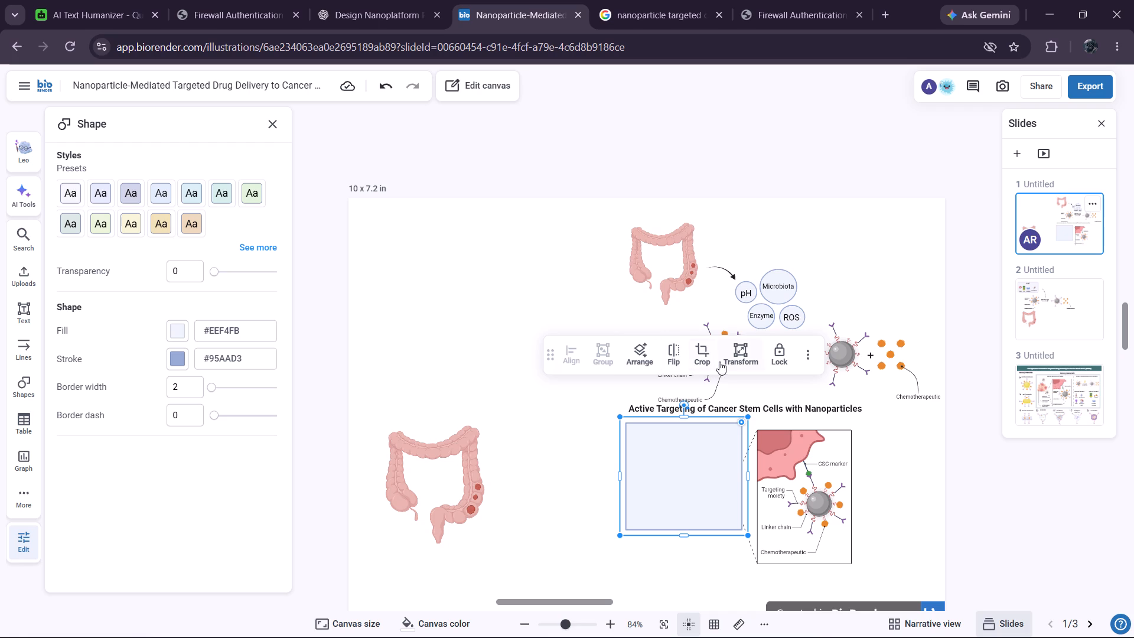
Set the rectangle's transparency to 100.
{"action": "left_click", "coordinate": [180, 360]}
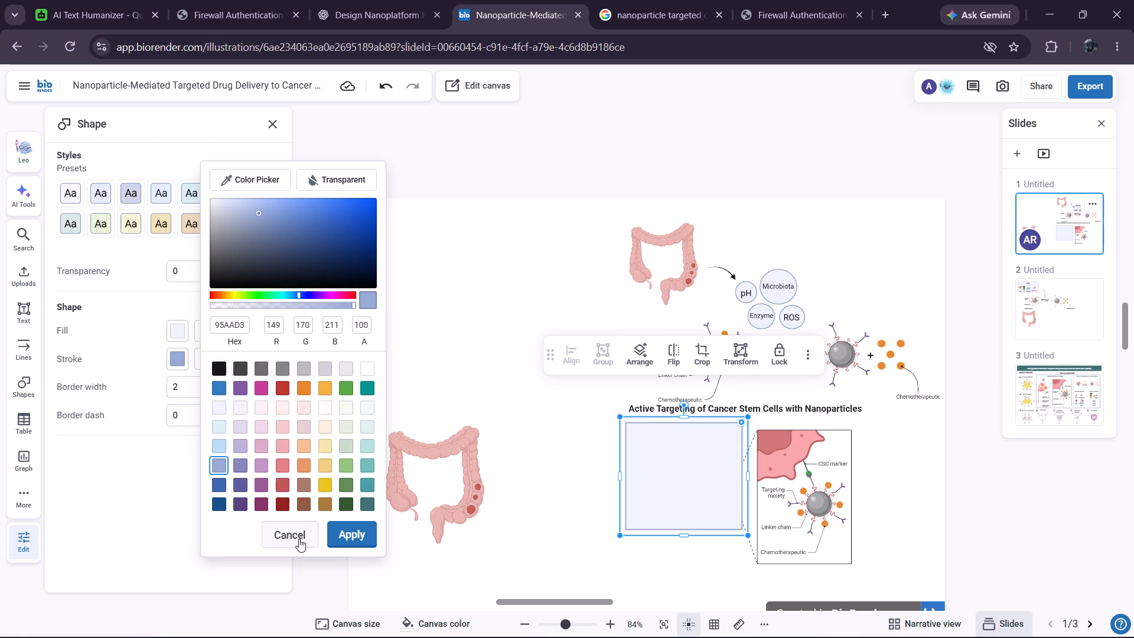
{"action": "left_click", "coordinate": [286, 536]}
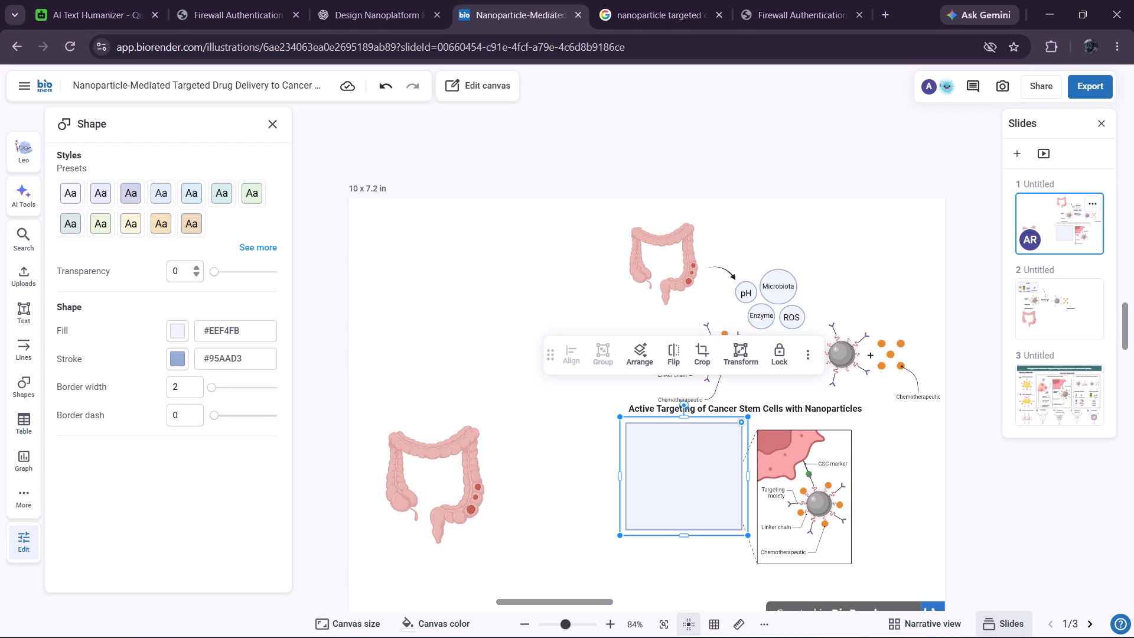
{"action": "left_click_drag", "start_coordinate": [217, 271], "coordinate": [307, 269]}
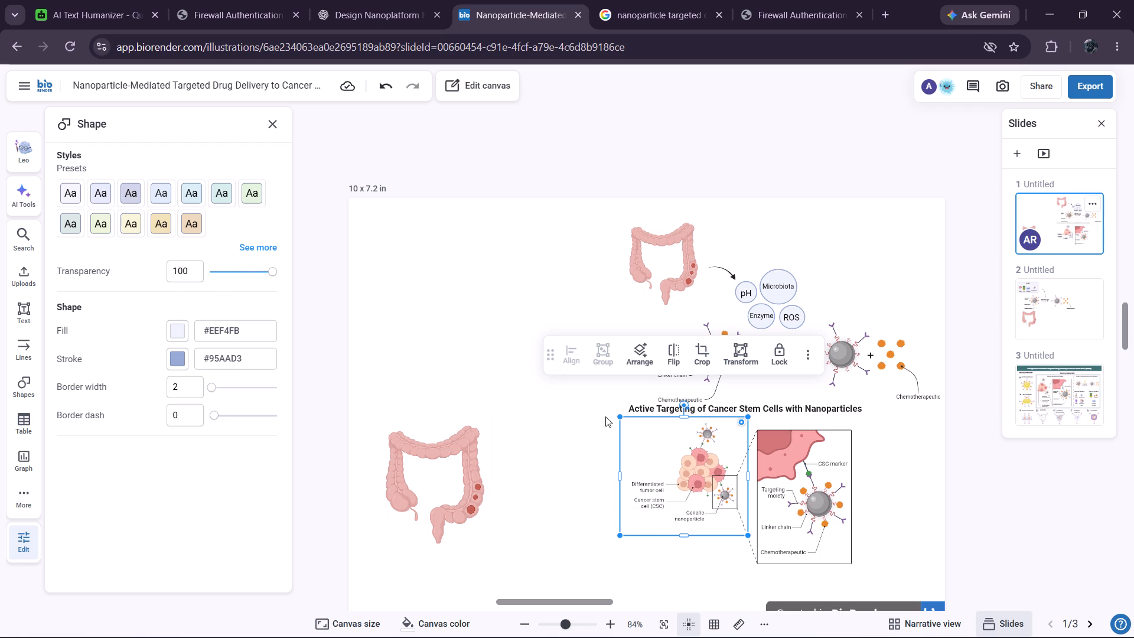
Shrink the rectangle from its upper-left and lower-right corners to fit more tightly around the tumor cell cluster.
{"action": "left_click_drag", "start_coordinate": [618, 417], "coordinate": [633, 435]}
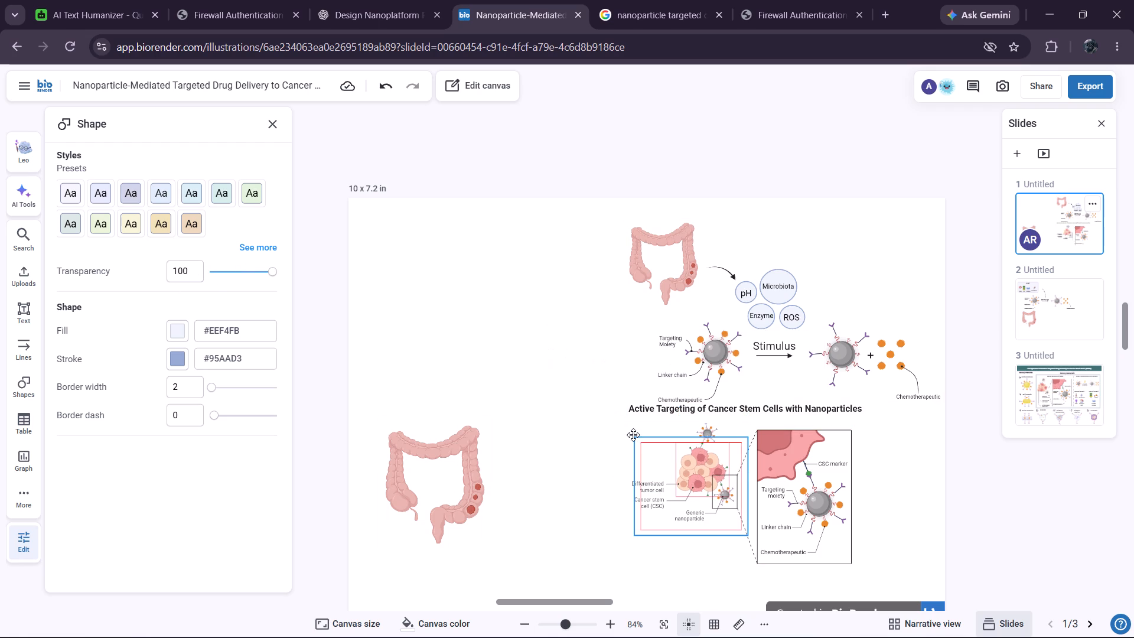
{"action": "left_click_drag", "start_coordinate": [633, 435], "coordinate": [636, 436]}
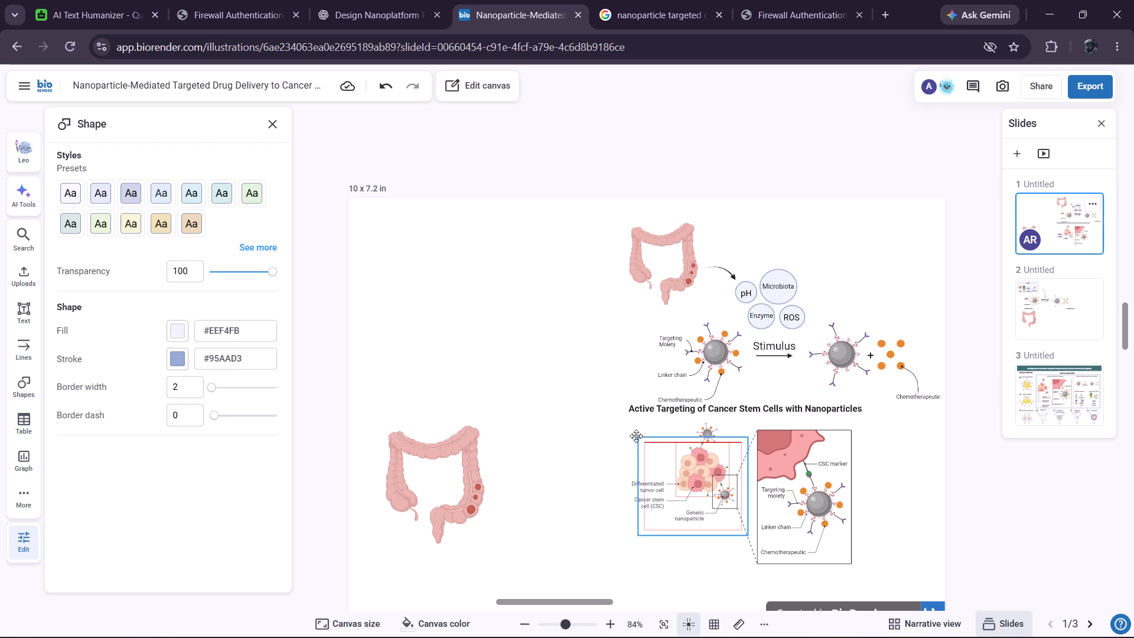
{"action": "left_click_drag", "start_coordinate": [636, 436], "coordinate": [640, 427]}
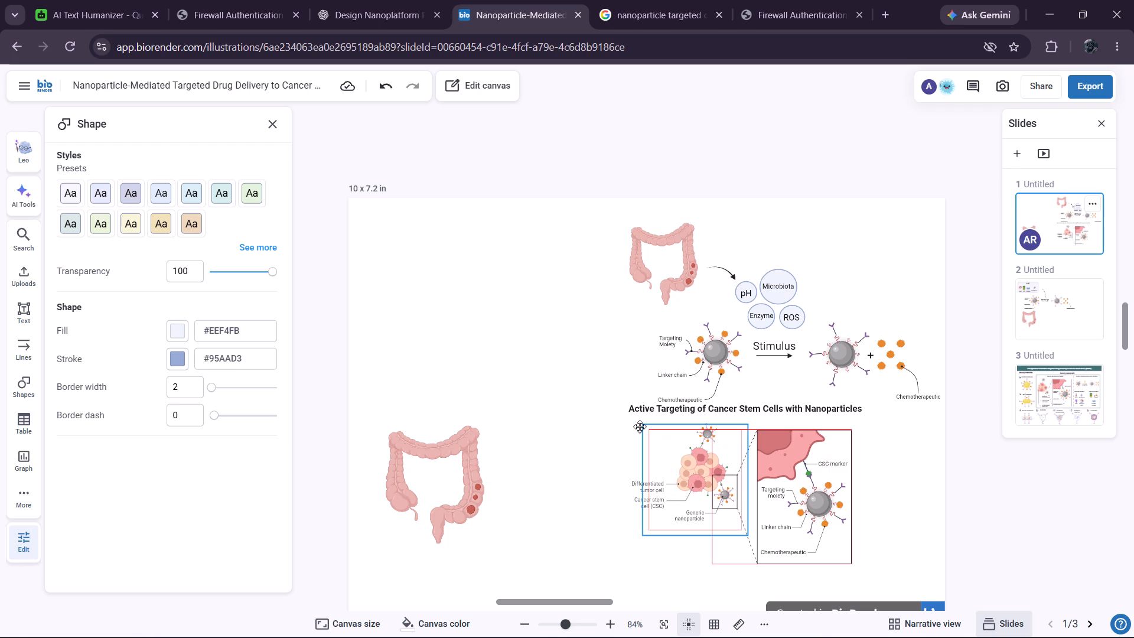
{"action": "left_click_drag", "start_coordinate": [640, 427], "coordinate": [624, 434]}
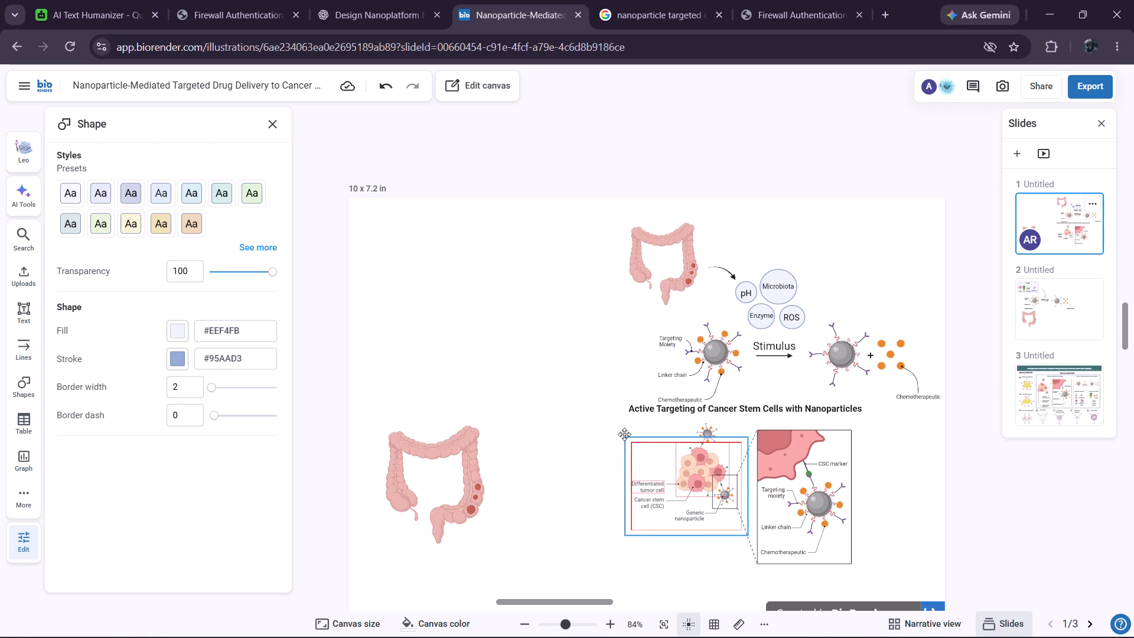
{"action": "left_click_drag", "start_coordinate": [624, 434], "coordinate": [620, 424]}
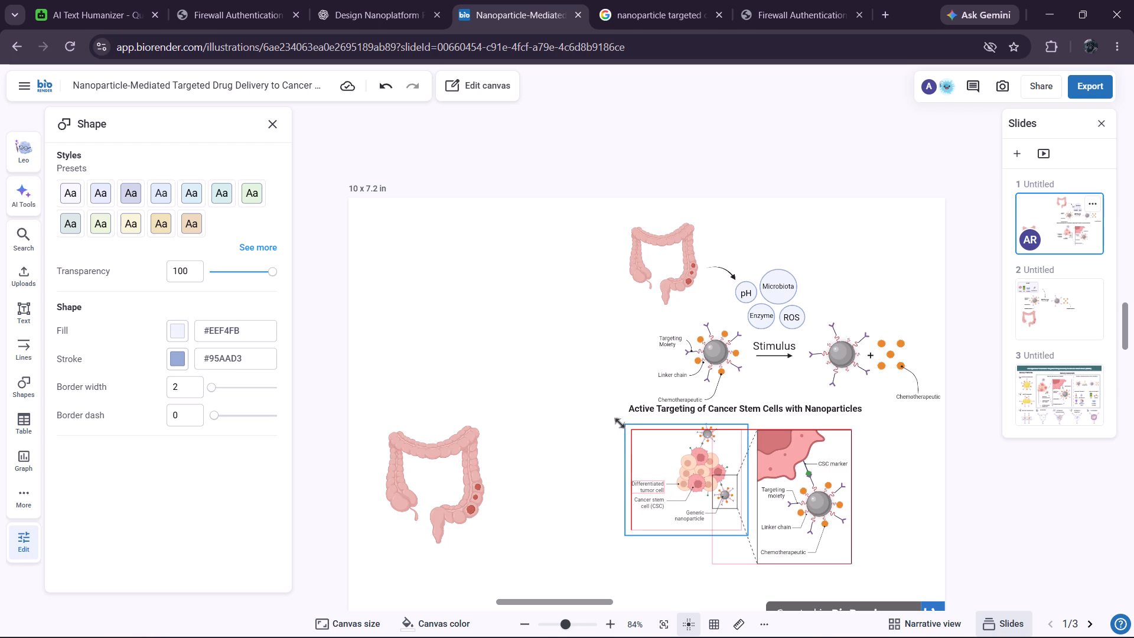
{"action": "left_click_drag", "start_coordinate": [620, 424], "coordinate": [619, 423]}
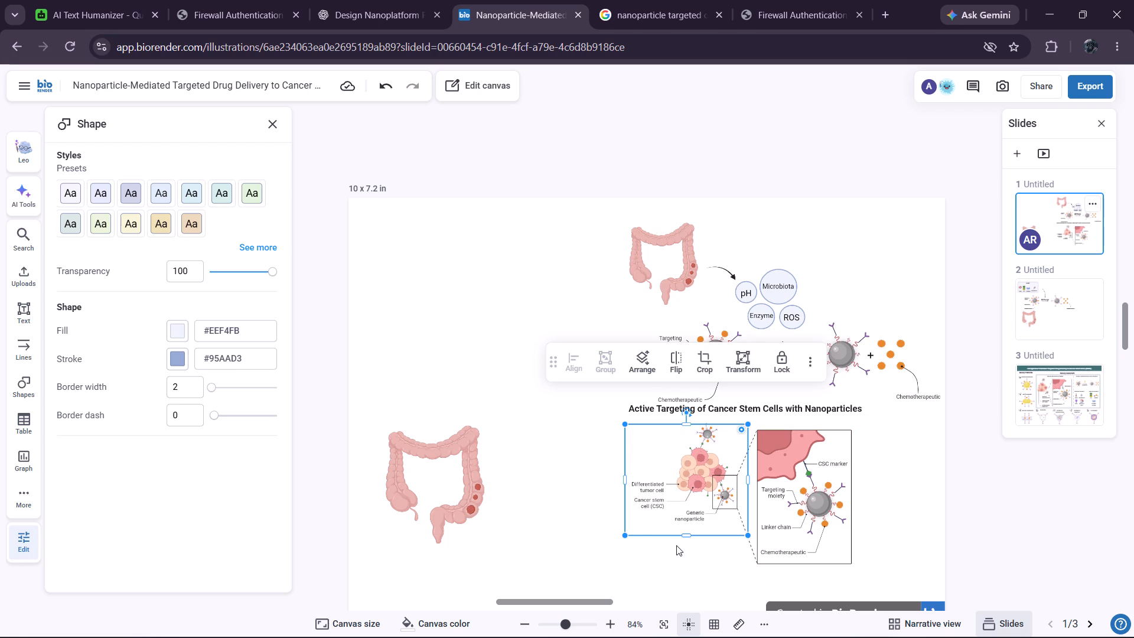
{"action": "left_click", "coordinate": [748, 534]}
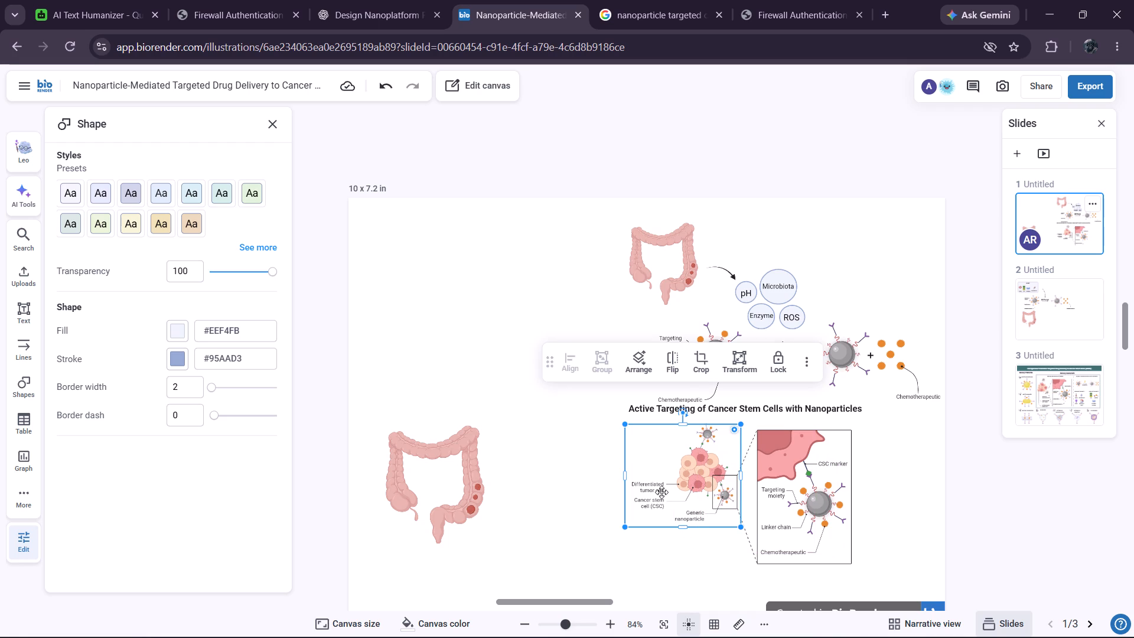
{"action": "left_click_drag", "start_coordinate": [626, 424], "coordinate": [629, 428]}
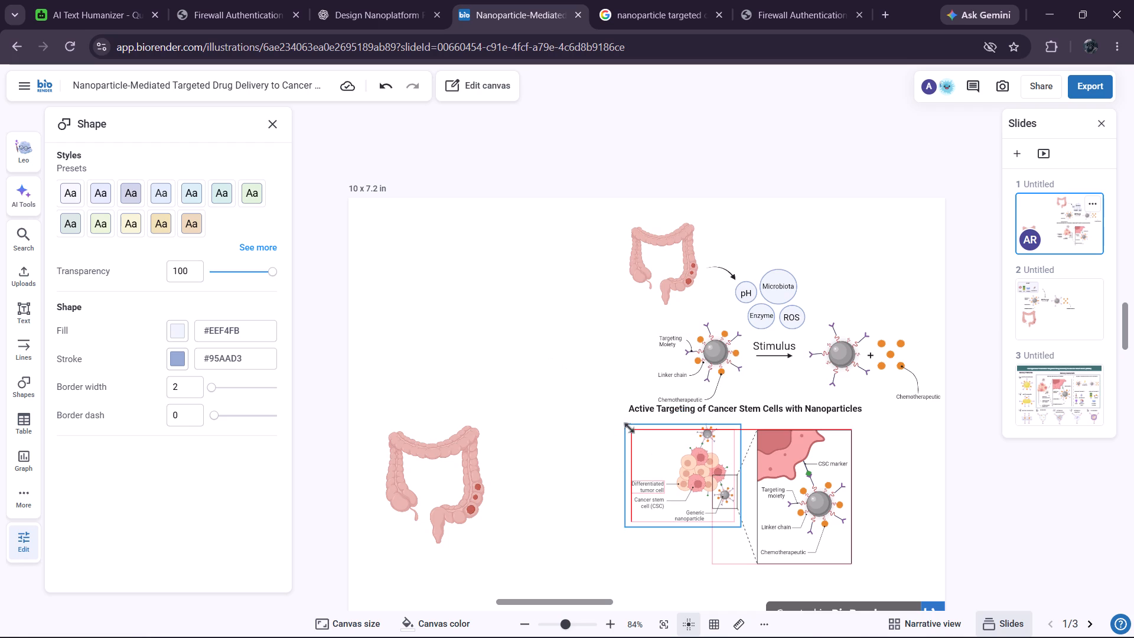
{"action": "left_click_drag", "start_coordinate": [629, 428], "coordinate": [634, 431]}
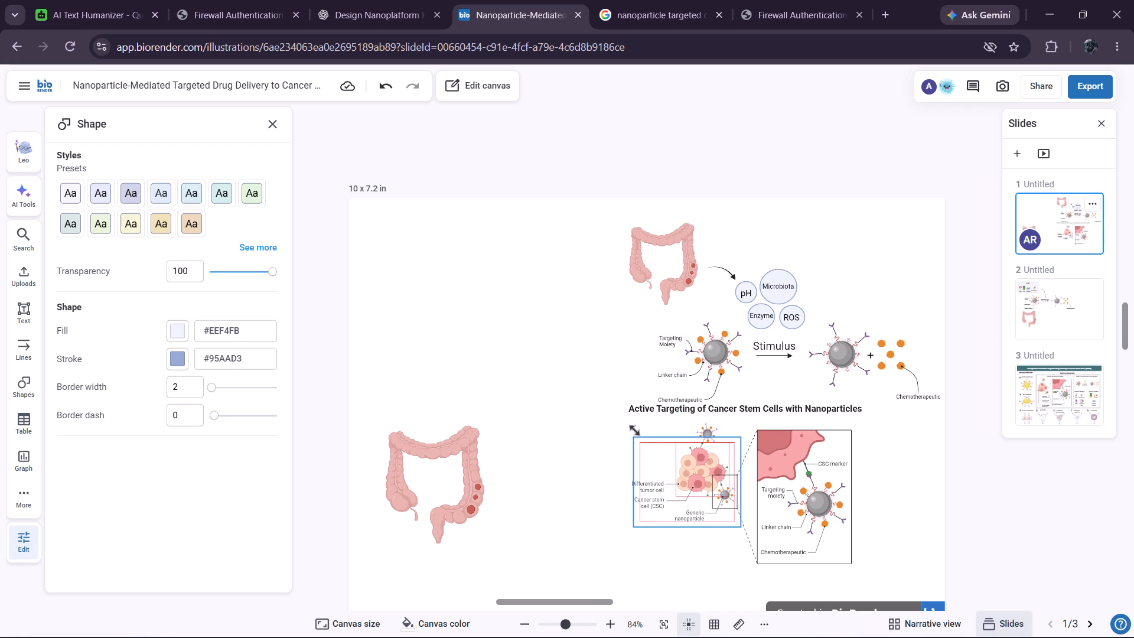
{"action": "left_click_drag", "start_coordinate": [634, 431], "coordinate": [632, 427]}
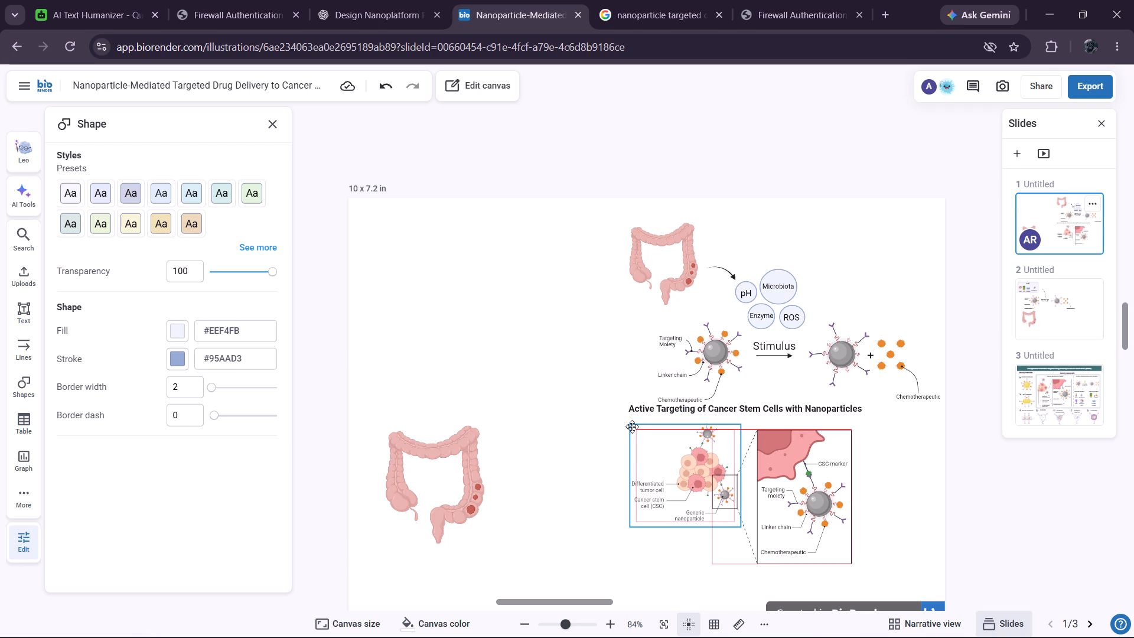
{"action": "left_click_drag", "start_coordinate": [632, 427], "coordinate": [632, 424]}
{"action": "left_click_drag", "start_coordinate": [632, 424], "coordinate": [632, 424]}
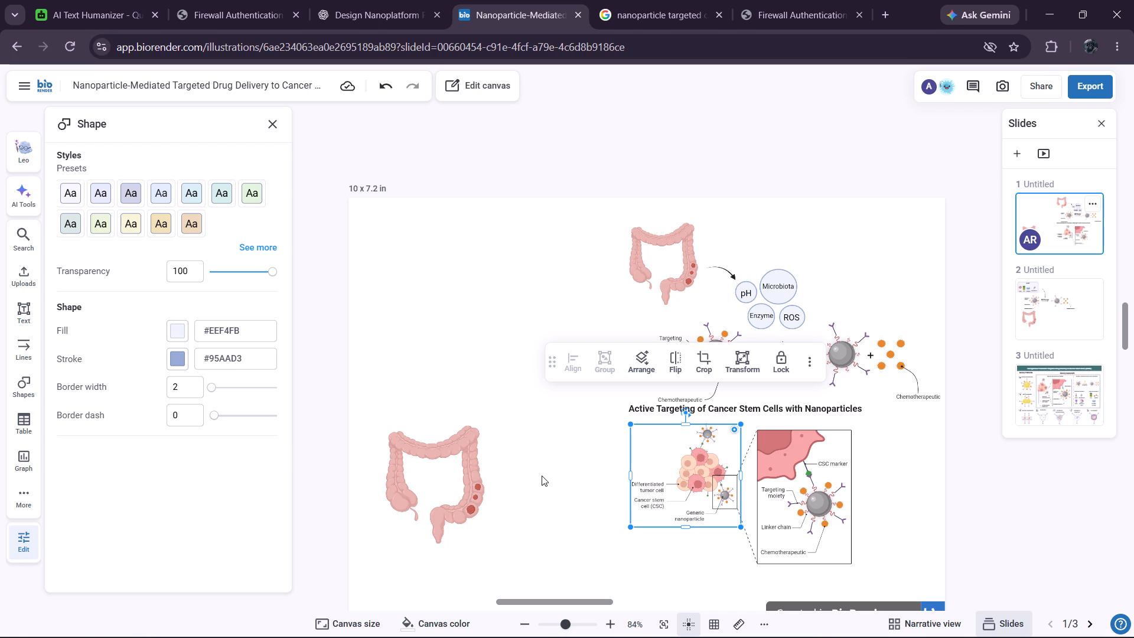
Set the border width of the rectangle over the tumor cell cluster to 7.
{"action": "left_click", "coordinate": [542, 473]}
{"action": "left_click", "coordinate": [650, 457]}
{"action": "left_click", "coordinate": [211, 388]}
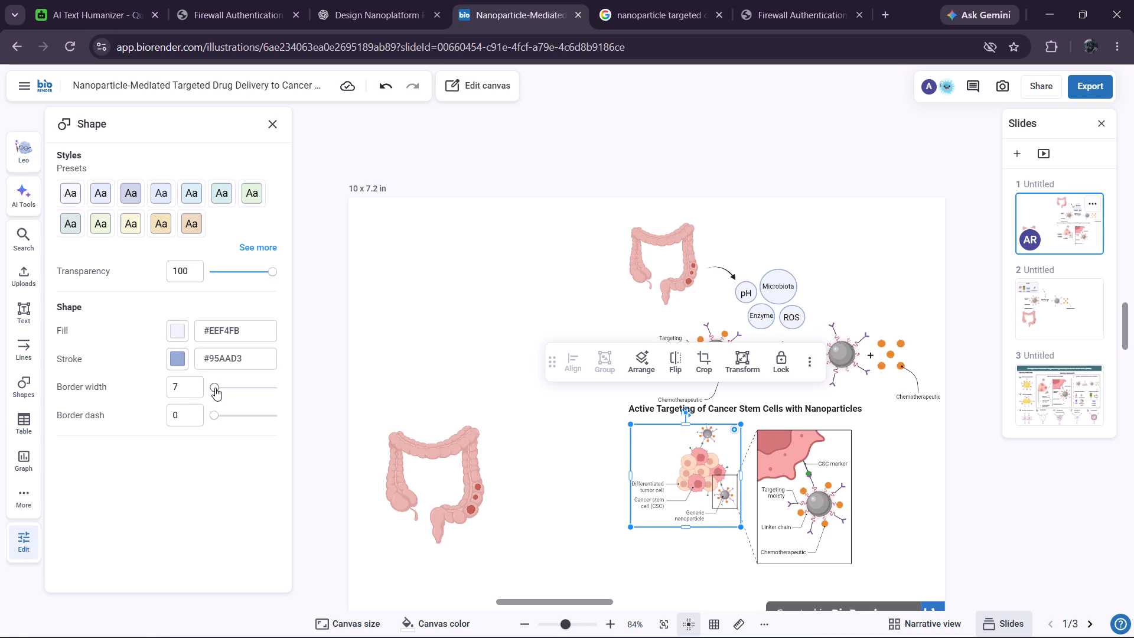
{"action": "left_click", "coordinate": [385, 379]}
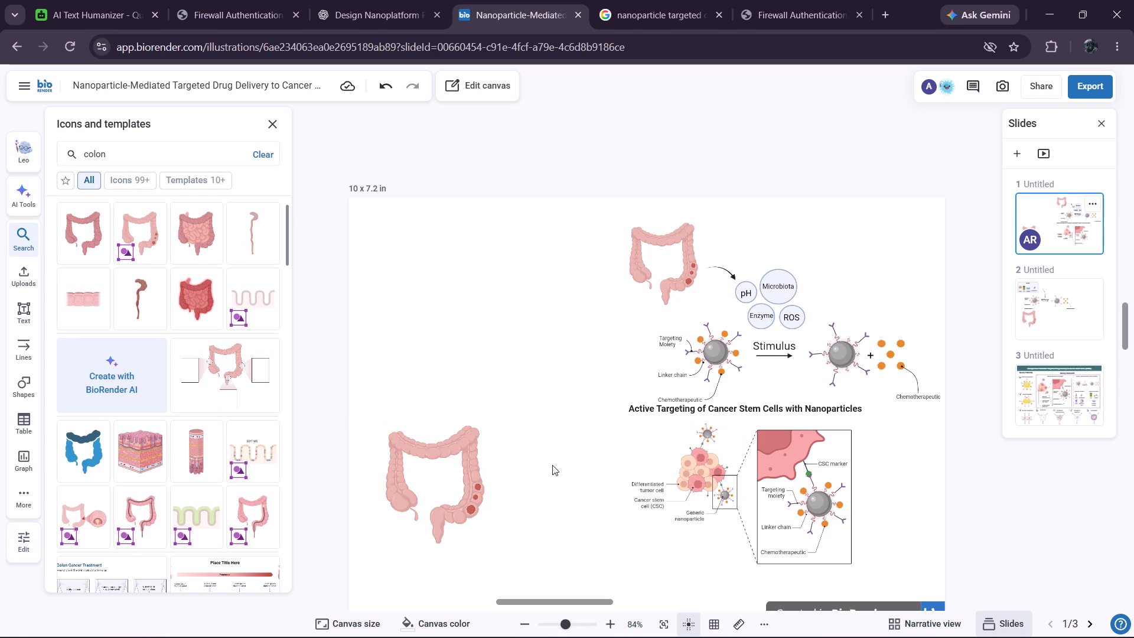
Set the rectangle's transparency to 0 and its border width to 1.
{"action": "left_click", "coordinate": [643, 463]}
{"action": "left_click_drag", "start_coordinate": [269, 272], "coordinate": [260, 272]}
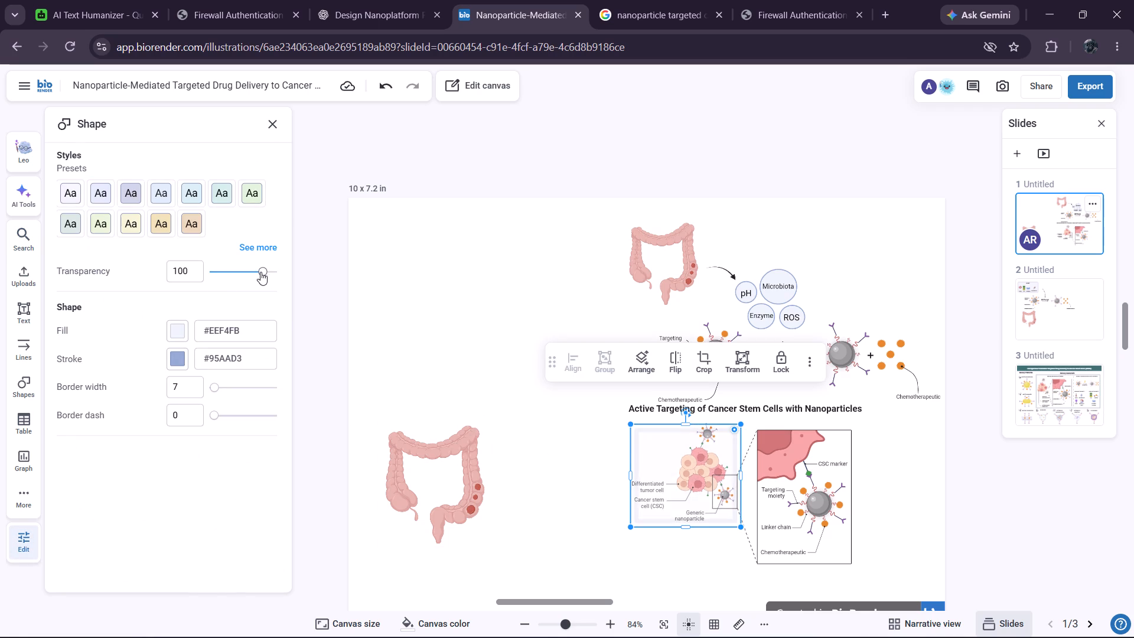
{"action": "left_click_drag", "start_coordinate": [260, 272], "coordinate": [206, 284]}
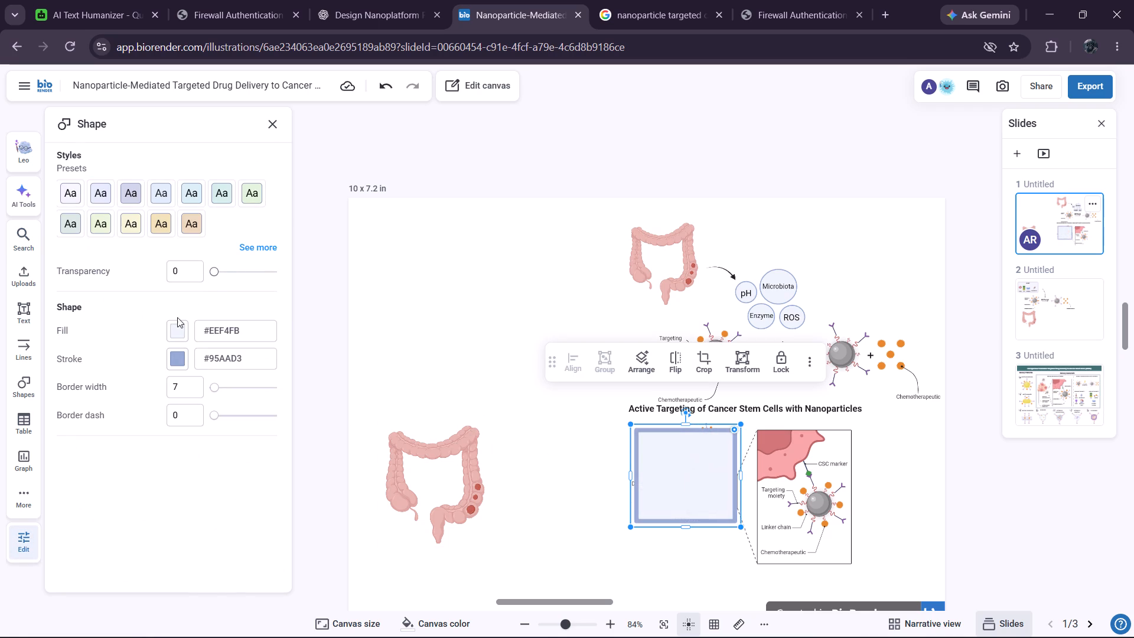
{"action": "left_click_drag", "start_coordinate": [211, 389], "coordinate": [201, 388]}
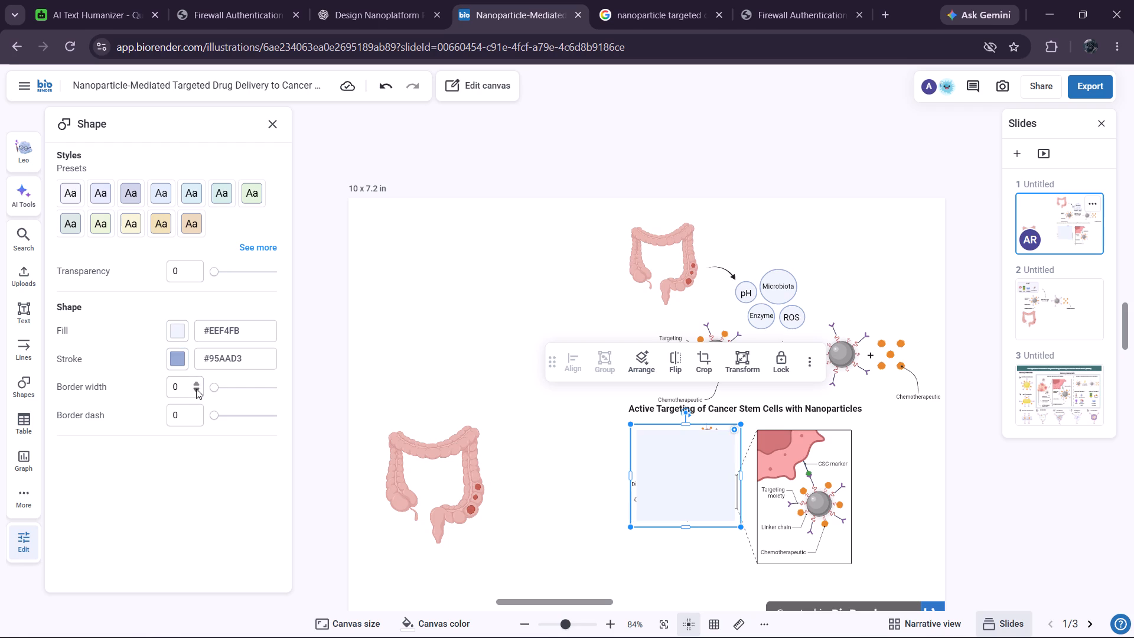
{"action": "left_click", "coordinate": [195, 383]}
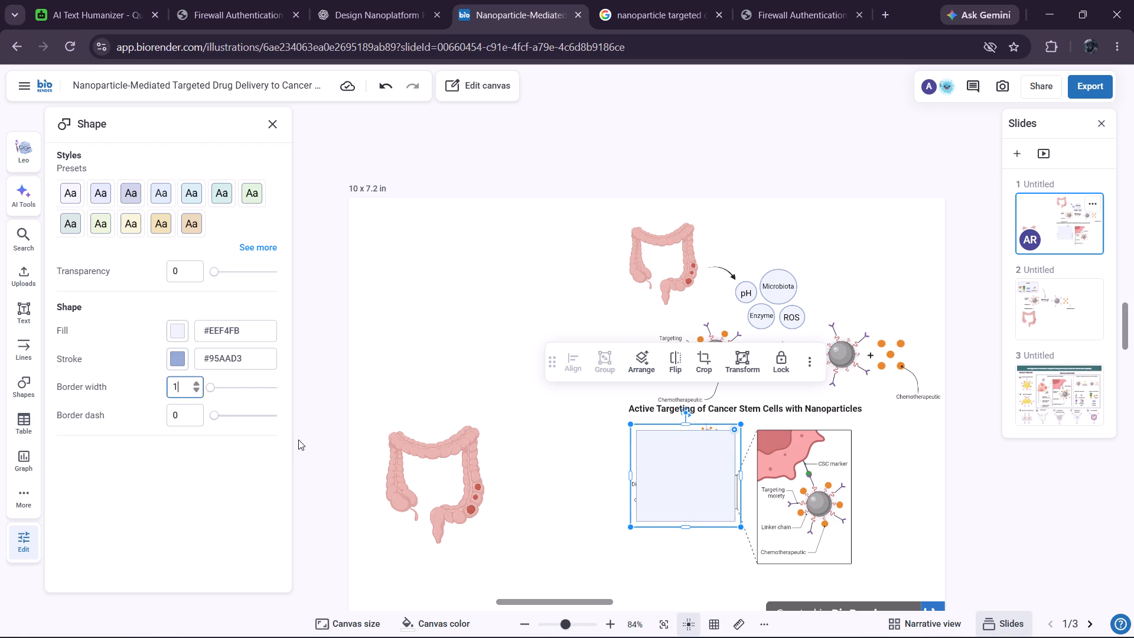
Make the rectangle's fill transparent, keeping only its outline around the tumor cell cluster.
{"action": "left_click", "coordinate": [180, 332]}
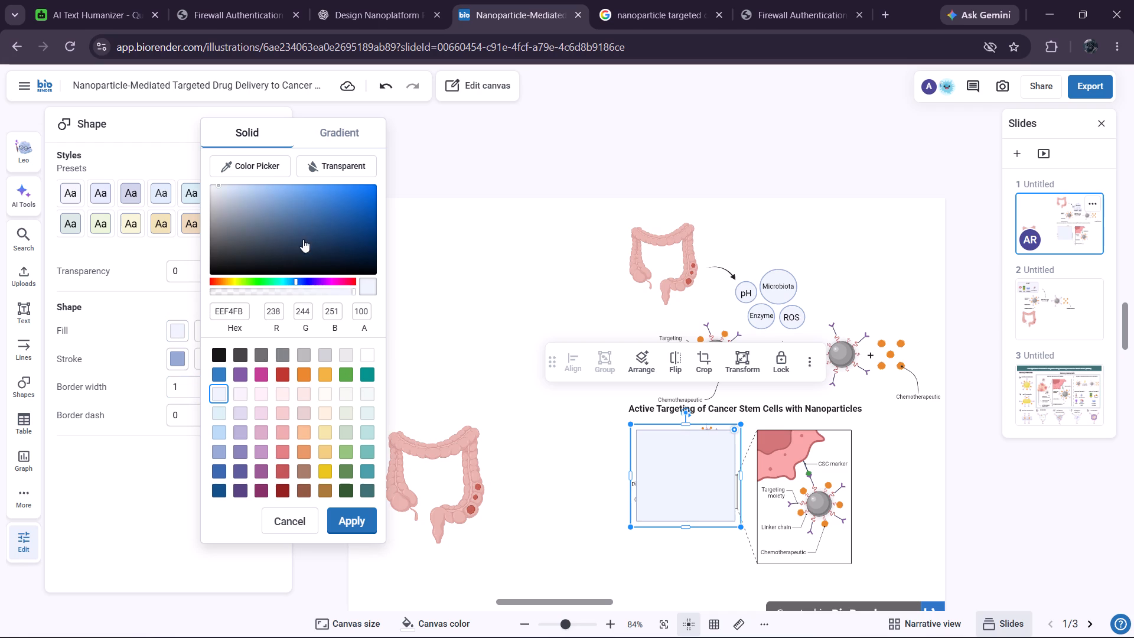
{"action": "left_click", "coordinate": [315, 170]}
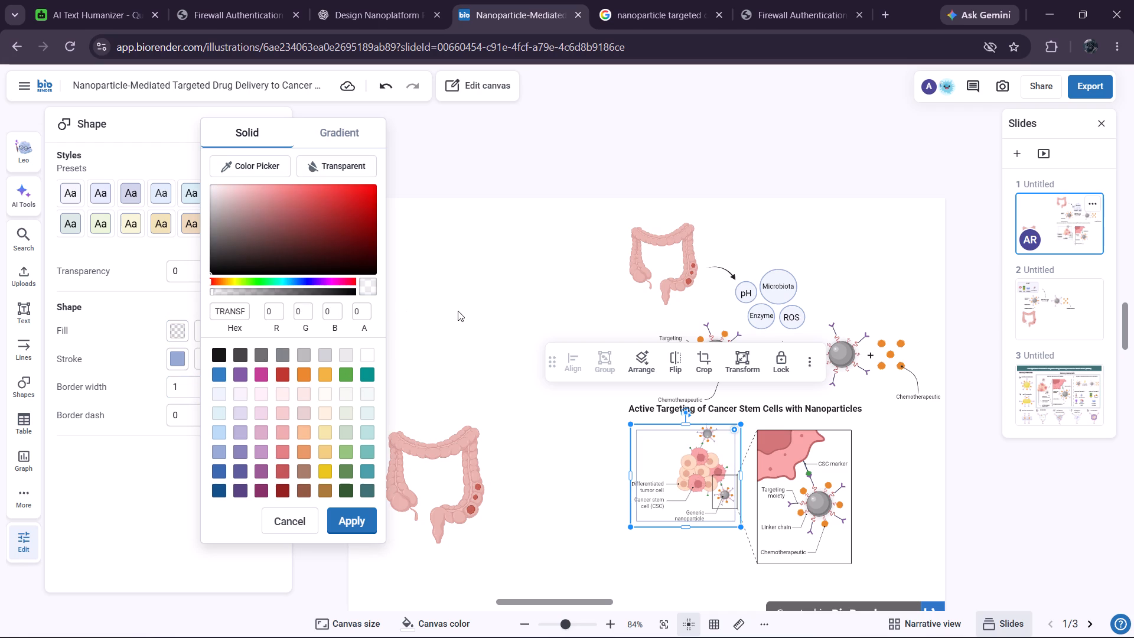
{"action": "left_click", "coordinate": [452, 317]}
{"action": "left_click", "coordinate": [579, 538]}
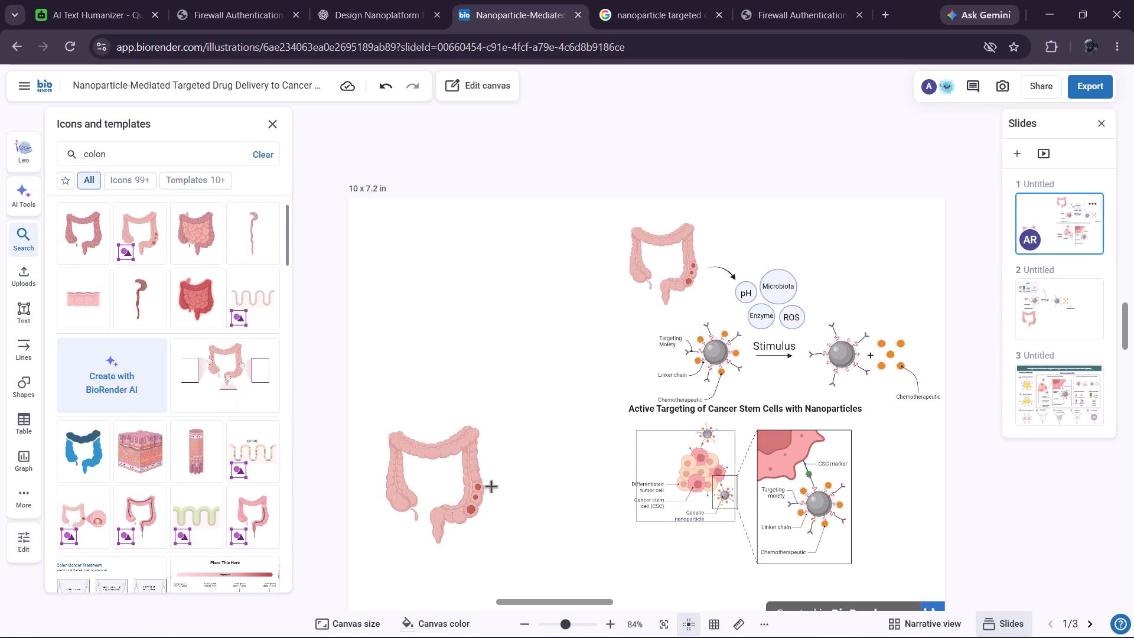
Extend the frame's left edge outward to enclose the Differentiated tumor cell and Cancer stem cell labels.
{"action": "left_click", "coordinate": [641, 459]}
{"action": "left_click", "coordinate": [637, 465]}
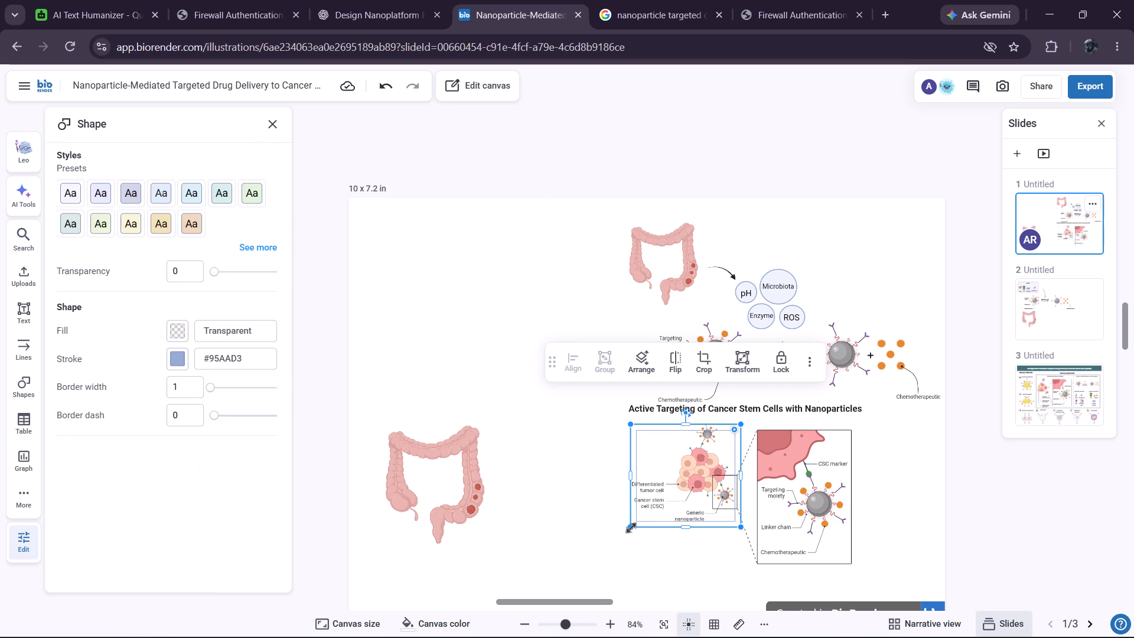
{"action": "left_click_drag", "start_coordinate": [628, 474], "coordinate": [624, 474]}
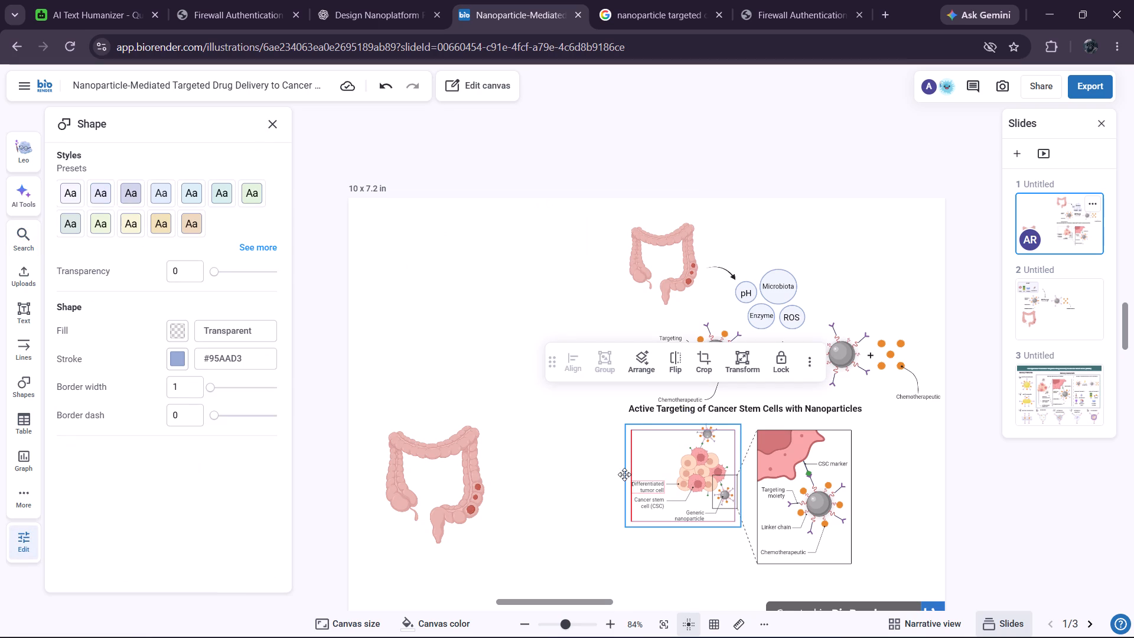
{"action": "left_click_drag", "start_coordinate": [624, 474], "coordinate": [623, 475]}
{"action": "left_click", "coordinate": [581, 483]}
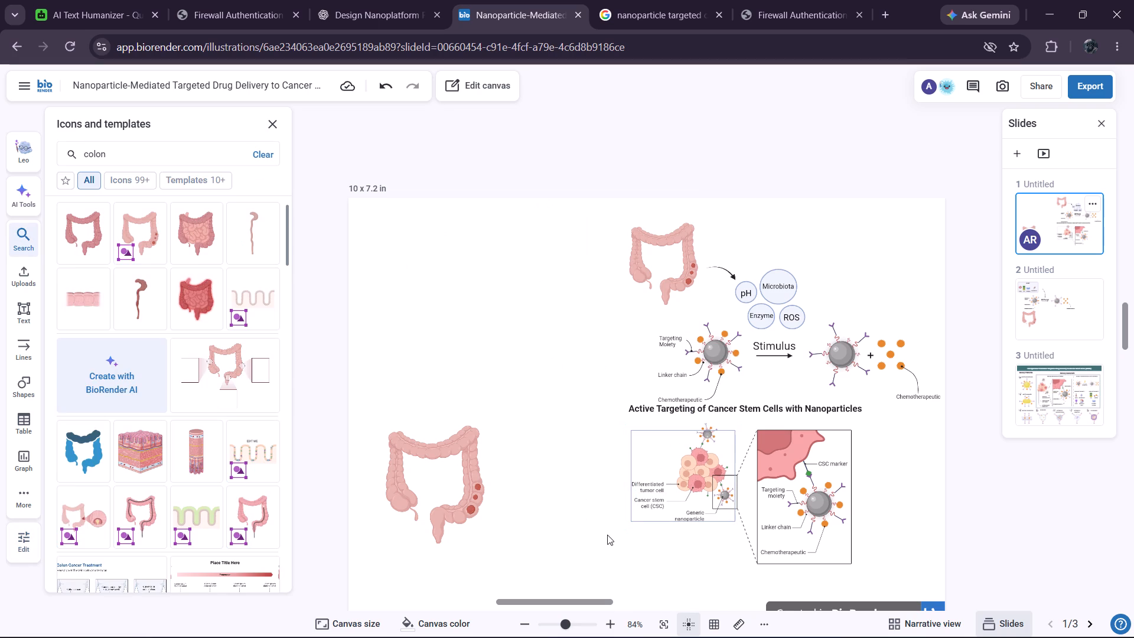
Raise the frame's top edge above the upper nanoparticle and widen its right edge slightly to meet the small callout box.
{"action": "left_click", "coordinate": [673, 445]}
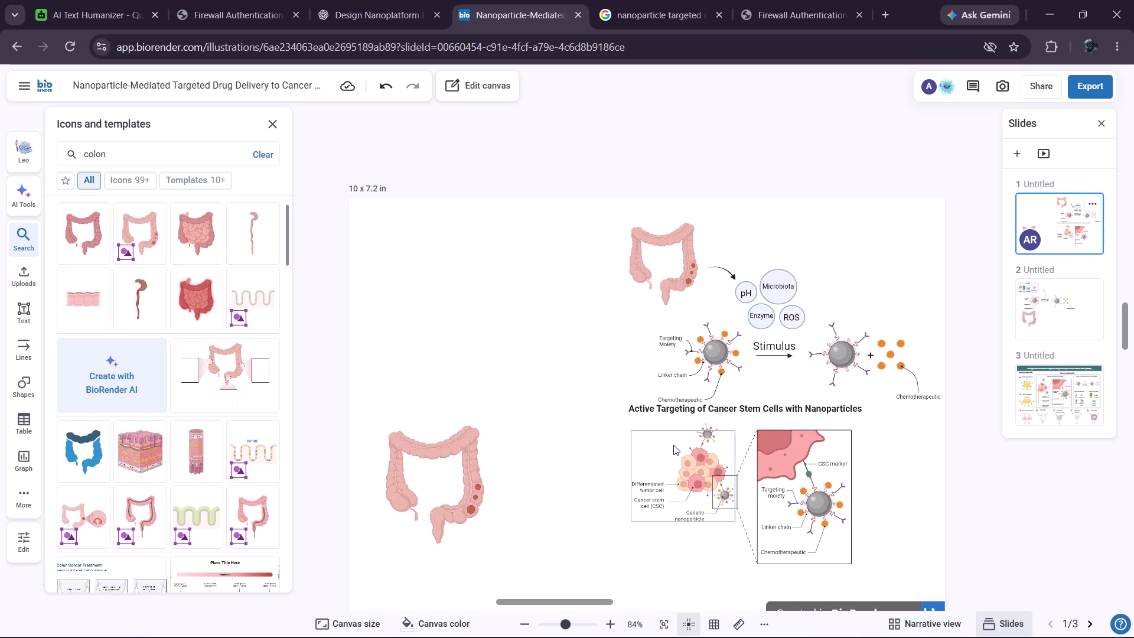
{"action": "left_click", "coordinate": [670, 431]}
{"action": "left_click", "coordinate": [680, 425]}
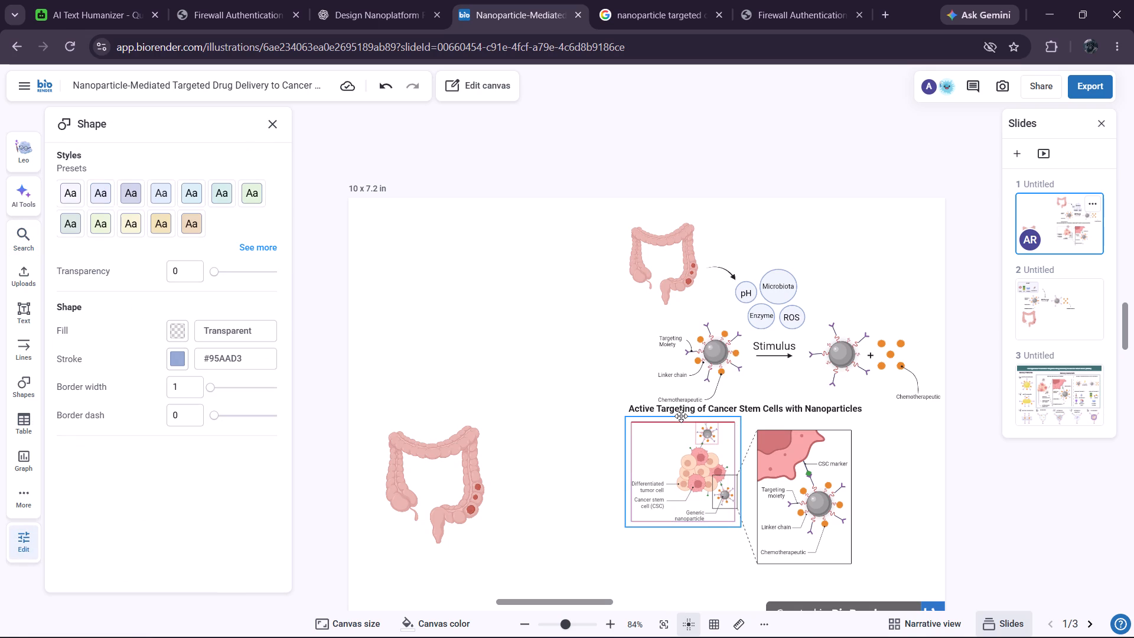
{"action": "left_click", "coordinate": [562, 456]}
{"action": "left_click", "coordinate": [627, 444]}
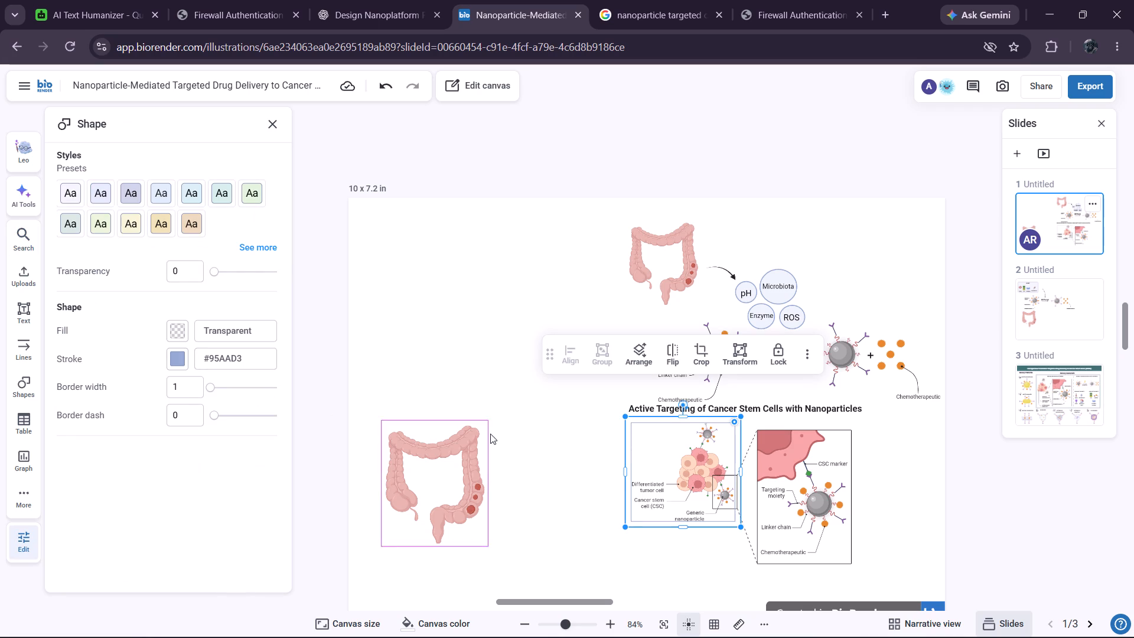
{"action": "left_click", "coordinate": [533, 414]}
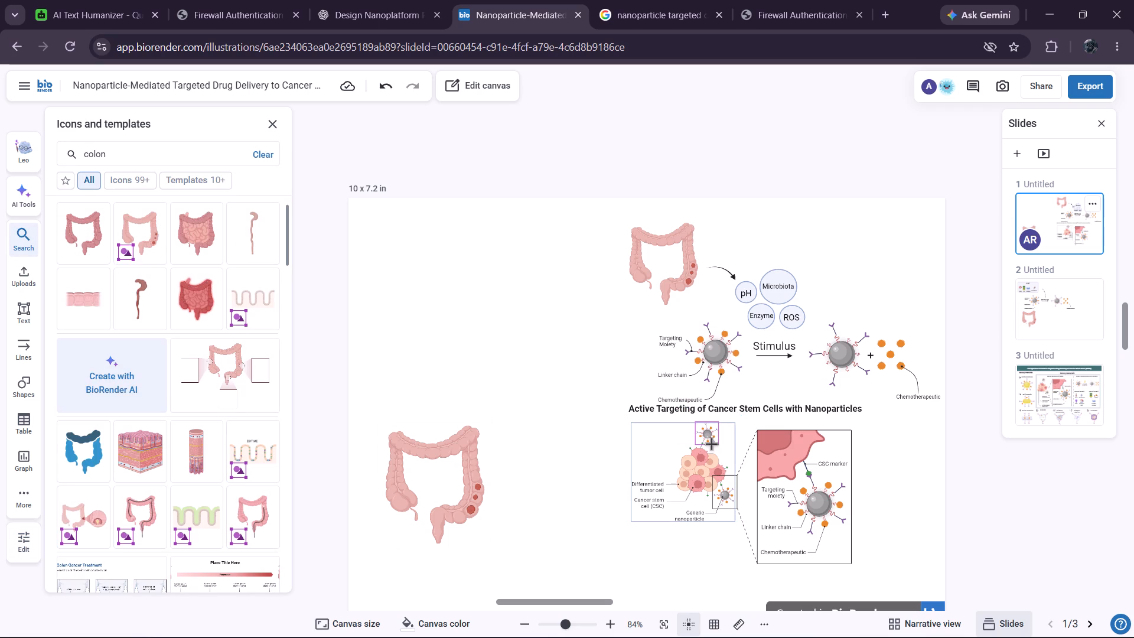
{"action": "left_click", "coordinate": [734, 438]}
{"action": "left_click", "coordinate": [741, 471]}
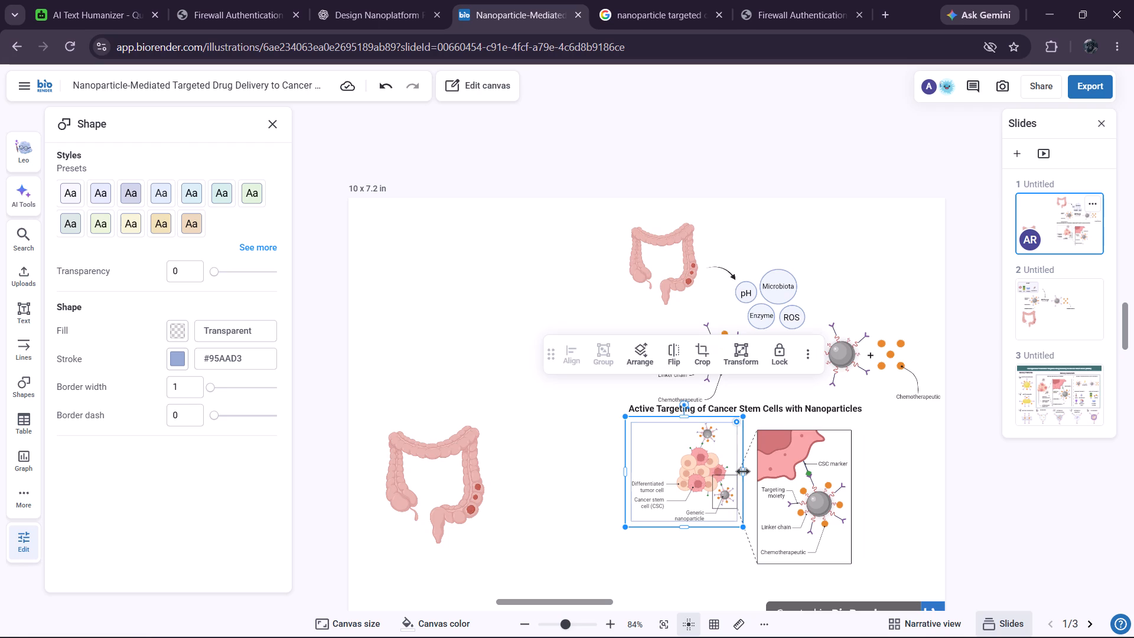
{"action": "left_click", "coordinate": [556, 503]}
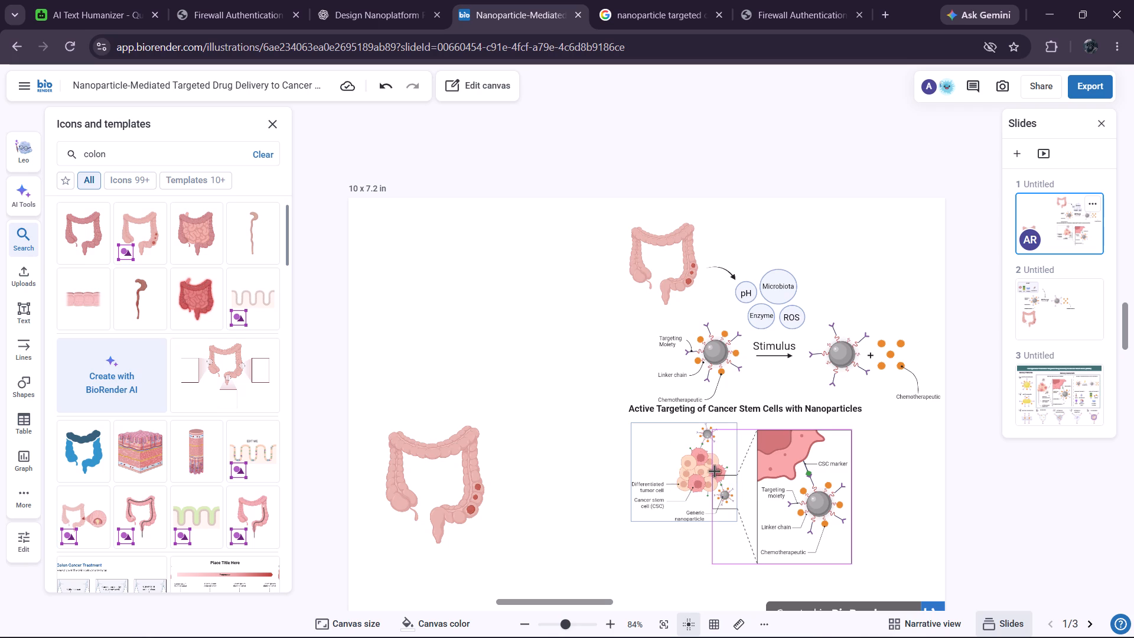
Move the large standalone colon with tumors to the slide's lower-left area.
{"action": "scroll", "coordinate": [540, 498], "scroll_direction": "down", "scroll_amount": 1}
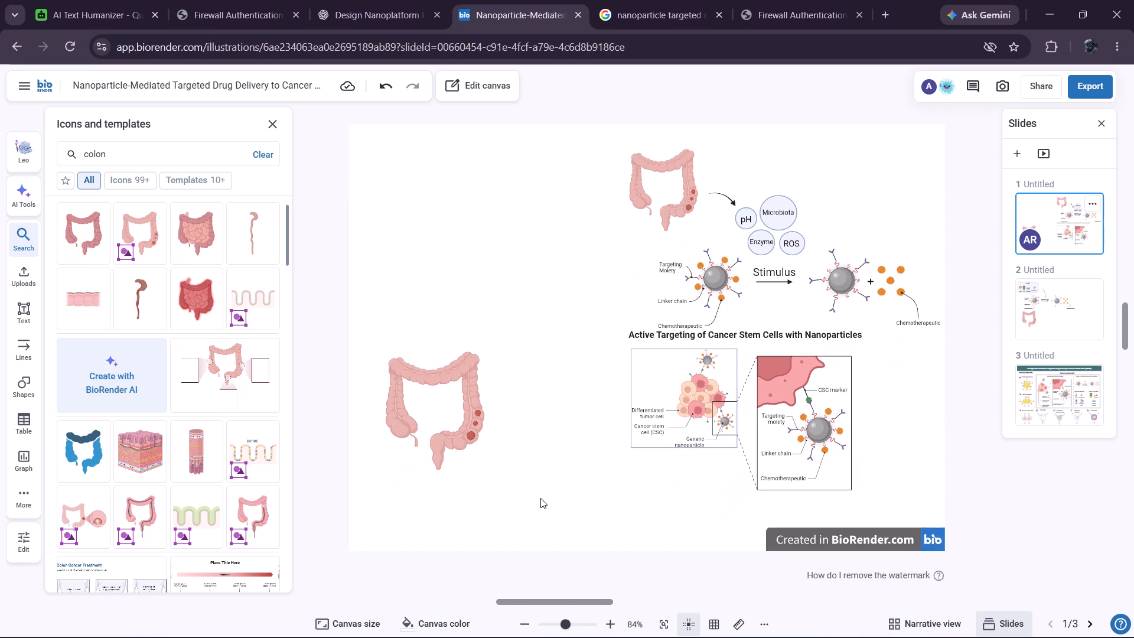
{"action": "scroll", "coordinate": [543, 498], "scroll_direction": "up", "scroll_amount": 1}
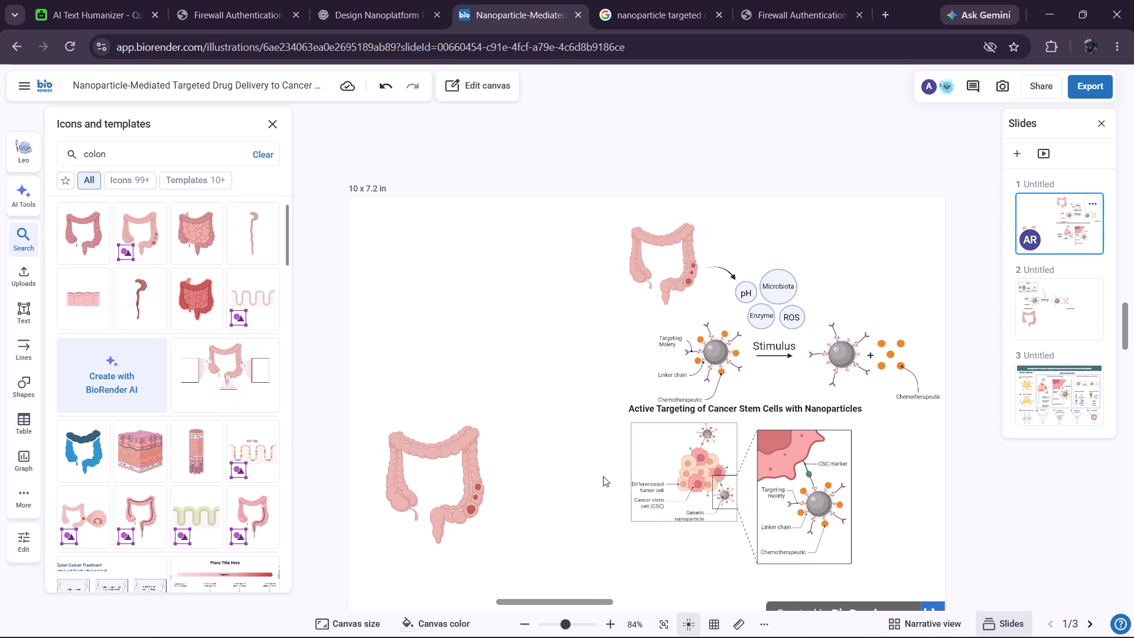
{"action": "left_click", "coordinate": [476, 481]}
{"action": "left_click_drag", "start_coordinate": [470, 462], "coordinate": [558, 434]}
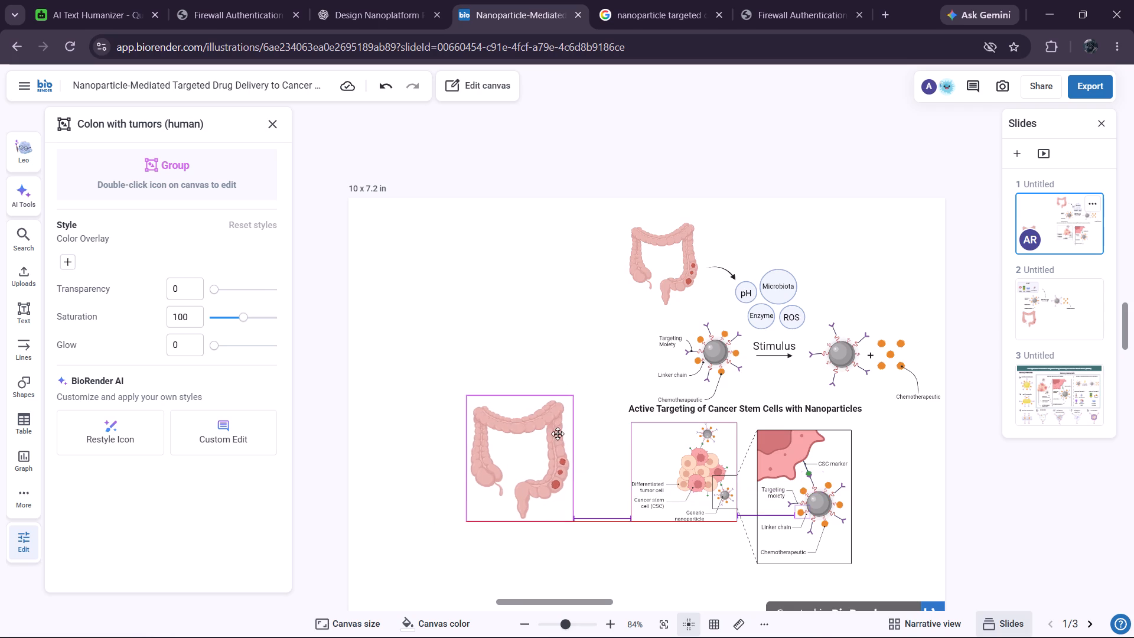
{"action": "left_click_drag", "start_coordinate": [558, 434], "coordinate": [545, 385]}
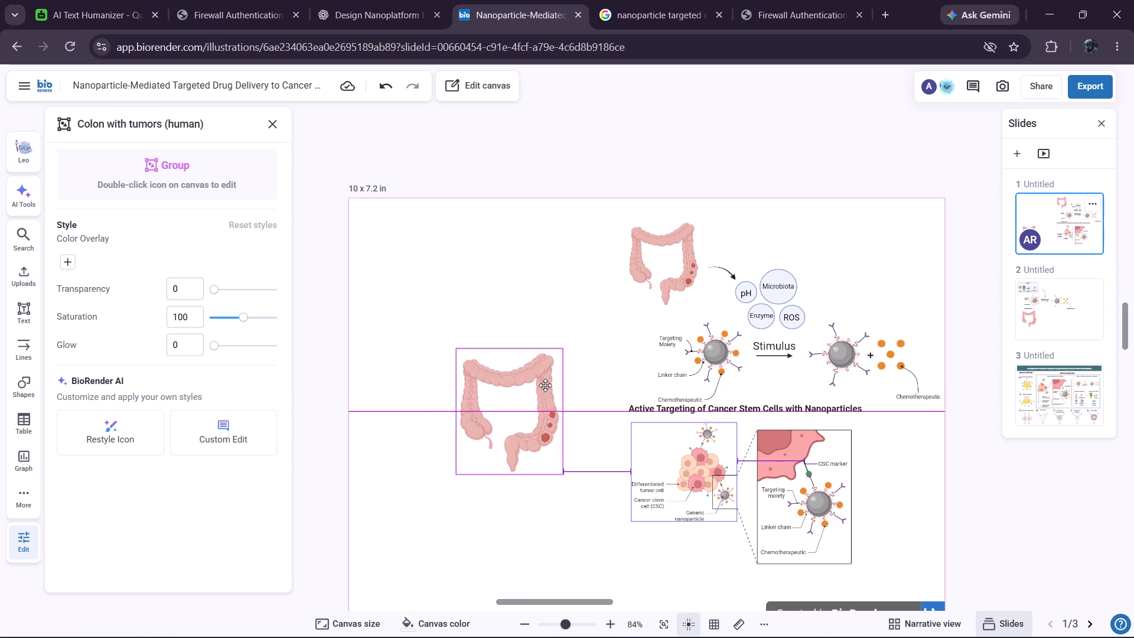
{"action": "left_click_drag", "start_coordinate": [545, 385], "coordinate": [539, 351]}
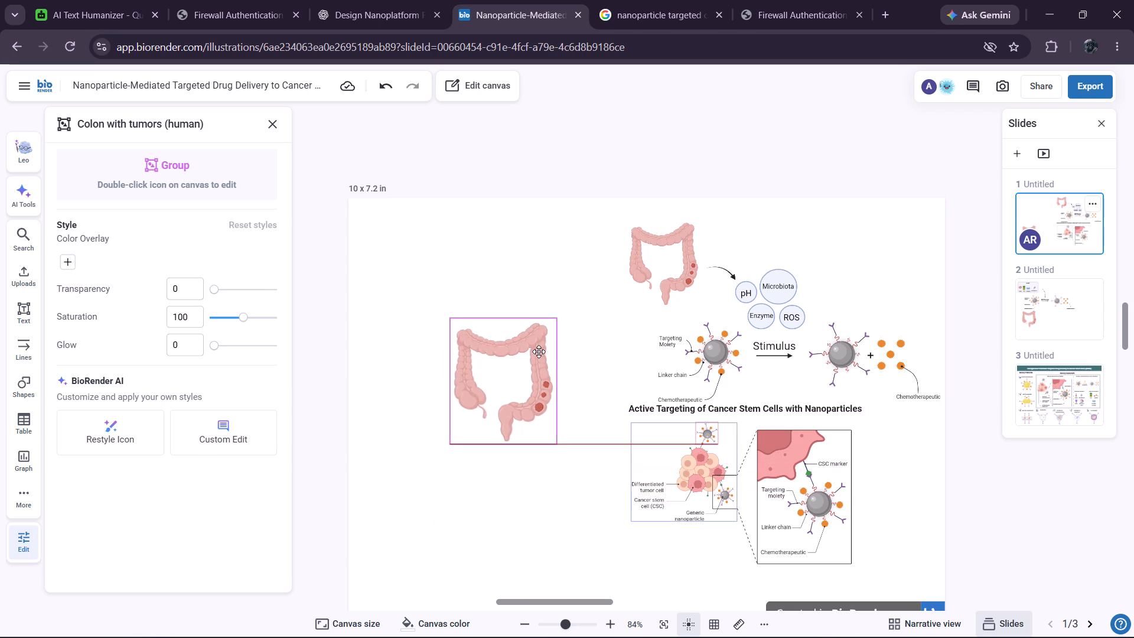
{"action": "left_click_drag", "start_coordinate": [539, 351], "coordinate": [520, 357]}
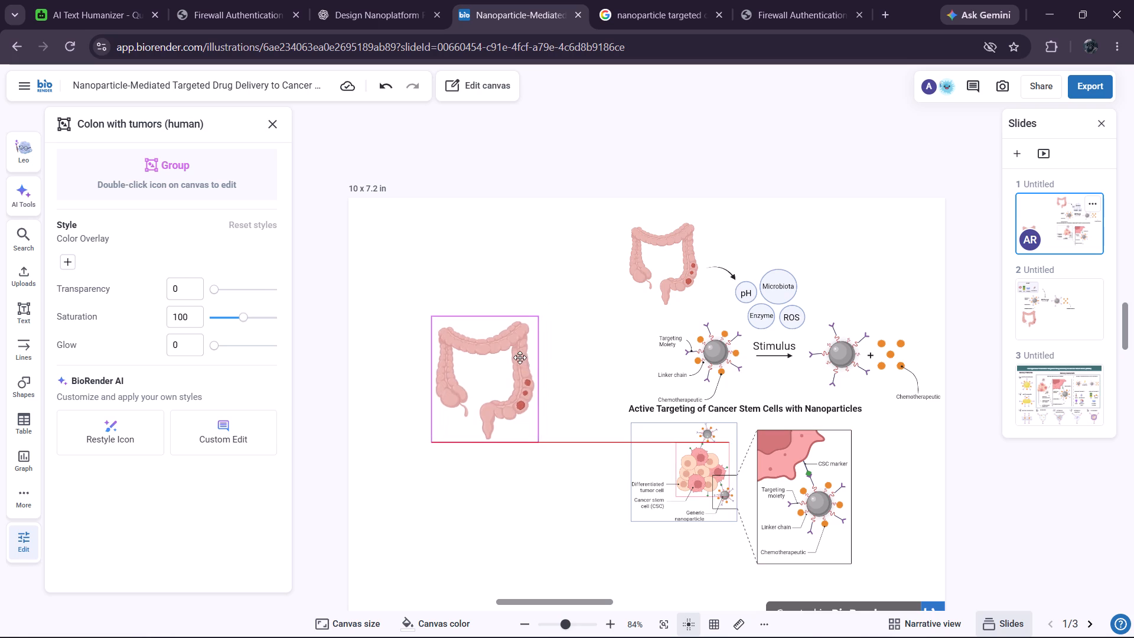
{"action": "left_click_drag", "start_coordinate": [520, 357], "coordinate": [514, 332]}
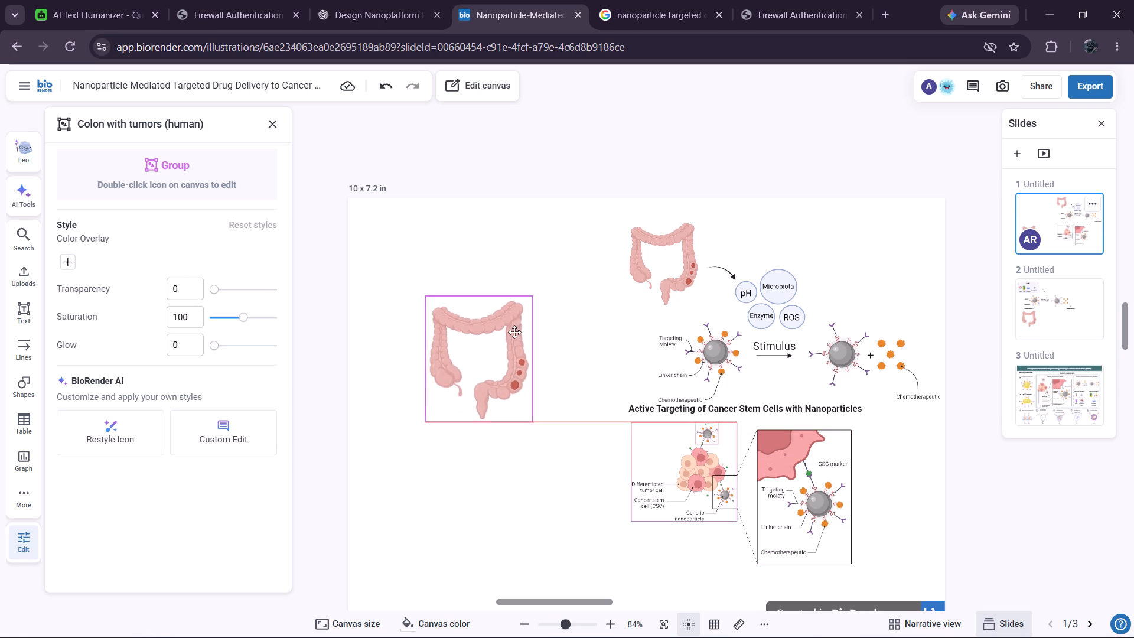
{"action": "left_click_drag", "start_coordinate": [514, 332], "coordinate": [487, 490]}
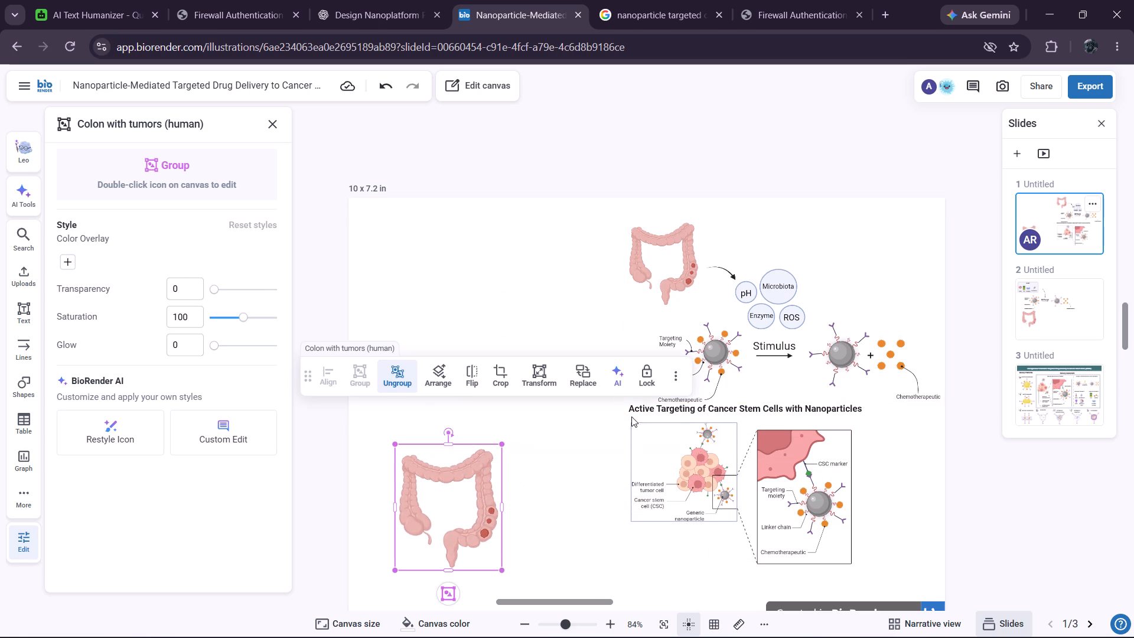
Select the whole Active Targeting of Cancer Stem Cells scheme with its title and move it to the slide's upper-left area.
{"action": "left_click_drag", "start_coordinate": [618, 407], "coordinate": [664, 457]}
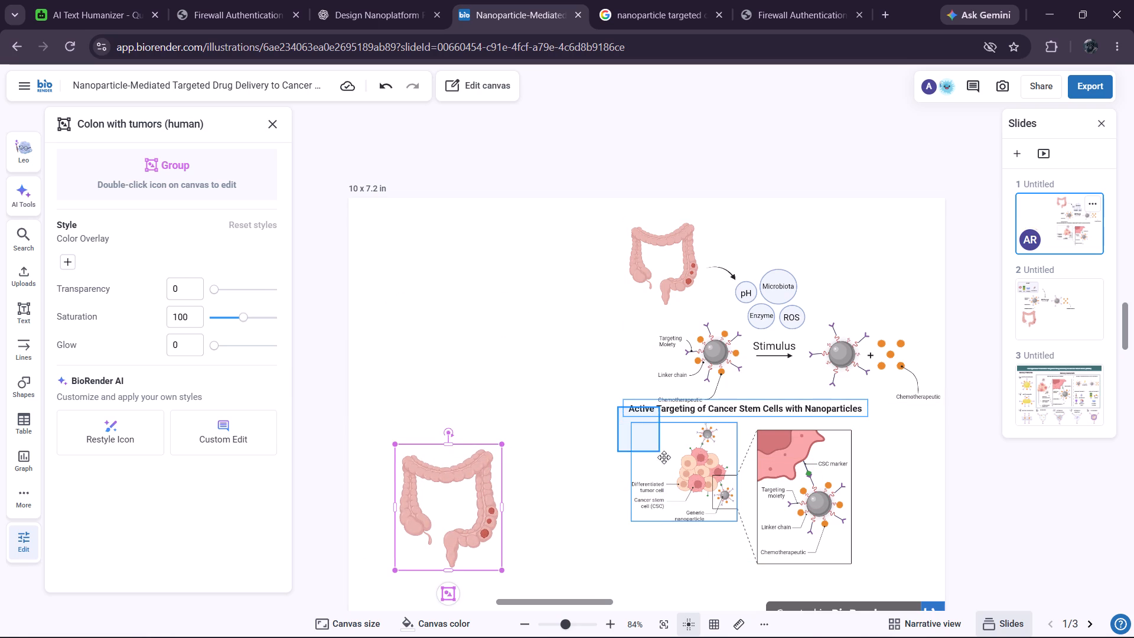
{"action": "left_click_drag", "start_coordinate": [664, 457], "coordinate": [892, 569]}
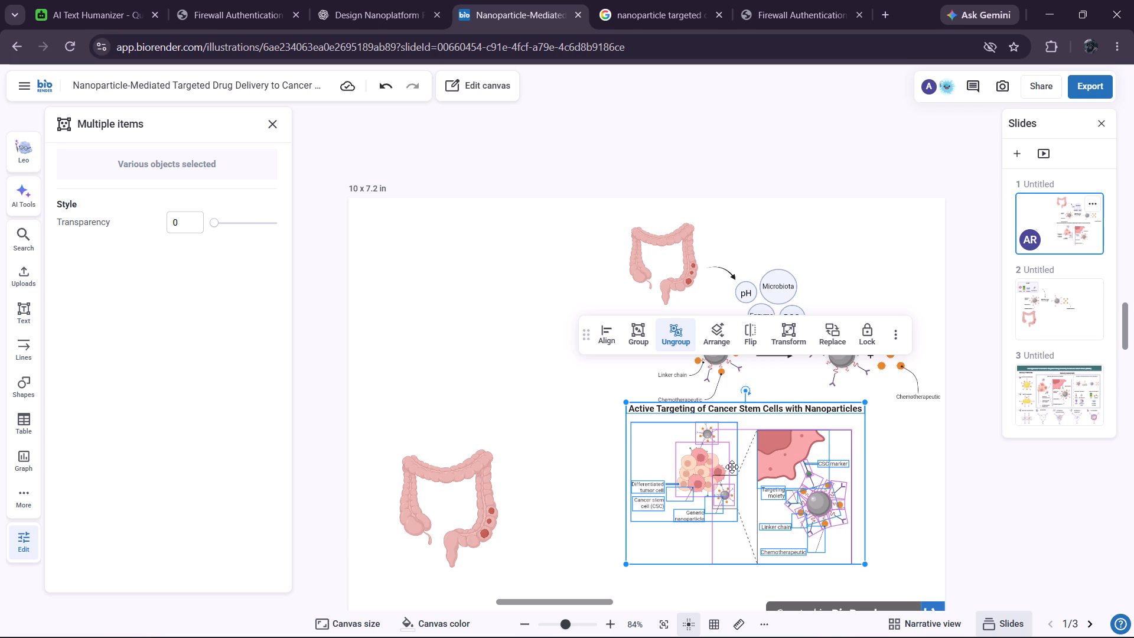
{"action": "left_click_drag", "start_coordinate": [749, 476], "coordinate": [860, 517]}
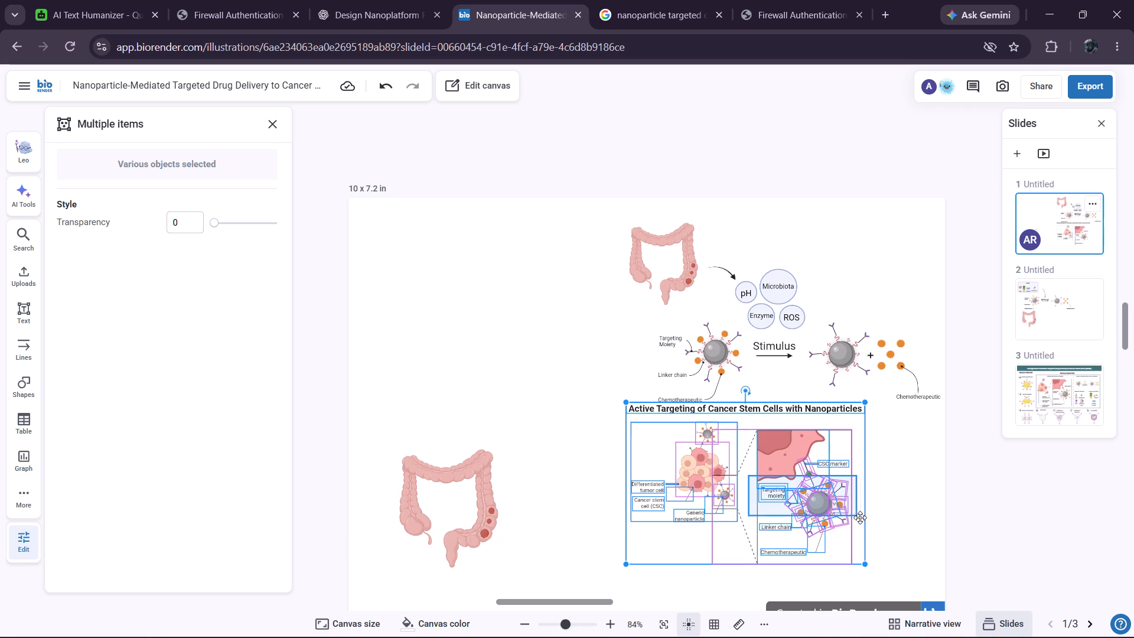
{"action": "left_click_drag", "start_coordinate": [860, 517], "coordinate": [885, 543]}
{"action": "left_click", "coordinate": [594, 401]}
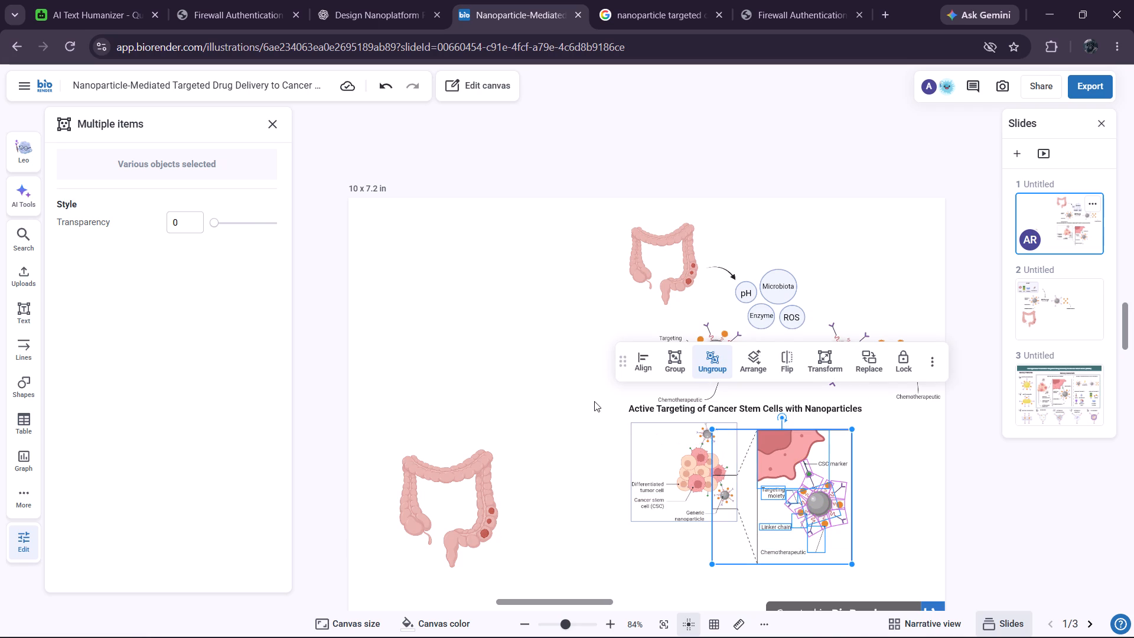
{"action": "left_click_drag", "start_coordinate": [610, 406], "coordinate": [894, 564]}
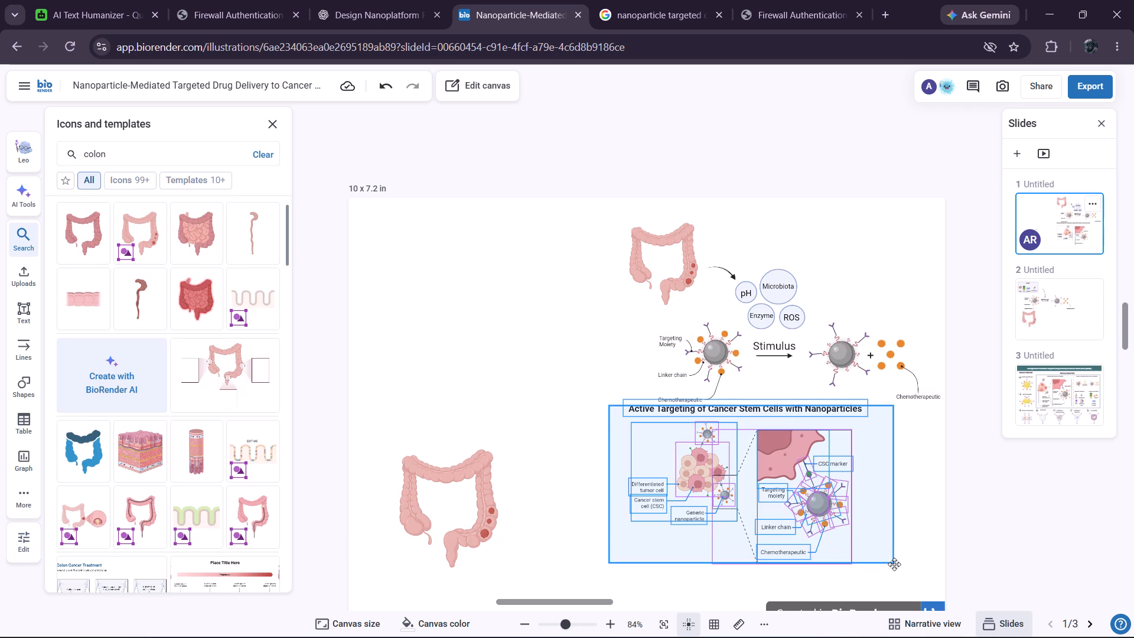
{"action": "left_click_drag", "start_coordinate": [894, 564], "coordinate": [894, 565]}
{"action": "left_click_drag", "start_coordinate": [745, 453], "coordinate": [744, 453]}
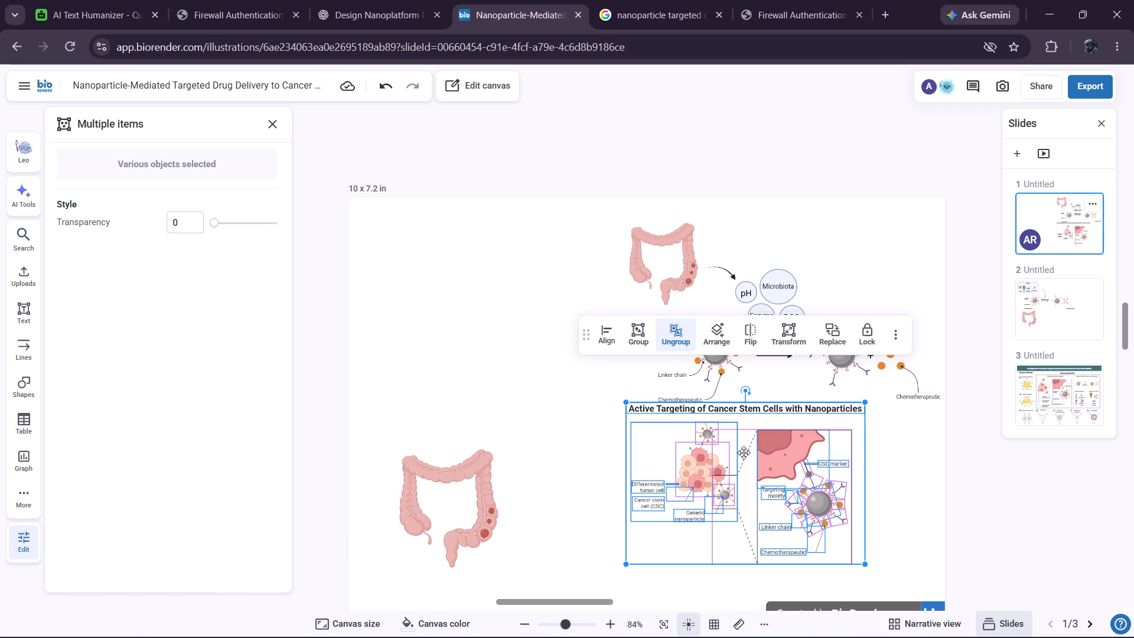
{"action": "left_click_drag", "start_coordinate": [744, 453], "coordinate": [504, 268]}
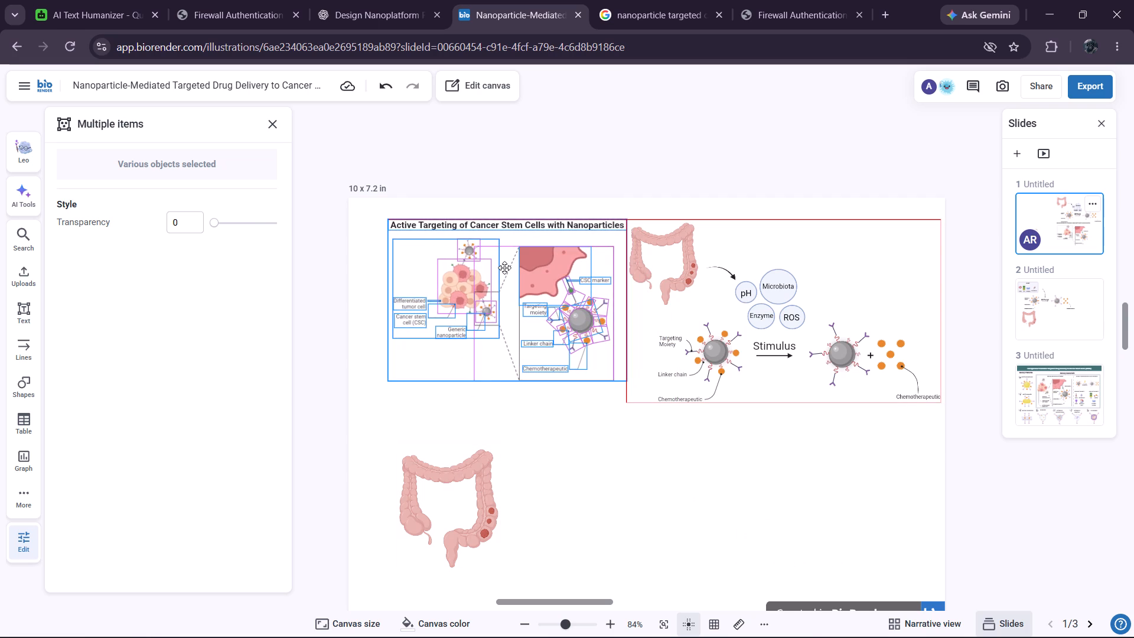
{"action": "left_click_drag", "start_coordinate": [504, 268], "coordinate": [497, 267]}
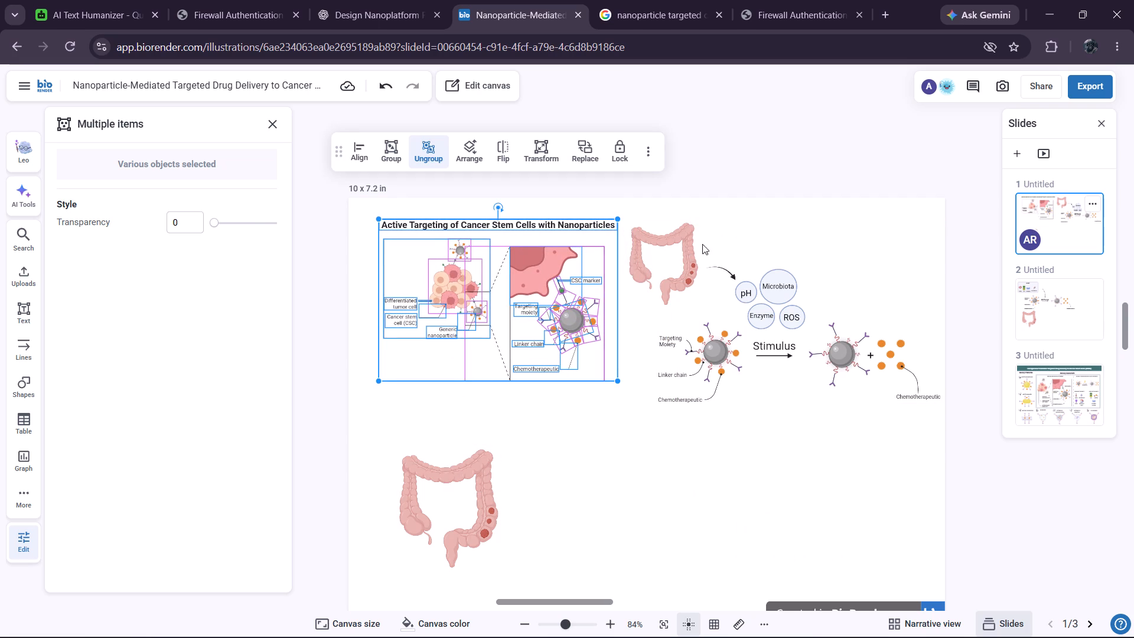
Move the grouped stimulus-response scheme with its small colon down to the middle of the slide, below the Active Targeting scheme.
{"action": "left_click", "coordinate": [703, 229]}
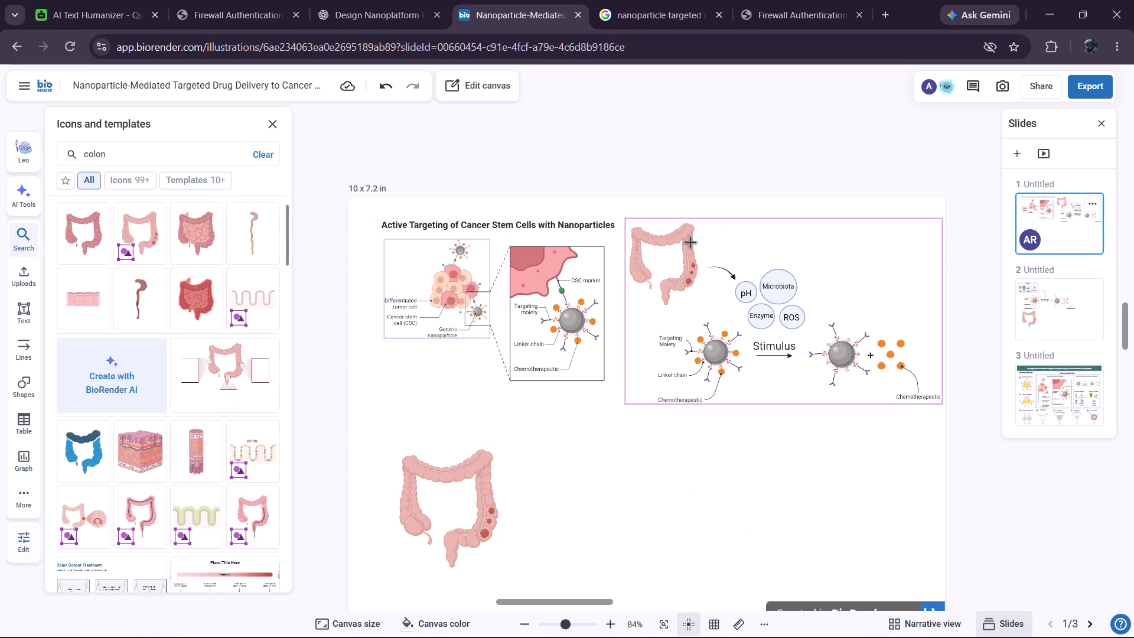
{"action": "left_click_drag", "start_coordinate": [713, 246], "coordinate": [710, 276]}
{"action": "left_click", "coordinate": [740, 300]}
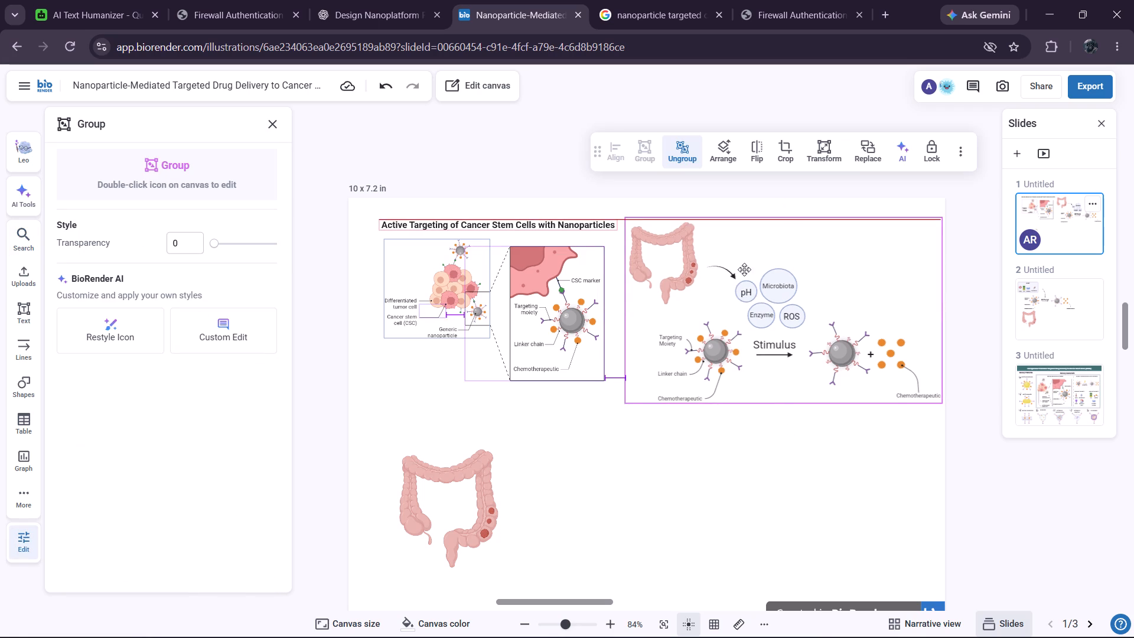
{"action": "left_click_drag", "start_coordinate": [748, 266], "coordinate": [734, 305]}
{"action": "left_click", "coordinate": [753, 258]}
{"action": "left_click", "coordinate": [741, 242]}
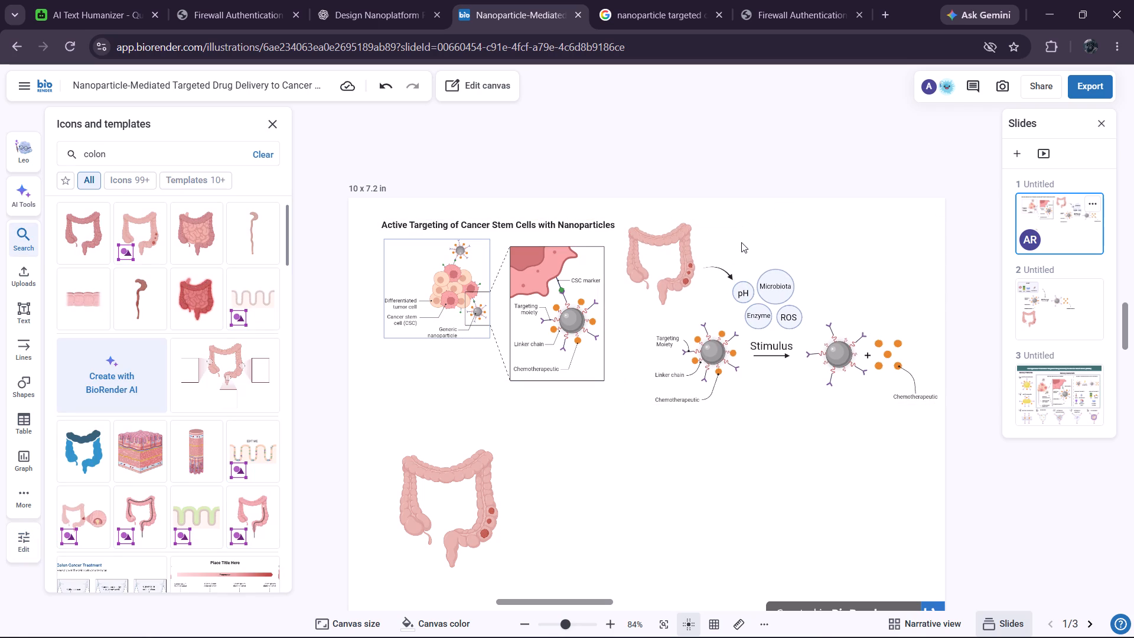
{"action": "left_click", "coordinate": [690, 258]}
{"action": "left_click_drag", "start_coordinate": [737, 216], "coordinate": [737, 235]}
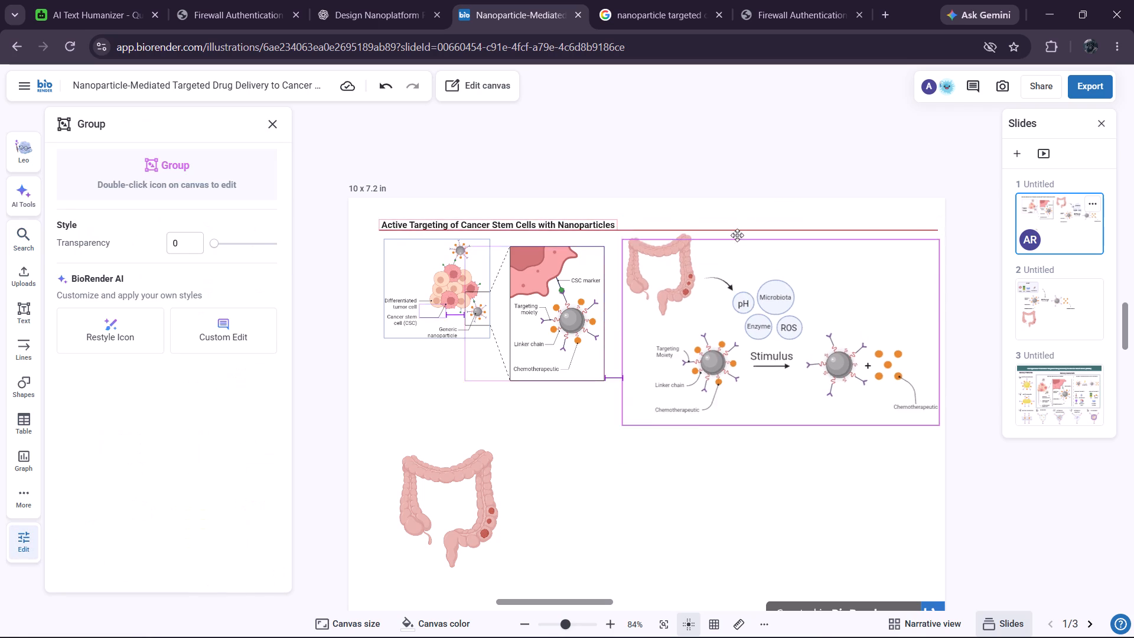
{"action": "left_click_drag", "start_coordinate": [737, 235], "coordinate": [581, 330]}
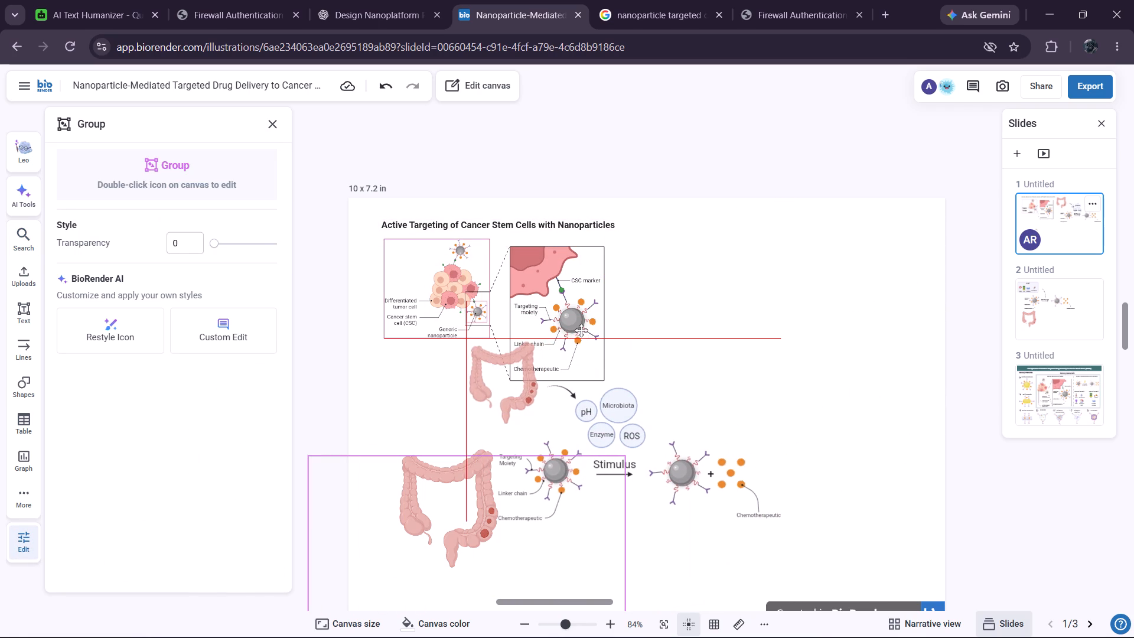
{"action": "left_click_drag", "start_coordinate": [581, 330], "coordinate": [586, 343]}
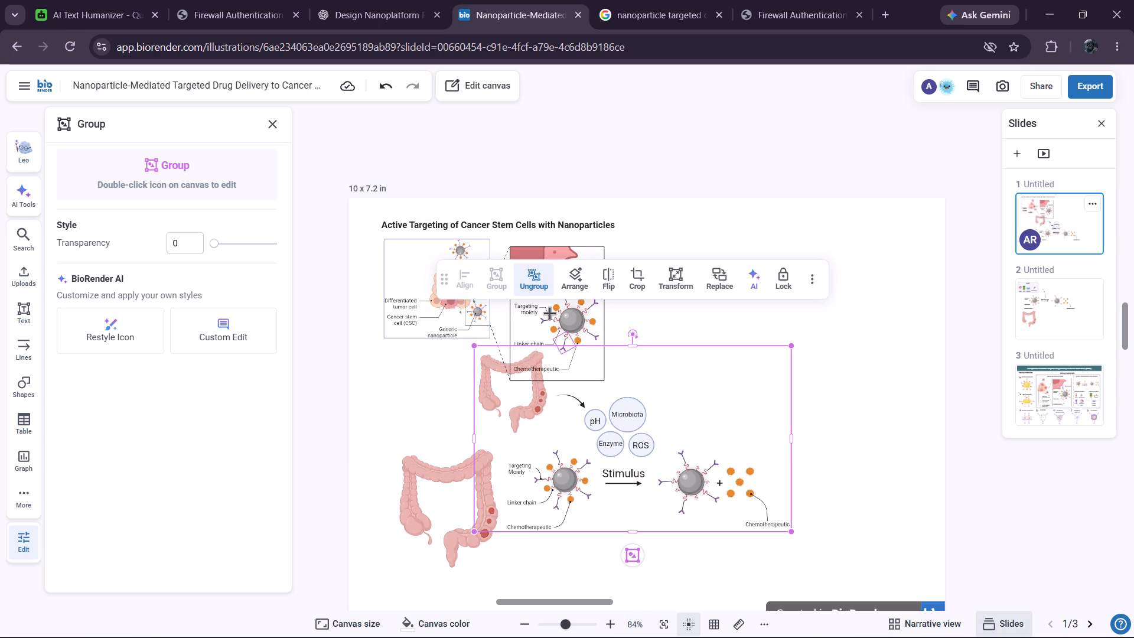
Select the entire Active Targeting scheme, including its title and Chemotherapeutic label, and move it to the slide's upper-right area.
{"action": "left_click", "coordinate": [457, 219]}
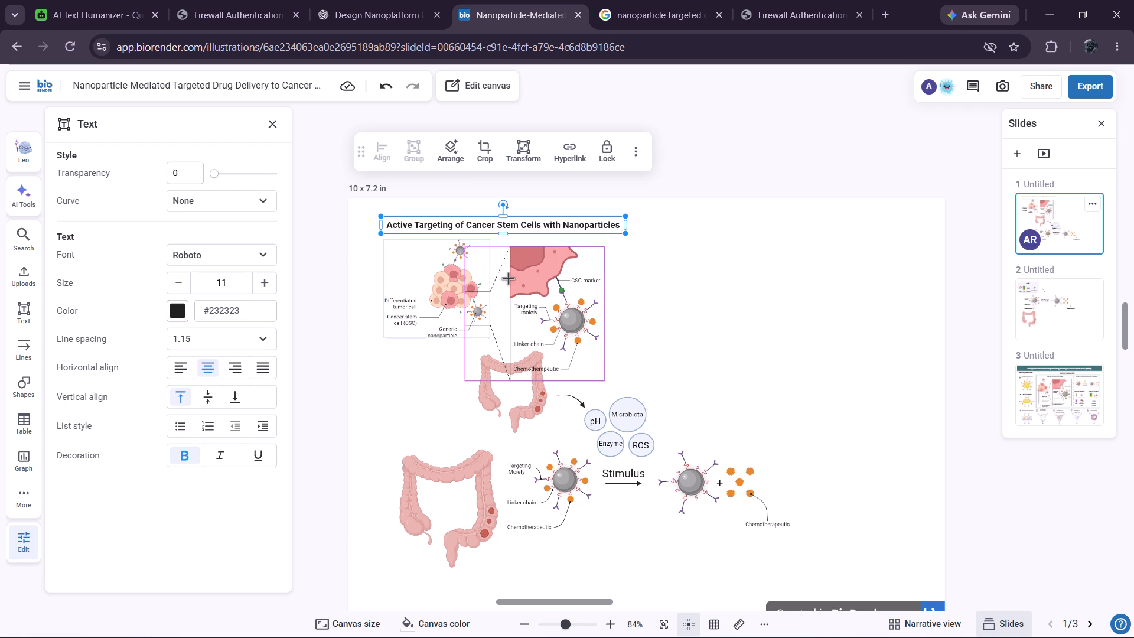
{"action": "key", "text": "ctrl+z"}
{"action": "left_click_drag", "start_coordinate": [361, 206], "coordinate": [394, 239]}
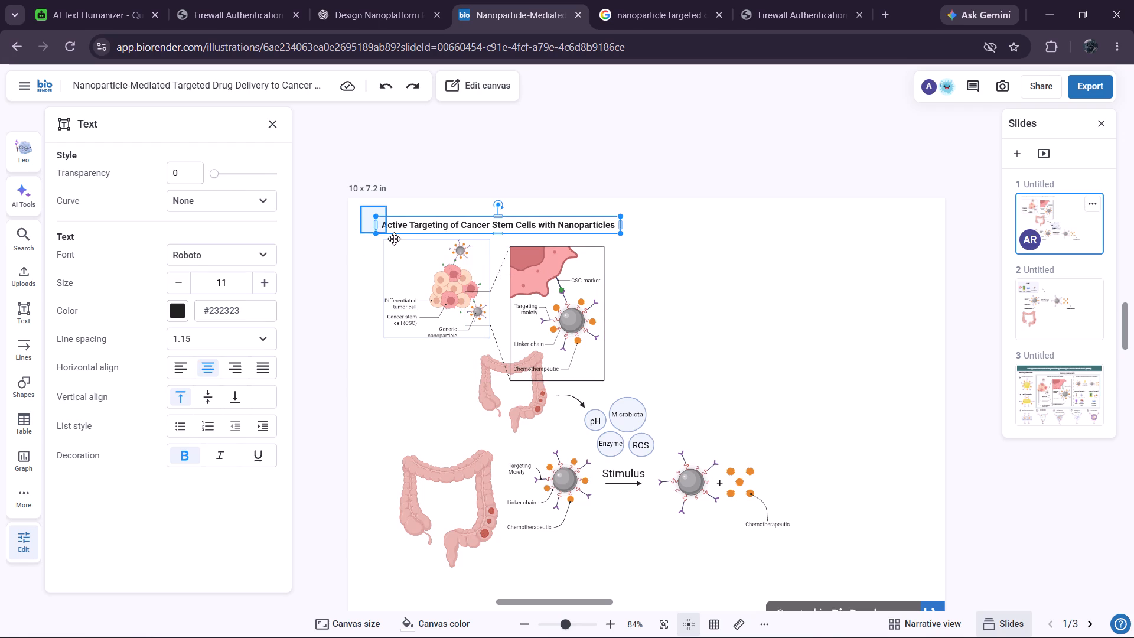
{"action": "left_click_drag", "start_coordinate": [394, 239], "coordinate": [602, 349]}
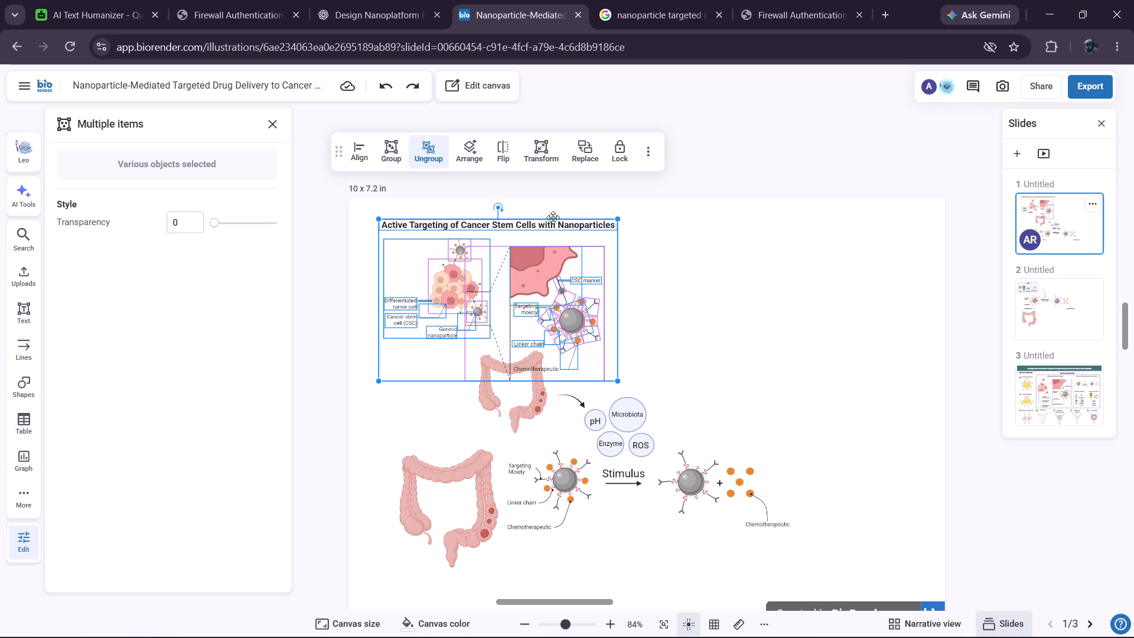
{"action": "left_click_drag", "start_coordinate": [551, 218], "coordinate": [729, 233]}
{"action": "key", "text": "ctrl+z"}
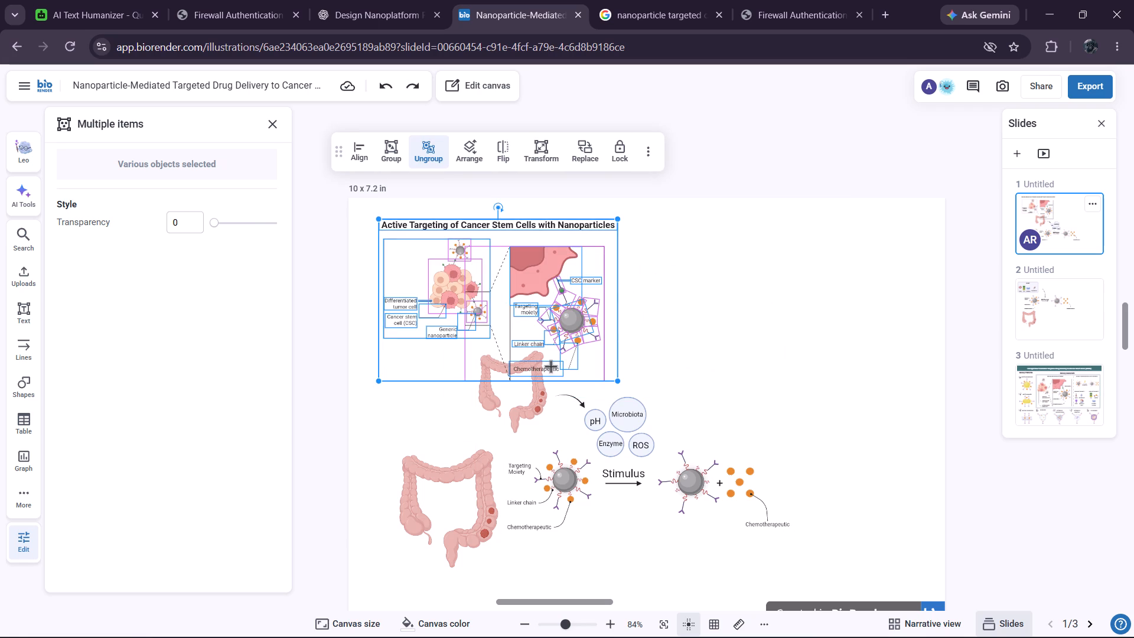
{"action": "left_click", "coordinate": [551, 367], "text": "ctrl"}
{"action": "left_click_drag", "start_coordinate": [573, 219], "coordinate": [844, 233]}
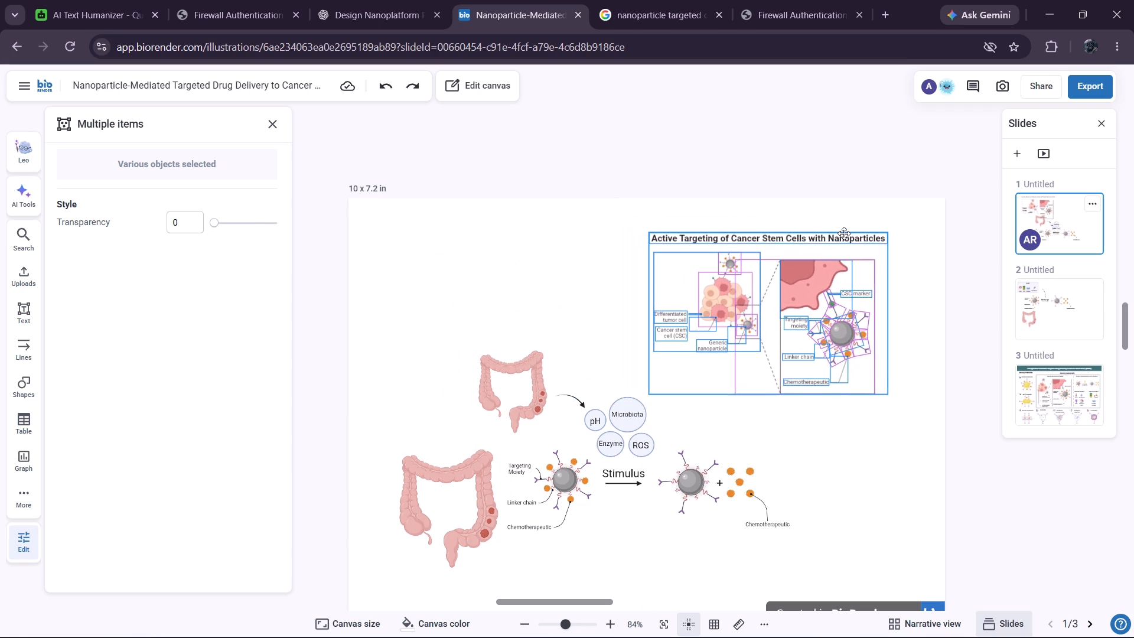
{"action": "left_click_drag", "start_coordinate": [844, 233], "coordinate": [841, 236]}
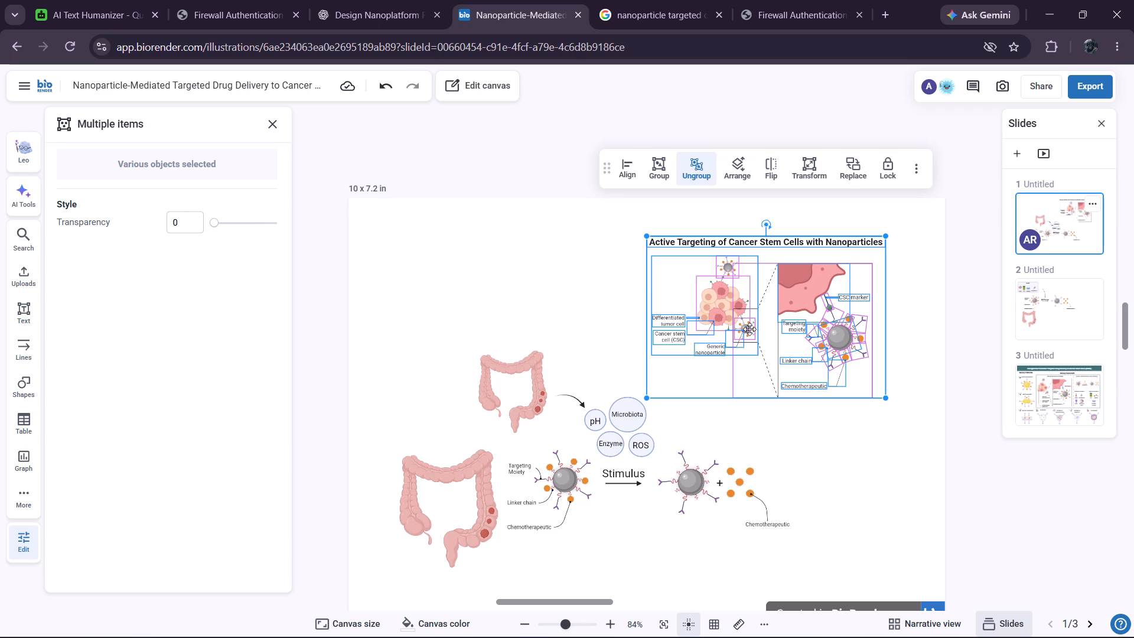
Group all selected parts of the Active Targeting scheme into one object.
{"action": "left_click", "coordinate": [664, 169]}
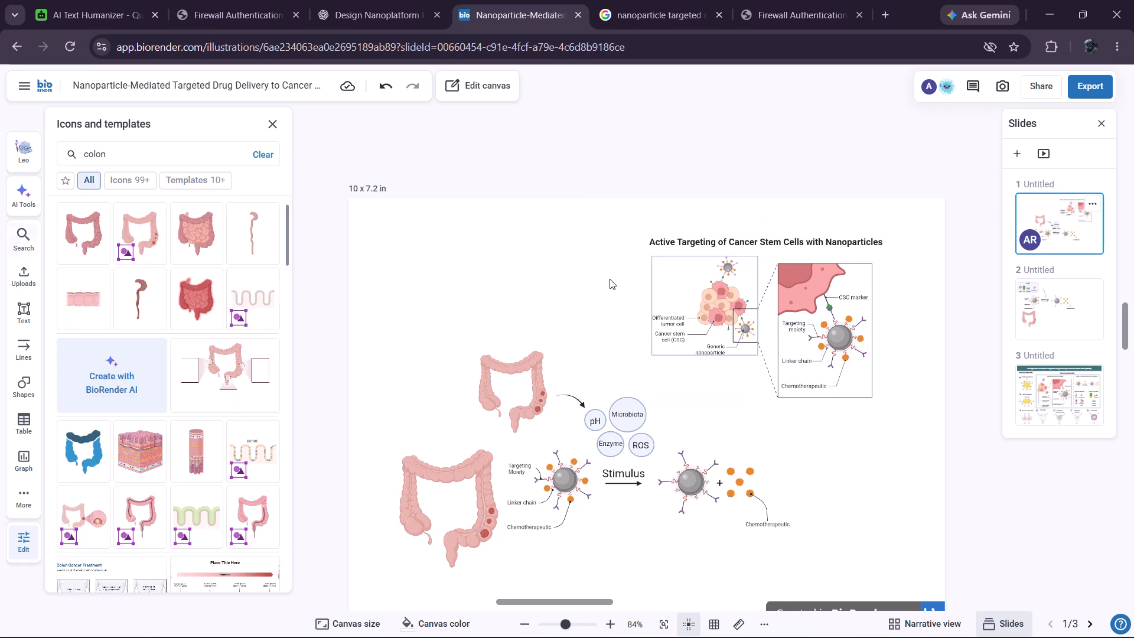
{"action": "left_click", "coordinate": [604, 275]}
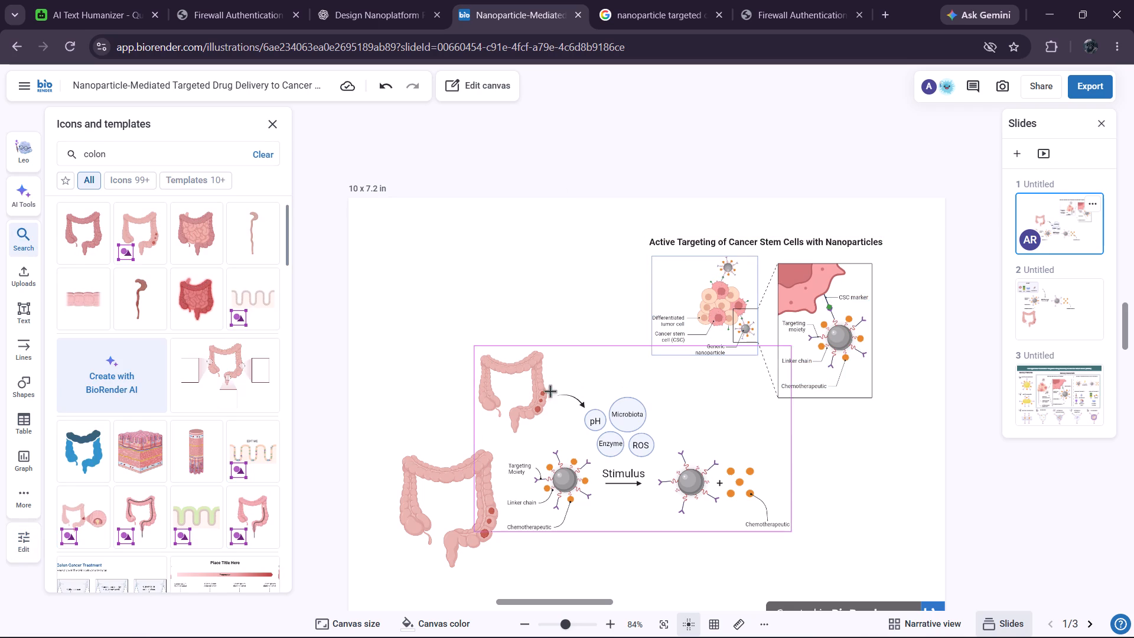
Inside the Active Targeting group, change the stroke of the frame around the tumor cell cluster to black.
{"action": "left_click", "coordinate": [736, 354]}
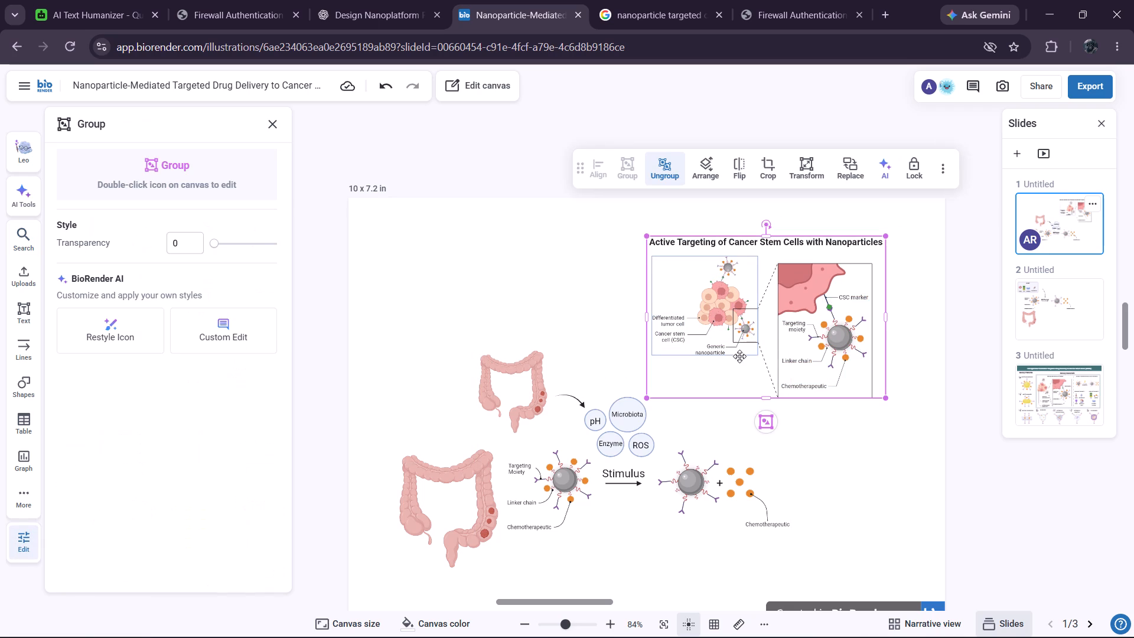
{"action": "double_click", "coordinate": [739, 355]}
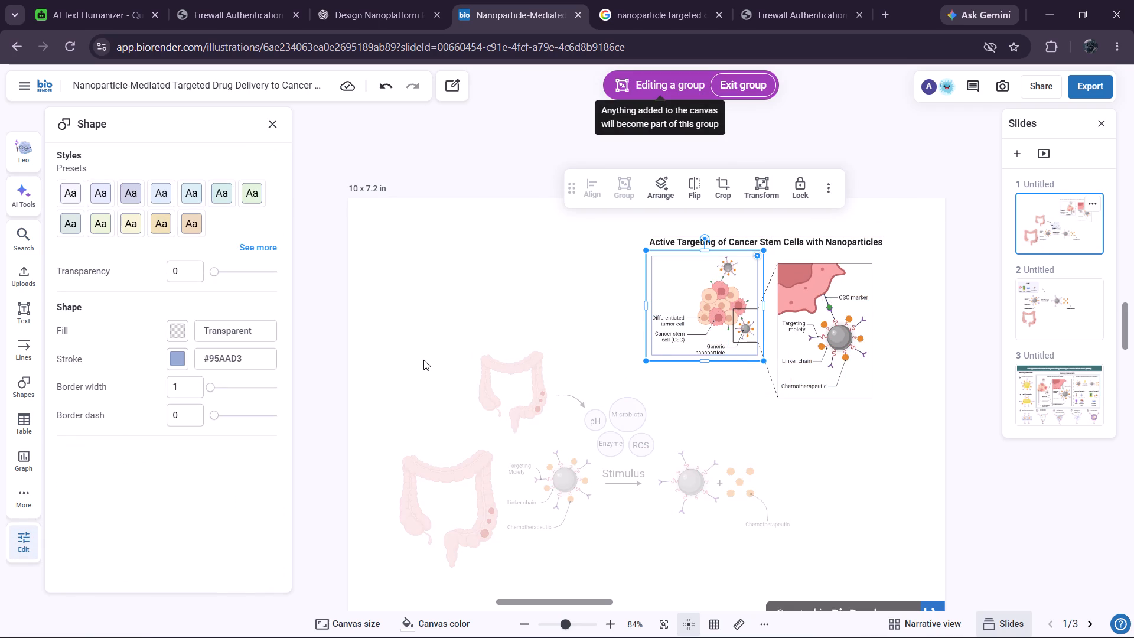
{"action": "left_click", "coordinate": [180, 360]}
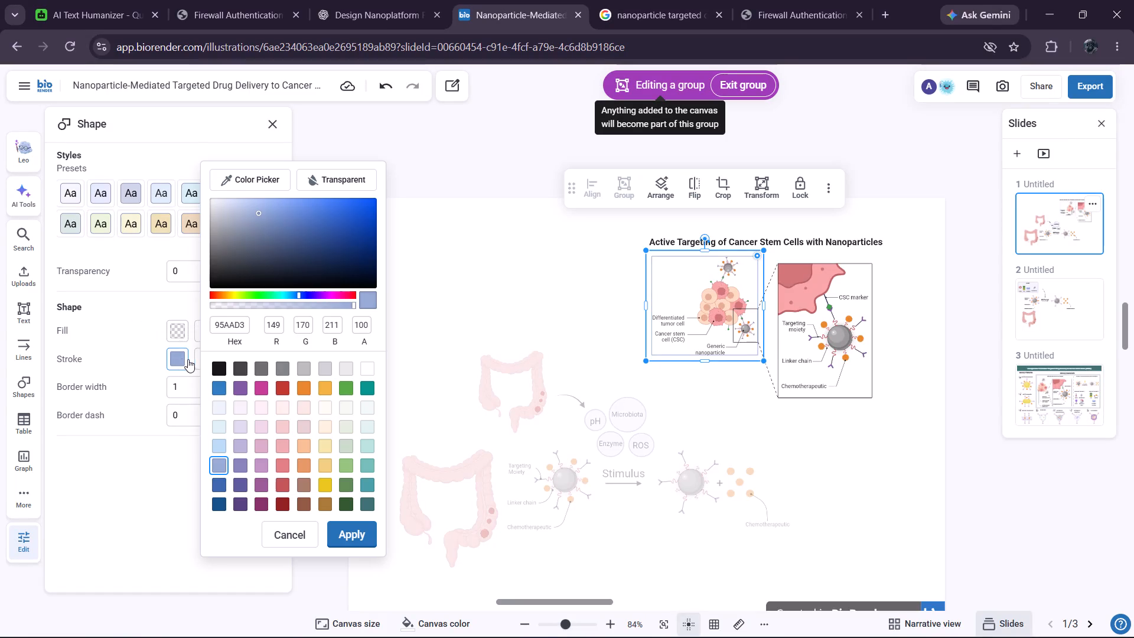
{"action": "left_click", "coordinate": [217, 364]}
{"action": "left_click", "coordinate": [366, 532]}
{"action": "left_click", "coordinate": [487, 307]}
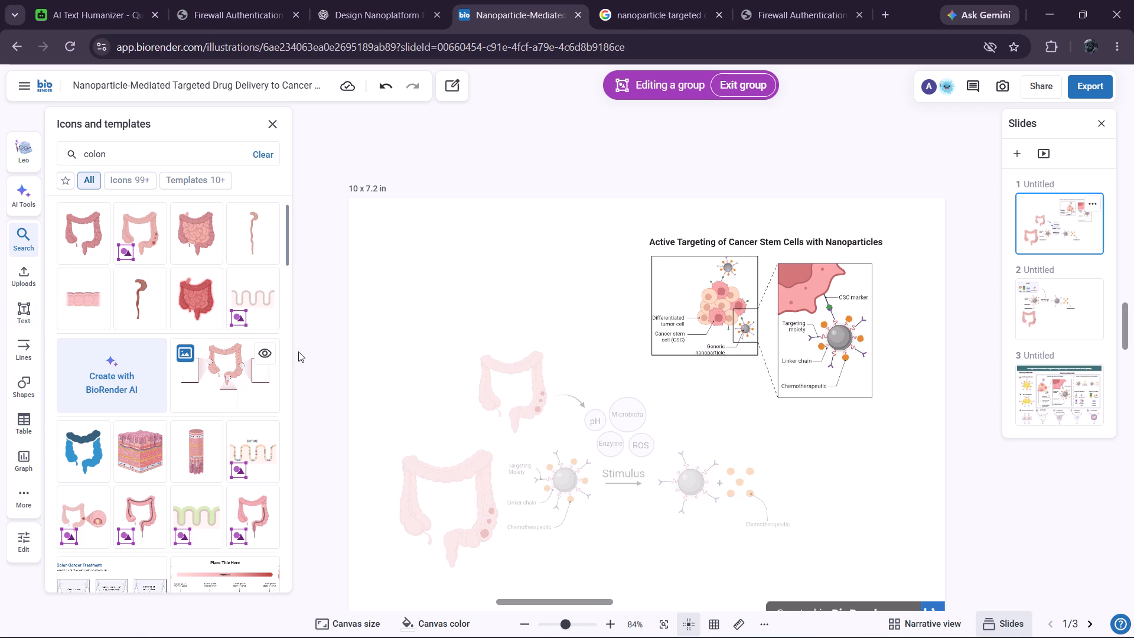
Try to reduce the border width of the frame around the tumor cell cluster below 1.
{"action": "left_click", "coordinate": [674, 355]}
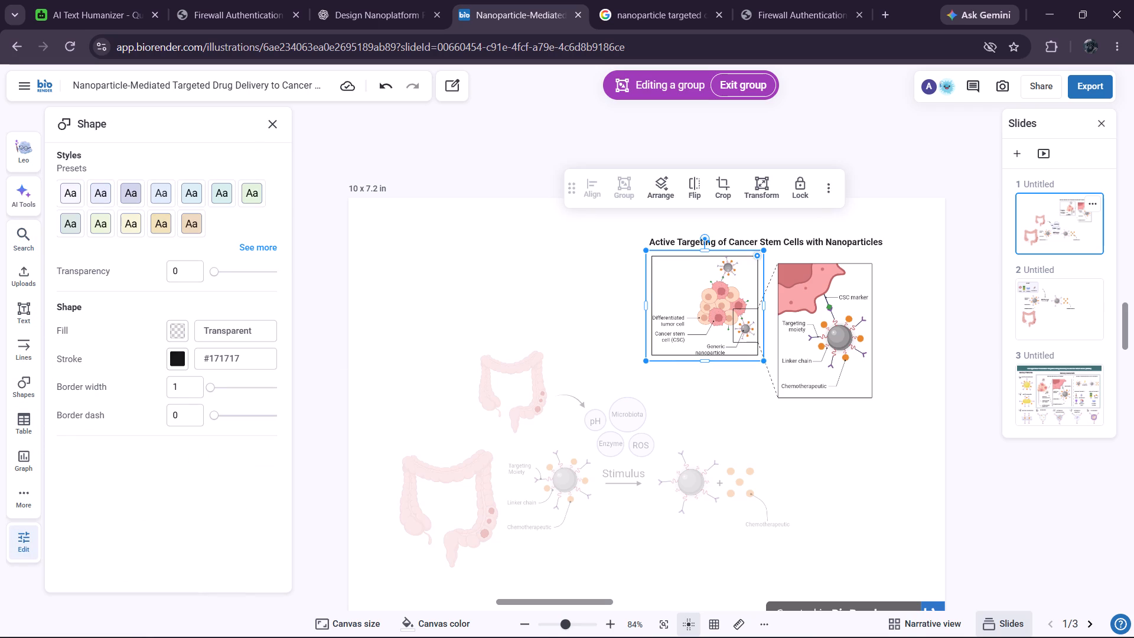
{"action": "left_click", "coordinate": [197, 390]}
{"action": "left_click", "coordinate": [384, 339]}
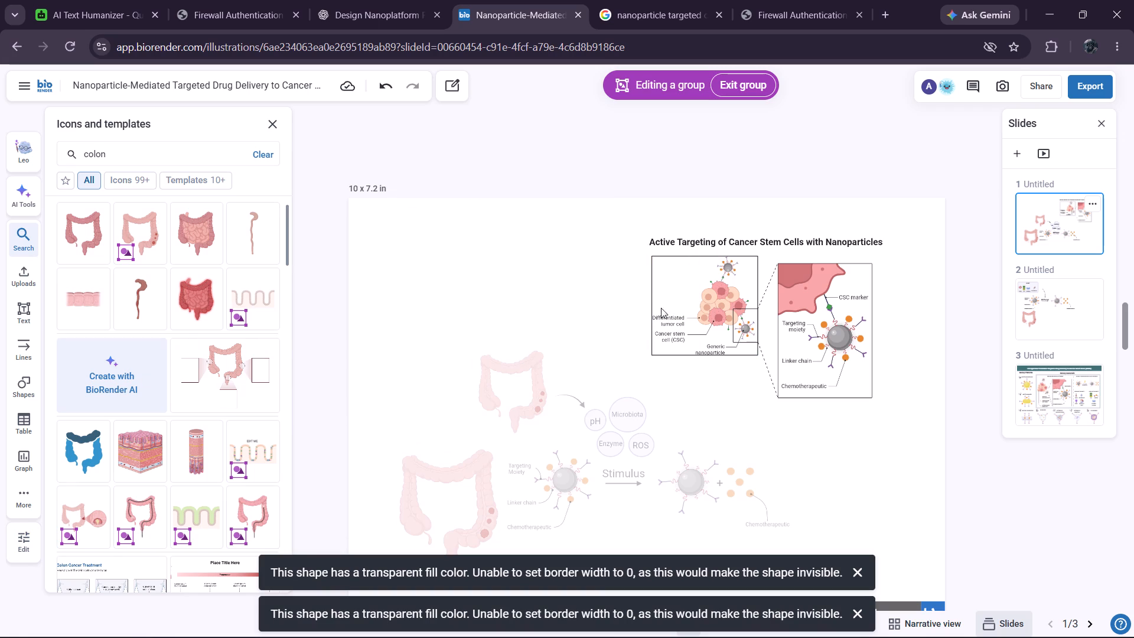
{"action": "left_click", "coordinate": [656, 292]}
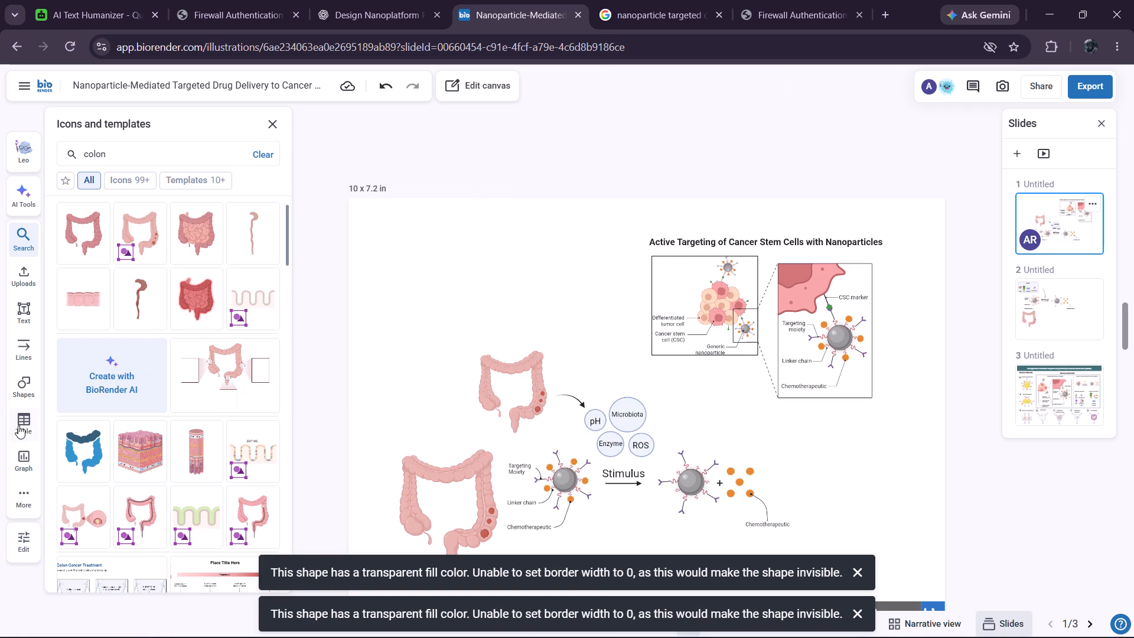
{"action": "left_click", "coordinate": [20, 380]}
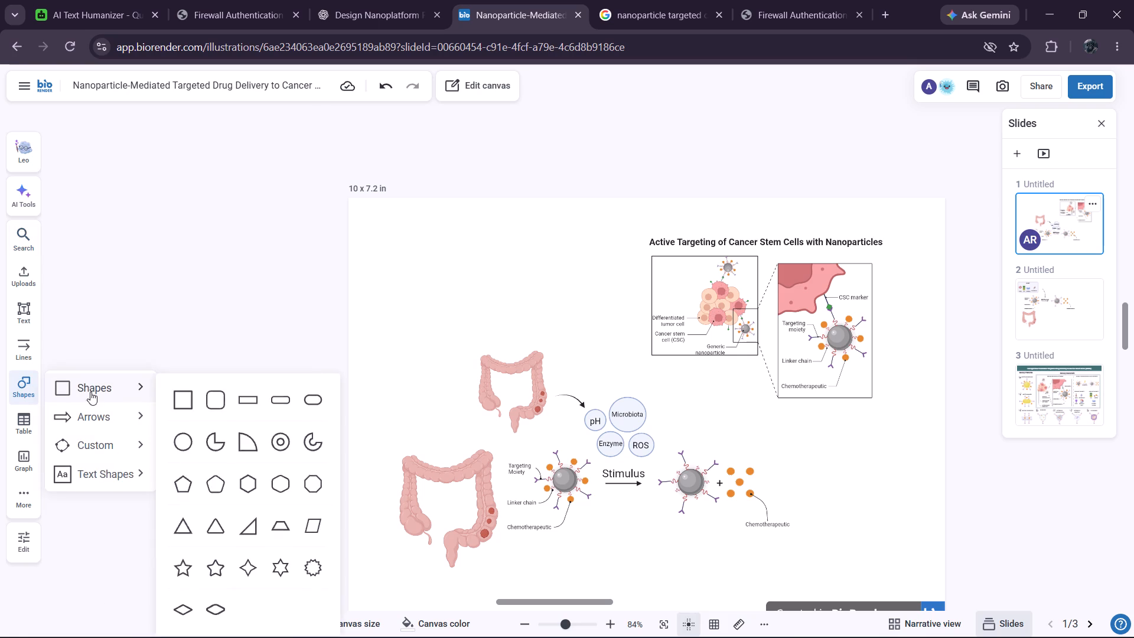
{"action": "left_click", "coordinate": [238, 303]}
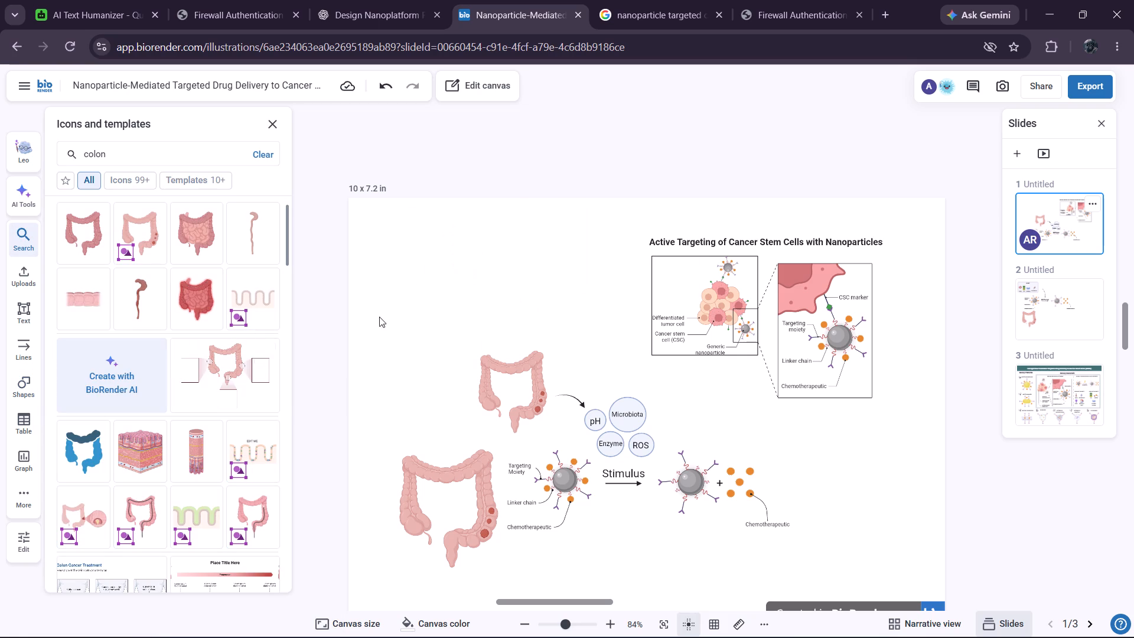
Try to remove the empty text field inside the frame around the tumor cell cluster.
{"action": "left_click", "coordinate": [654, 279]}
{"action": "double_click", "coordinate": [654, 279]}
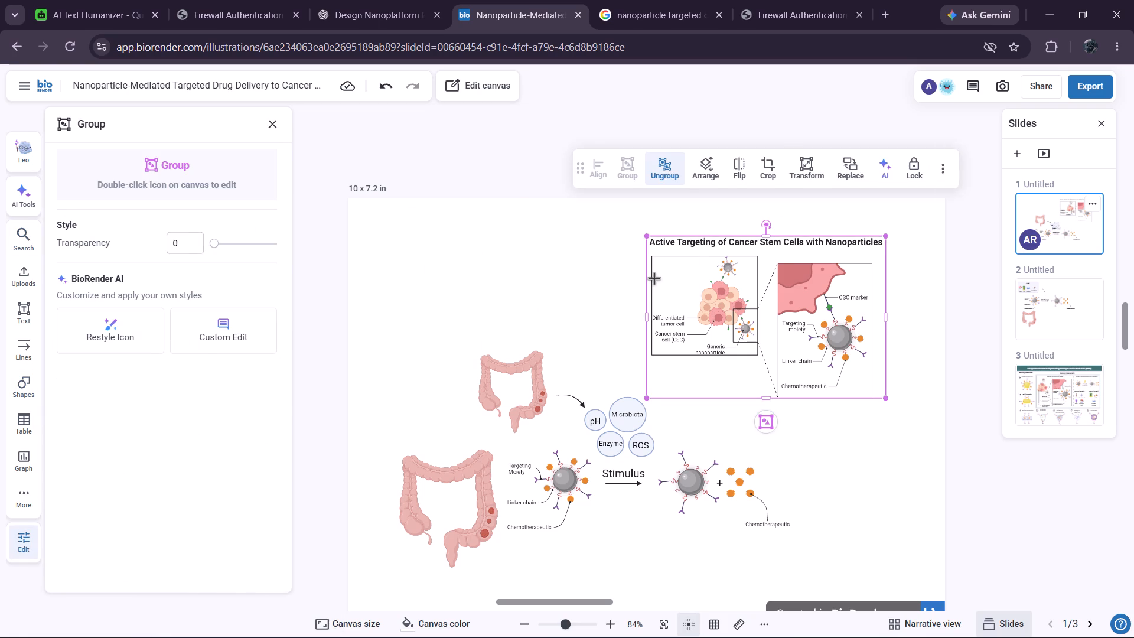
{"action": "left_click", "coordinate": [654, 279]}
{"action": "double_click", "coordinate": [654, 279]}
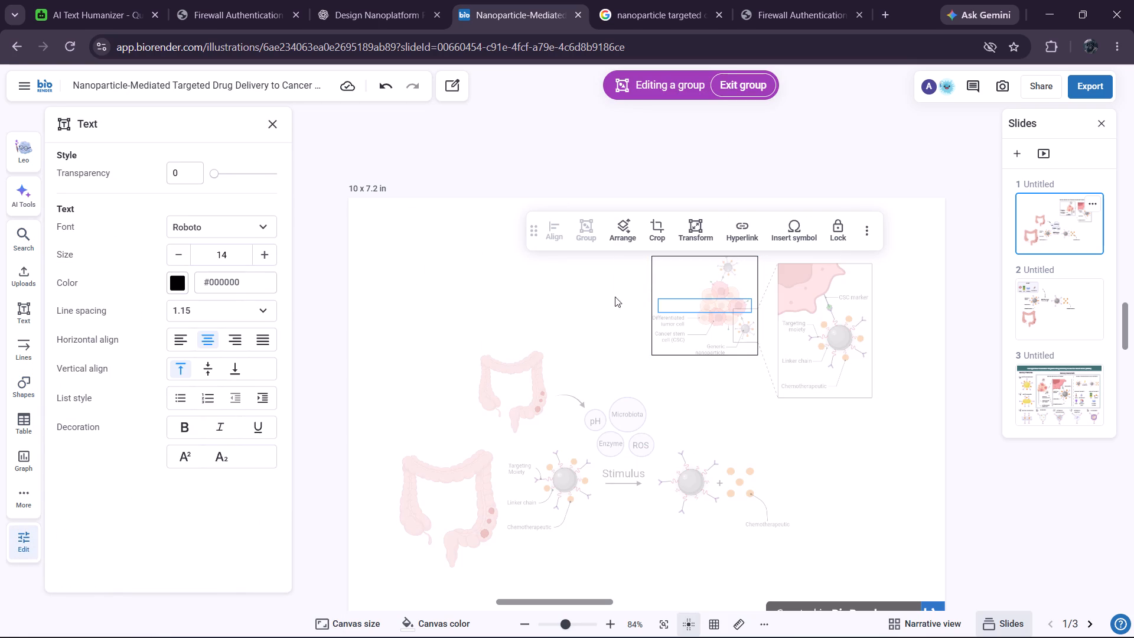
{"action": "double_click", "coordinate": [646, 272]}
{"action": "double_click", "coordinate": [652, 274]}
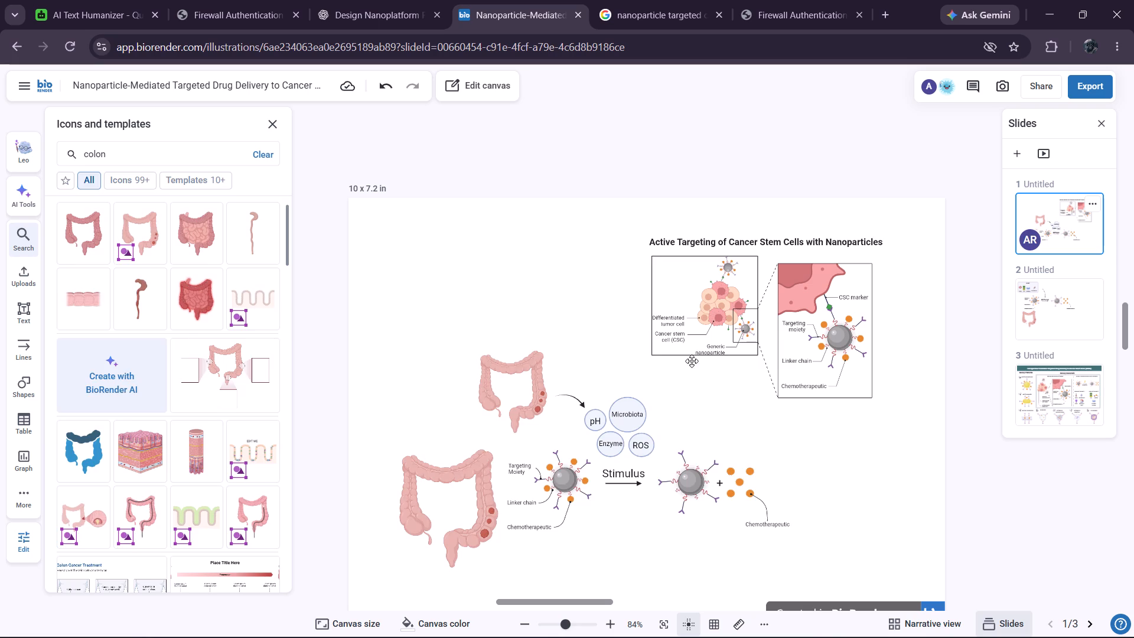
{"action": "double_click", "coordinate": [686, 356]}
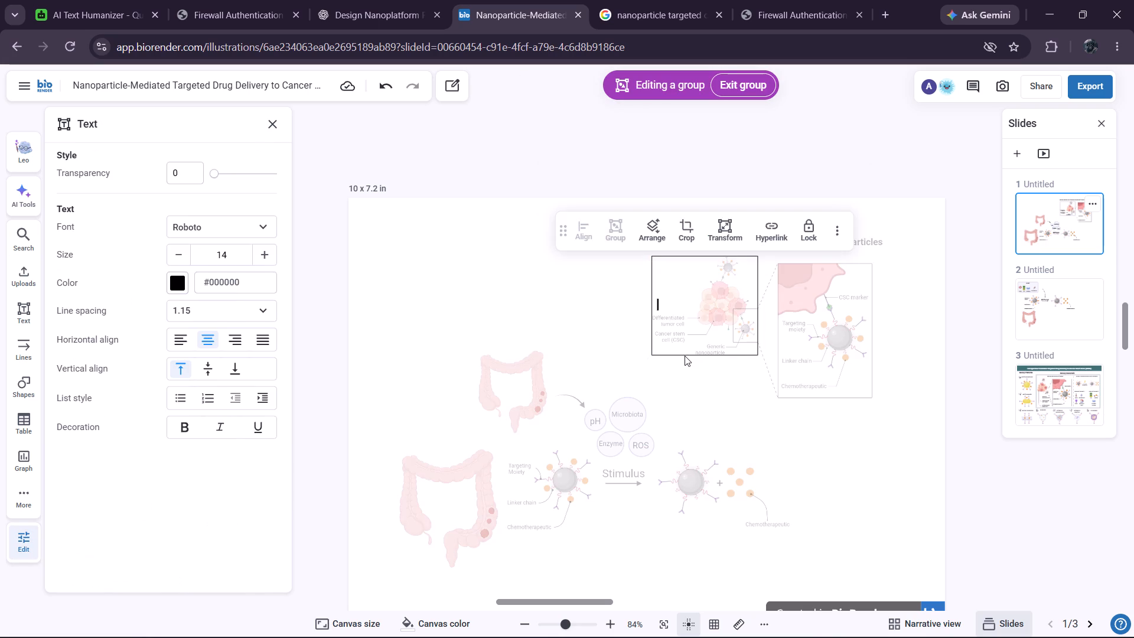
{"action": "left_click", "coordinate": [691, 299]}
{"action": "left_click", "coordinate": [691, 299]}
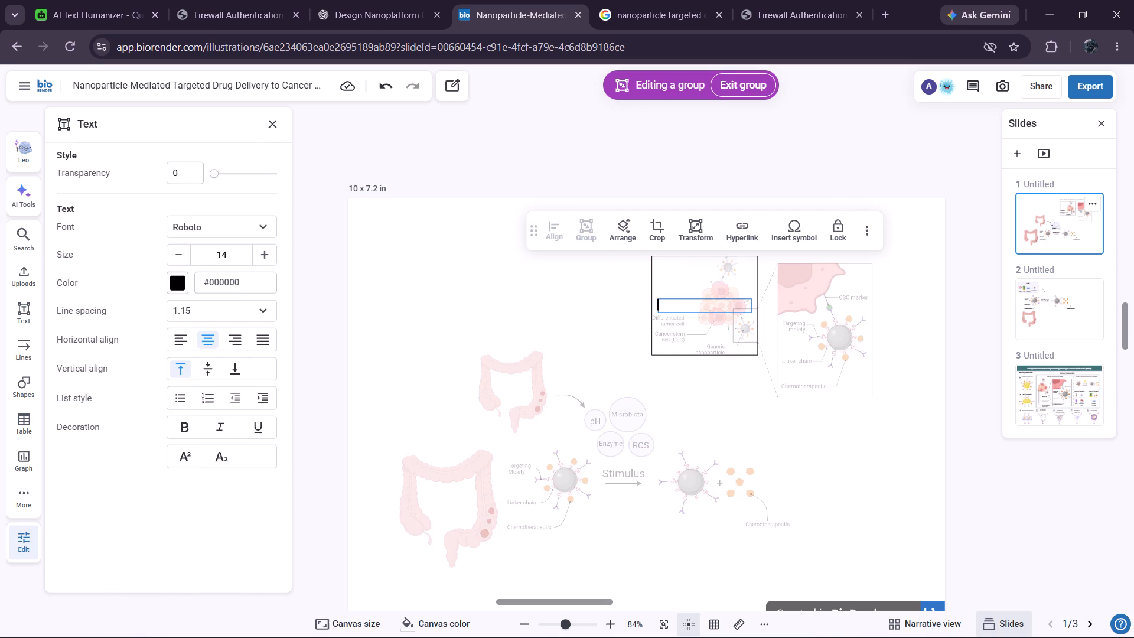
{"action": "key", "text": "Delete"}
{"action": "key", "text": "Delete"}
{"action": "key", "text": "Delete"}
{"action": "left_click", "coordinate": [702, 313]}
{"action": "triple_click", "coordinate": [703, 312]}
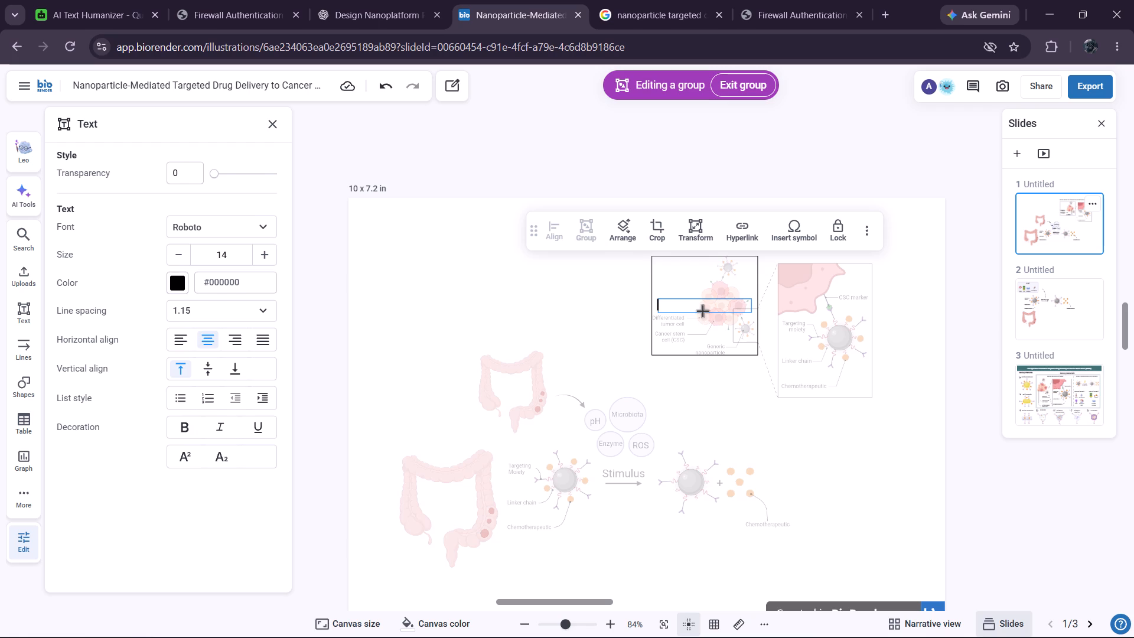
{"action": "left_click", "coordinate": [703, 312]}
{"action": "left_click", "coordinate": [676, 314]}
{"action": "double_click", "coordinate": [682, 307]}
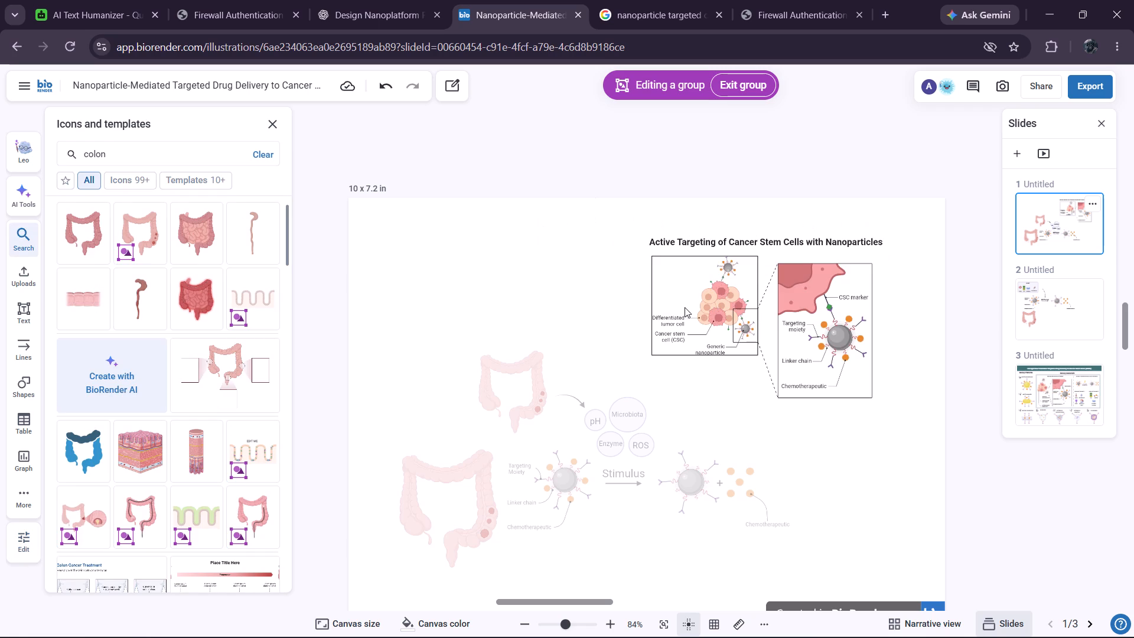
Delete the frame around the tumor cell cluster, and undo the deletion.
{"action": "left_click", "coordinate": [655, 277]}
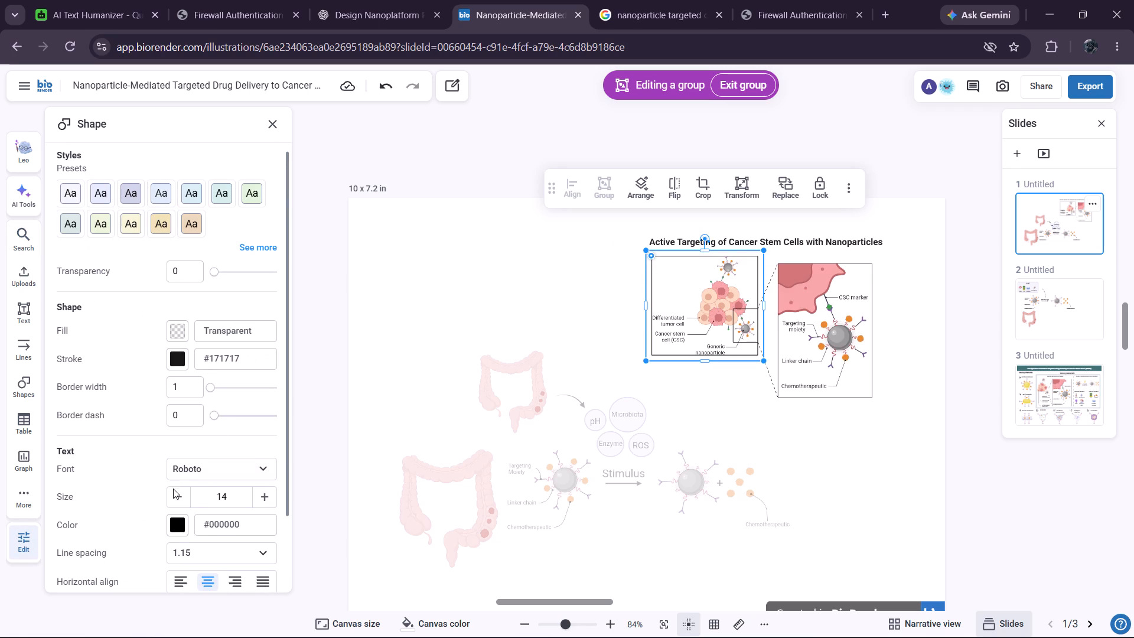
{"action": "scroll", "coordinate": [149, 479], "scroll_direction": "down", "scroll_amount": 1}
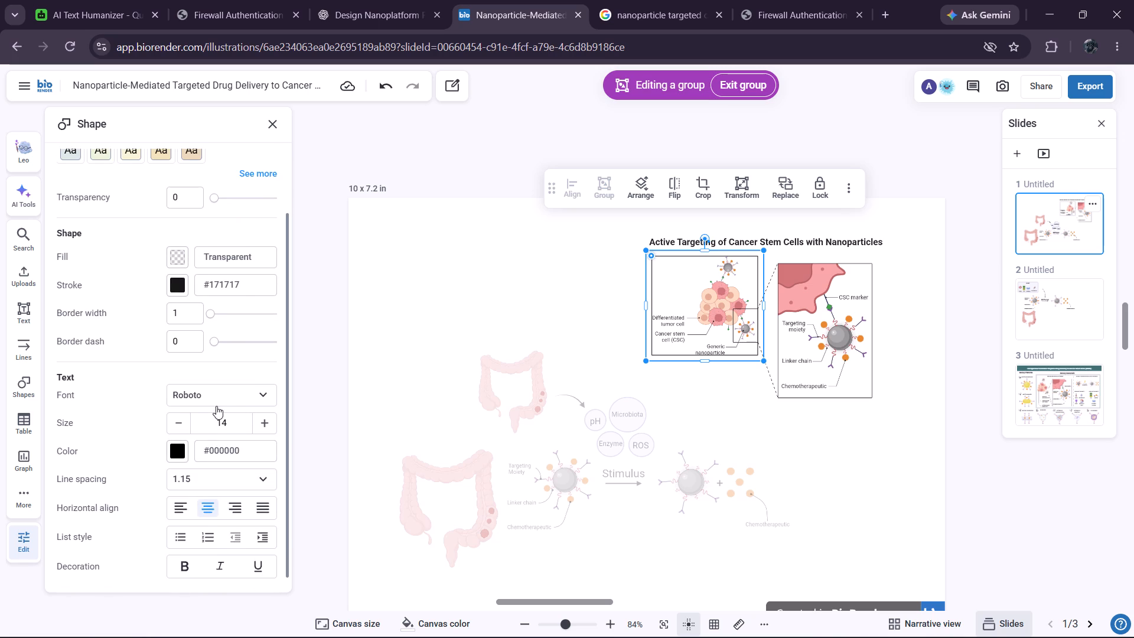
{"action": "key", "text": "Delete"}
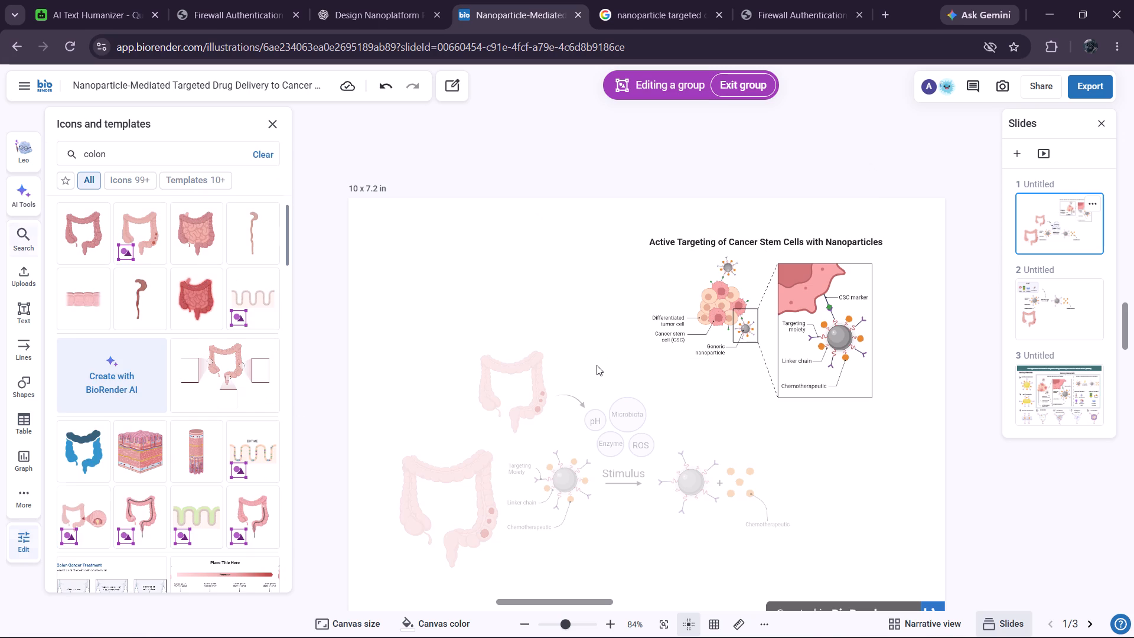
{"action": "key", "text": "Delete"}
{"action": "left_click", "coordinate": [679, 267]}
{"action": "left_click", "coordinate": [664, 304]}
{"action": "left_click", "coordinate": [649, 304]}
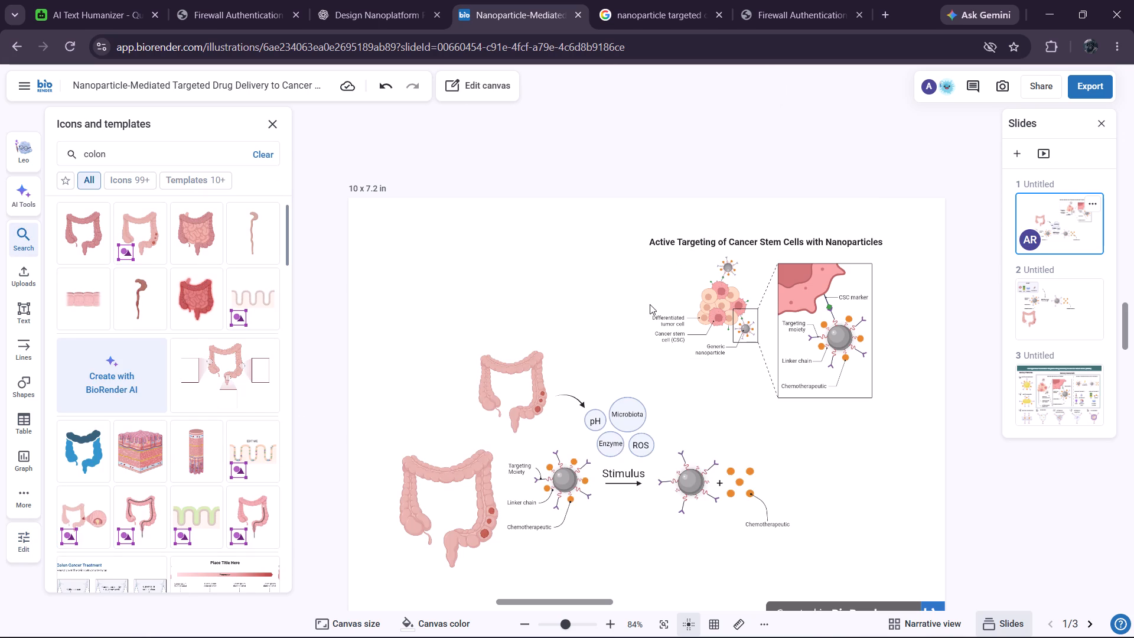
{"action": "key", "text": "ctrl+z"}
Inside the Active Targeting group, set the text size of the tumor cell cluster's frame to 12.
{"action": "left_click", "coordinate": [655, 311]}
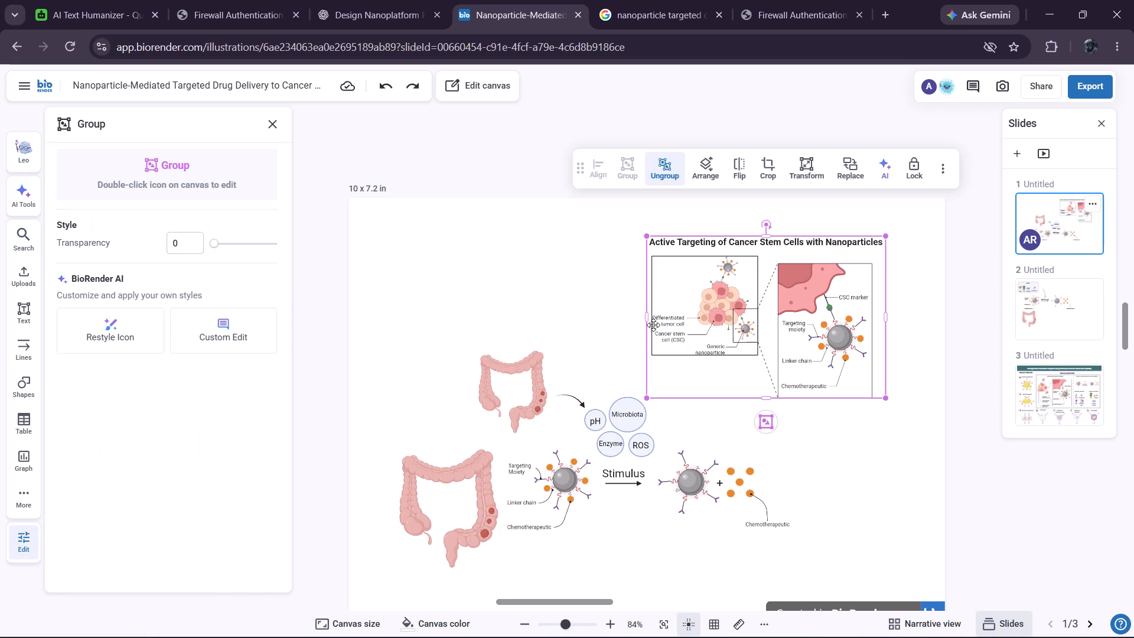
{"action": "left_click", "coordinate": [653, 325]}
{"action": "left_click", "coordinate": [668, 350]}
{"action": "double_click", "coordinate": [676, 355]}
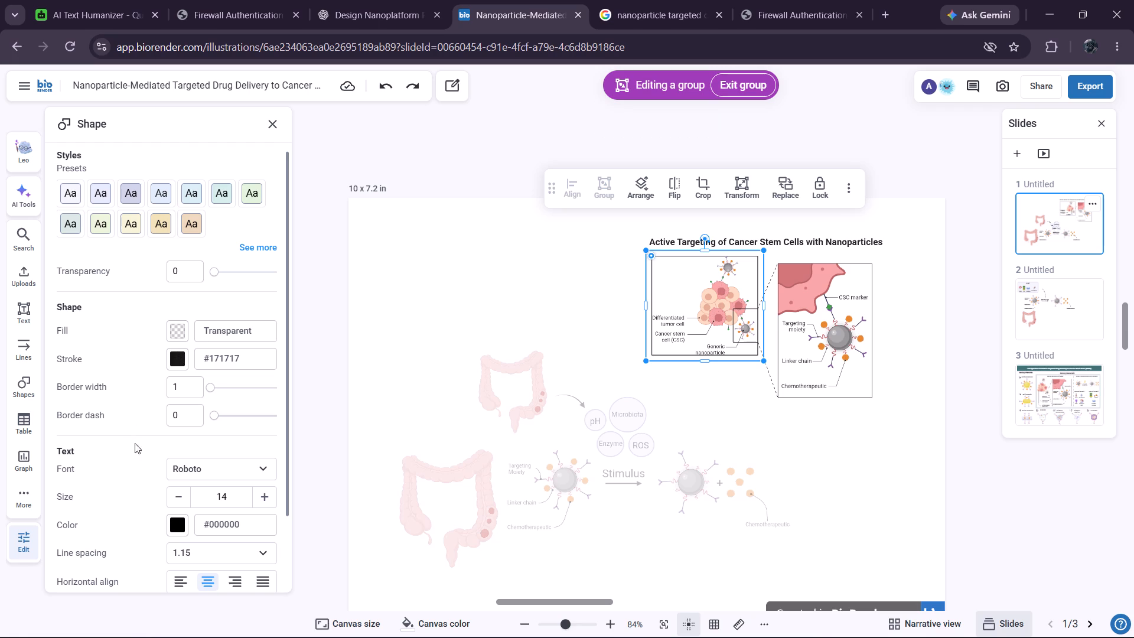
{"action": "triple_click", "coordinate": [177, 493]}
Set the transparency of the frame around the tumor cell cluster to 32.
{"action": "scroll", "coordinate": [143, 492], "scroll_direction": "down", "scroll_amount": 3}
{"action": "scroll", "coordinate": [143, 492], "scroll_direction": "up", "scroll_amount": 1}
{"action": "scroll", "coordinate": [143, 492], "scroll_direction": "down", "scroll_amount": 1}
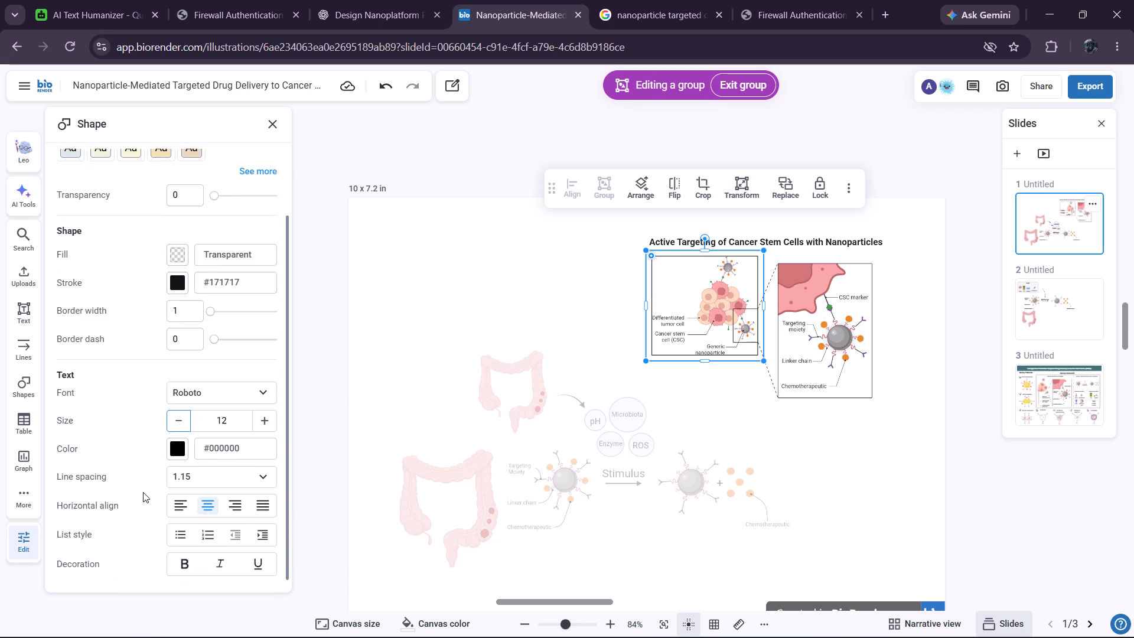
{"action": "scroll", "coordinate": [145, 491], "scroll_direction": "up", "scroll_amount": 1}
{"action": "scroll", "coordinate": [145, 491], "scroll_direction": "down", "scroll_amount": 1}
{"action": "scroll", "coordinate": [145, 491], "scroll_direction": "up", "scroll_amount": 2}
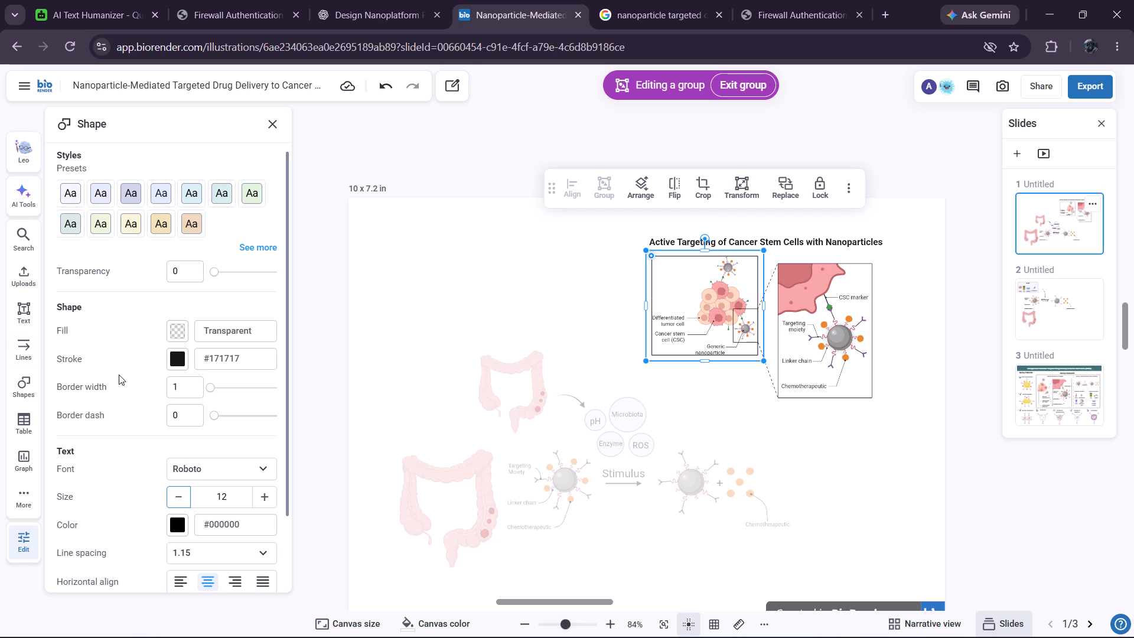
{"action": "scroll", "coordinate": [164, 436], "scroll_direction": "down", "scroll_amount": 5}
{"action": "scroll", "coordinate": [164, 436], "scroll_direction": "up", "scroll_amount": 1}
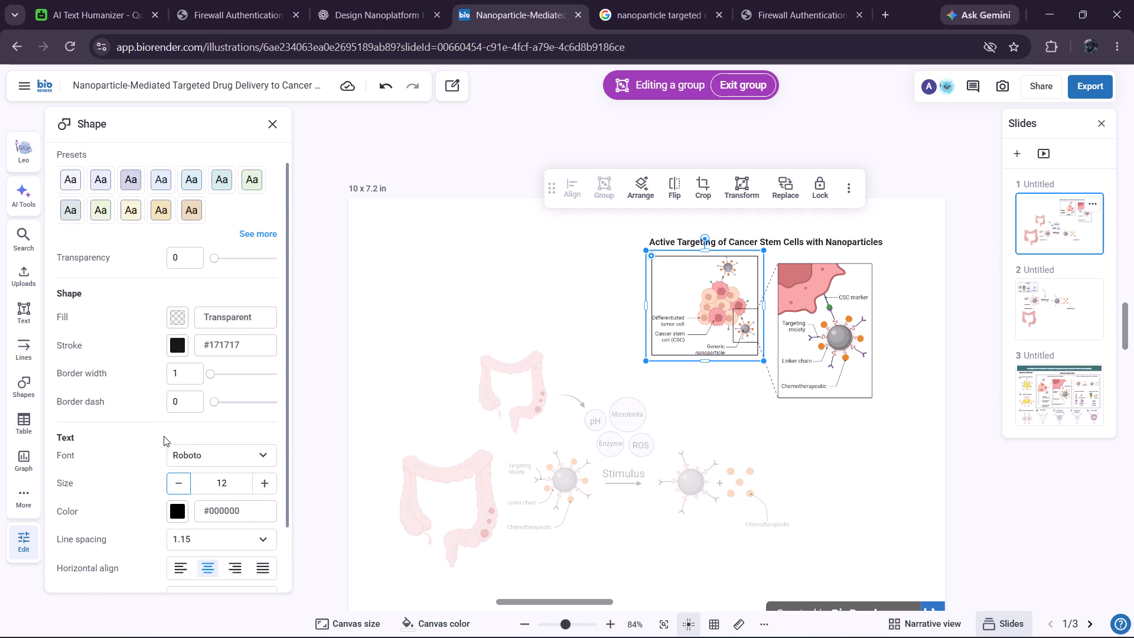
{"action": "scroll", "coordinate": [164, 436], "scroll_direction": "down", "scroll_amount": 2}
{"action": "scroll", "coordinate": [164, 437], "scroll_direction": "up", "scroll_amount": 3}
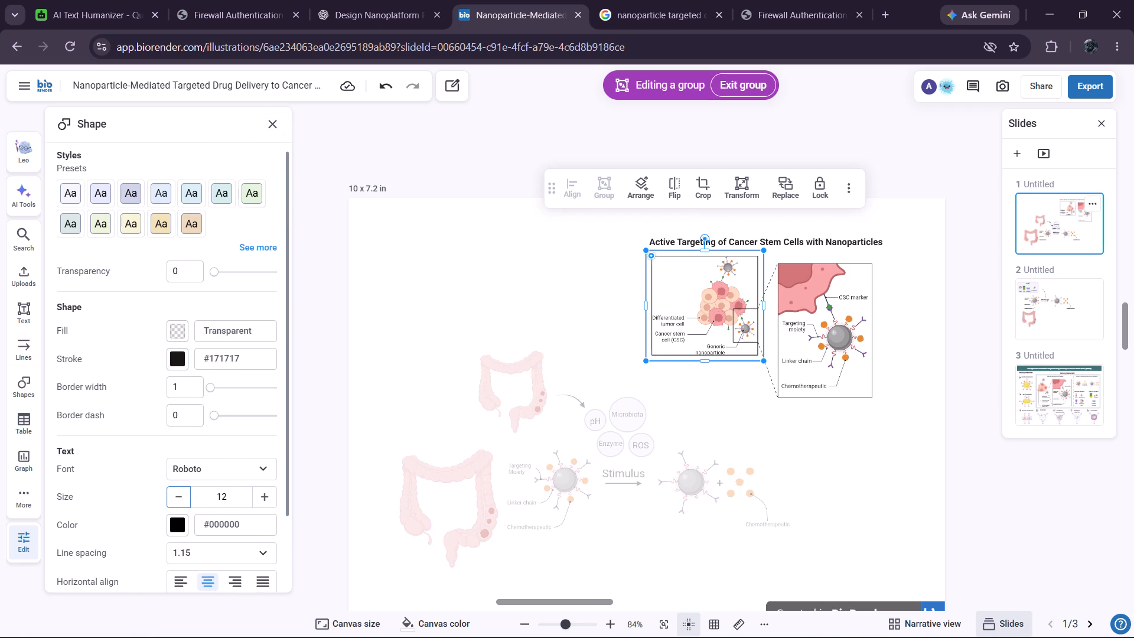
{"action": "left_click", "coordinate": [216, 271]}
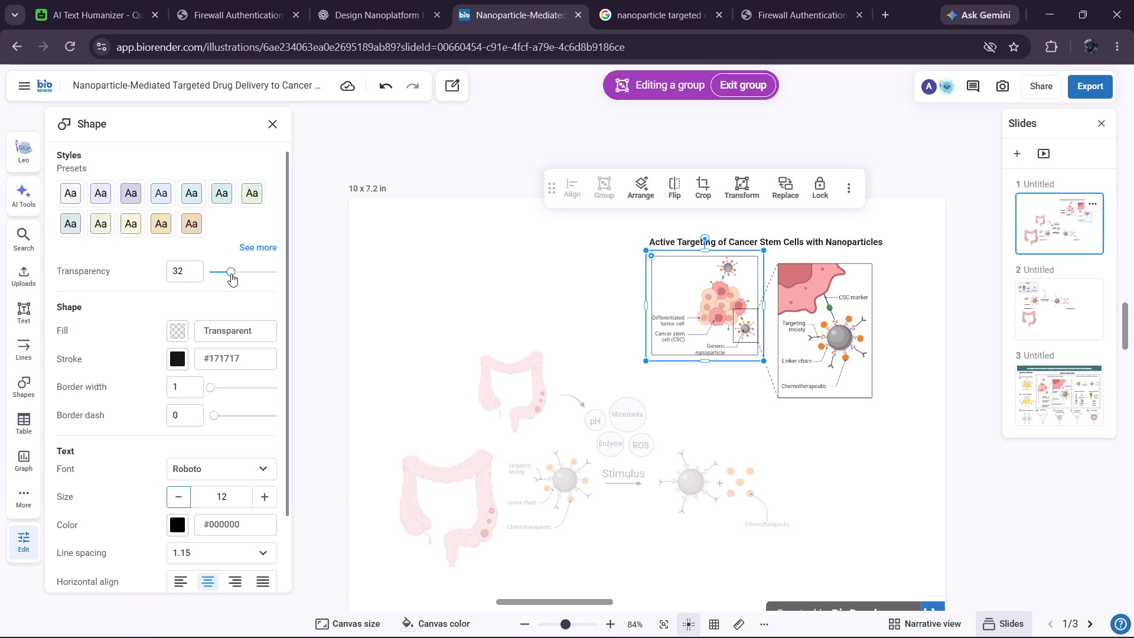
{"action": "left_click", "coordinate": [273, 125]}
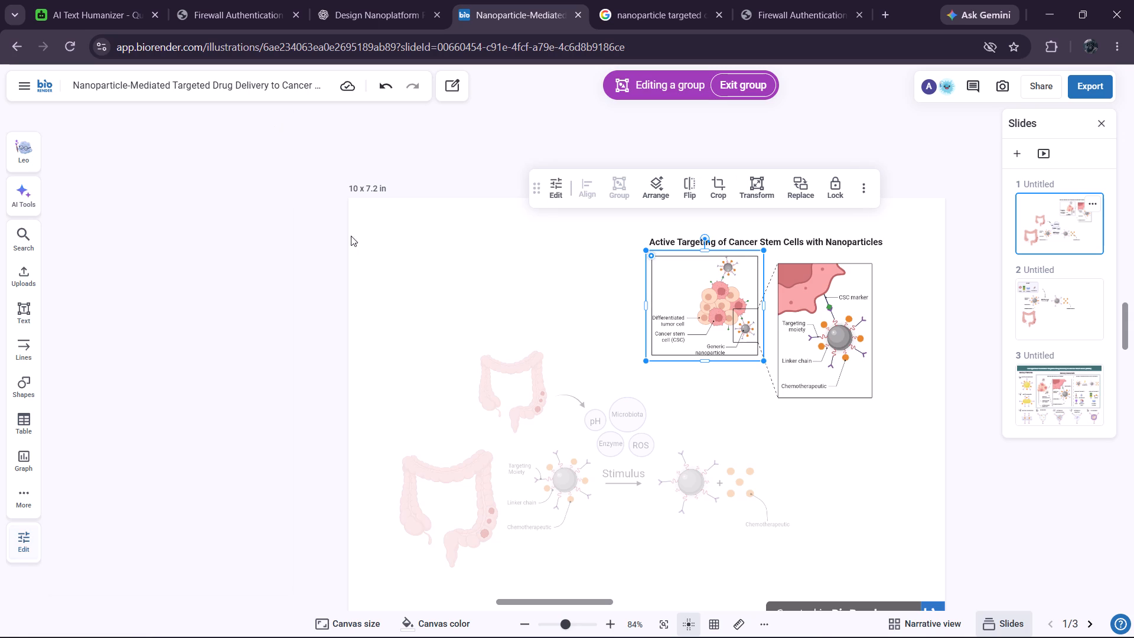
{"action": "left_click", "coordinate": [472, 286]}
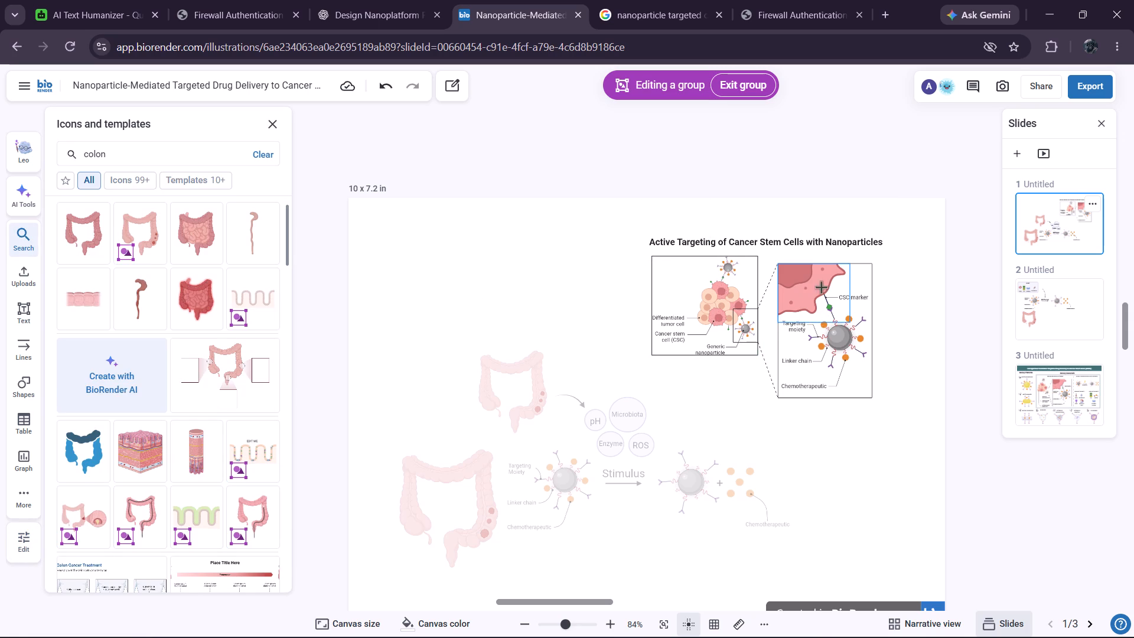
Ungroup the nested magnified nanoparticle inset within the Active Targeting group, keeping its original position, and leave group editing.
{"action": "left_click", "coordinate": [875, 278]}
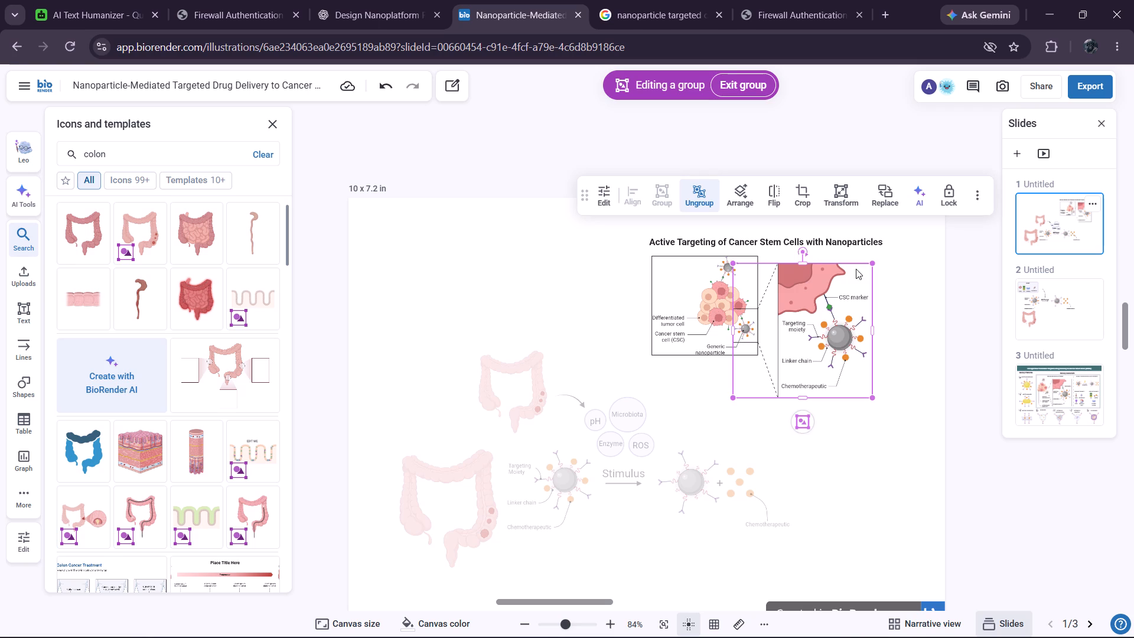
{"action": "left_click", "coordinate": [855, 263]}
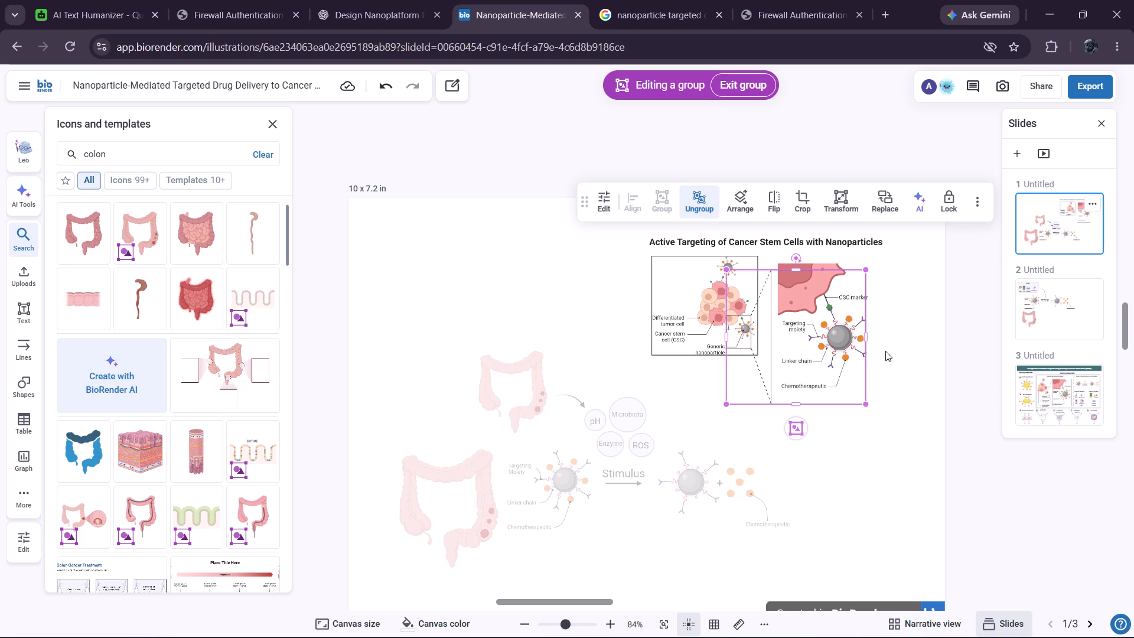
{"action": "key", "text": "ctrl+z"}
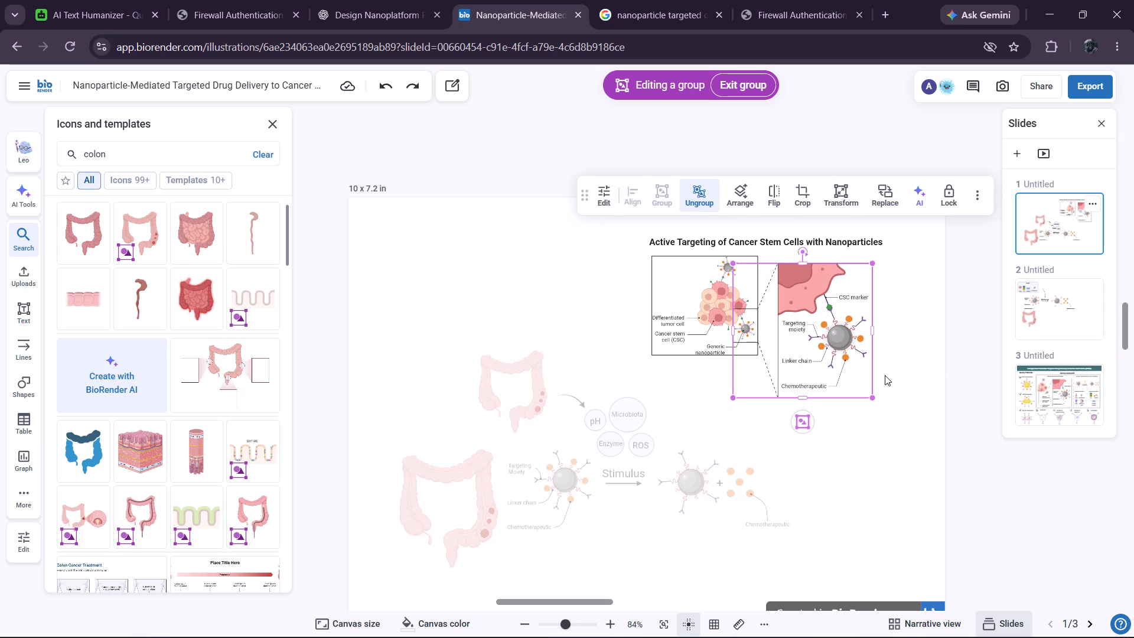
{"action": "left_click", "coordinate": [699, 197]}
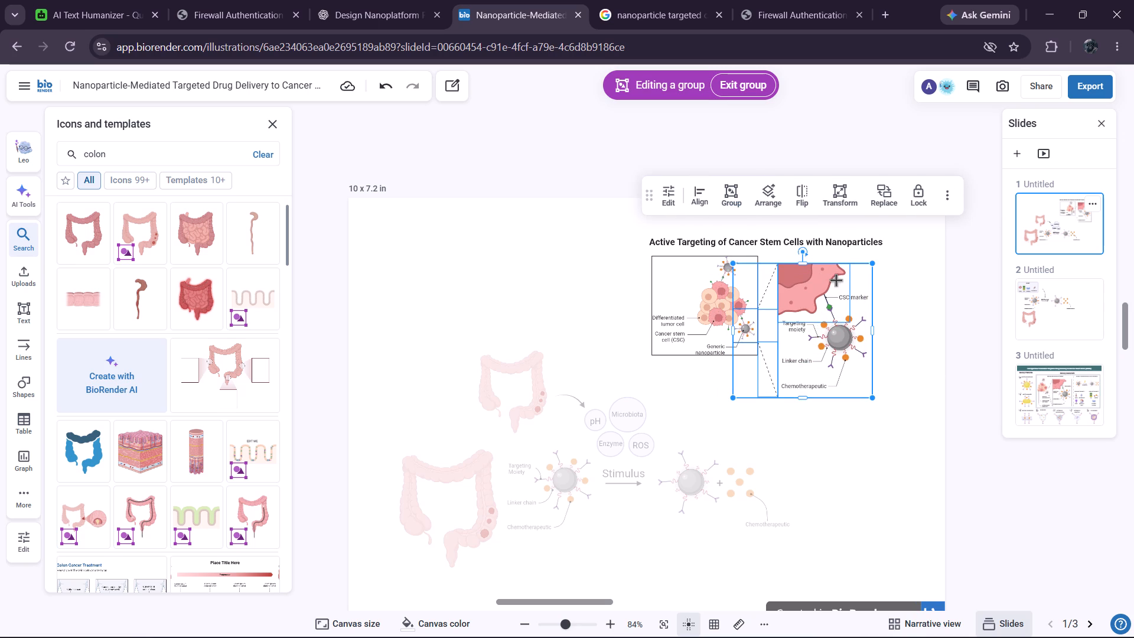
{"action": "left_click", "coordinate": [879, 321]}
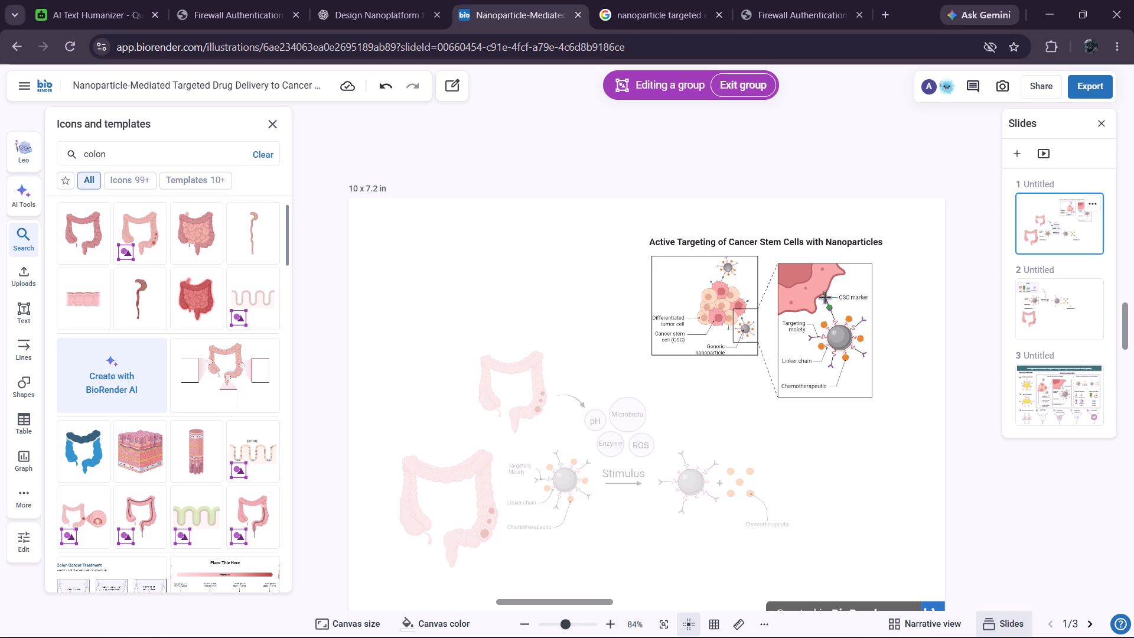
{"action": "left_click", "coordinate": [861, 274]}
{"action": "double_click", "coordinate": [855, 287]}
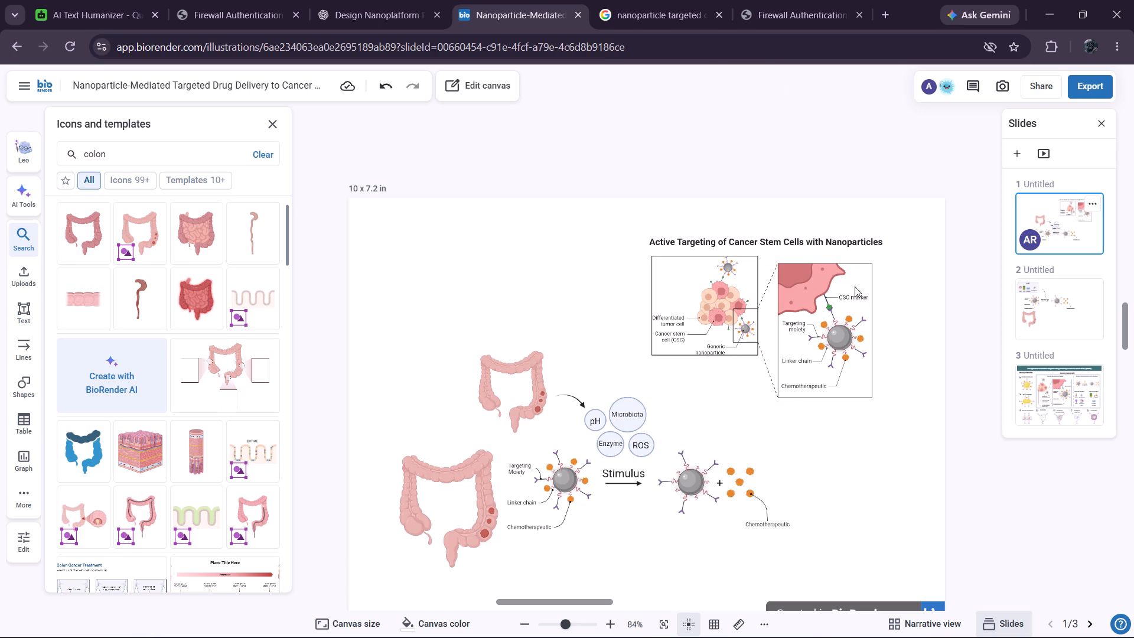
{"action": "left_click", "coordinate": [849, 372]}
Ungroup the Active Targeting scheme into its separate elements and clear the selection.
{"action": "left_click_drag", "start_coordinate": [848, 411], "coordinate": [784, 256]}
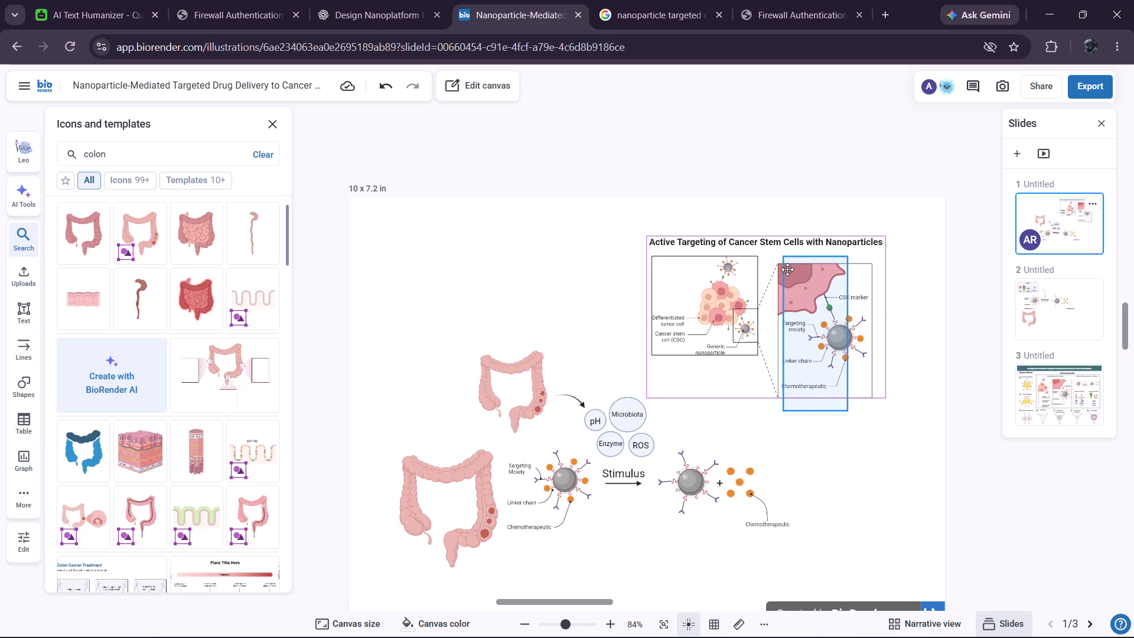
{"action": "left_click", "coordinate": [859, 421]}
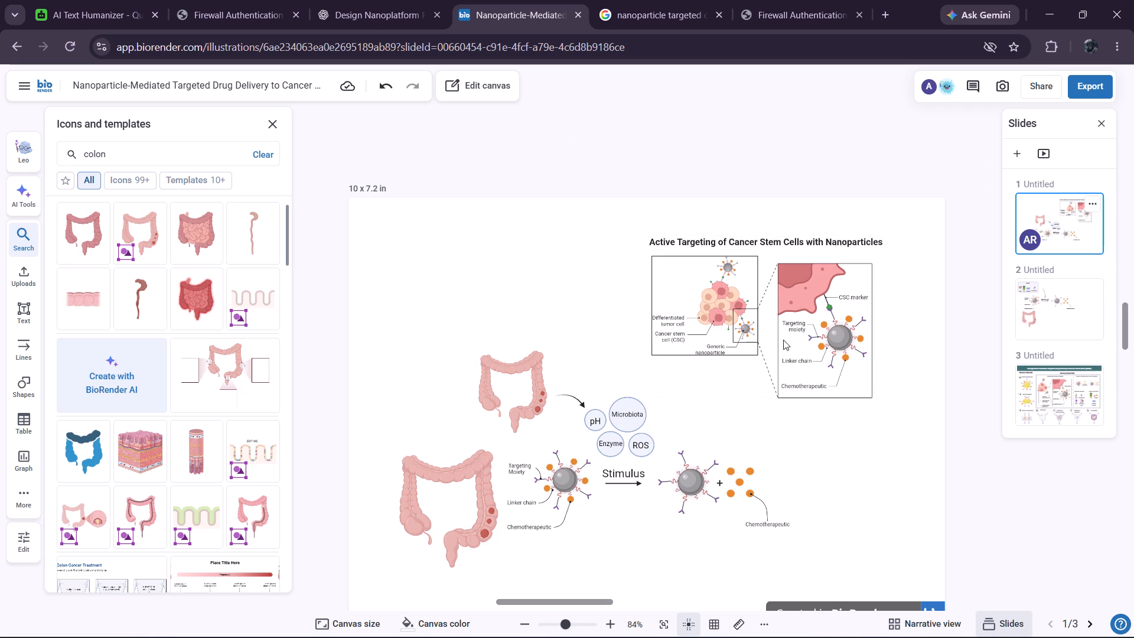
{"action": "left_click", "coordinate": [812, 285]}
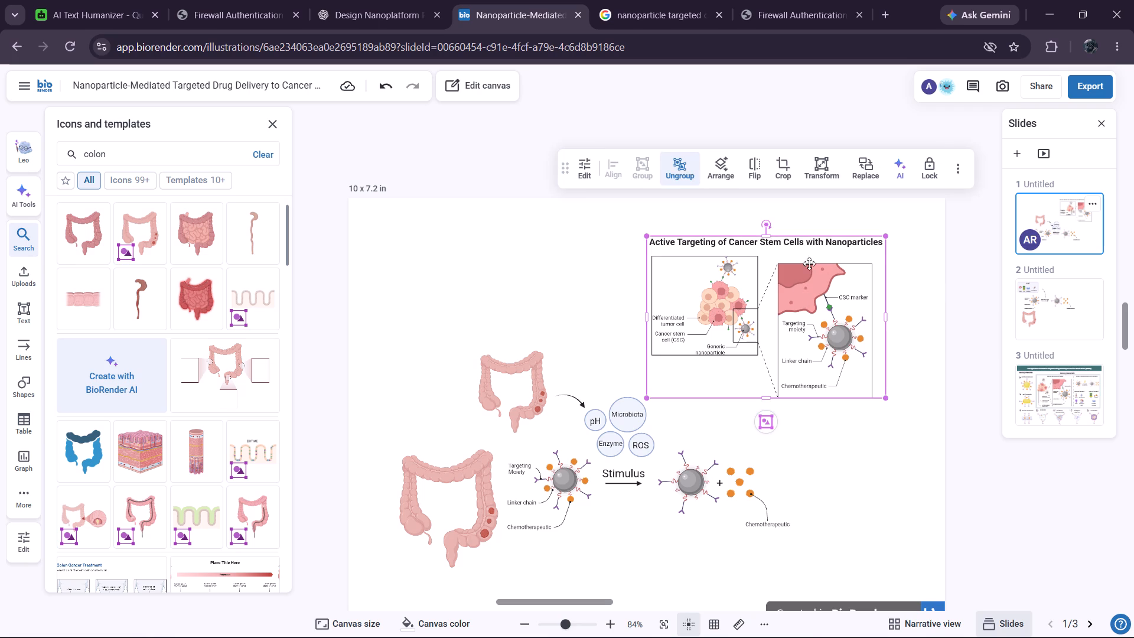
{"action": "left_click", "coordinate": [673, 167]}
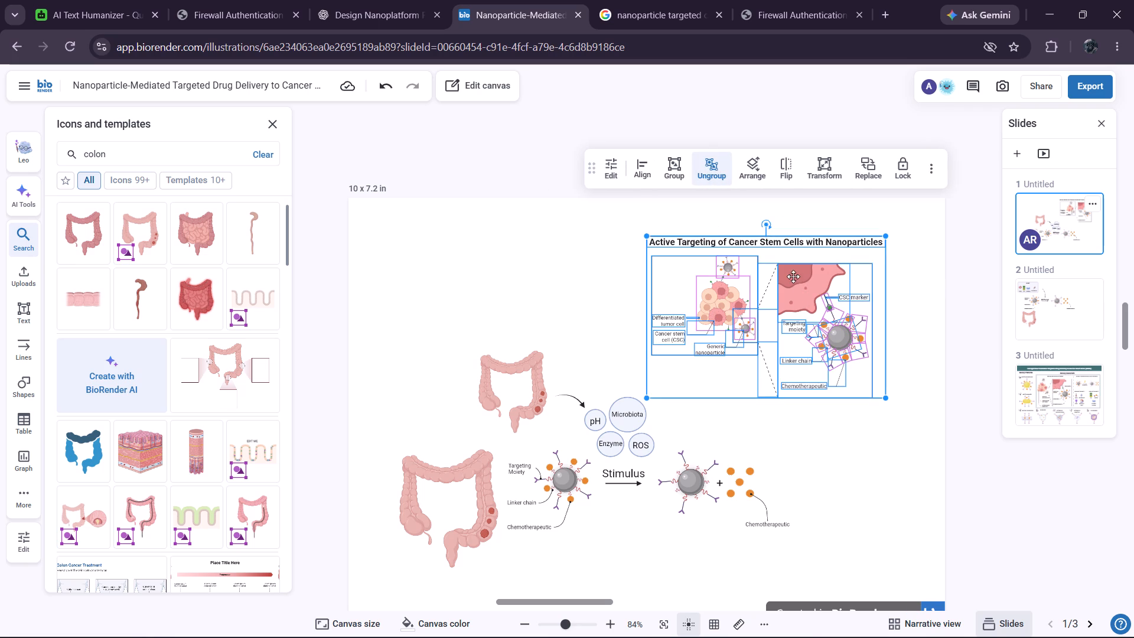
{"action": "left_click", "coordinate": [804, 269]}
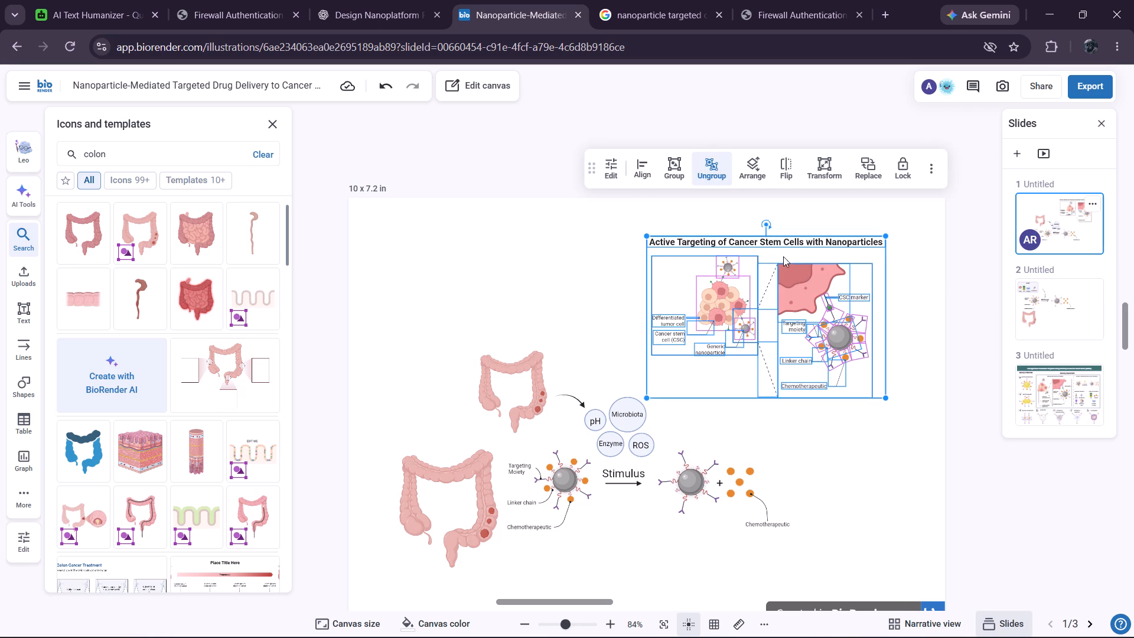
{"action": "left_click", "coordinate": [782, 256]}
Group the magnified nanoparticle inset with its two dashed connector lines and shift the group slightly right, near the title's right end.
{"action": "left_click_drag", "start_coordinate": [768, 254], "coordinate": [781, 264]}
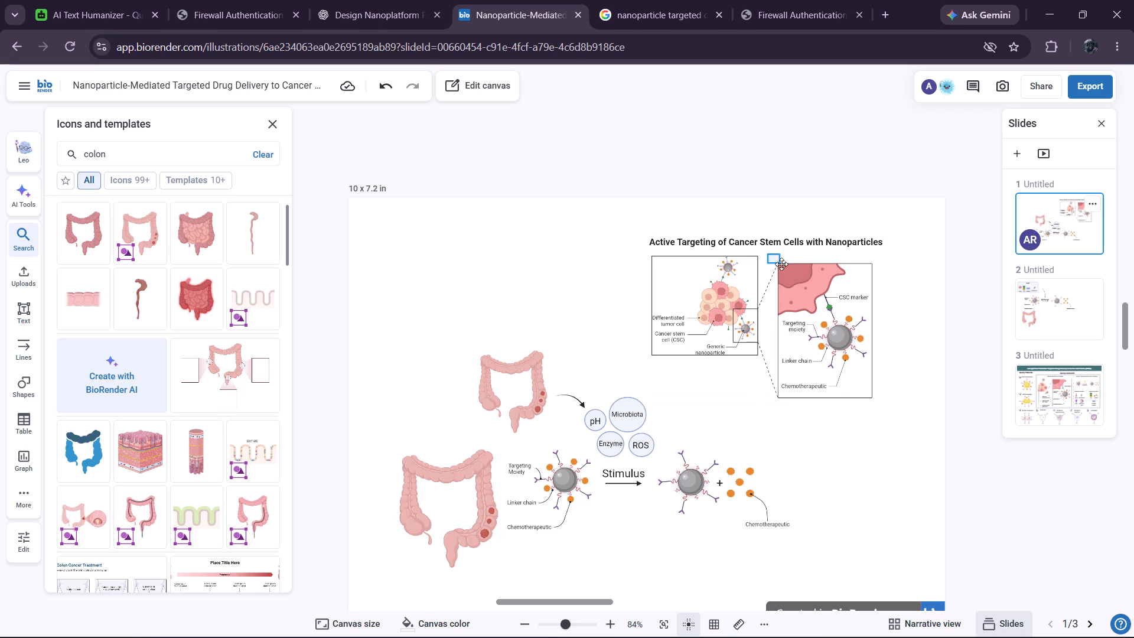
{"action": "left_click_drag", "start_coordinate": [781, 264], "coordinate": [883, 405]}
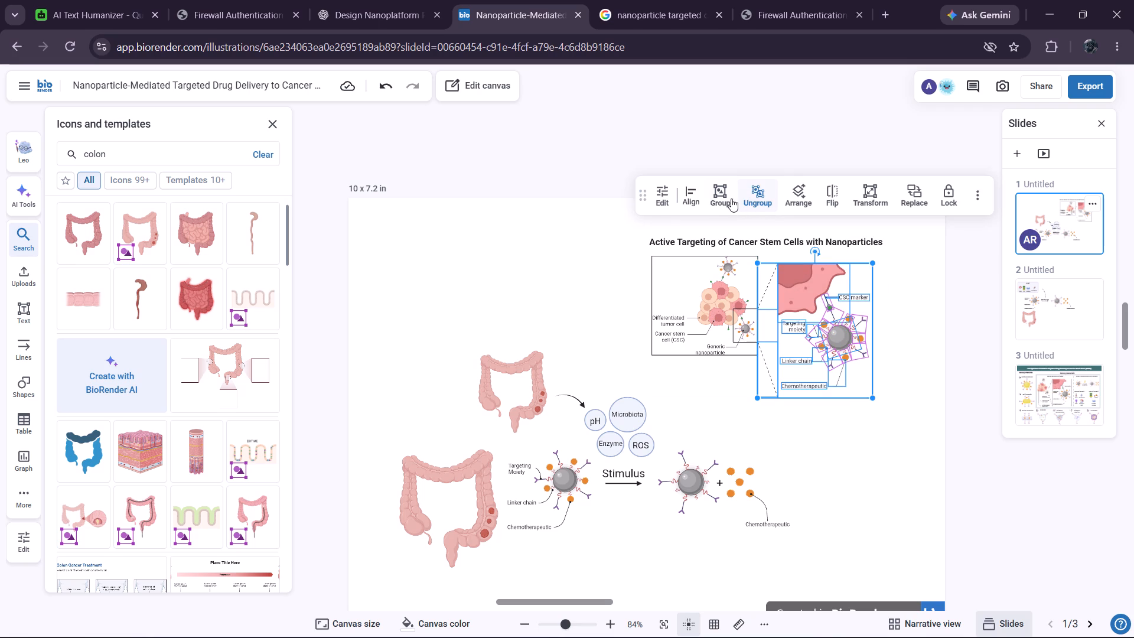
{"action": "left_click", "coordinate": [724, 196]}
{"action": "left_click_drag", "start_coordinate": [823, 291], "coordinate": [831, 288]}
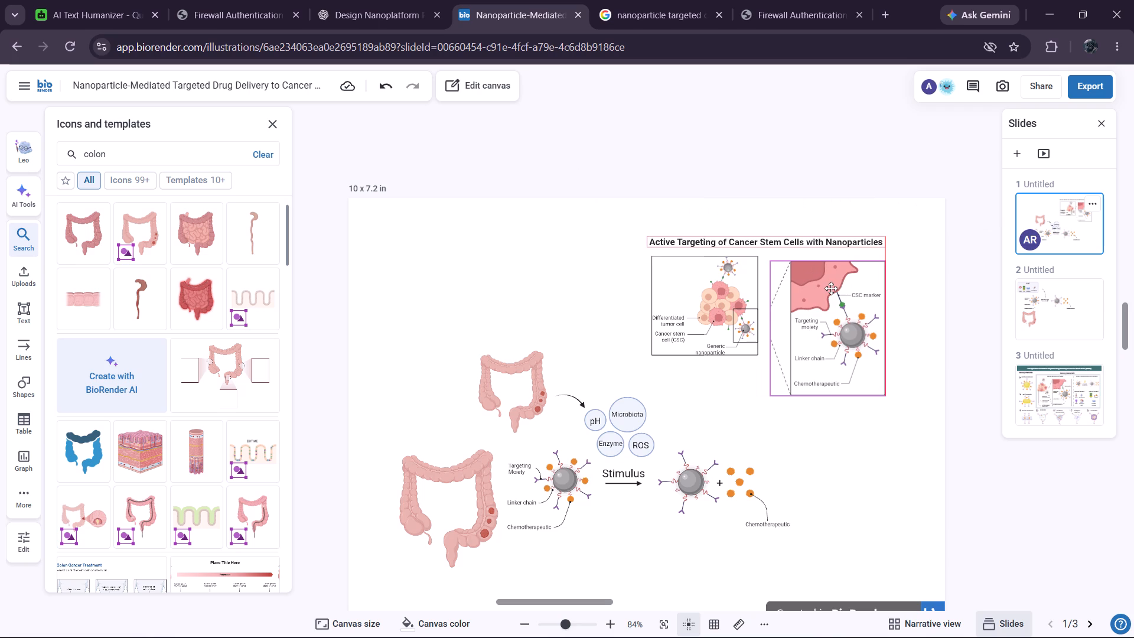
{"action": "left_click_drag", "start_coordinate": [831, 288], "coordinate": [830, 288]}
Inside the inset group, extend both dashed connector lines leftward to the small frame around the generic nanoparticle, and leave group editing.
{"action": "left_click", "coordinate": [772, 306]}
{"action": "double_click", "coordinate": [775, 293]}
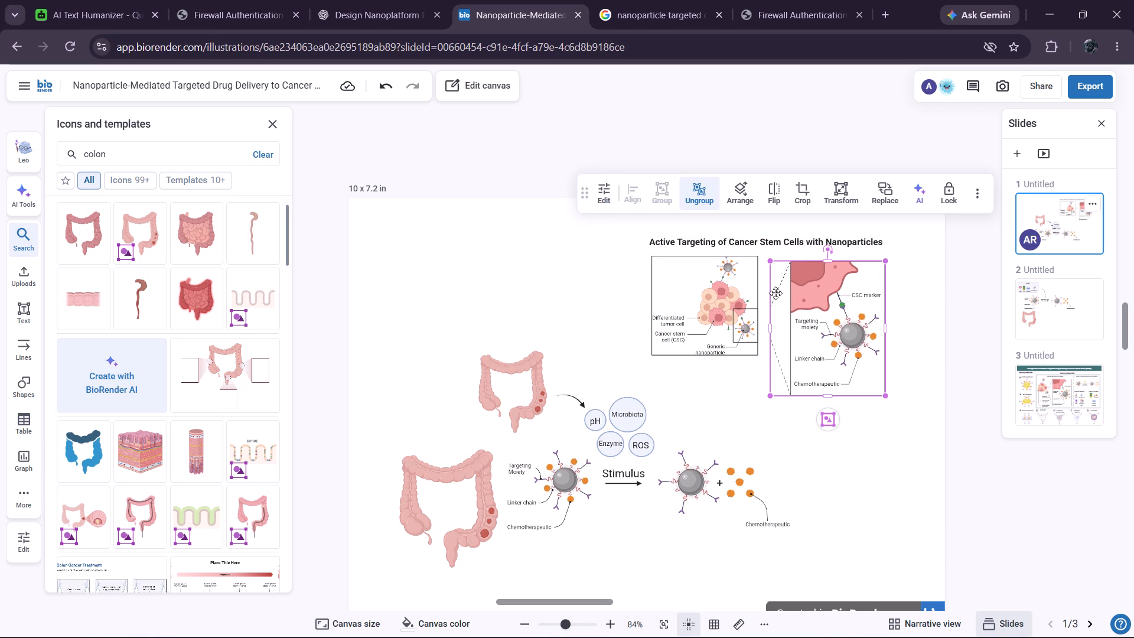
{"action": "left_click_drag", "start_coordinate": [771, 307], "coordinate": [767, 311]}
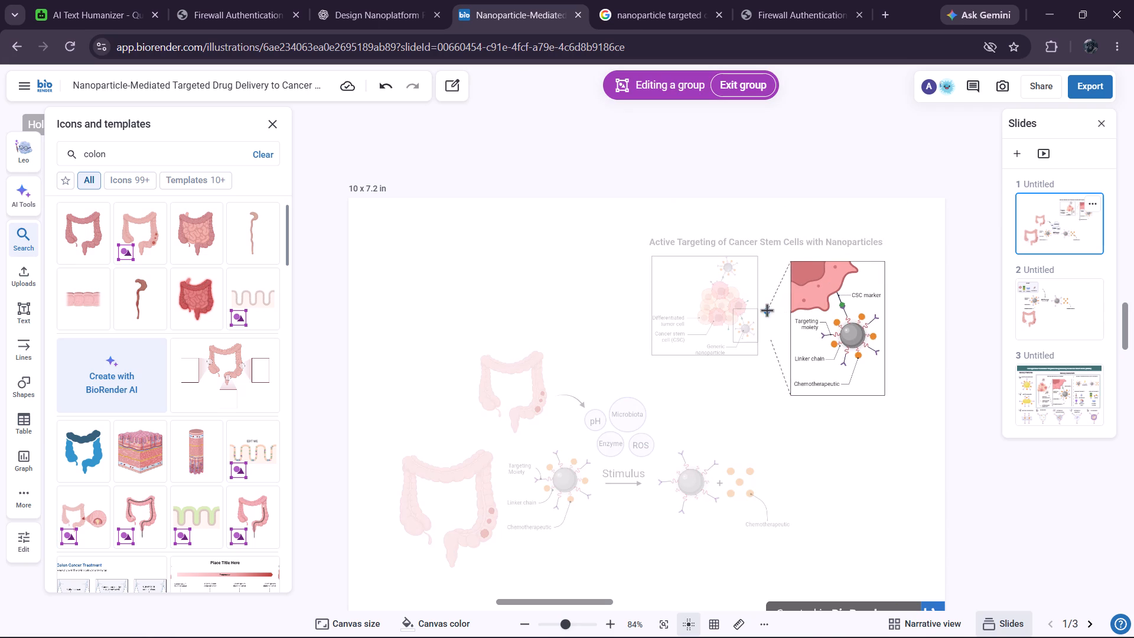
{"action": "left_click_drag", "start_coordinate": [767, 311], "coordinate": [759, 310]}
{"action": "left_click", "coordinate": [771, 337]}
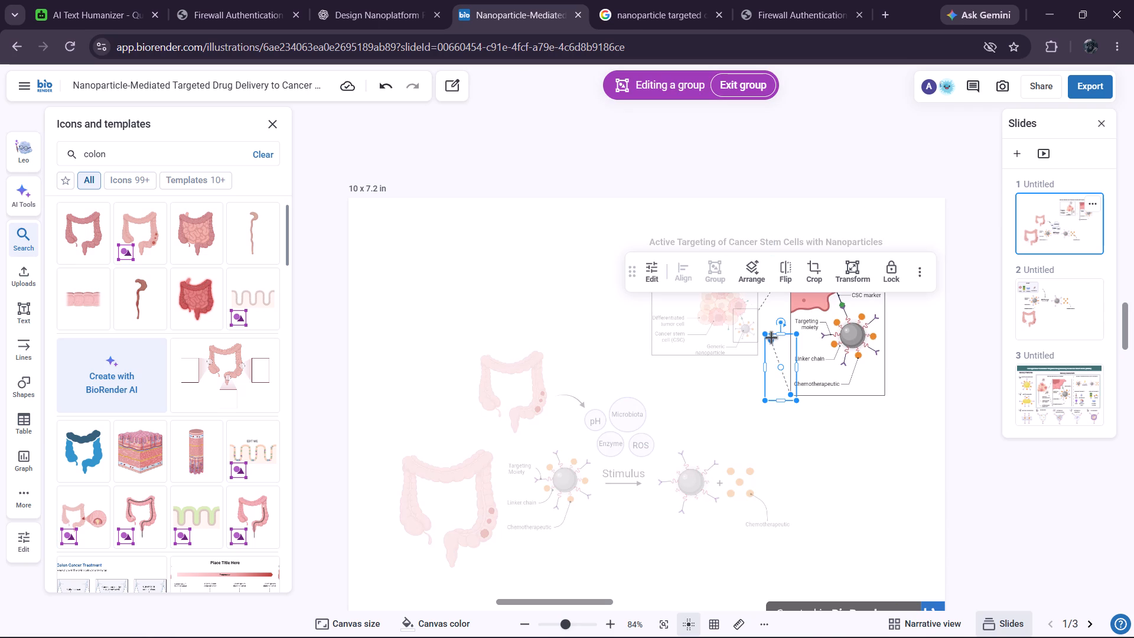
{"action": "left_click_drag", "start_coordinate": [770, 339], "coordinate": [757, 339]}
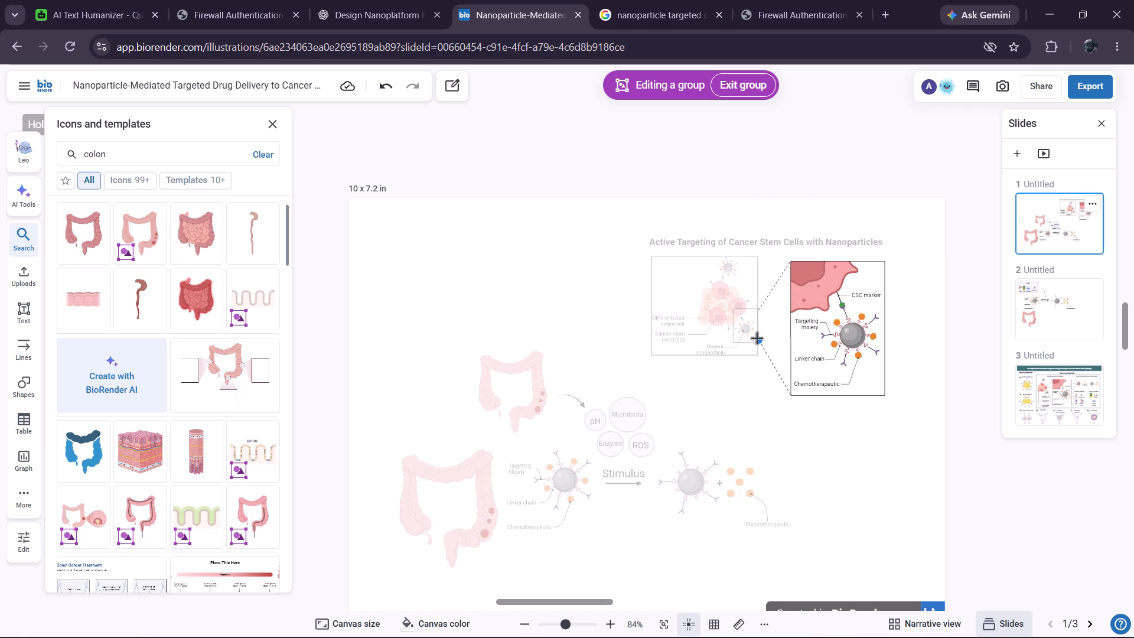
{"action": "left_click_drag", "start_coordinate": [757, 339], "coordinate": [757, 340]}
{"action": "left_click", "coordinate": [726, 376]}
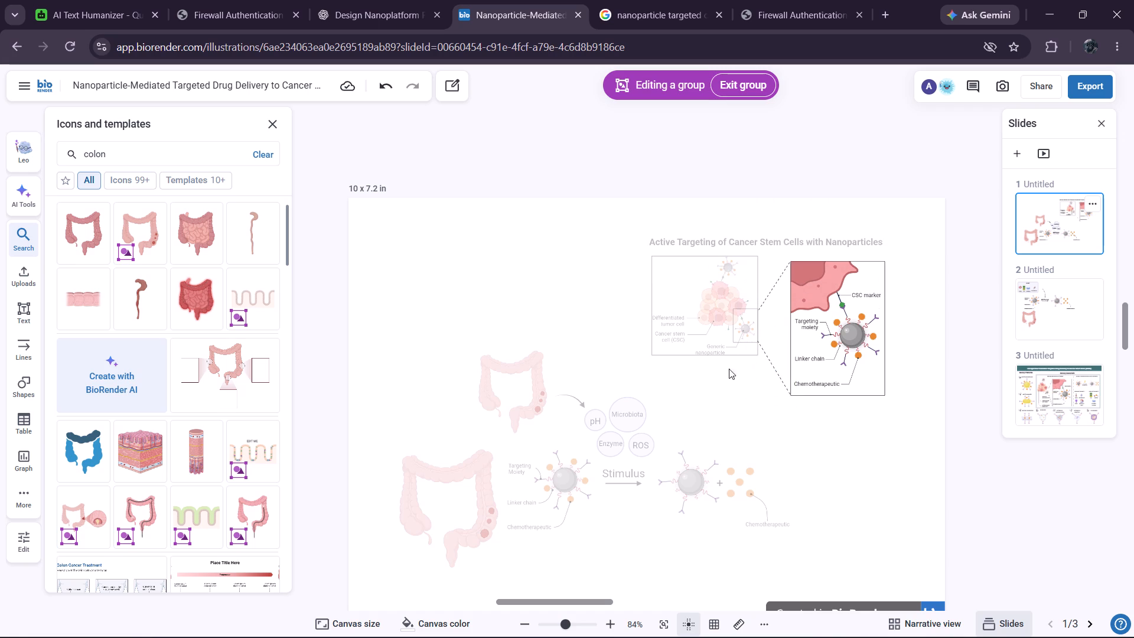
{"action": "left_click", "coordinate": [712, 371]}
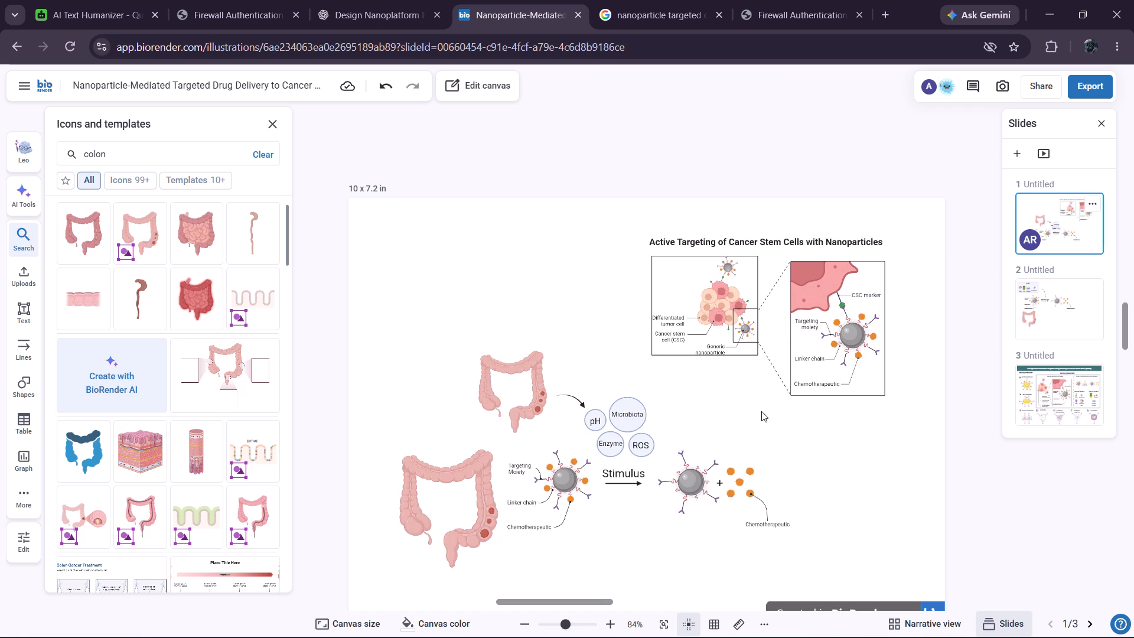
Fine-tune the left ends of the two dashed connector lines at the generic nanoparticle's frame, and leave group editing.
{"action": "left_click", "coordinate": [652, 256]}
{"action": "left_click", "coordinate": [754, 314]}
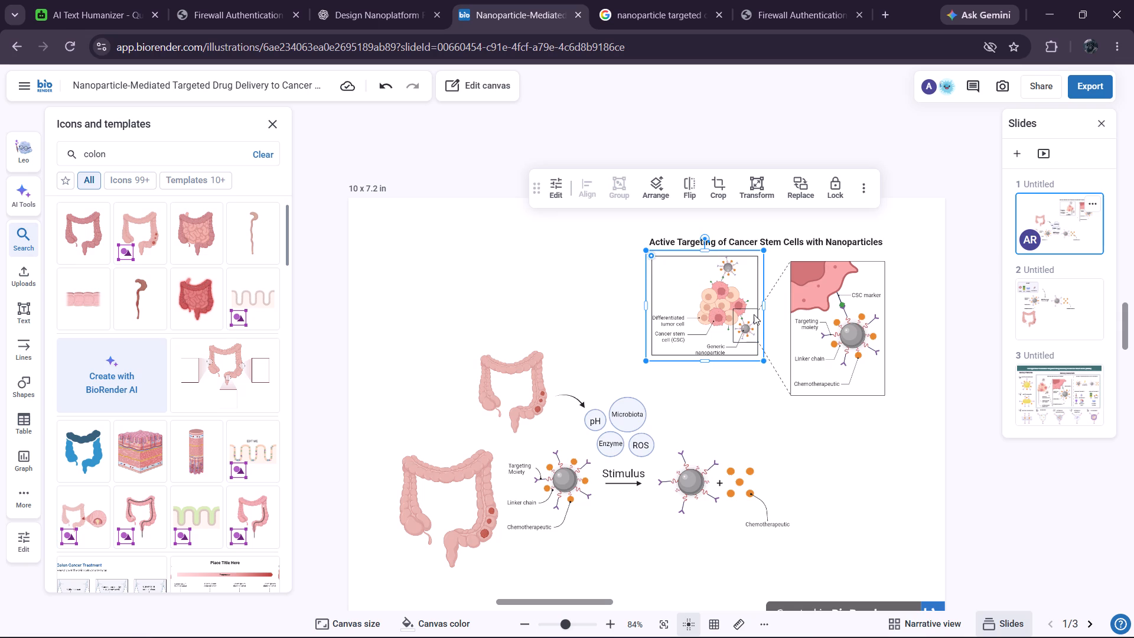
{"action": "left_click", "coordinate": [751, 311]}
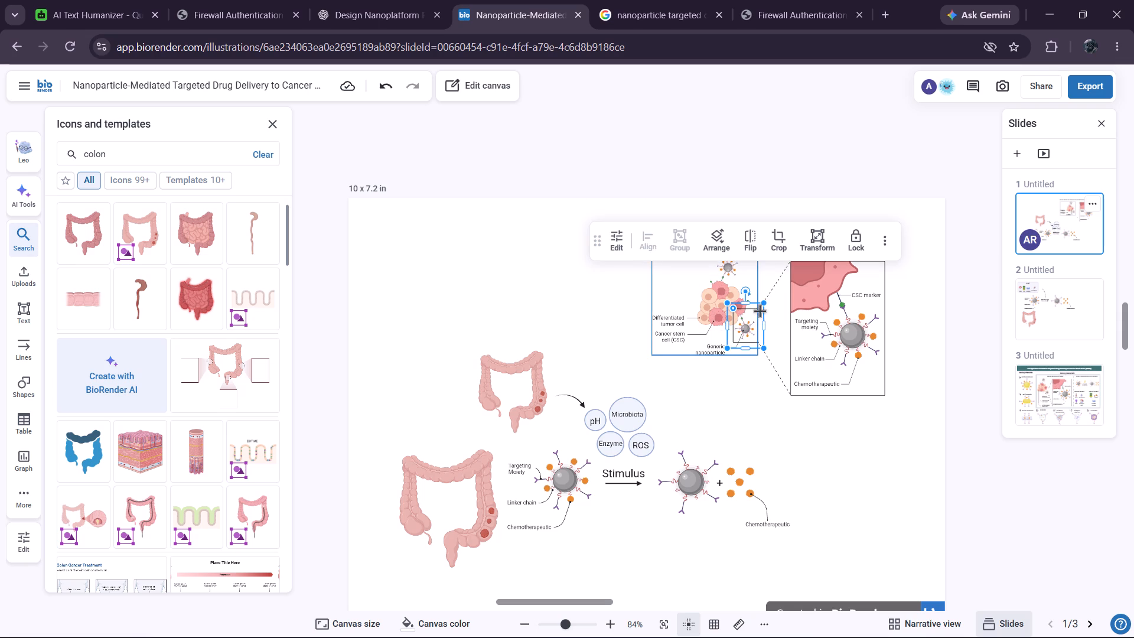
{"action": "left_click", "coordinate": [774, 288]}
{"action": "left_click", "coordinate": [774, 288]}
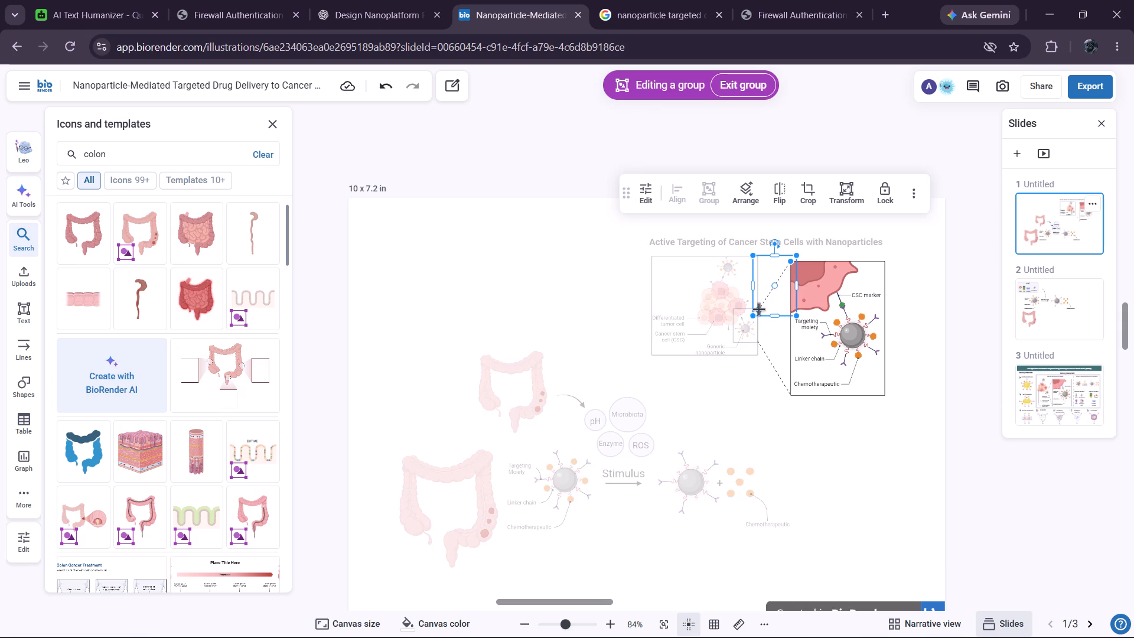
{"action": "left_click", "coordinate": [759, 310]}
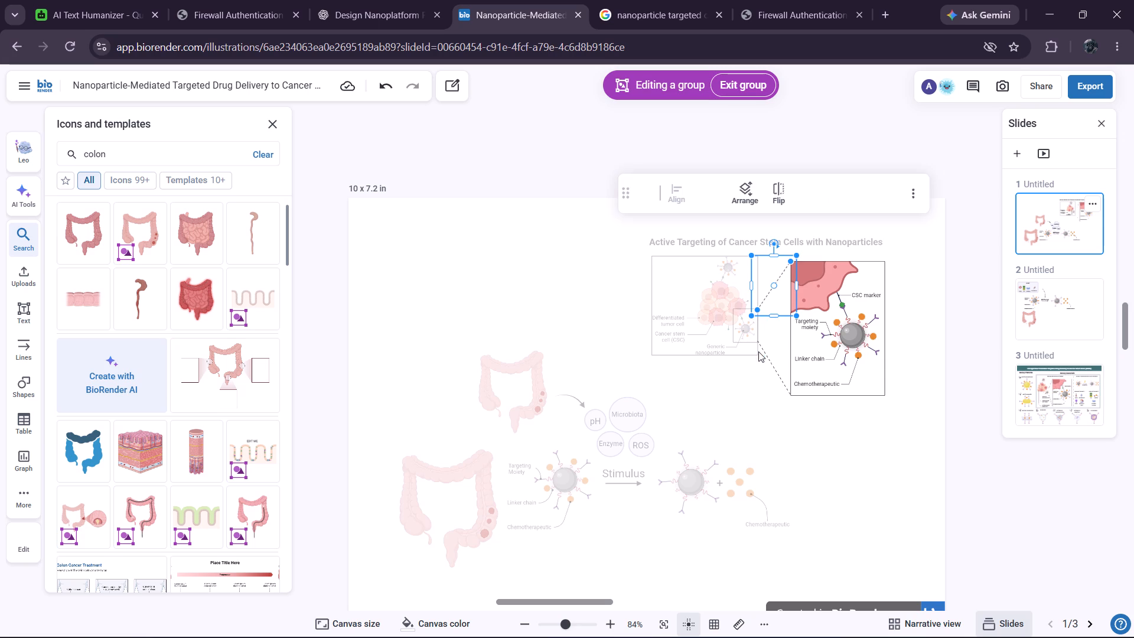
{"action": "left_click", "coordinate": [760, 343]}
{"action": "left_click", "coordinate": [759, 341]}
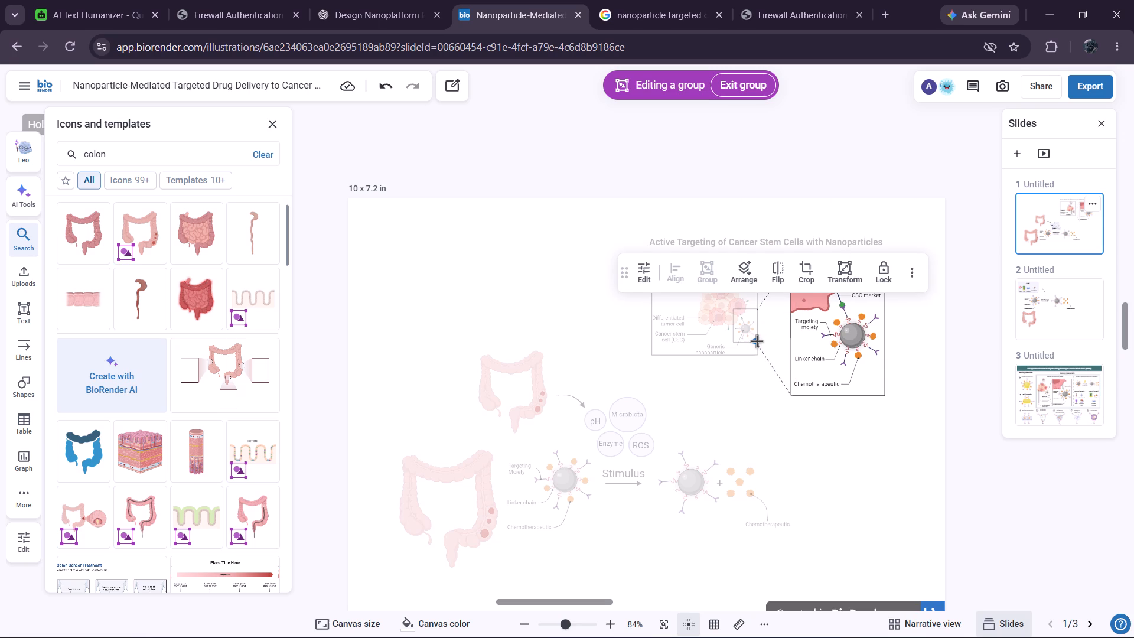
{"action": "left_click", "coordinate": [727, 377]}
{"action": "left_click", "coordinate": [720, 395]}
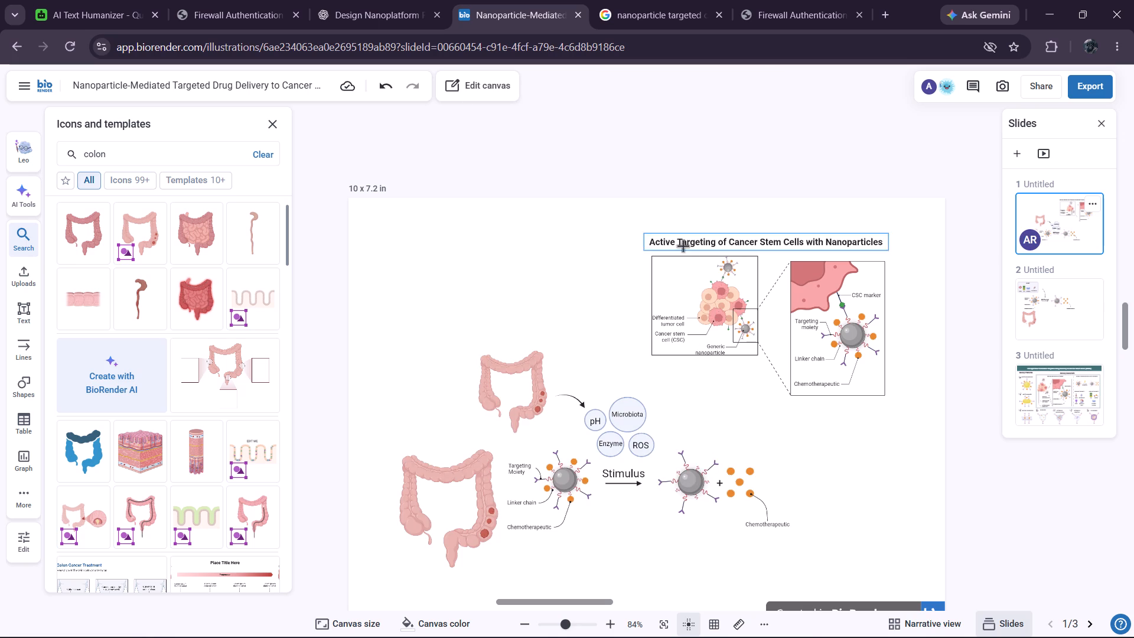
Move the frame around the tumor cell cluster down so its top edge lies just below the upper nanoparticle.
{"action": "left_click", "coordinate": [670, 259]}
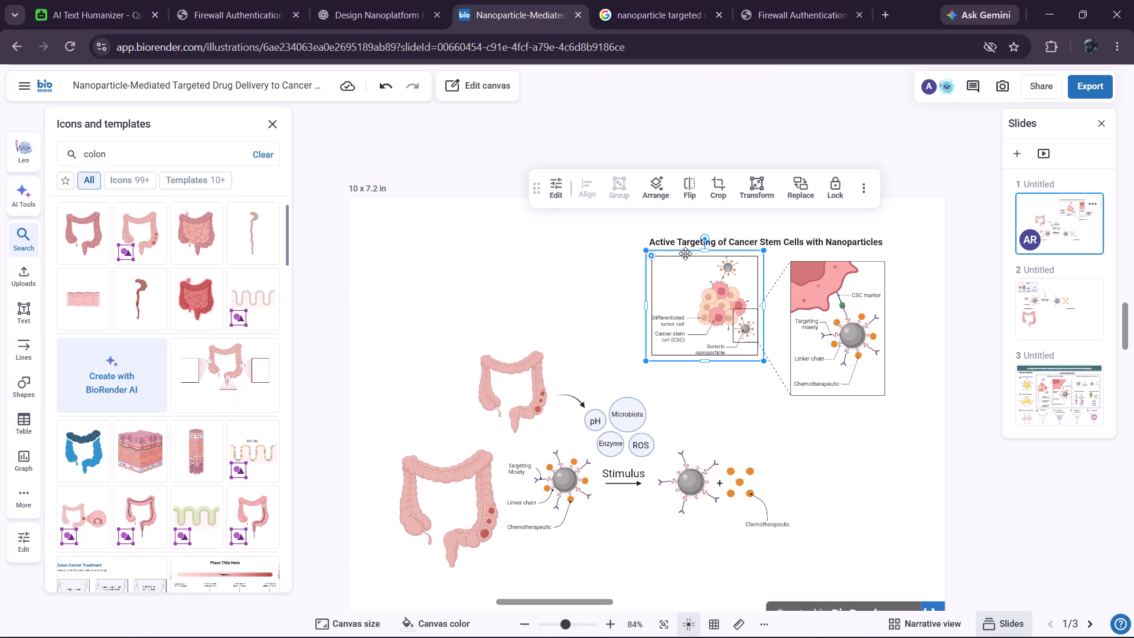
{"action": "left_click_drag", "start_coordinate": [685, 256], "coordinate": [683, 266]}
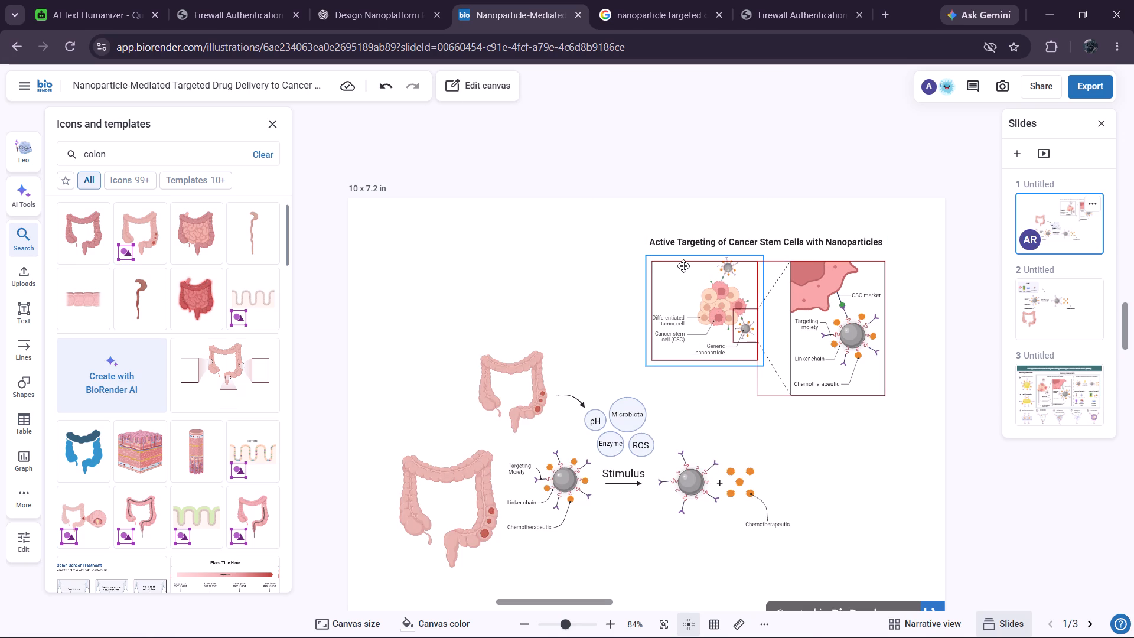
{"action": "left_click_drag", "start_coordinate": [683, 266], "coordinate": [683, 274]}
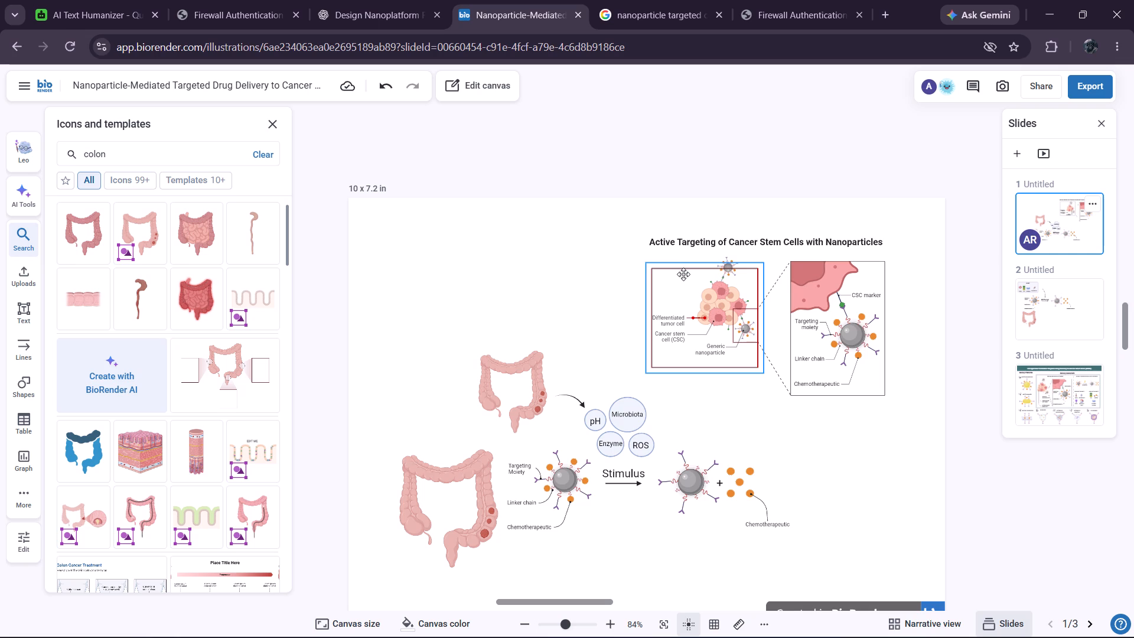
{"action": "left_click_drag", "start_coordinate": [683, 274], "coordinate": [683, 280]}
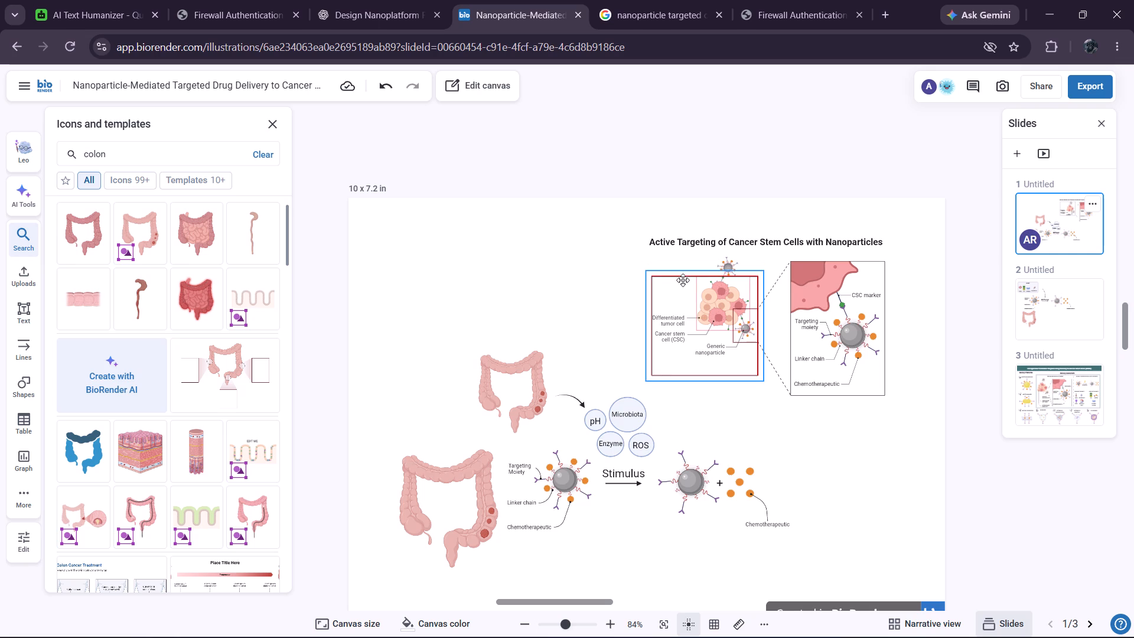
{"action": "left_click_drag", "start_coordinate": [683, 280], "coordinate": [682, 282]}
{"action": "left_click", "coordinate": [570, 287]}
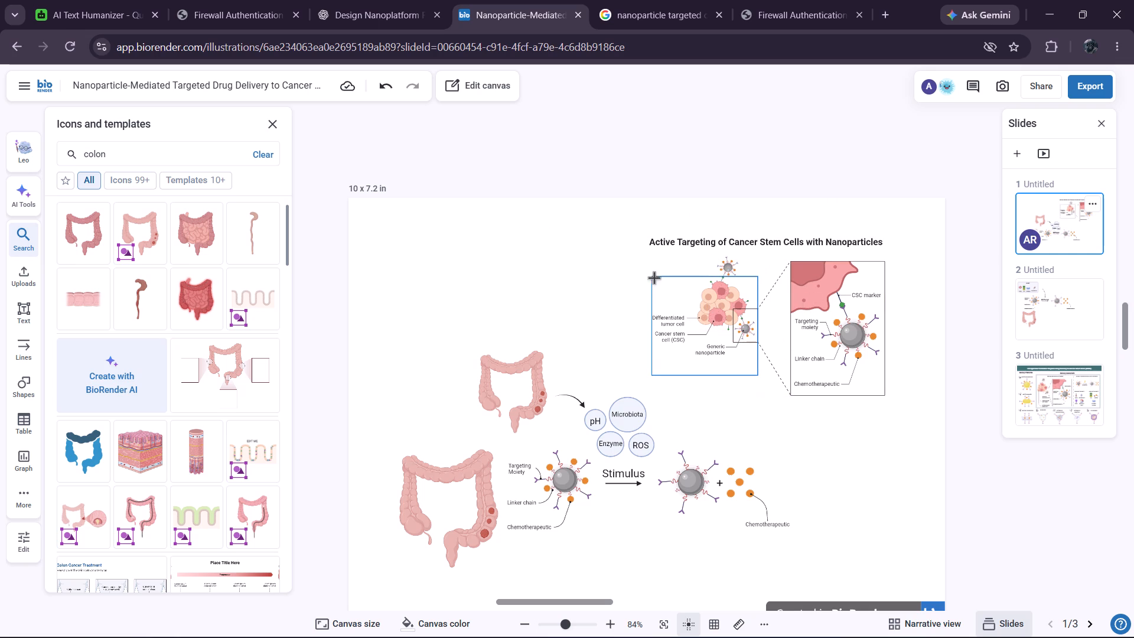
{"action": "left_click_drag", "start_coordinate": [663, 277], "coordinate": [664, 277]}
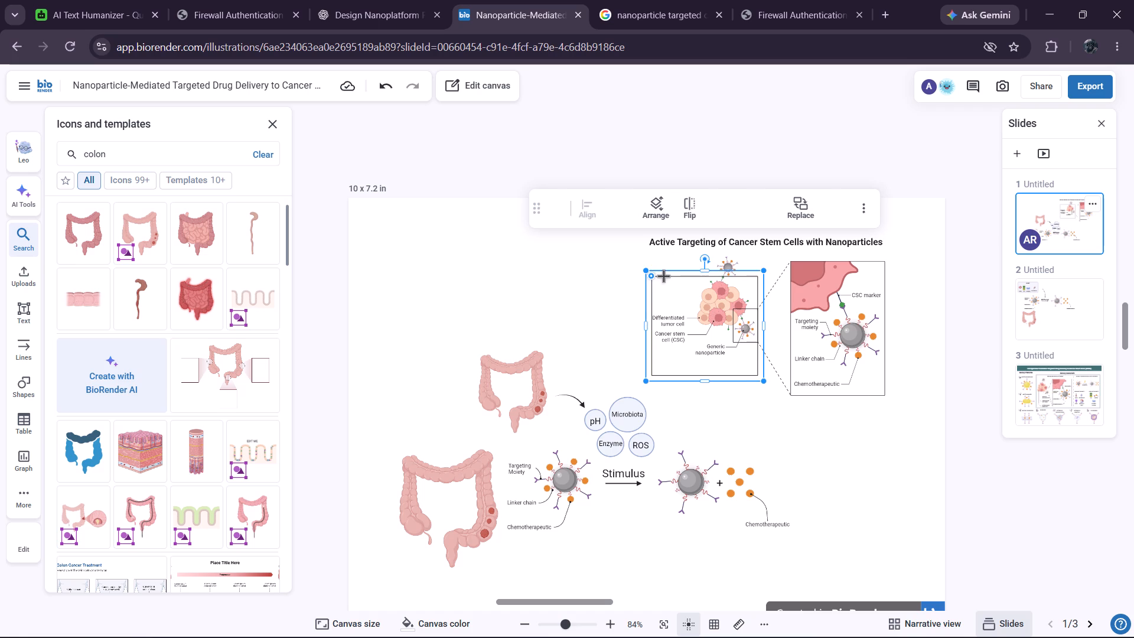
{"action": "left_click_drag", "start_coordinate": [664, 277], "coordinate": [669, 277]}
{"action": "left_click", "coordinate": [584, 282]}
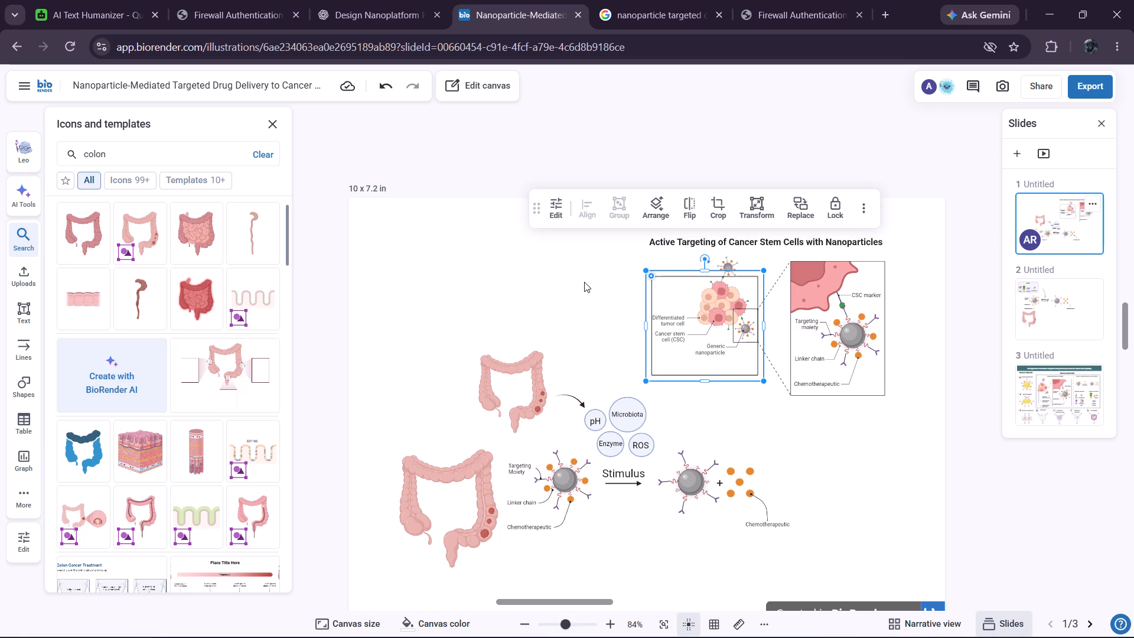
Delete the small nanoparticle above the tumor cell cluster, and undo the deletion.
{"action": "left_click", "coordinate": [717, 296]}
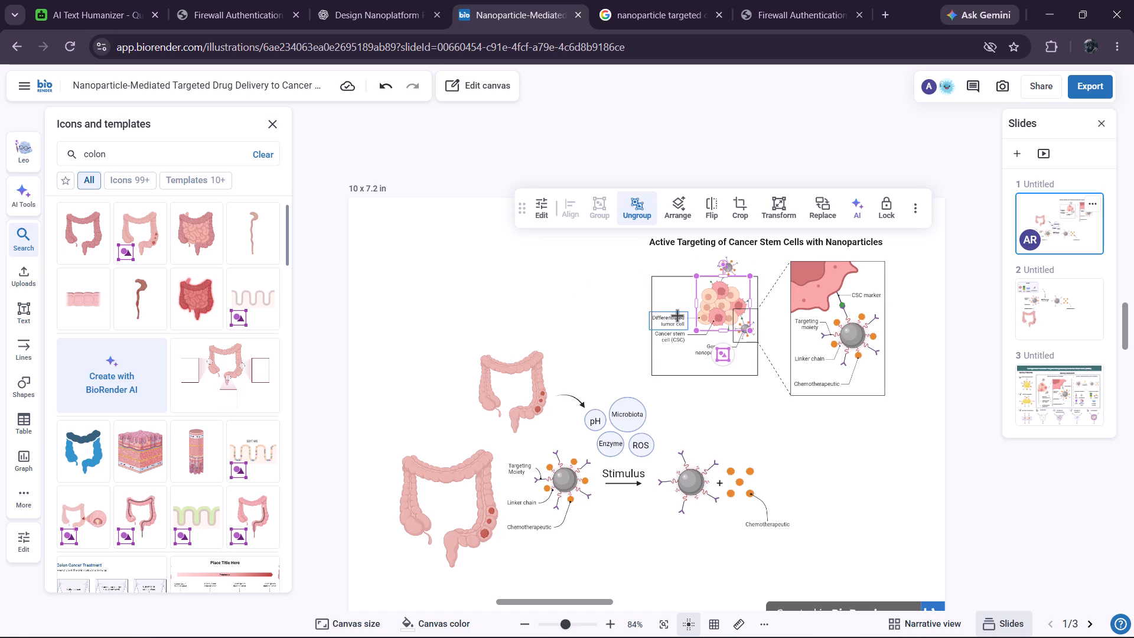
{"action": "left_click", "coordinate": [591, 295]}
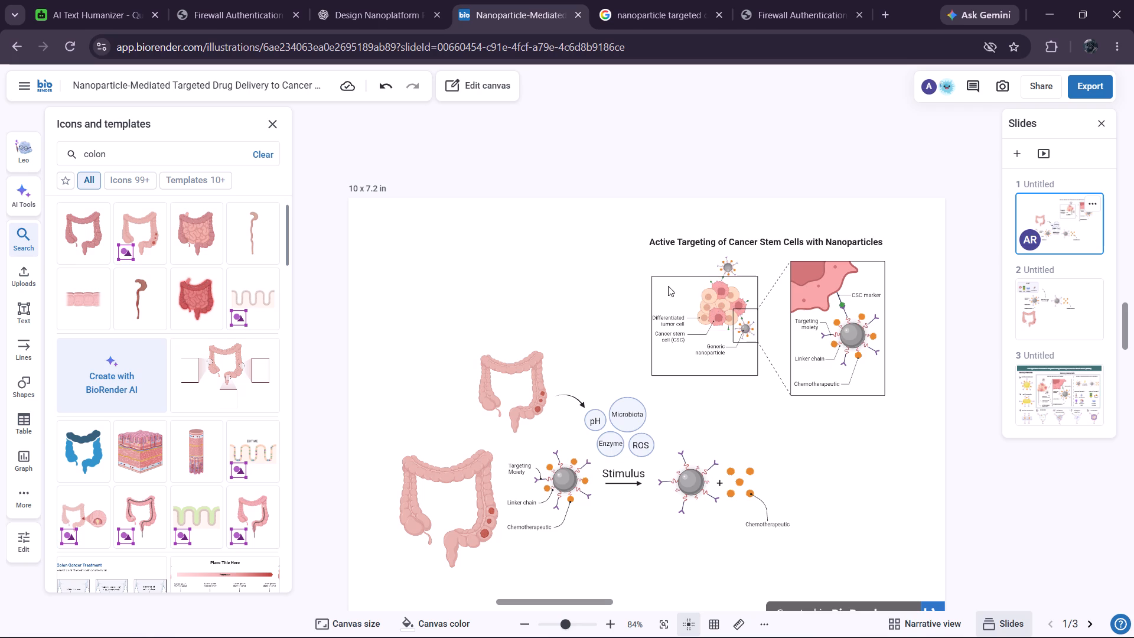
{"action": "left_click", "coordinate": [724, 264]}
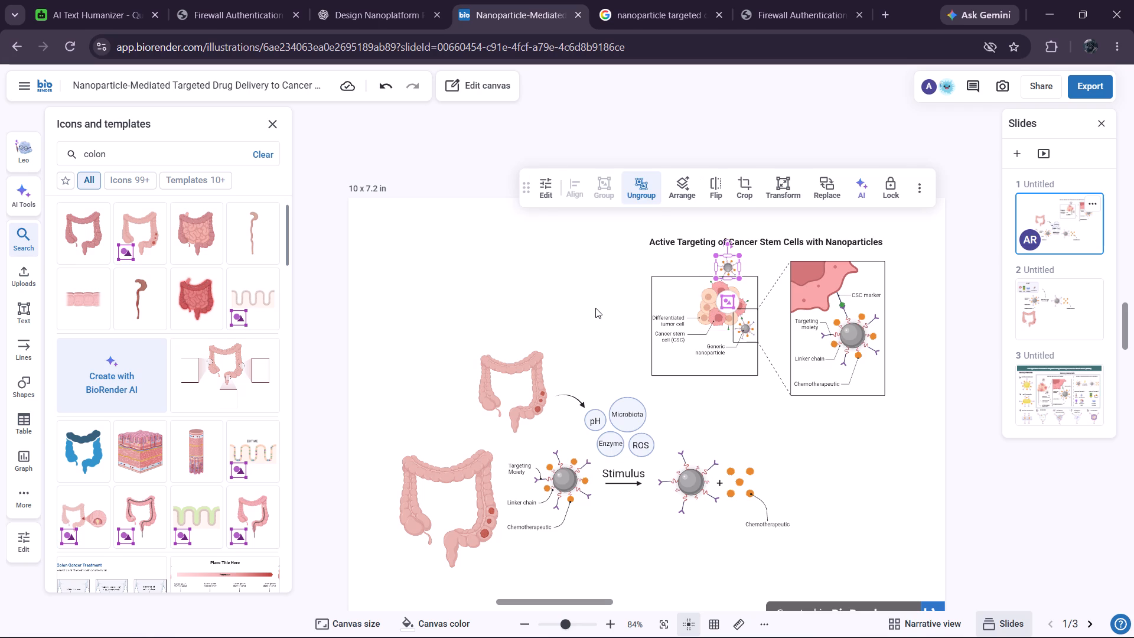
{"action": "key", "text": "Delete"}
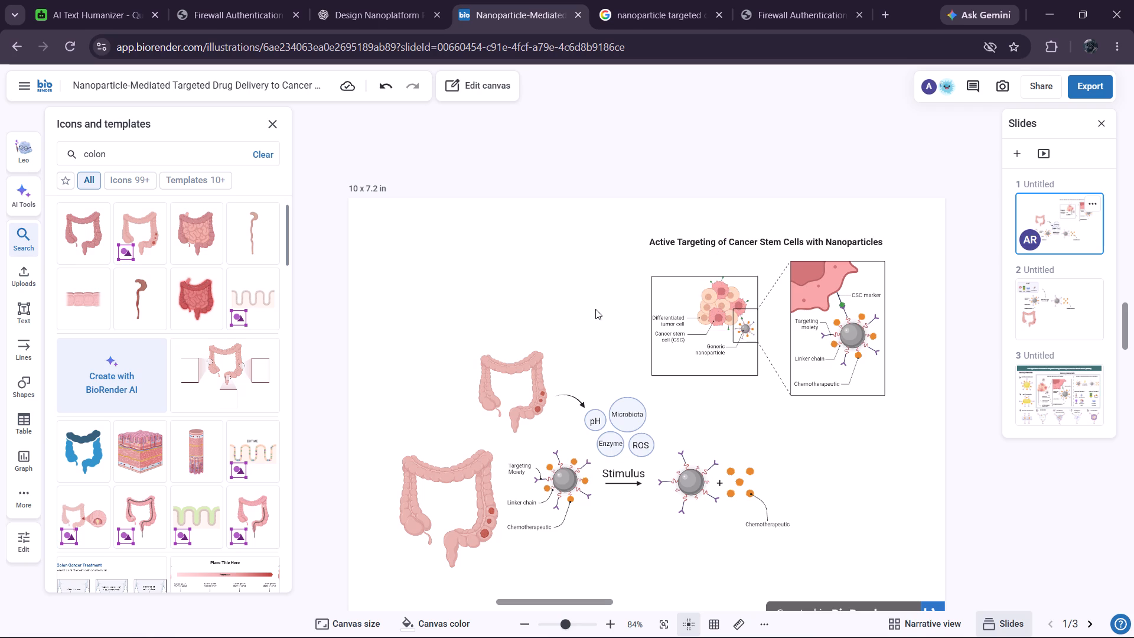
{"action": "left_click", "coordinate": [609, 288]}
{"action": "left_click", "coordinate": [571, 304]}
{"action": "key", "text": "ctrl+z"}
Move the frame around the tumor cell cluster up so it encloses the upper nanoparticle, just below the scheme title.
{"action": "left_click", "coordinate": [679, 275]}
{"action": "left_click_drag", "start_coordinate": [682, 276], "coordinate": [683, 272]}
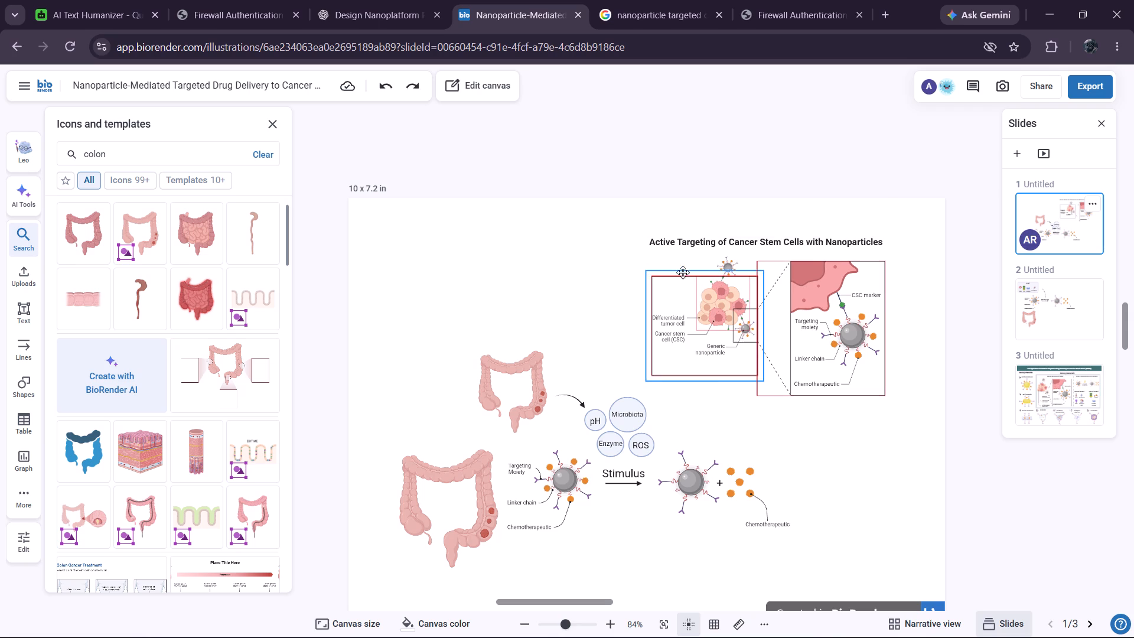
{"action": "left_click_drag", "start_coordinate": [683, 272], "coordinate": [687, 252]}
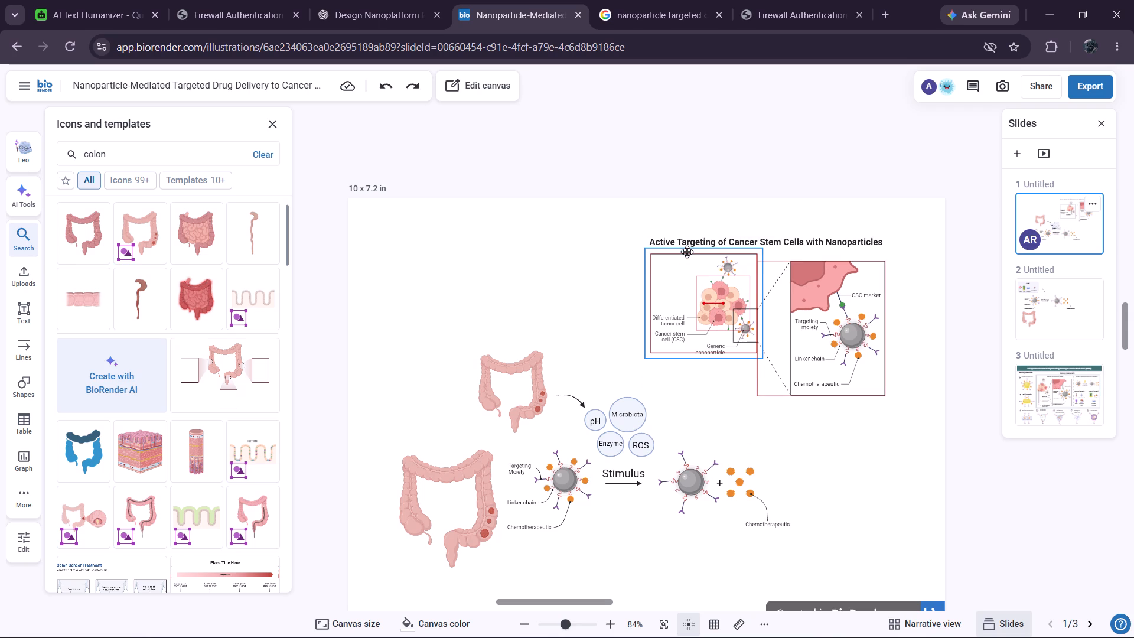
{"action": "left_click_drag", "start_coordinate": [687, 252], "coordinate": [686, 254]}
{"action": "left_click_drag", "start_coordinate": [686, 254], "coordinate": [685, 260]}
{"action": "left_click_drag", "start_coordinate": [685, 260], "coordinate": [680, 255]}
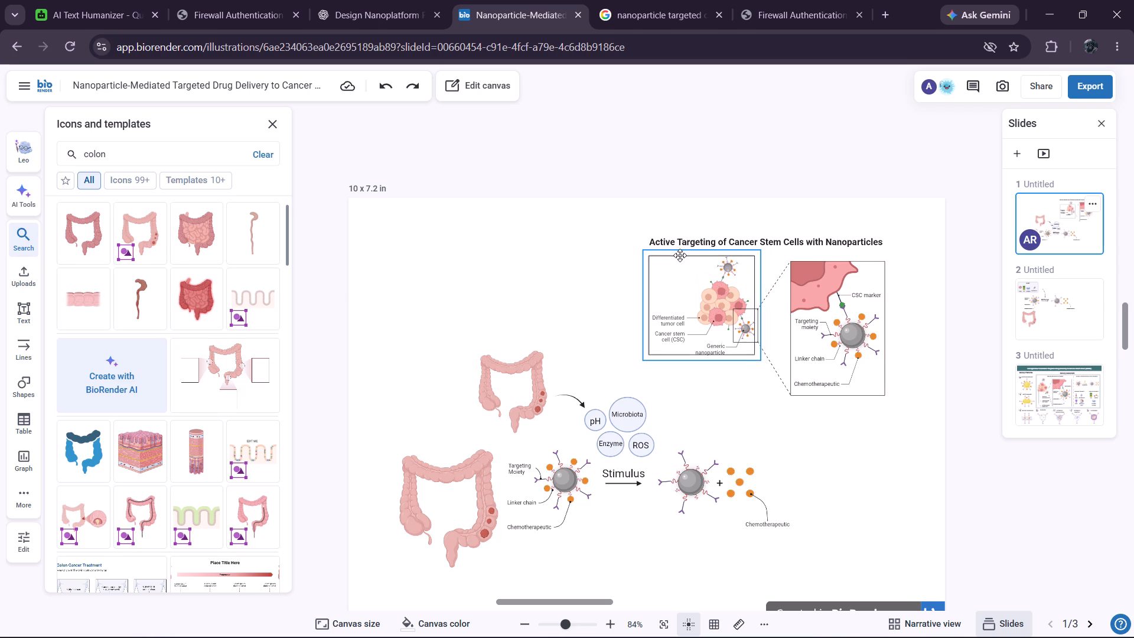
{"action": "left_click_drag", "start_coordinate": [680, 255], "coordinate": [683, 256]}
{"action": "left_click", "coordinate": [605, 277]}
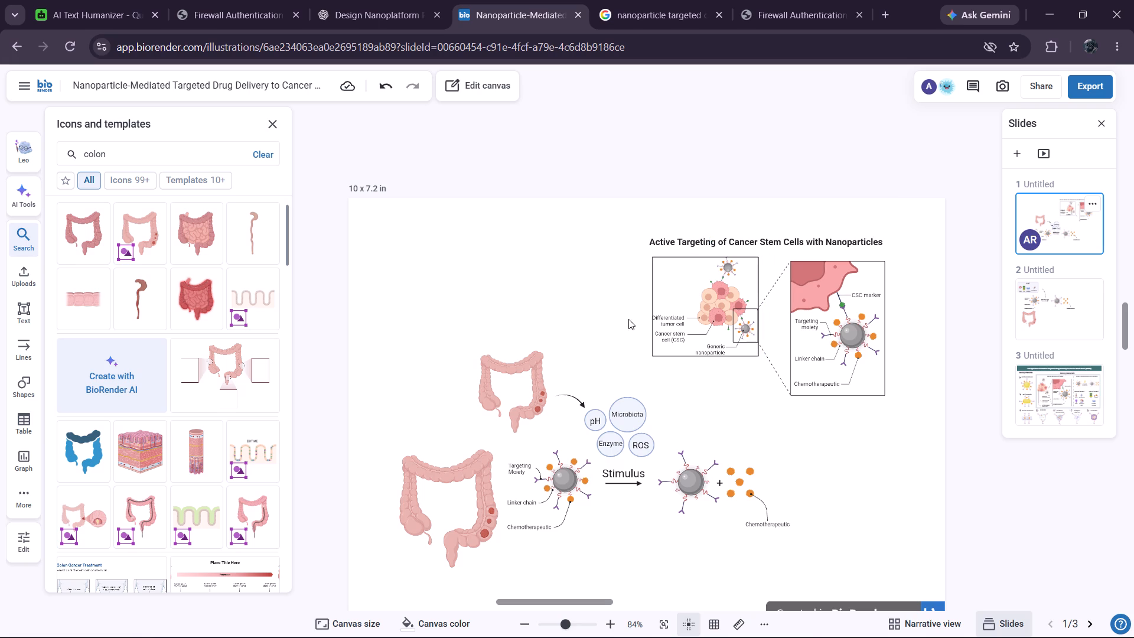
Group the tumor cell cluster's frame with its cells, nanoparticles, small frame and labels.
{"action": "left_click_drag", "start_coordinate": [640, 252], "coordinate": [706, 300]}
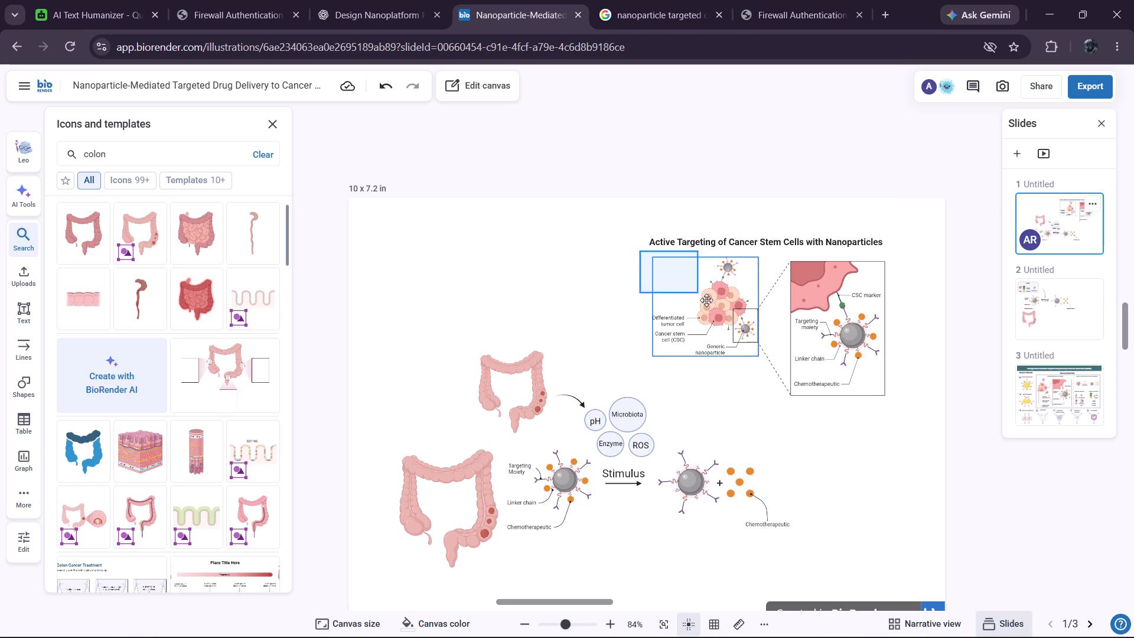
{"action": "left_click_drag", "start_coordinate": [706, 300], "coordinate": [754, 365]}
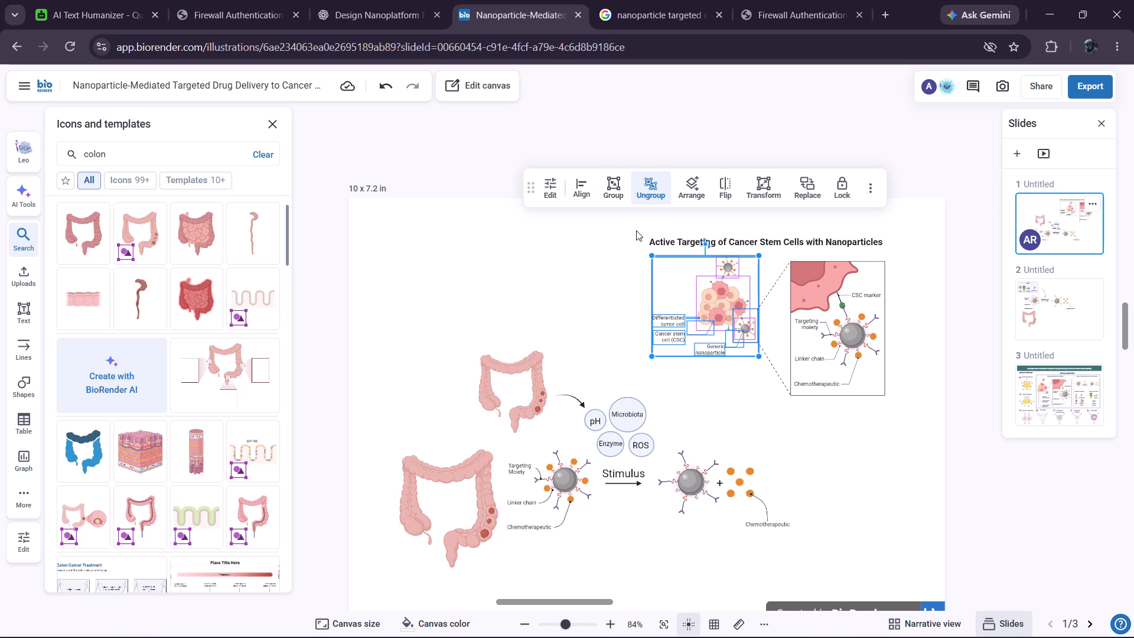
{"action": "left_click", "coordinate": [614, 190]}
Move the grouped tumor cluster panel down and slightly toward the inset, lining it up beside the dashed connector lines.
{"action": "left_click_drag", "start_coordinate": [682, 280], "coordinate": [682, 285]}
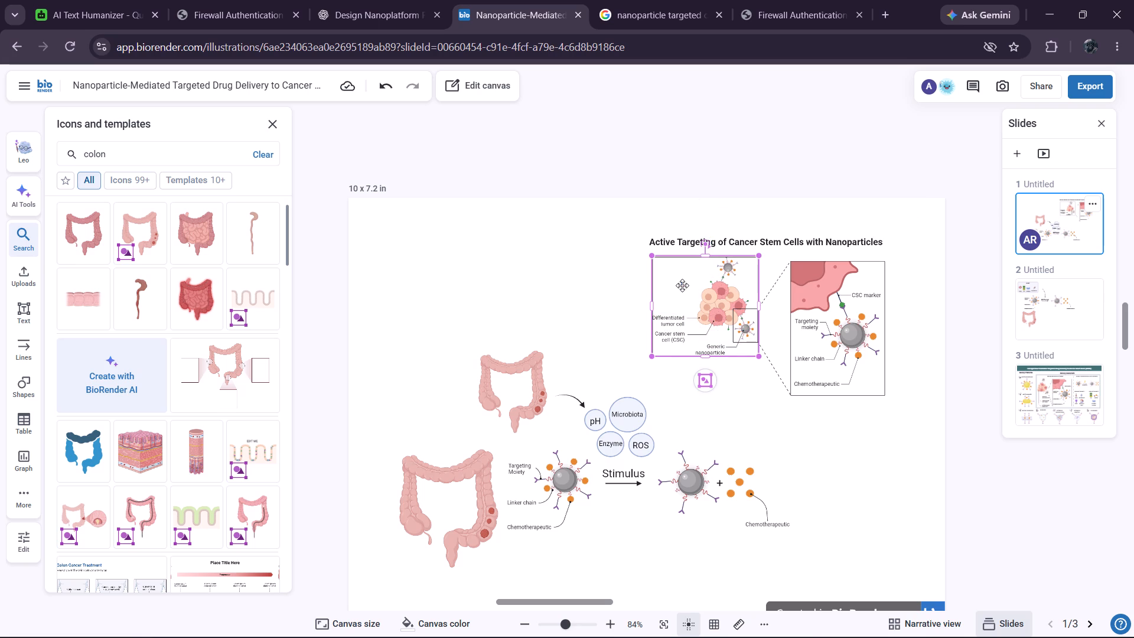
{"action": "left_click_drag", "start_coordinate": [682, 285], "coordinate": [683, 301]}
{"action": "left_click", "coordinate": [688, 259]}
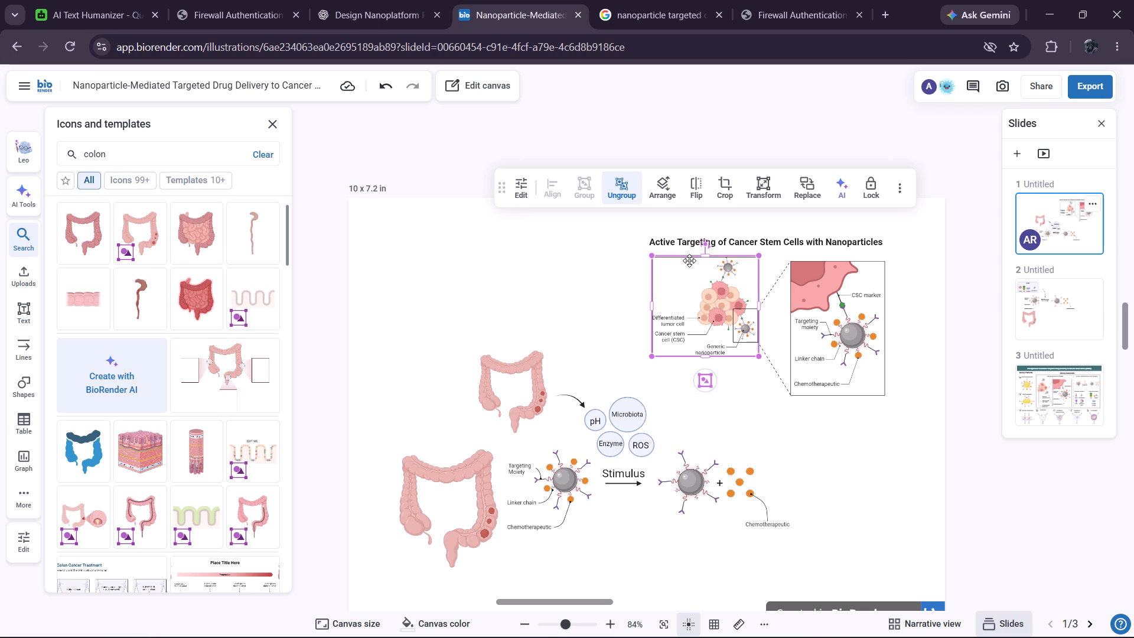
{"action": "left_click_drag", "start_coordinate": [691, 255], "coordinate": [693, 269]}
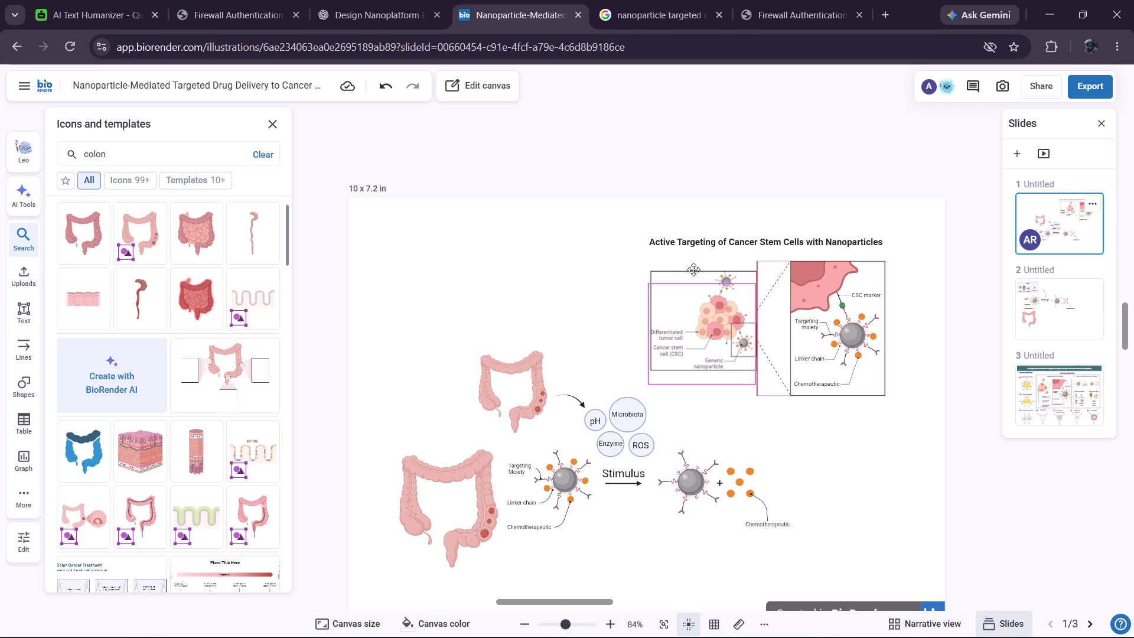
{"action": "left_click_drag", "start_coordinate": [693, 269], "coordinate": [695, 268]}
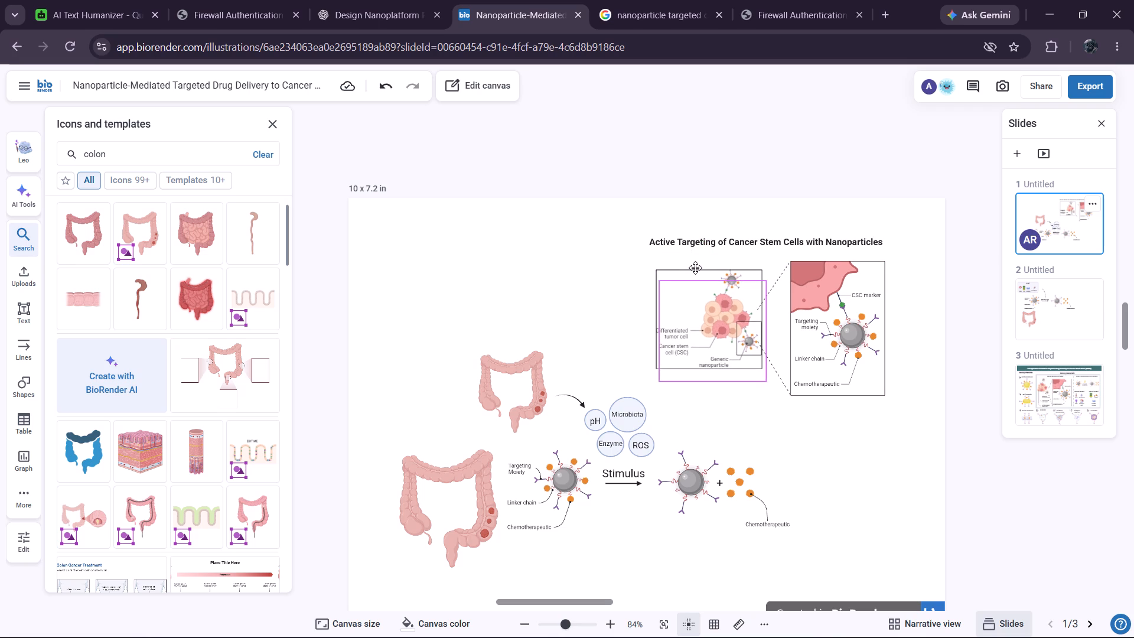
{"action": "left_click_drag", "start_coordinate": [695, 268], "coordinate": [695, 270]}
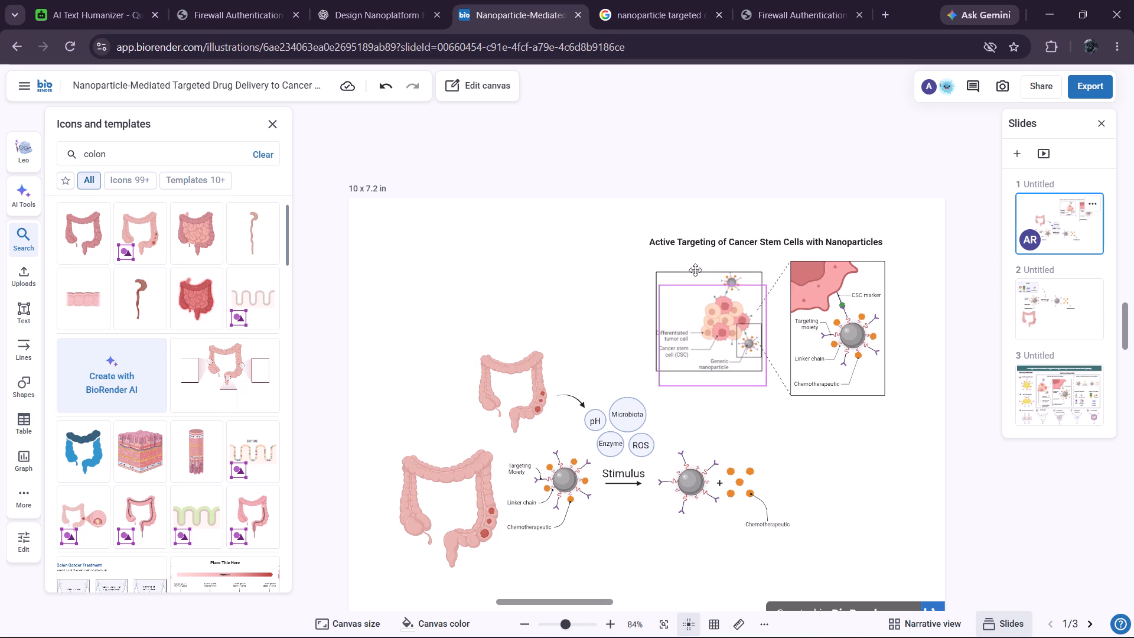
{"action": "left_click_drag", "start_coordinate": [695, 270], "coordinate": [695, 268]}
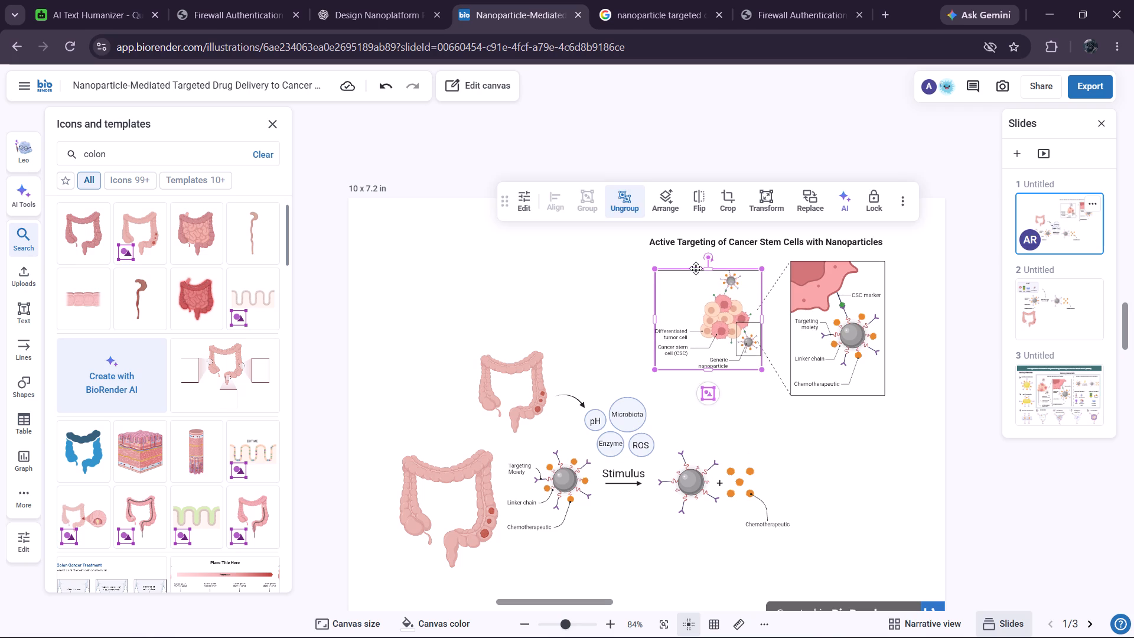
{"action": "left_click_drag", "start_coordinate": [690, 266], "coordinate": [693, 275]}
{"action": "left_click", "coordinate": [579, 278]}
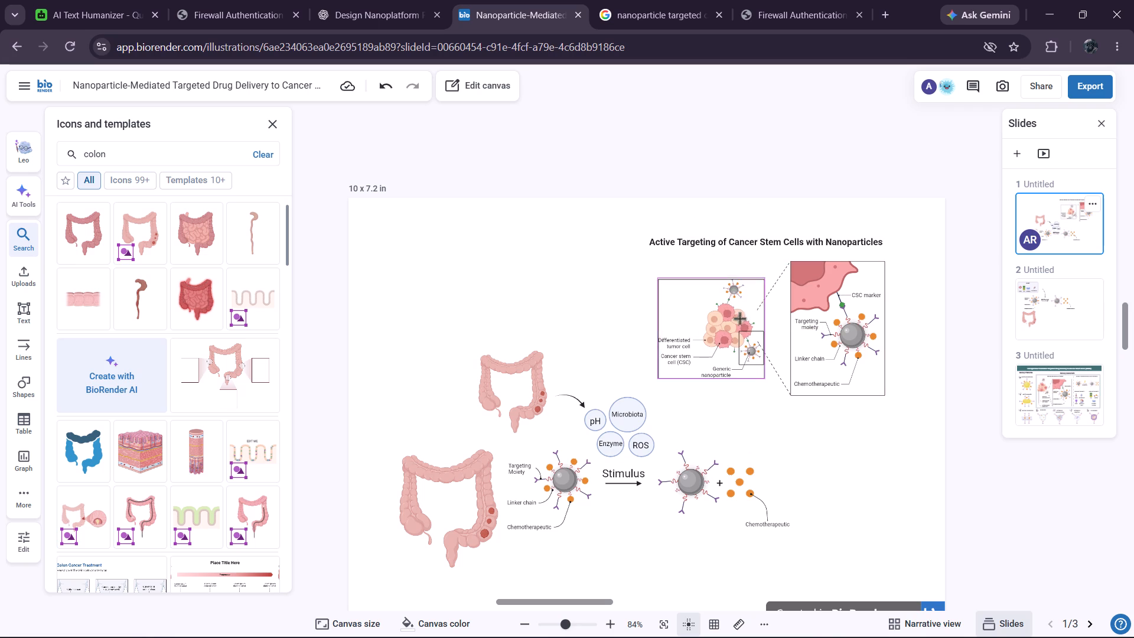
Inside the inset group, reattach both dashed connector lines' left ends to the moved generic nanoparticle frame's right corners, and leave group editing.
{"action": "left_click", "coordinate": [773, 292]}
{"action": "double_click", "coordinate": [773, 288]}
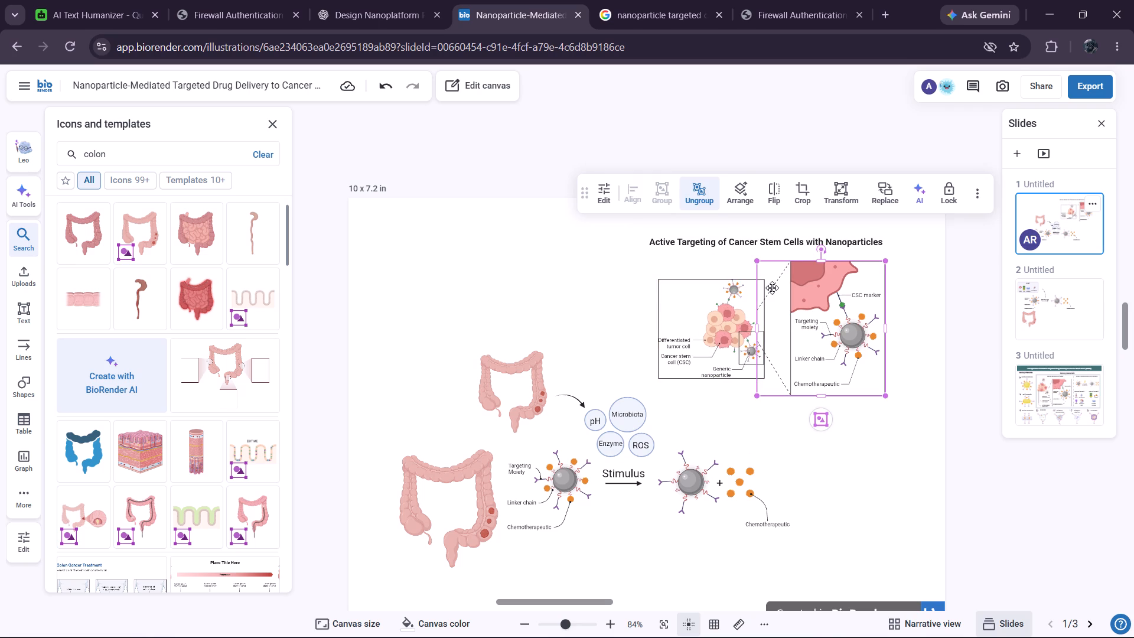
{"action": "left_click_drag", "start_coordinate": [758, 311], "coordinate": [767, 320]}
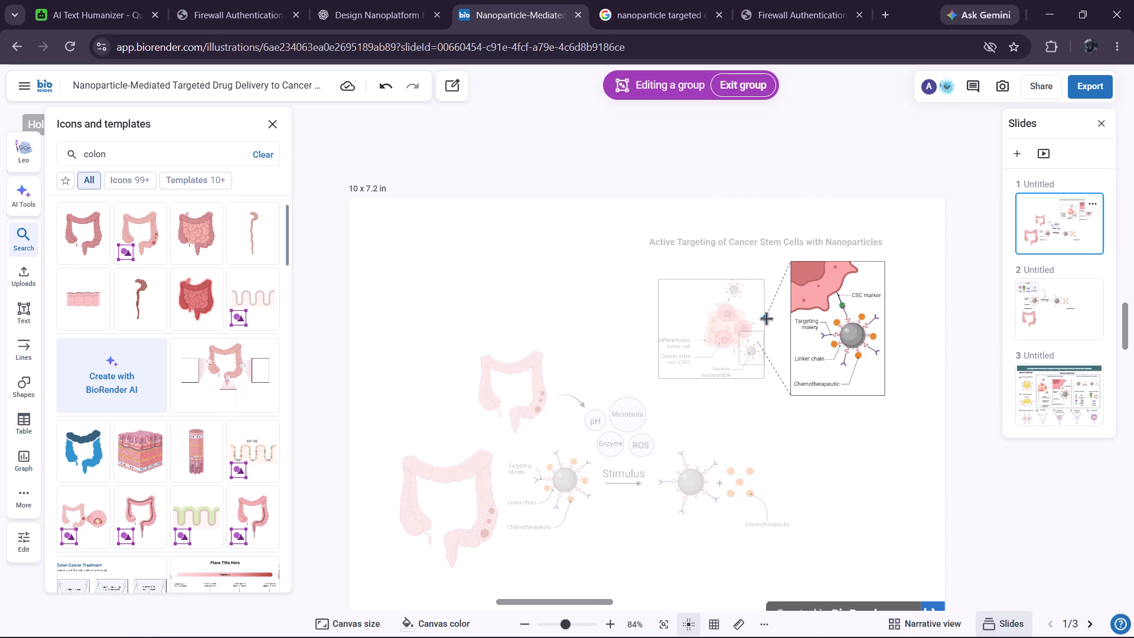
{"action": "left_click_drag", "start_coordinate": [767, 320], "coordinate": [765, 331]}
{"action": "double_click", "coordinate": [761, 350]}
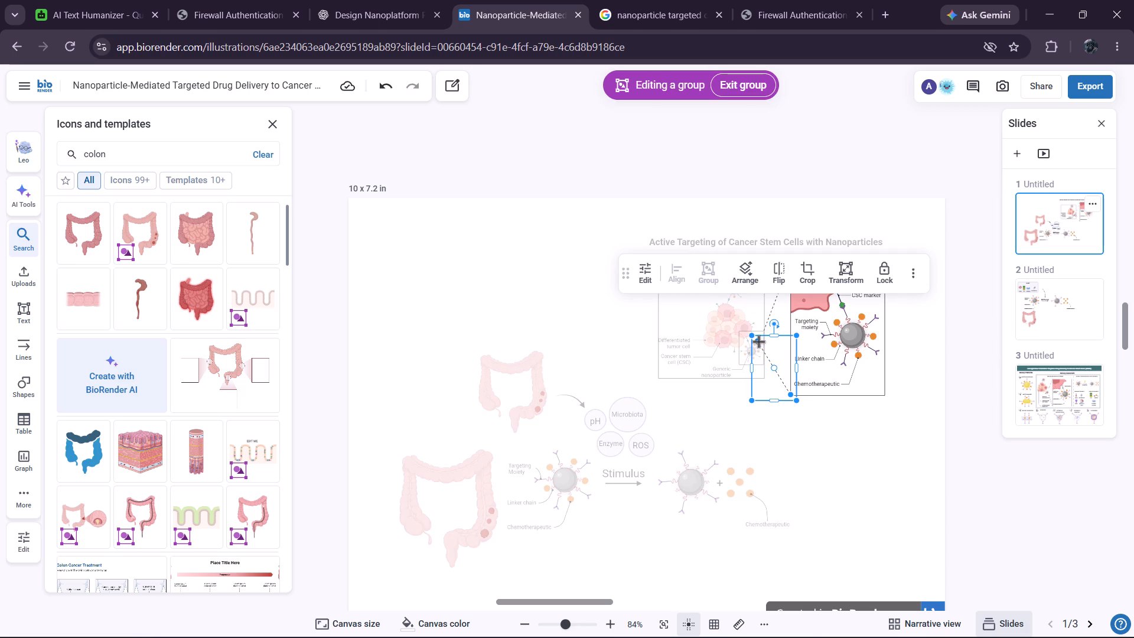
{"action": "left_click_drag", "start_coordinate": [759, 343], "coordinate": [771, 368]}
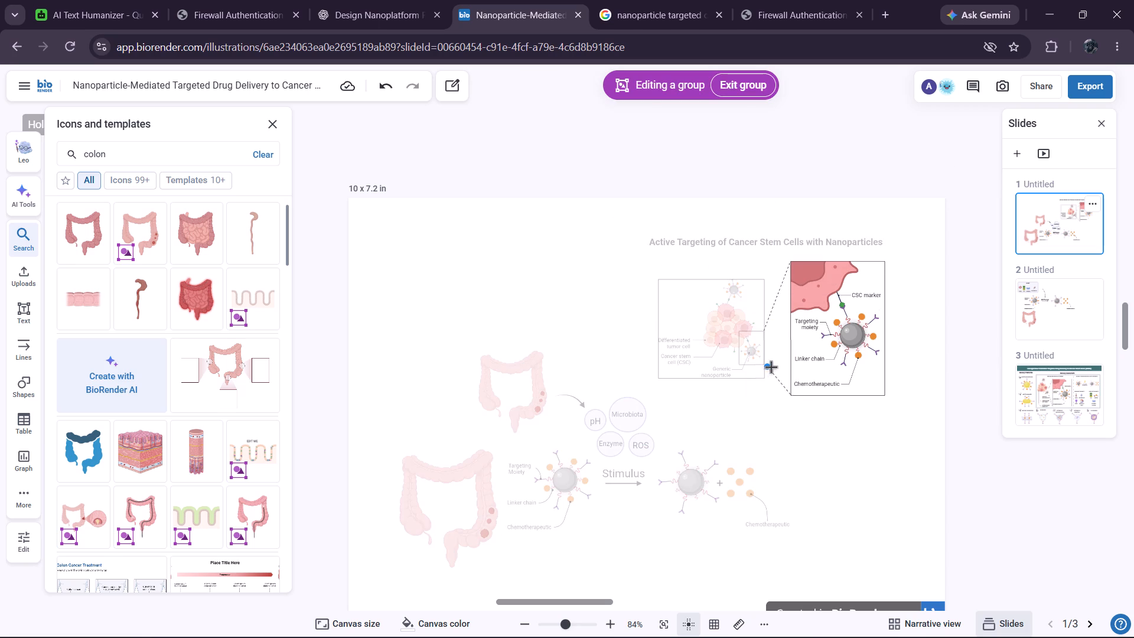
{"action": "left_click_drag", "start_coordinate": [771, 368], "coordinate": [766, 367]}
{"action": "left_click", "coordinate": [625, 328]}
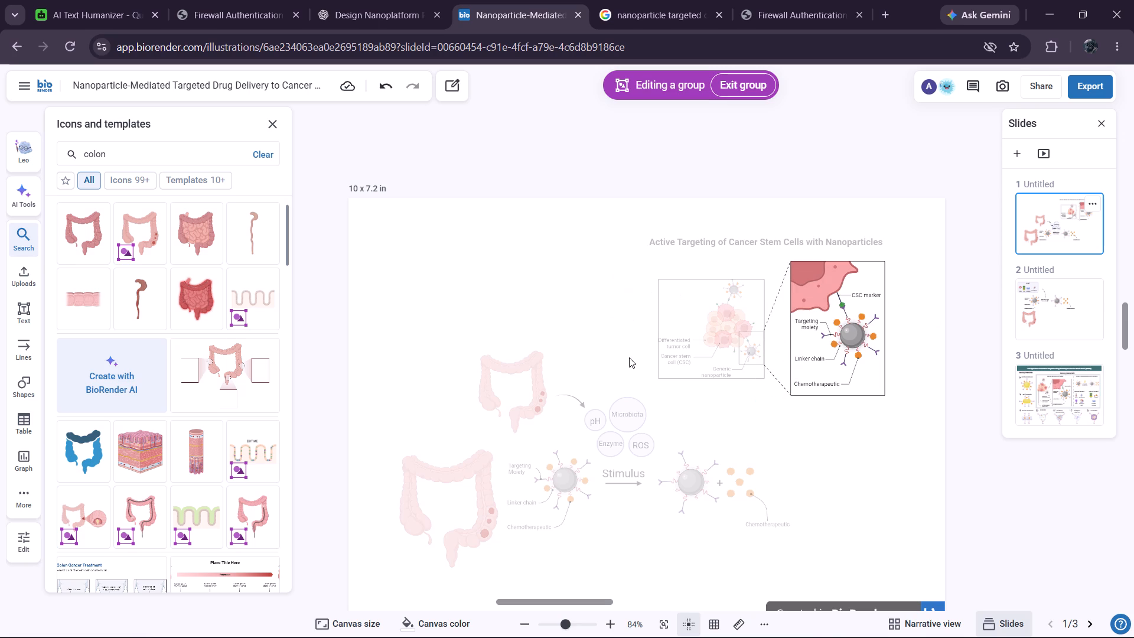
{"action": "left_click", "coordinate": [595, 323]}
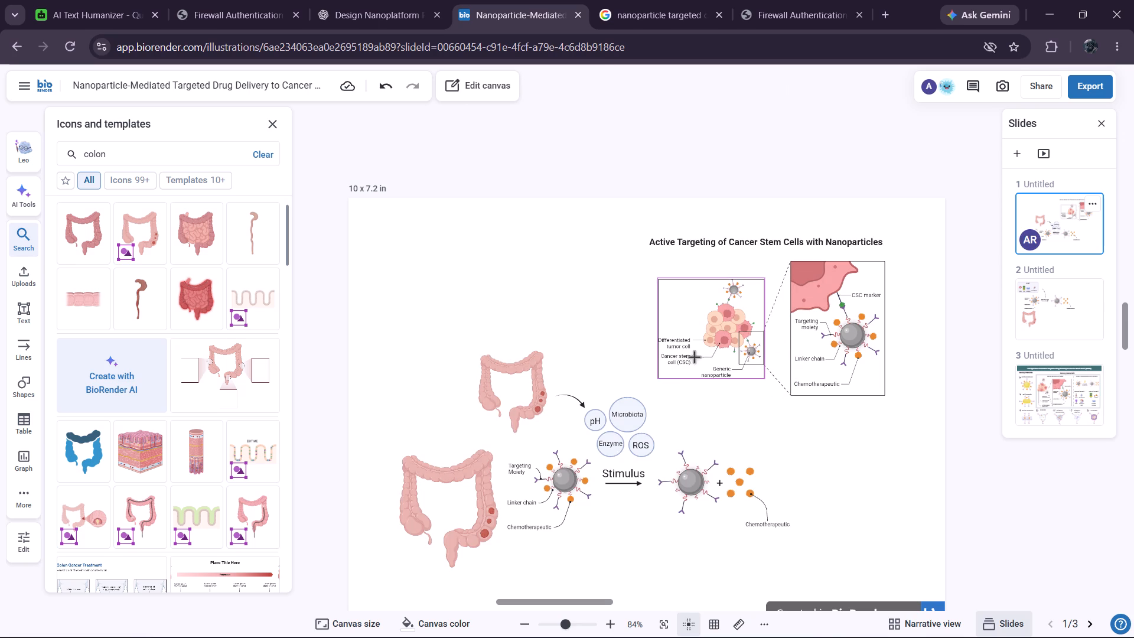
{"action": "left_click", "coordinate": [607, 323]}
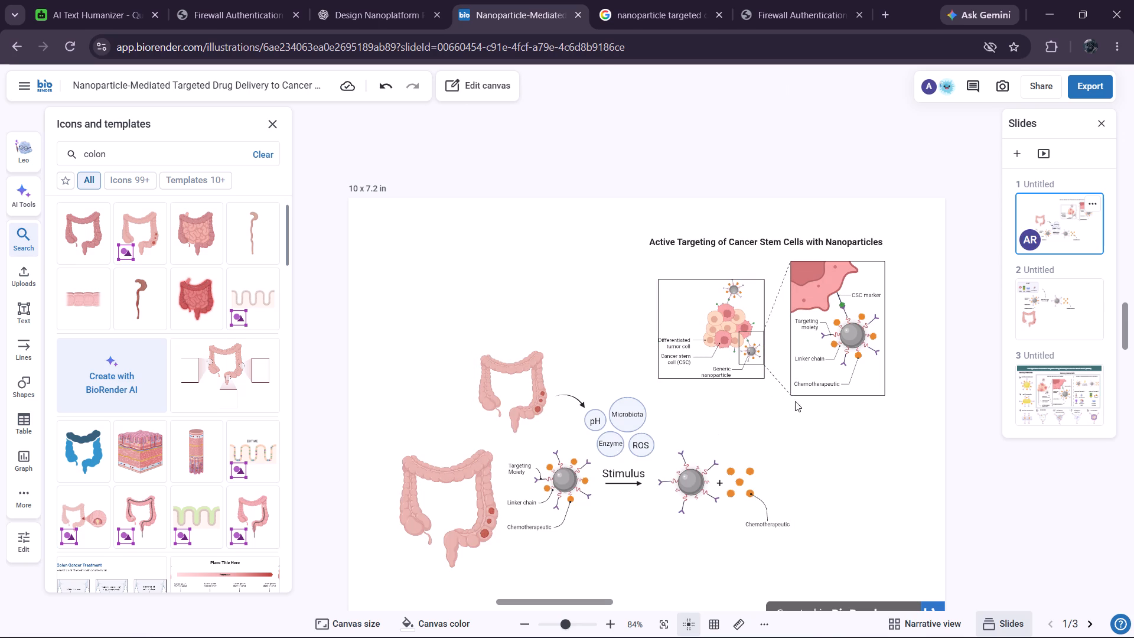
{"action": "left_click", "coordinate": [571, 296]}
Add a straight dashed line from the tumor spots on the upper colon to the lower-left corner of the tumor cluster frame.
{"action": "left_click", "coordinate": [26, 347]}
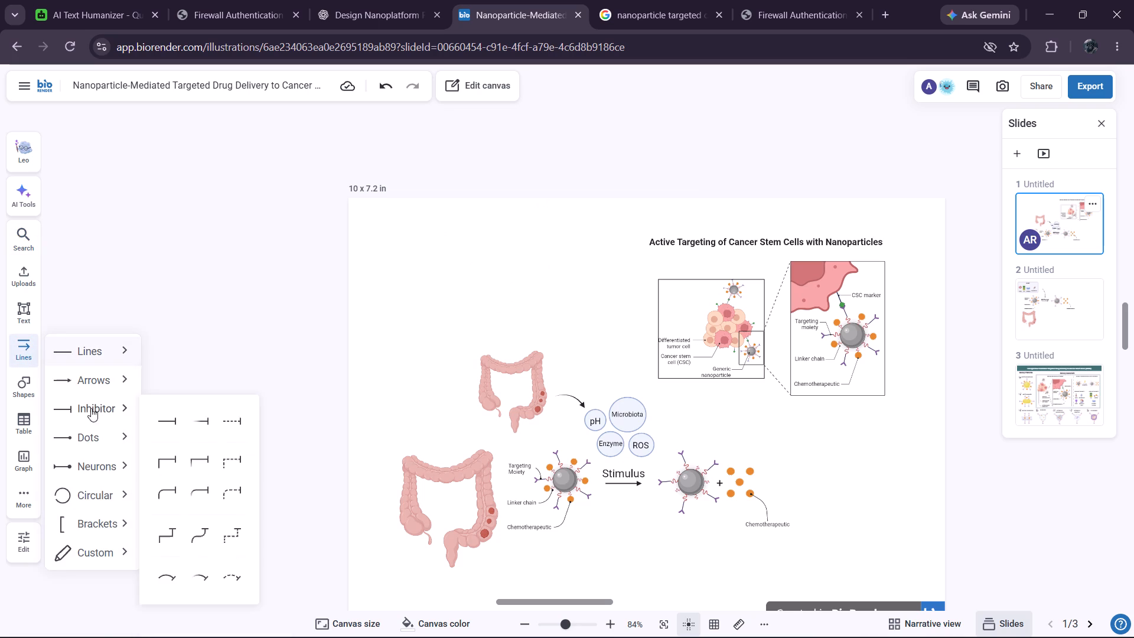
{"action": "left_click", "coordinate": [237, 364]}
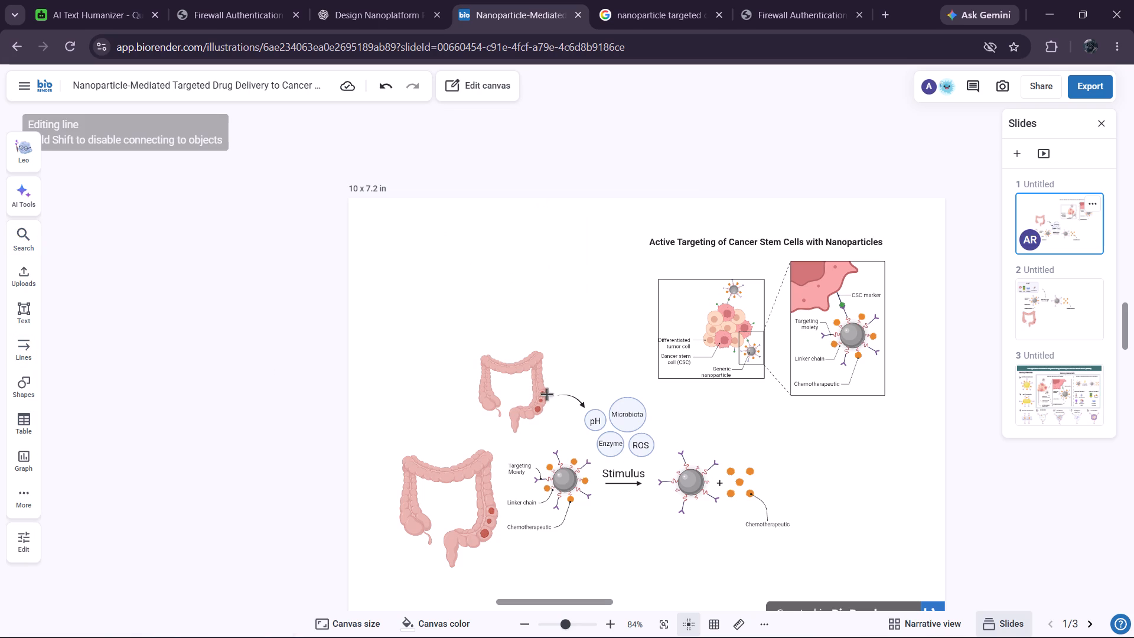
{"action": "left_click", "coordinate": [659, 378]}
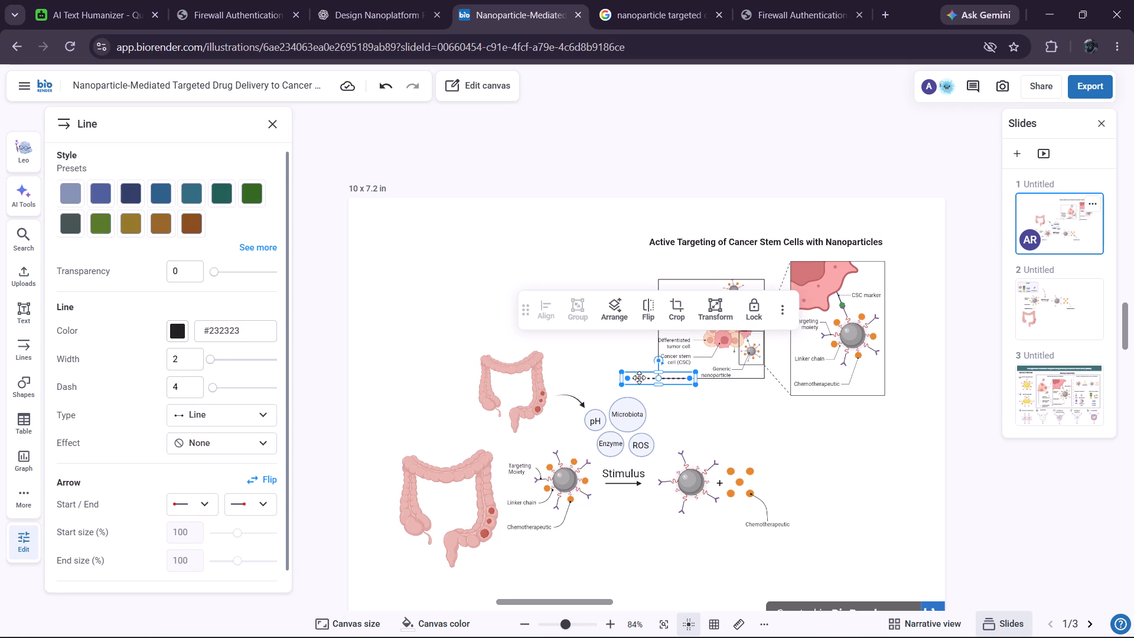
{"action": "left_click_drag", "start_coordinate": [627, 379], "coordinate": [555, 396]}
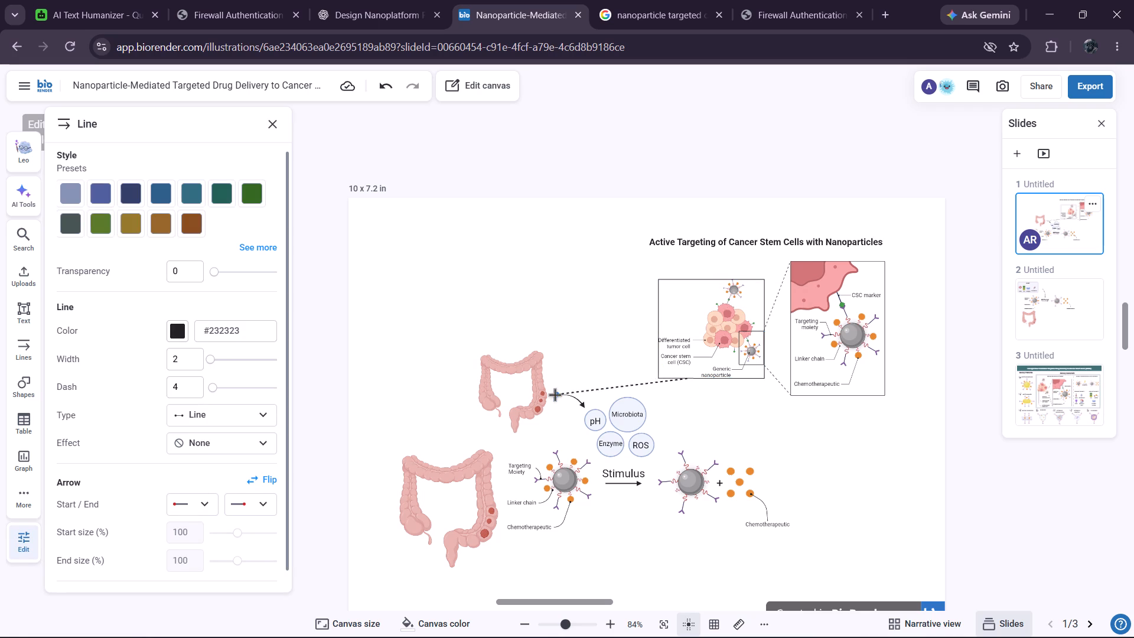
{"action": "left_click_drag", "start_coordinate": [555, 396], "coordinate": [550, 402]}
{"action": "left_click_drag", "start_coordinate": [550, 402], "coordinate": [551, 395]}
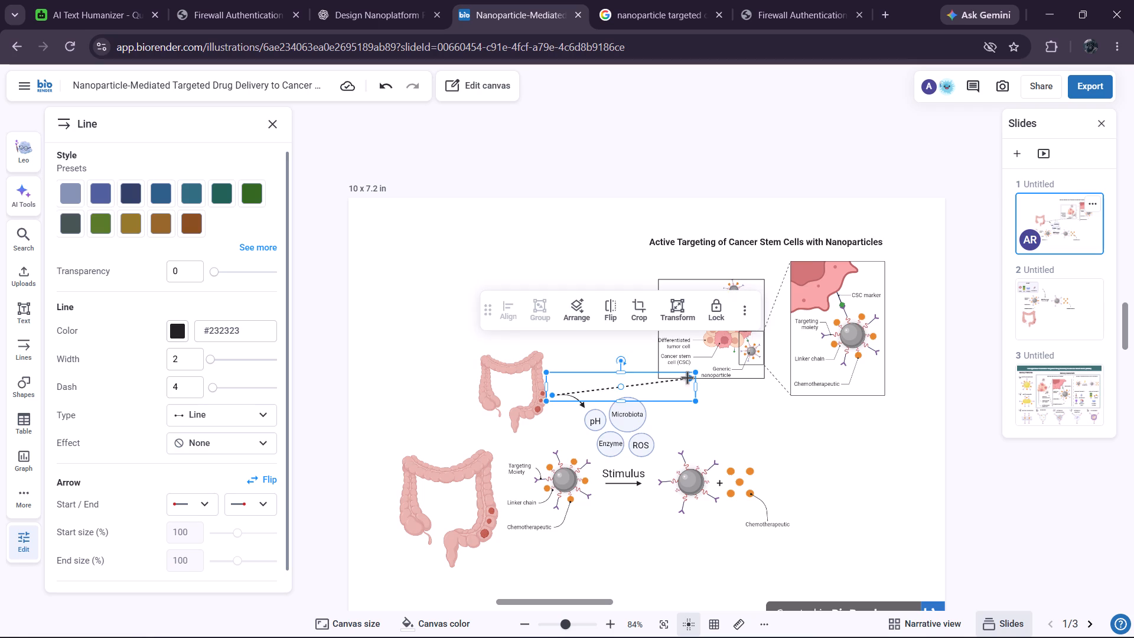
{"action": "left_click_drag", "start_coordinate": [690, 379], "coordinate": [636, 376]}
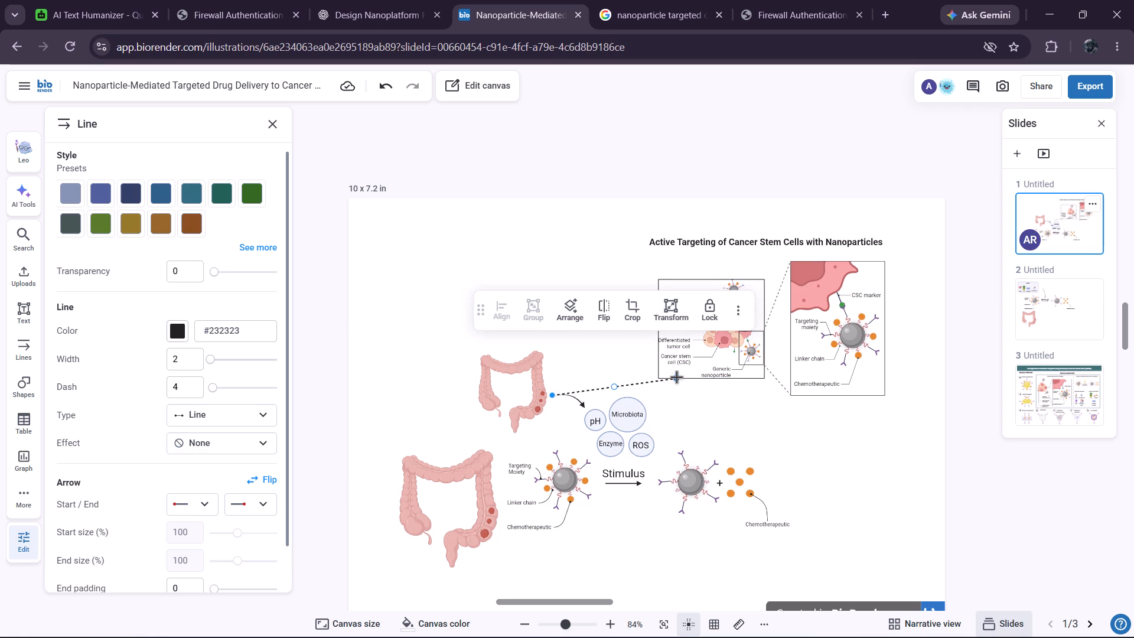
{"action": "left_click_drag", "start_coordinate": [677, 378], "coordinate": [617, 351]}
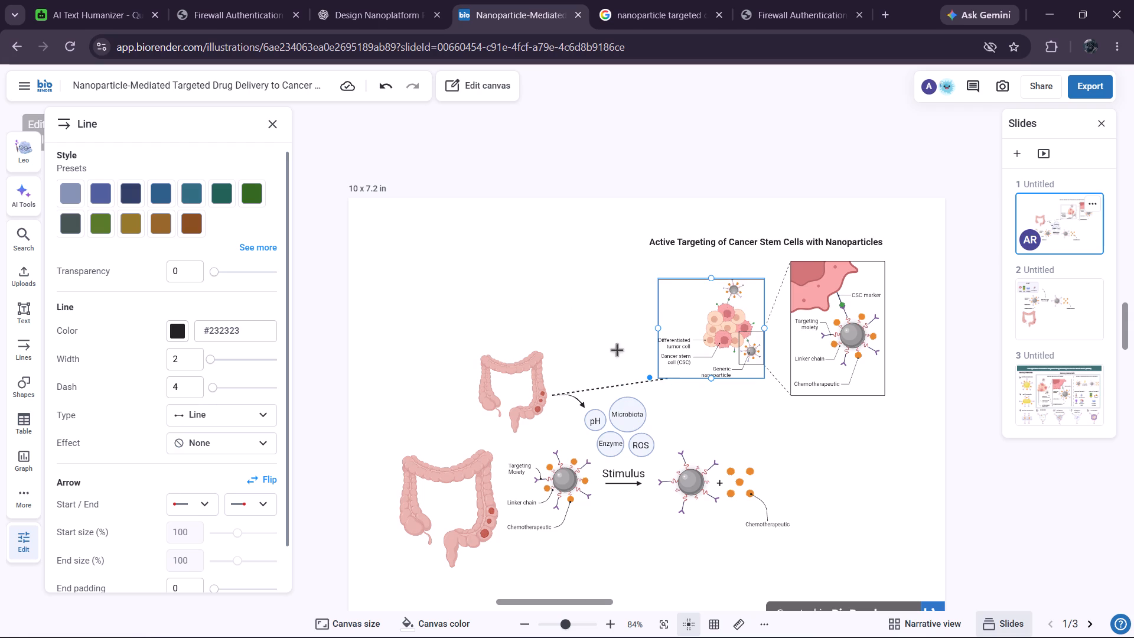
{"action": "left_click_drag", "start_coordinate": [617, 351], "coordinate": [634, 373]}
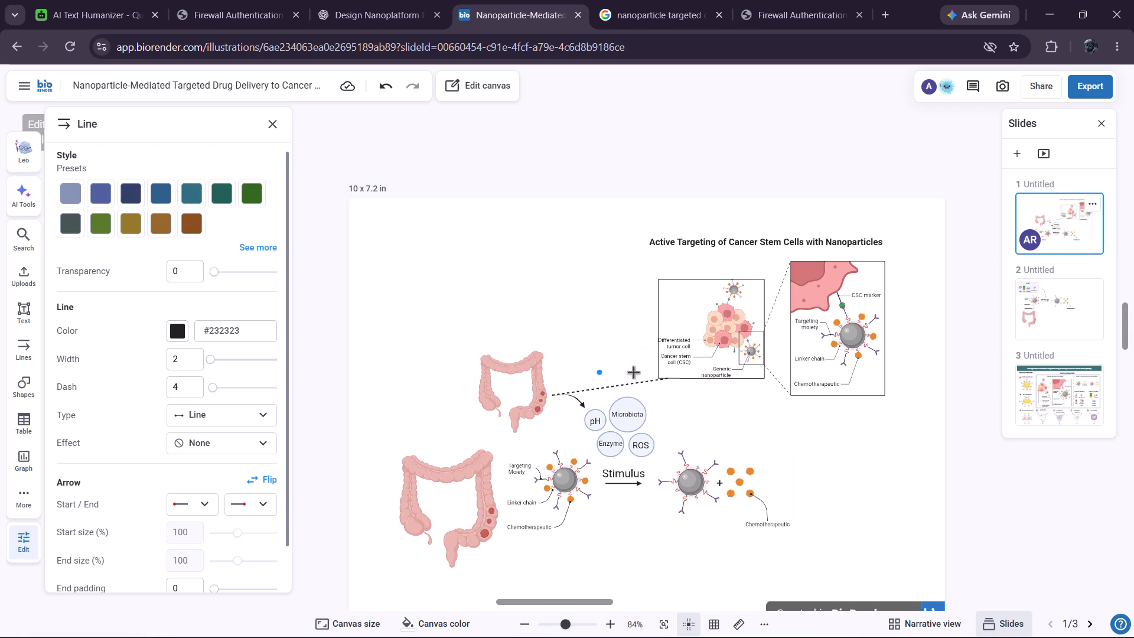
{"action": "left_click_drag", "start_coordinate": [634, 373], "coordinate": [660, 378]}
{"action": "left_click_drag", "start_coordinate": [660, 378], "coordinate": [659, 378]}
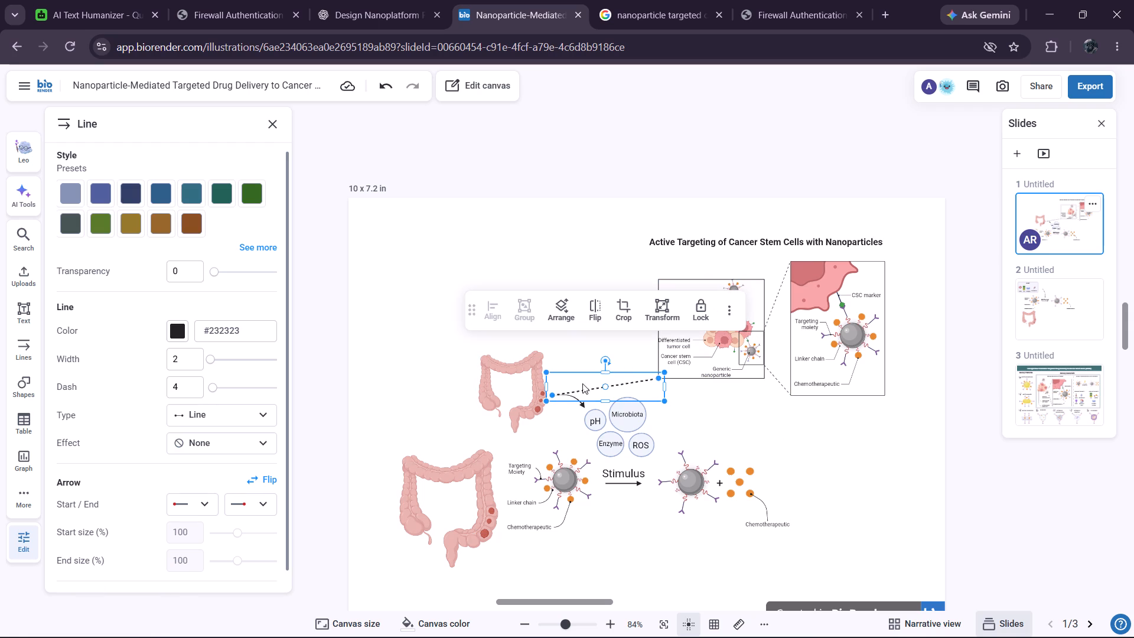
{"action": "left_click", "coordinate": [424, 289]}
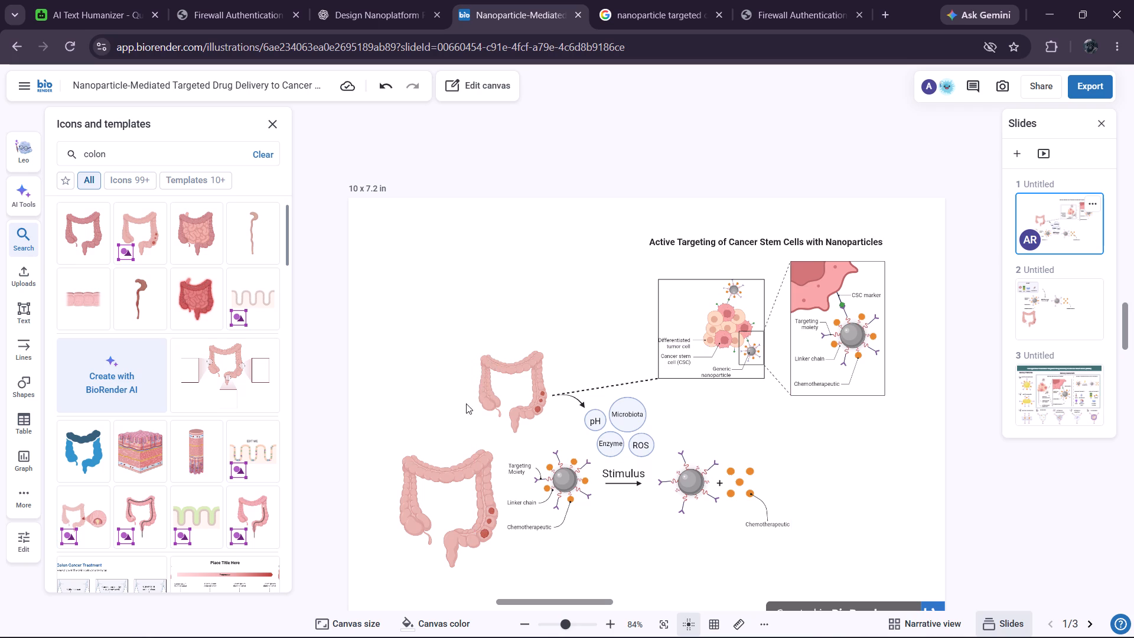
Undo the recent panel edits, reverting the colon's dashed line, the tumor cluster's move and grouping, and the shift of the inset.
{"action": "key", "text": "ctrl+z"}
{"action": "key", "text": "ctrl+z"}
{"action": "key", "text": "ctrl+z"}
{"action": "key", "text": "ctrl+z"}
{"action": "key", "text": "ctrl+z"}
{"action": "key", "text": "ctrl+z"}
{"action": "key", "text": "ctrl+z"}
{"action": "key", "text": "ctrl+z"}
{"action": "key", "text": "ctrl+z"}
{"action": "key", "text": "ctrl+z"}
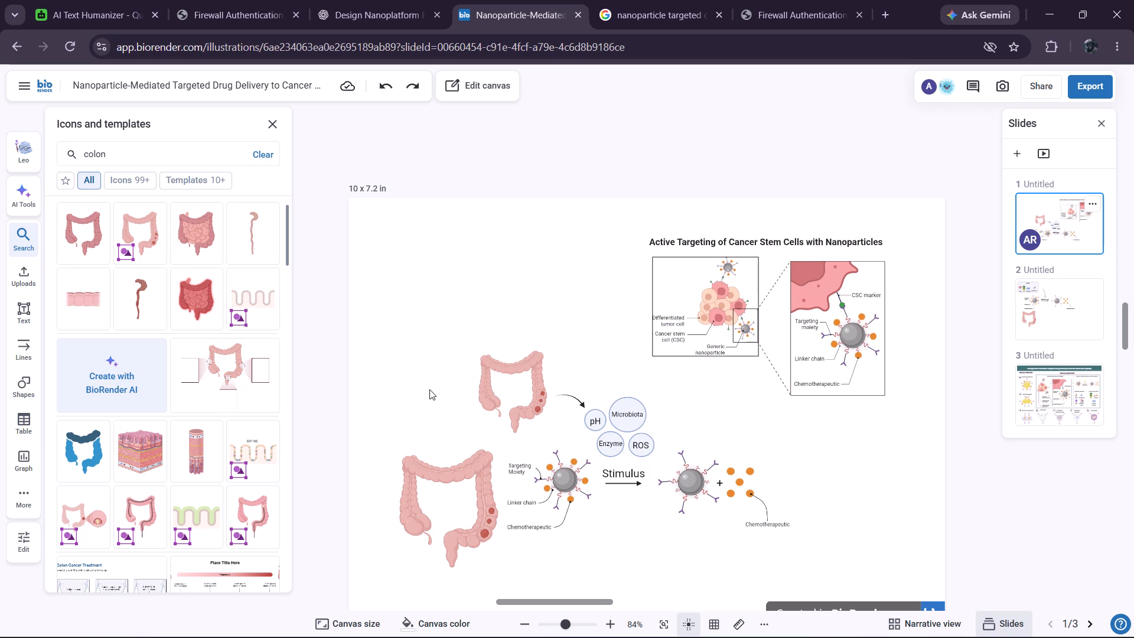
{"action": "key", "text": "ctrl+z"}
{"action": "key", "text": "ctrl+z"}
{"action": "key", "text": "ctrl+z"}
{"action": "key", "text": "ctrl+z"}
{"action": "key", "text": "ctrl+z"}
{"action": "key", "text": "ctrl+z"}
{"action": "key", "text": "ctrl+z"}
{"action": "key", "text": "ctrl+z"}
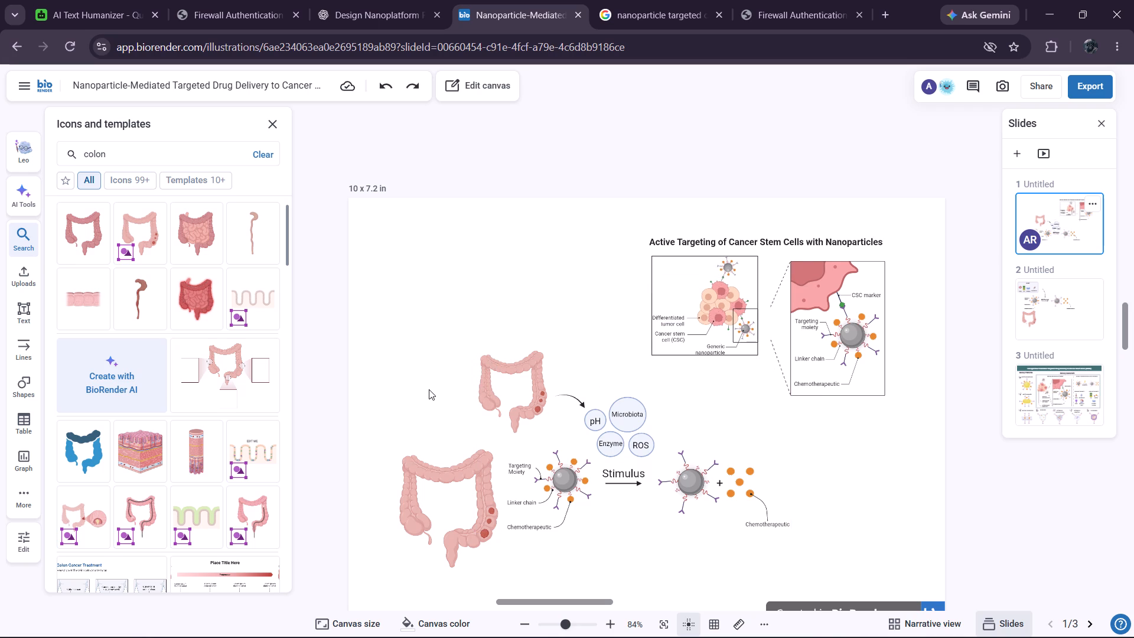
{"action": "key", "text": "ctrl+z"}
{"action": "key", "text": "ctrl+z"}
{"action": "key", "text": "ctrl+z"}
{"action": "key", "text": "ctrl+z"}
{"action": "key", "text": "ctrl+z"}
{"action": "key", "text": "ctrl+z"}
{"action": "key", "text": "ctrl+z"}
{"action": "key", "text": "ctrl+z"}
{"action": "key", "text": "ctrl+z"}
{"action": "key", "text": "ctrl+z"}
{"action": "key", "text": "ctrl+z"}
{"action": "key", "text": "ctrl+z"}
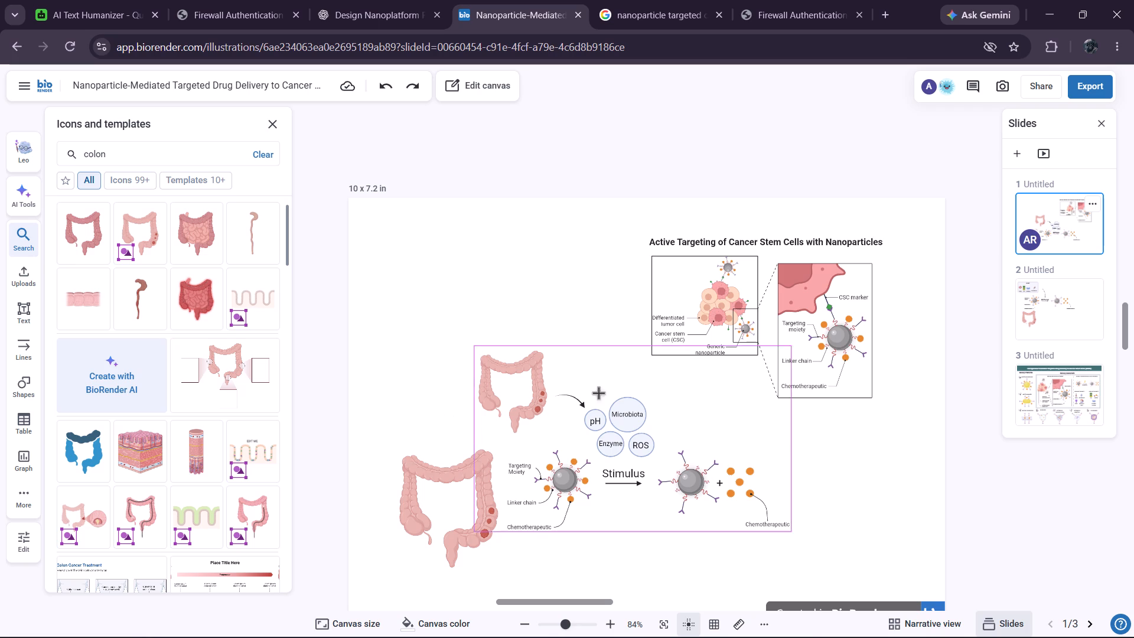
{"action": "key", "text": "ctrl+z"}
Delete the whole Active Targeting of Cancer Stem Cells with Nanoparticles group, including its title, from slide 1.
{"action": "left_click_drag", "start_coordinate": [873, 425], "coordinate": [662, 224]}
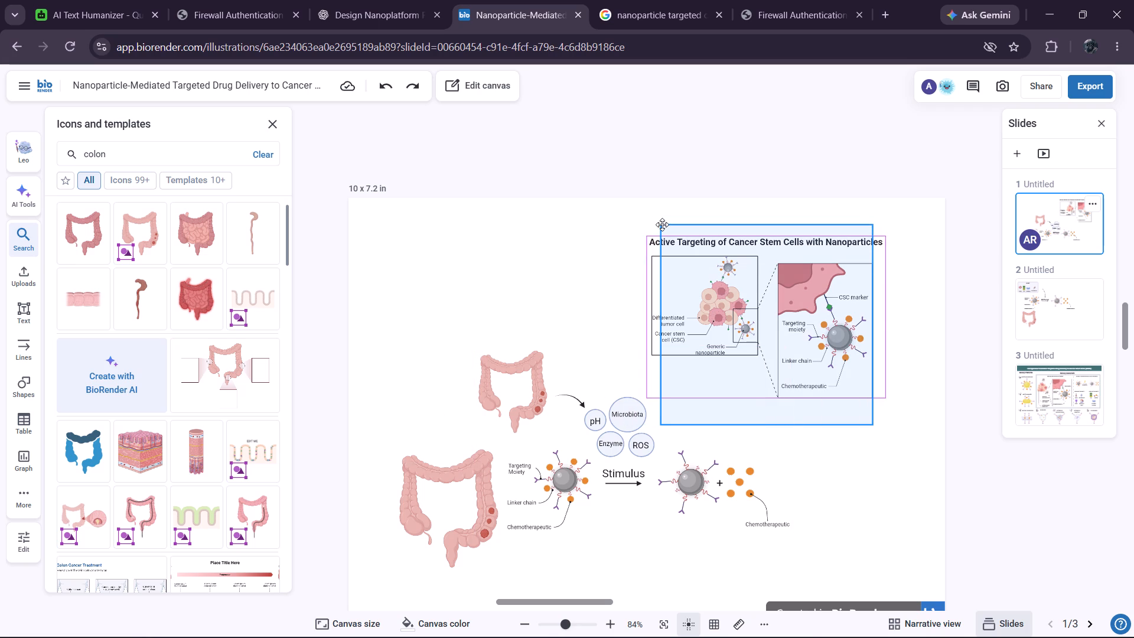
{"action": "left_click_drag", "start_coordinate": [662, 224], "coordinate": [661, 222]}
{"action": "key", "text": "Delete"}
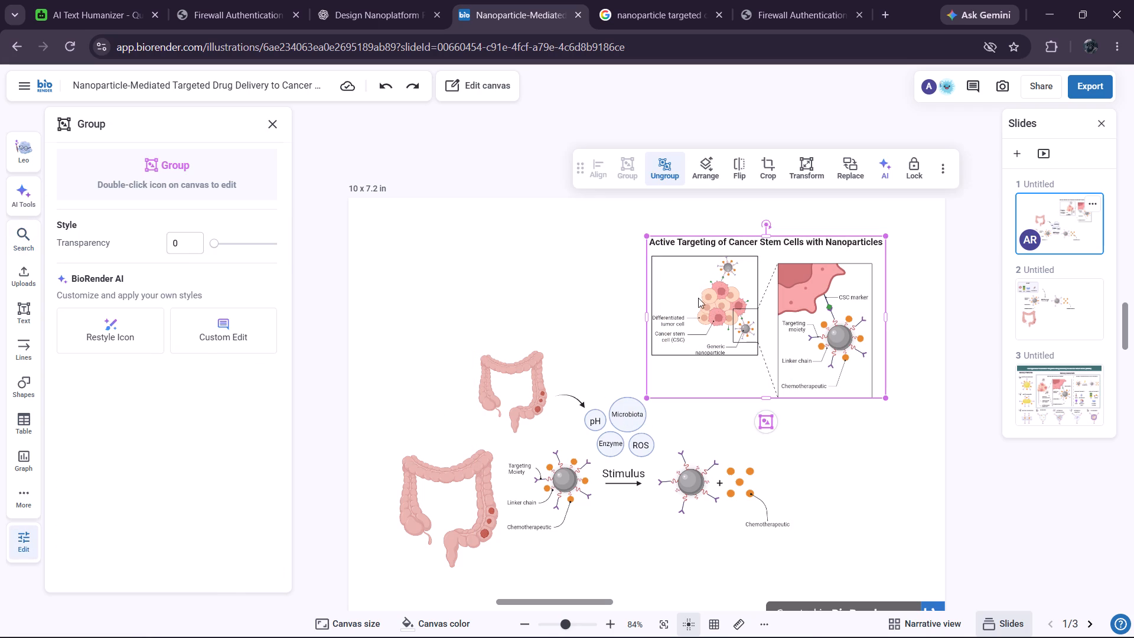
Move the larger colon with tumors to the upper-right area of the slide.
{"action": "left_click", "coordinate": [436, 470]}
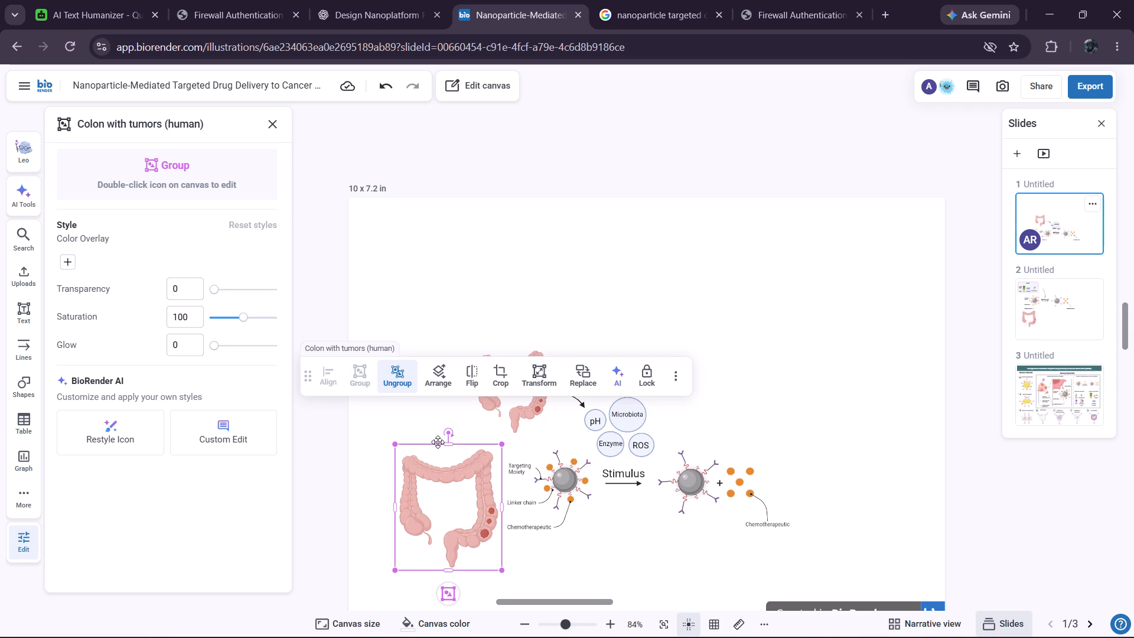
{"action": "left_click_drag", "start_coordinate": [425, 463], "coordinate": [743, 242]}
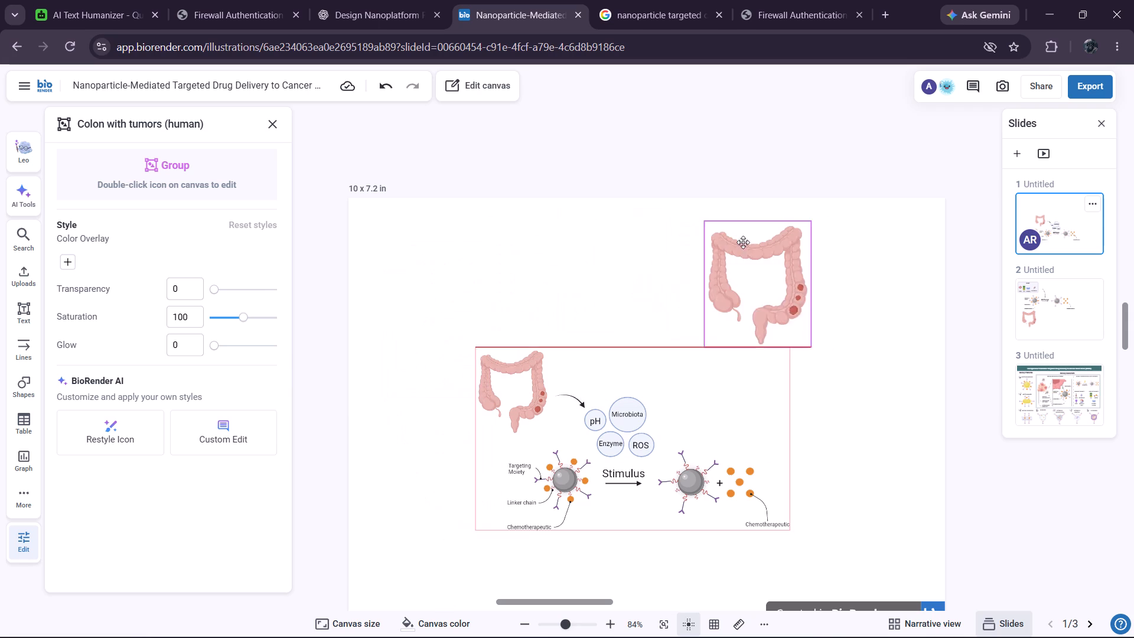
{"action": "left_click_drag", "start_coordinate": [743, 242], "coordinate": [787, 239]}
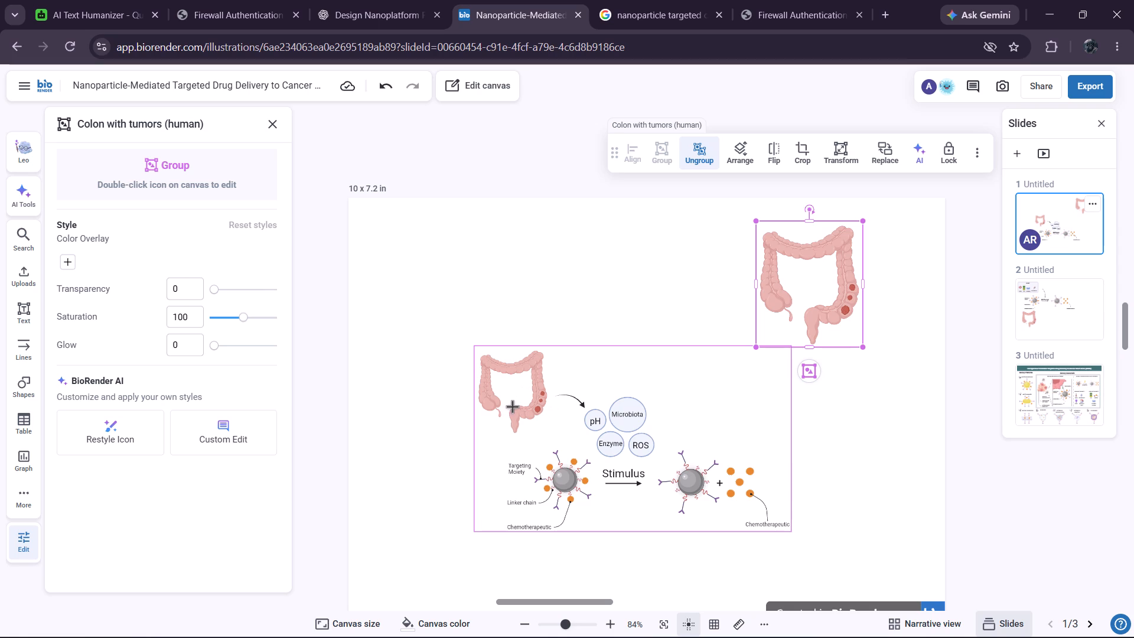
Move the stimulus-response group with the smaller colon and nanoparticles to the upper-right part of the slide.
{"action": "left_click_drag", "start_coordinate": [510, 408], "coordinate": [646, 282]}
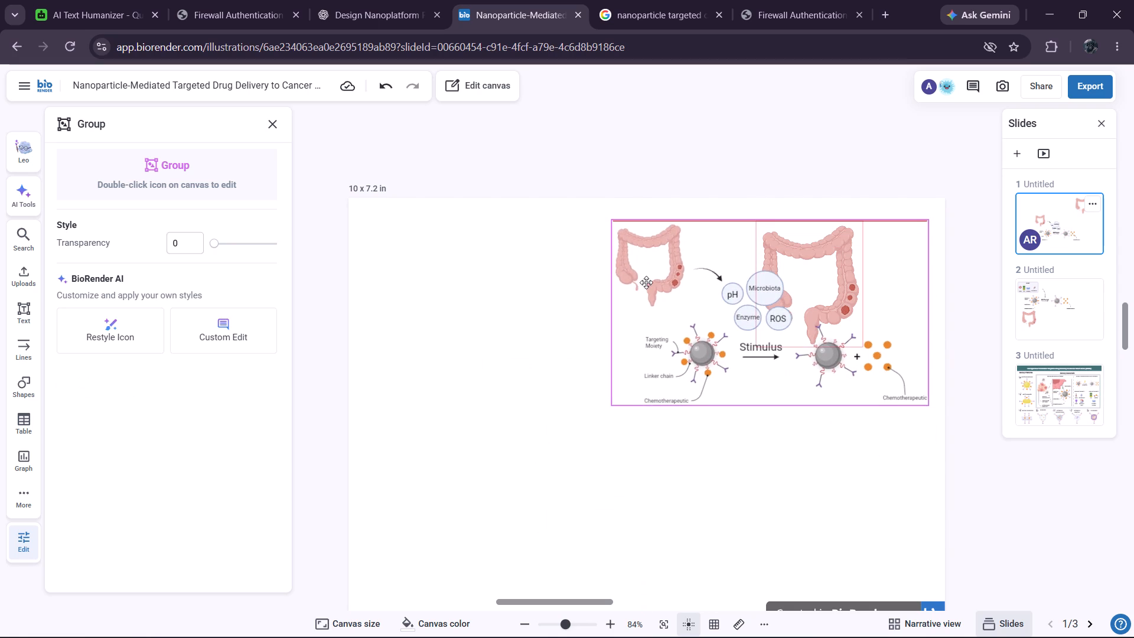
{"action": "left_click_drag", "start_coordinate": [646, 282], "coordinate": [644, 288]}
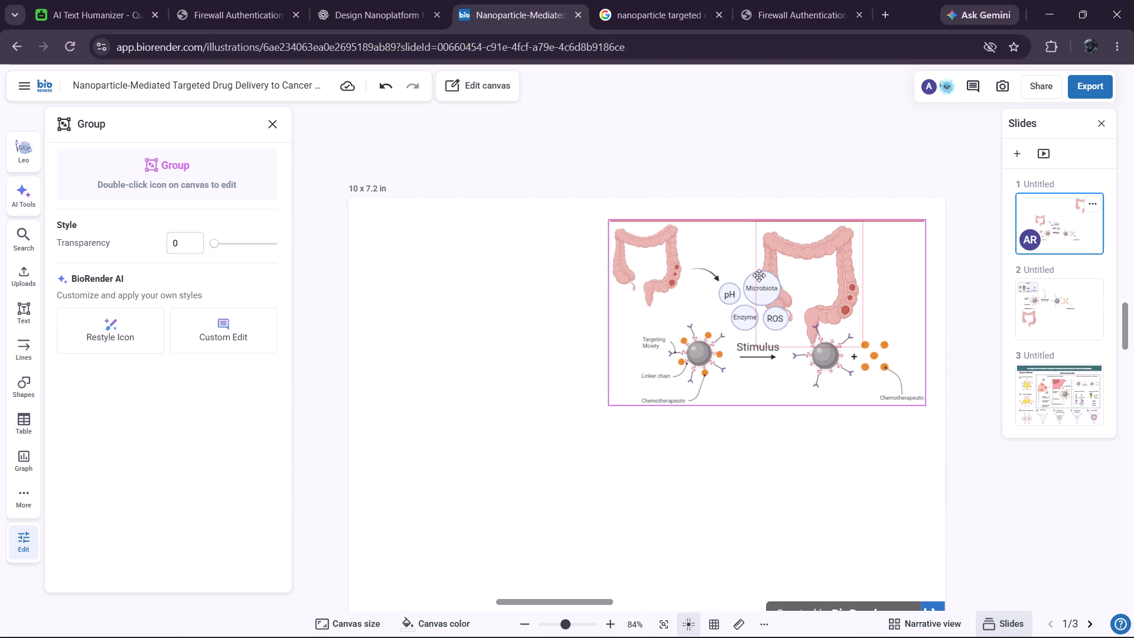
Move the larger colon with tumors to the slide's left edge, below the stimulus-response group.
{"action": "left_click_drag", "start_coordinate": [804, 257], "coordinate": [469, 379]}
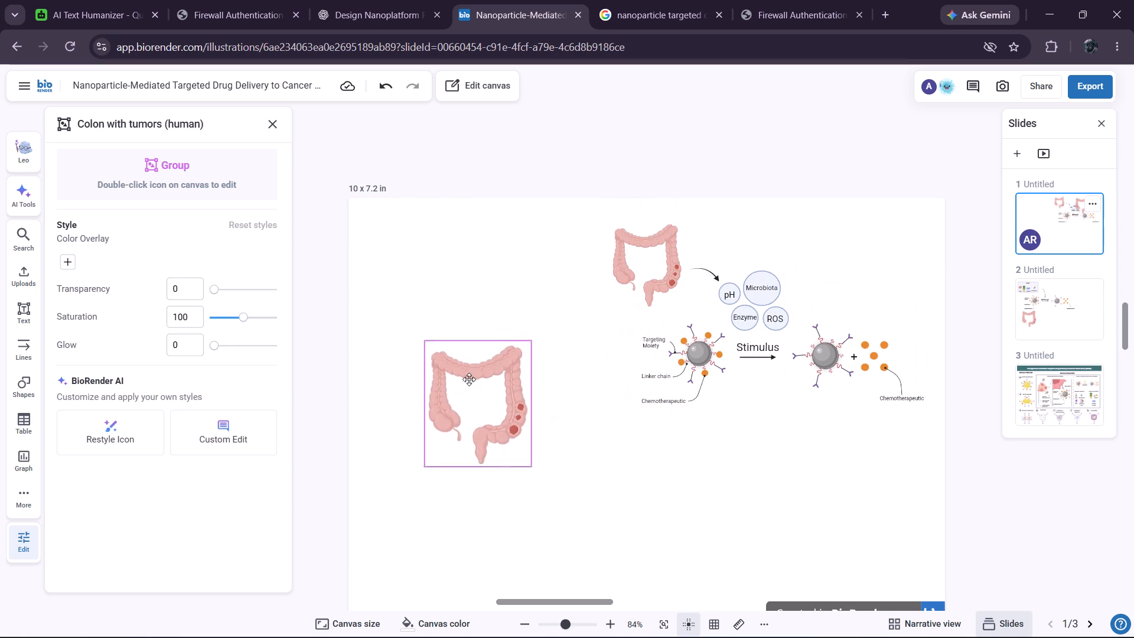
{"action": "left_click_drag", "start_coordinate": [469, 379], "coordinate": [418, 438]}
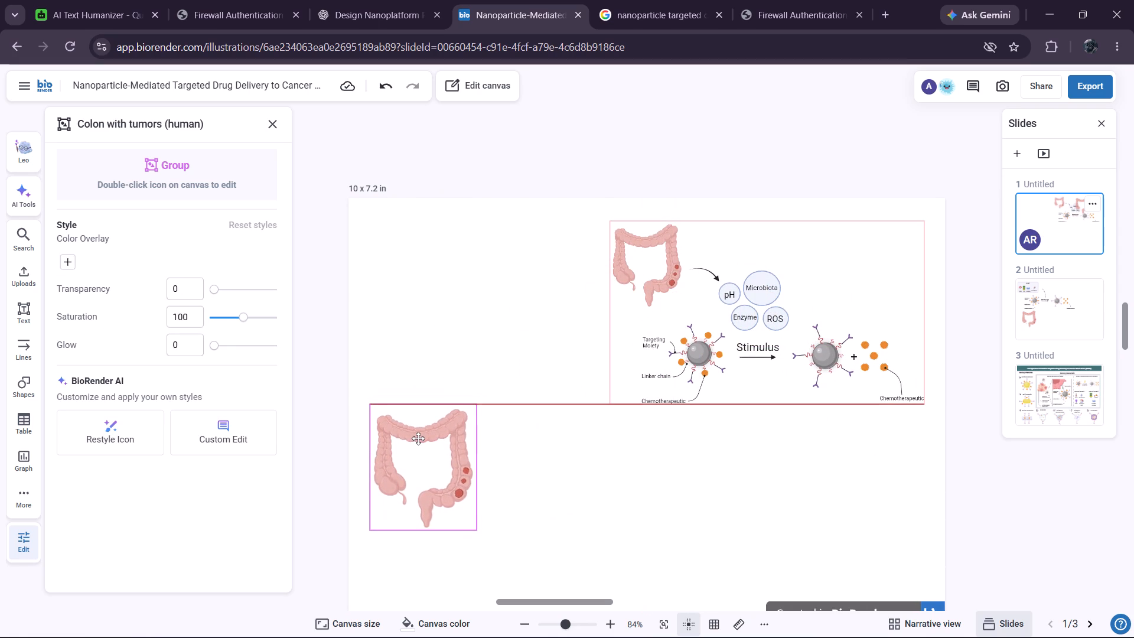
{"action": "left_click_drag", "start_coordinate": [418, 438], "coordinate": [416, 444]}
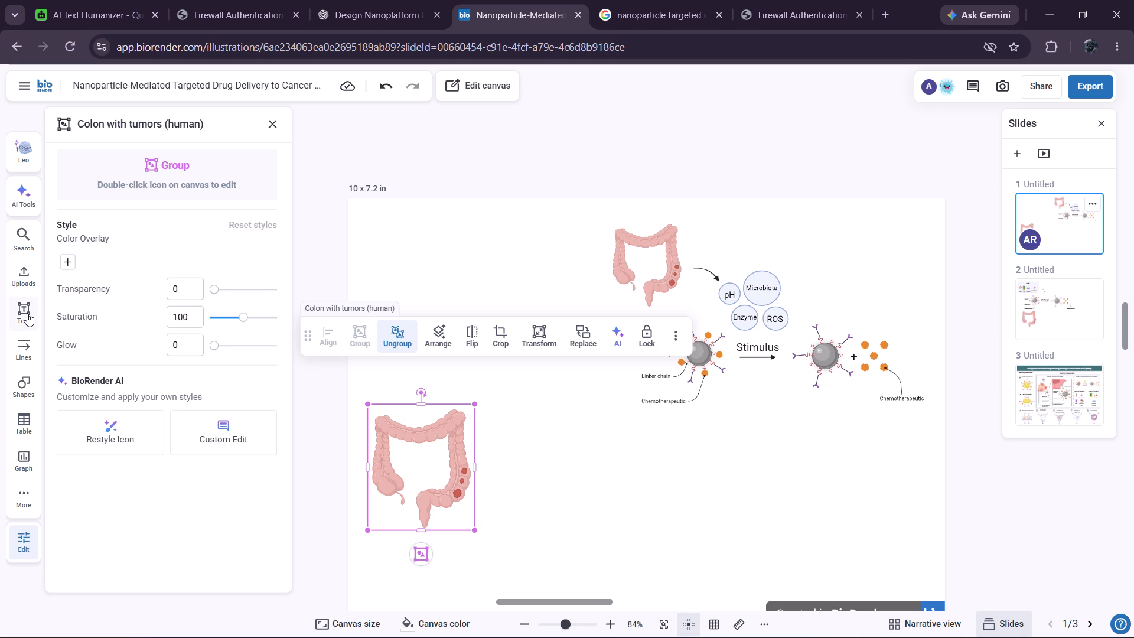
Search the icon library for "expand" and look through the icon and template results.
{"action": "left_click", "coordinate": [19, 340]}
{"action": "left_click", "coordinate": [24, 239]}
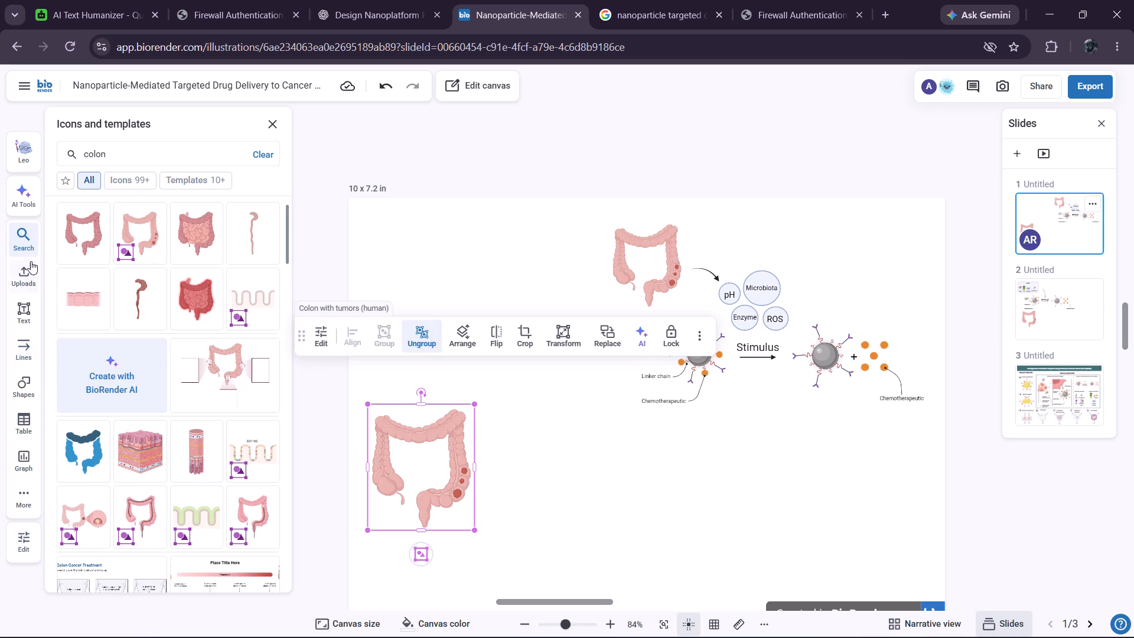
{"action": "left_click", "coordinate": [139, 151]}
{"action": "left_click_drag", "start_coordinate": [132, 153], "coordinate": [80, 154]}
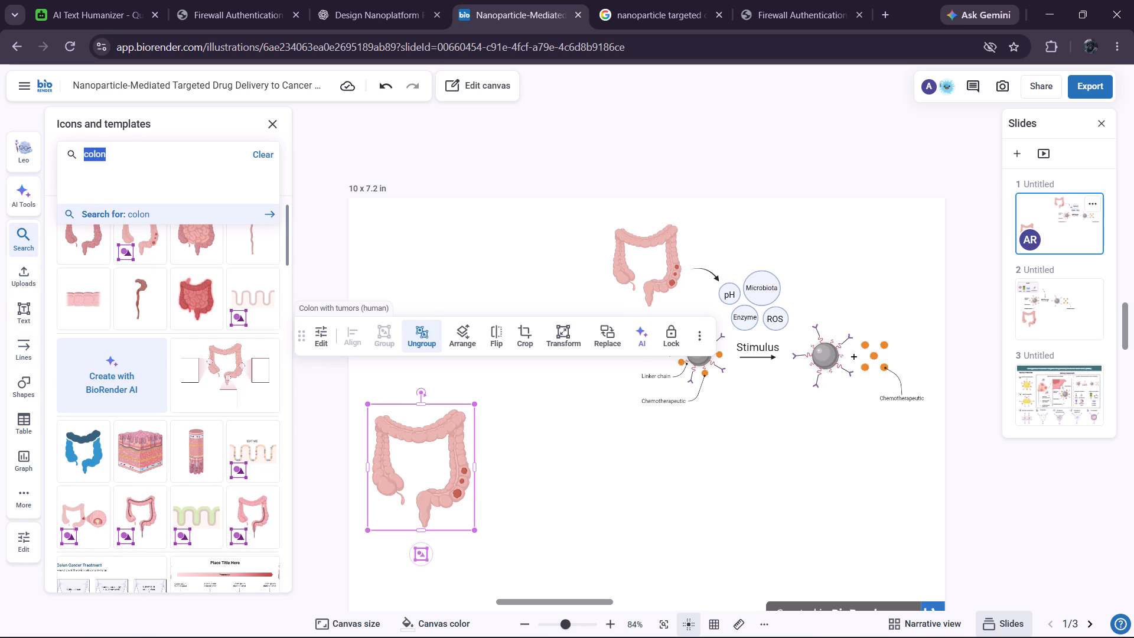
{"action": "type", "text": "ez"}
{"action": "key", "text": "BackSpace"}
{"action": "type", "text": "xpanf=d"}
{"action": "key", "text": "BackSpace"}
{"action": "key", "text": "BackSpace"}
{"action": "key", "text": "BackSpace"}
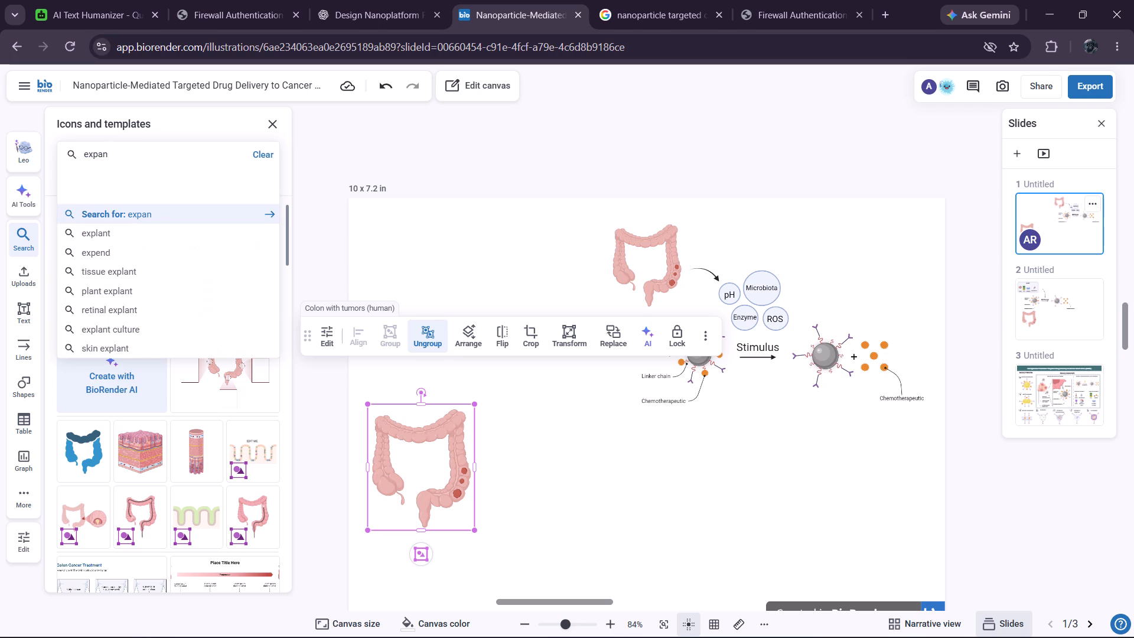
{"action": "key", "text": "d"}
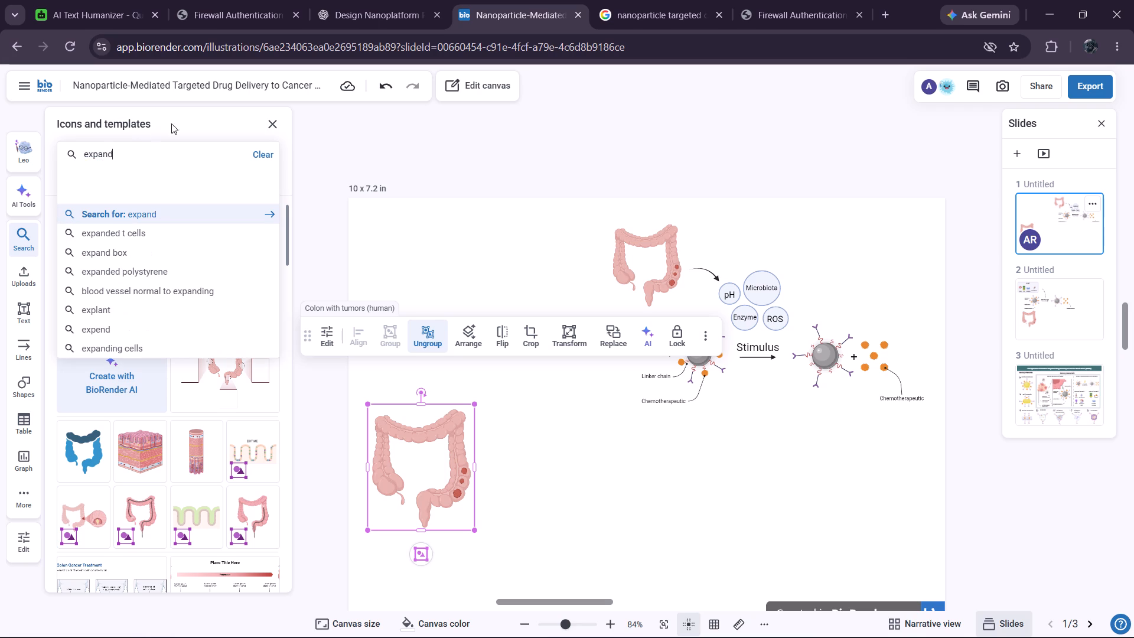
{"action": "key", "text": "Return"}
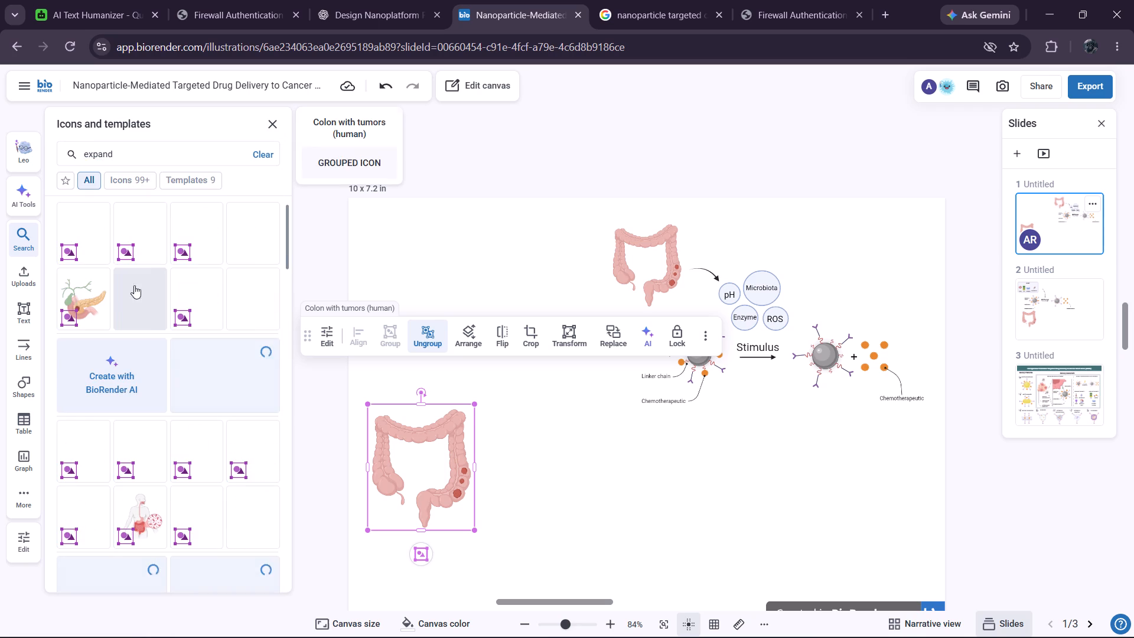
{"action": "left_click", "coordinate": [125, 180]}
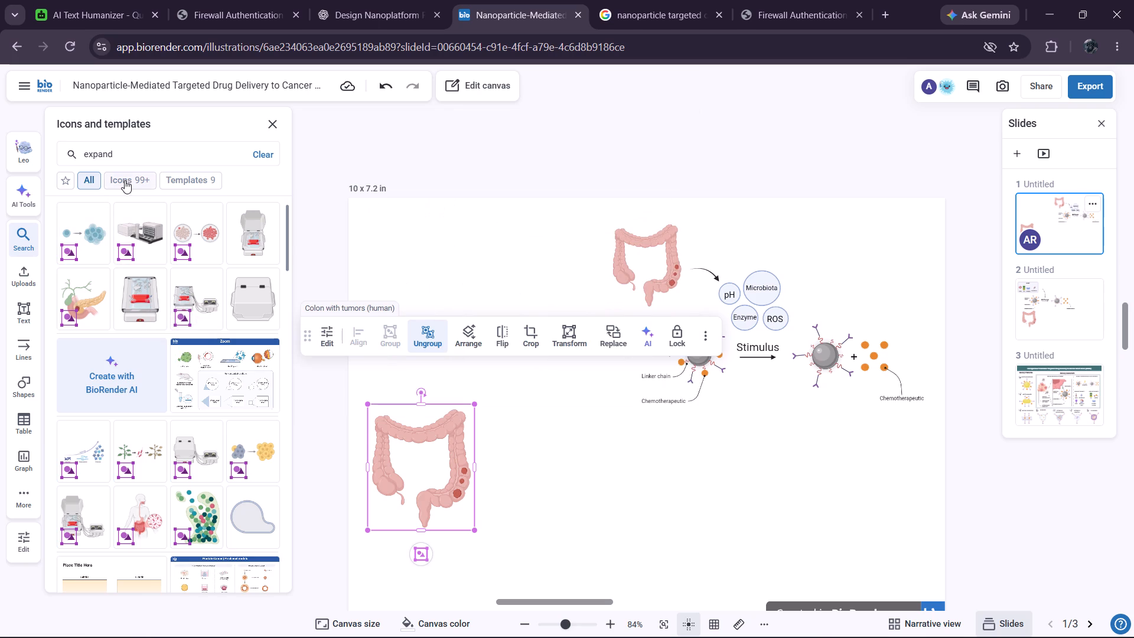
{"action": "scroll", "coordinate": [216, 392], "scroll_direction": "down", "scroll_amount": 3}
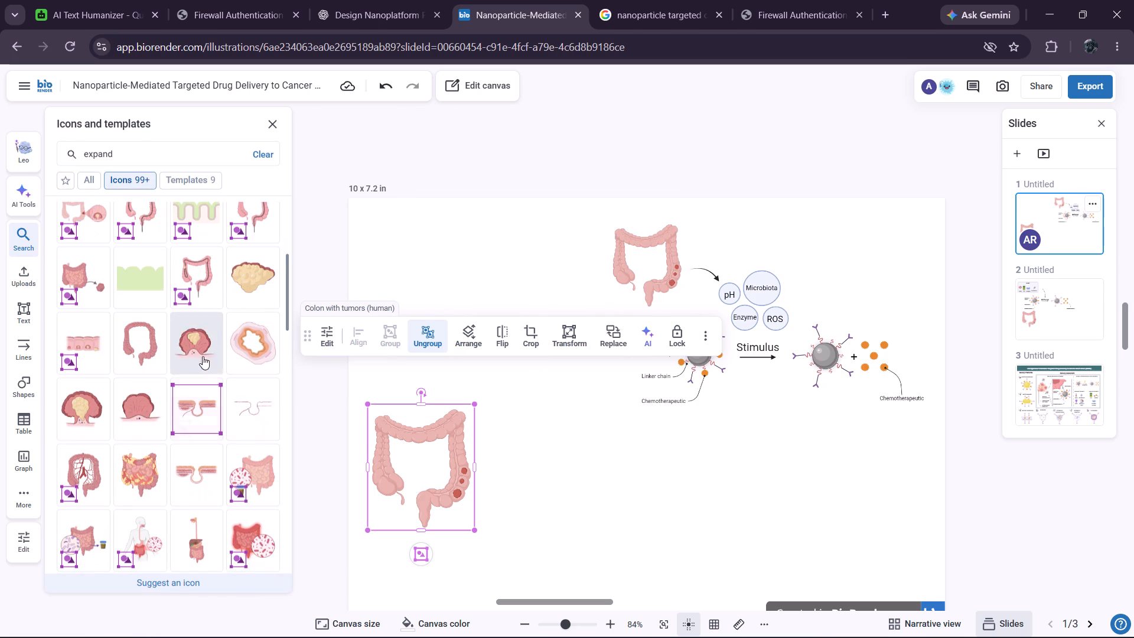
{"action": "left_click", "coordinate": [180, 174]}
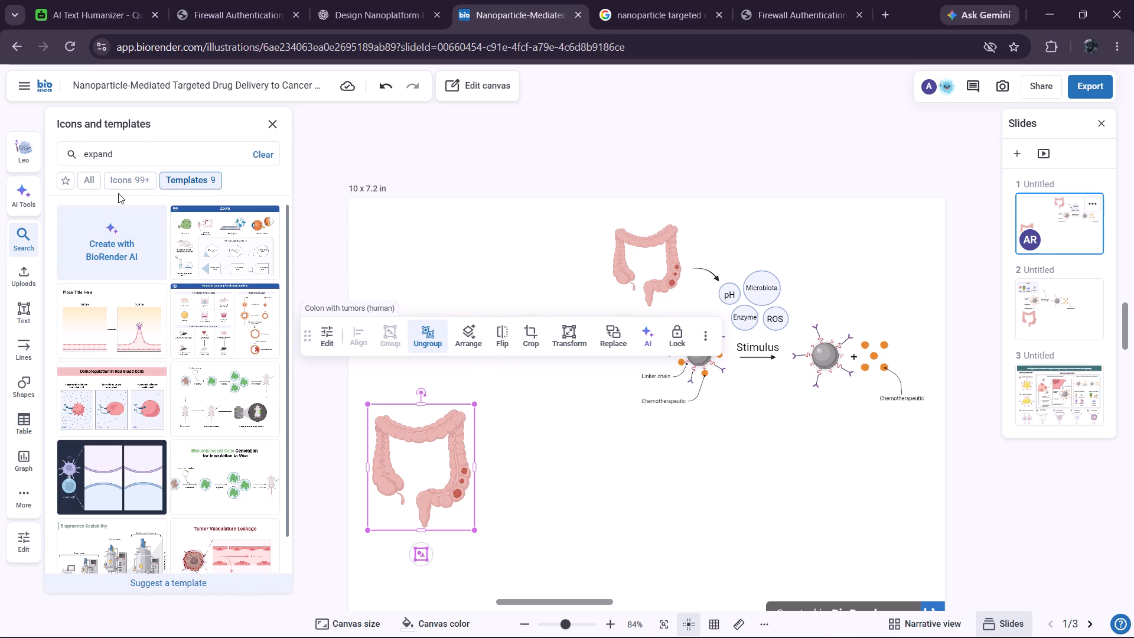
{"action": "left_click", "coordinate": [120, 175]}
{"action": "left_click", "coordinate": [77, 177]}
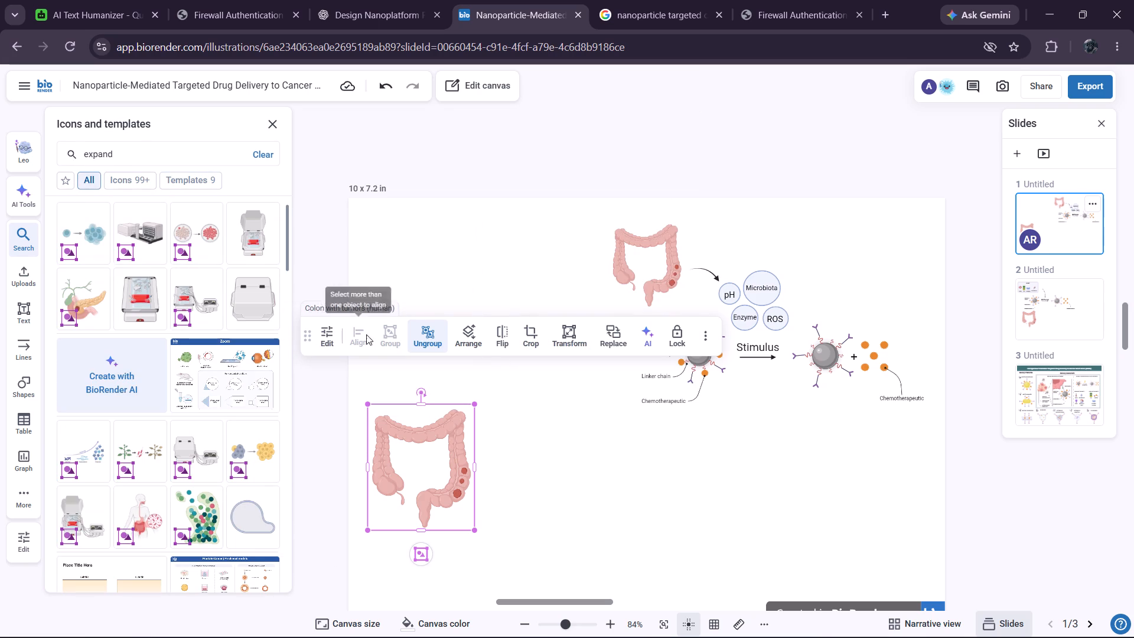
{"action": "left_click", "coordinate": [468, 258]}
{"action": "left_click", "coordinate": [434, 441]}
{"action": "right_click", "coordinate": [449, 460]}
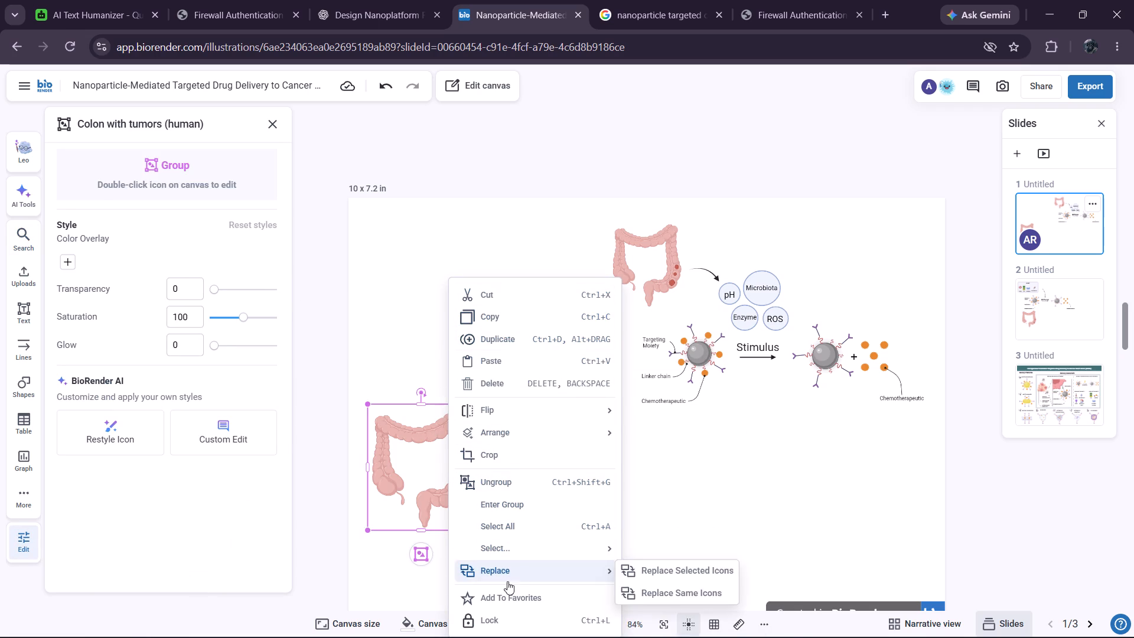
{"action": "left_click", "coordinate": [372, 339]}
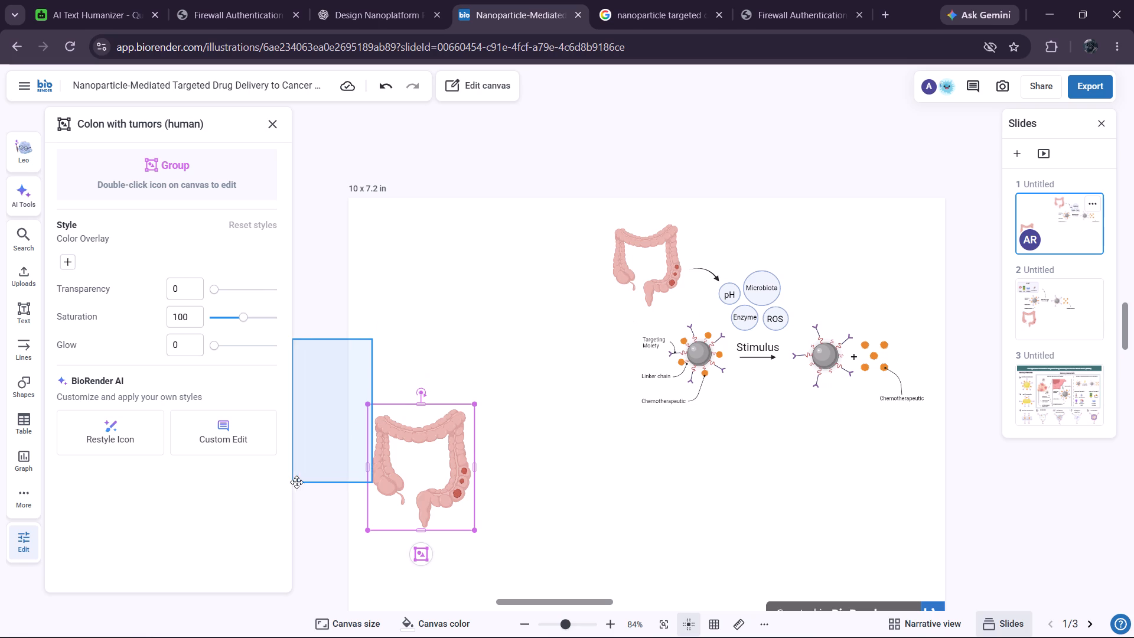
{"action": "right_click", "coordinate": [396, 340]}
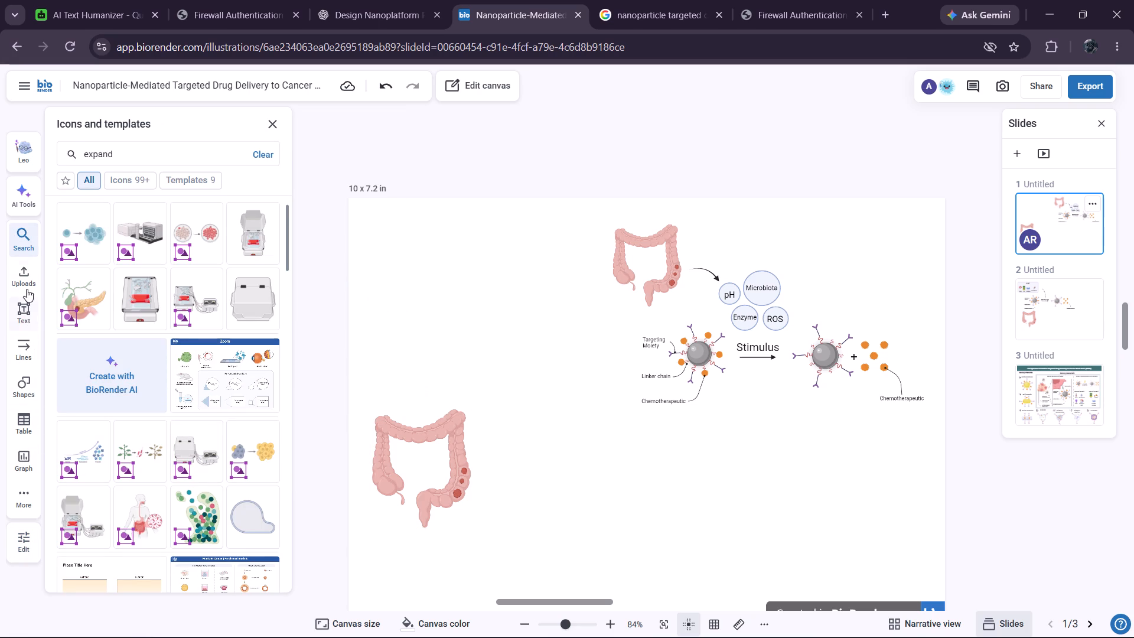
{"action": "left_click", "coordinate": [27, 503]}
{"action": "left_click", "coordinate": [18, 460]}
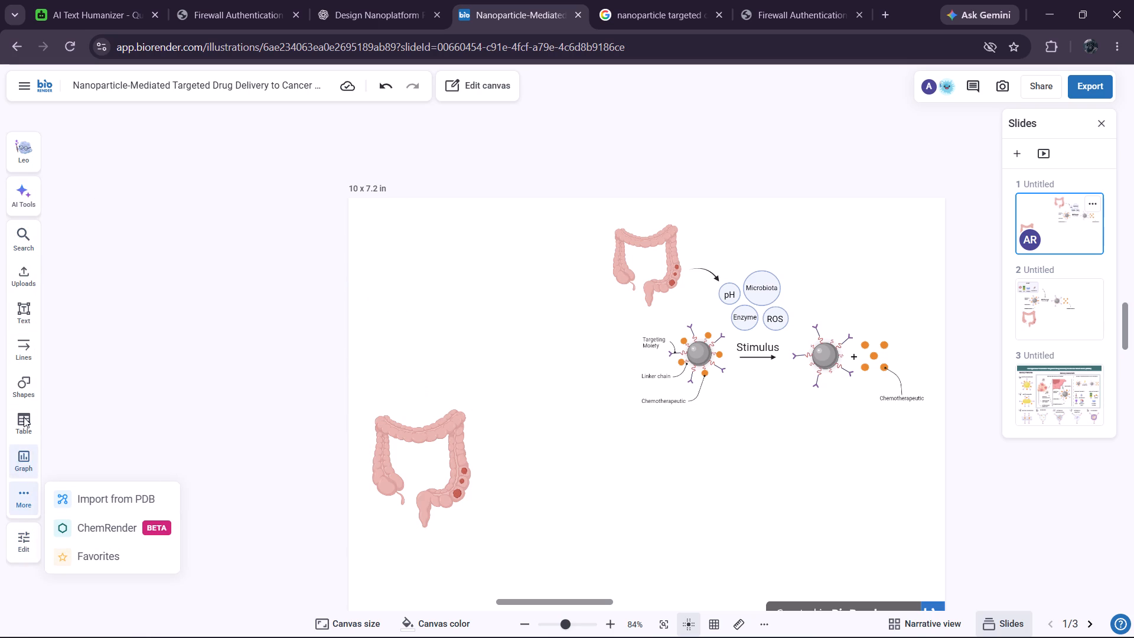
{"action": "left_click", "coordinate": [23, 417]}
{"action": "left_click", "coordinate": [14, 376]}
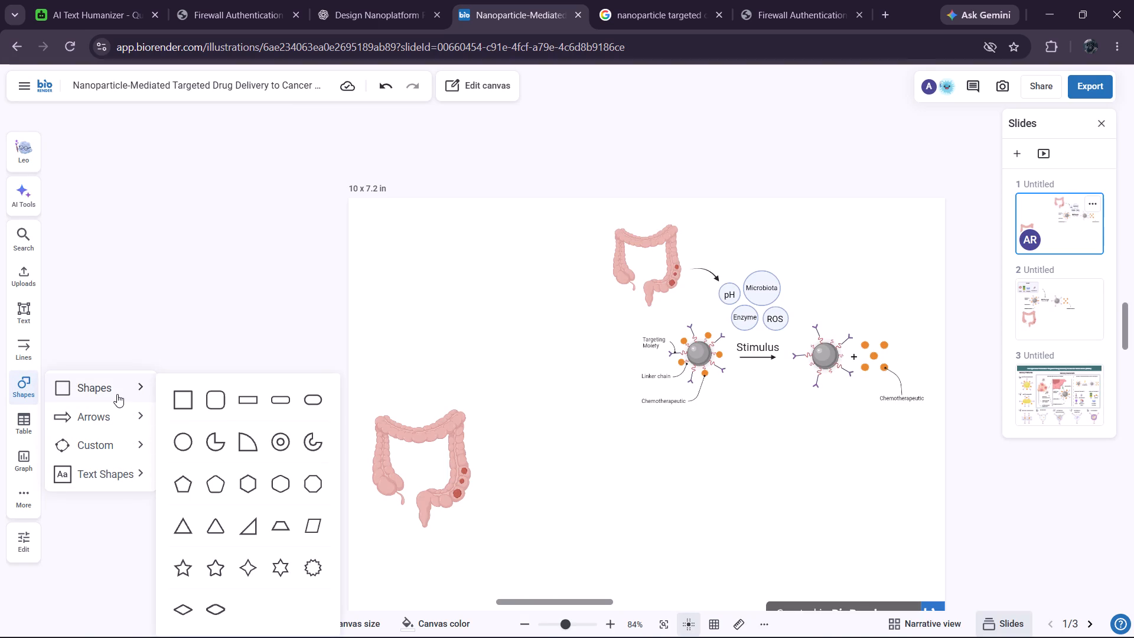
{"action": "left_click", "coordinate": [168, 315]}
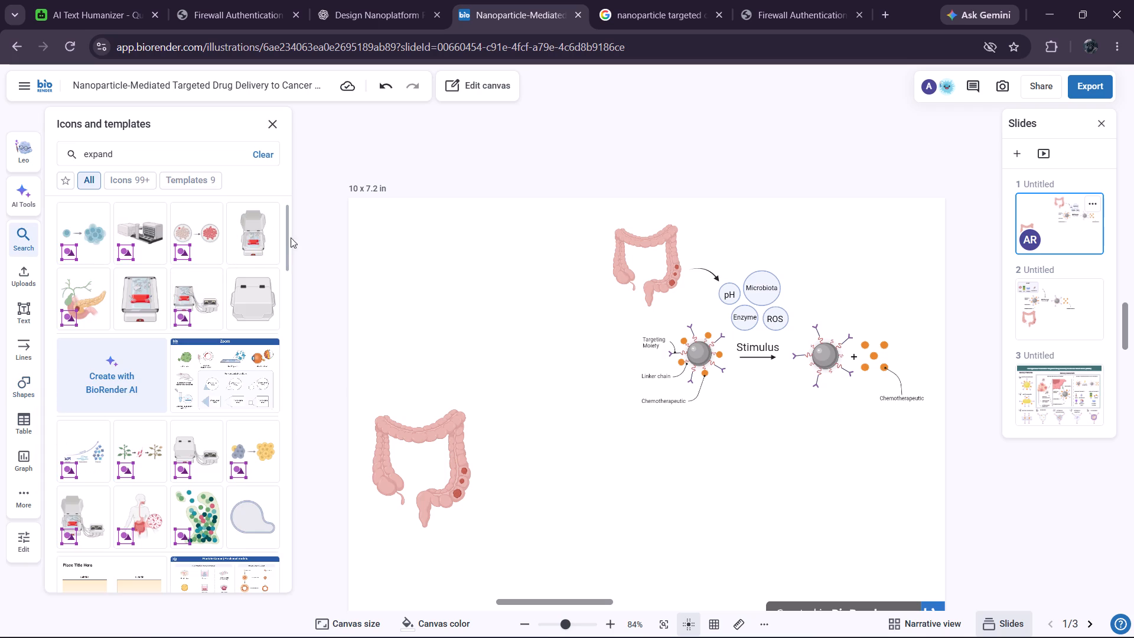
Switch to YouTube in the Brave browser and search for "biorender".
{"action": "key", "text": "alt+Tab"}
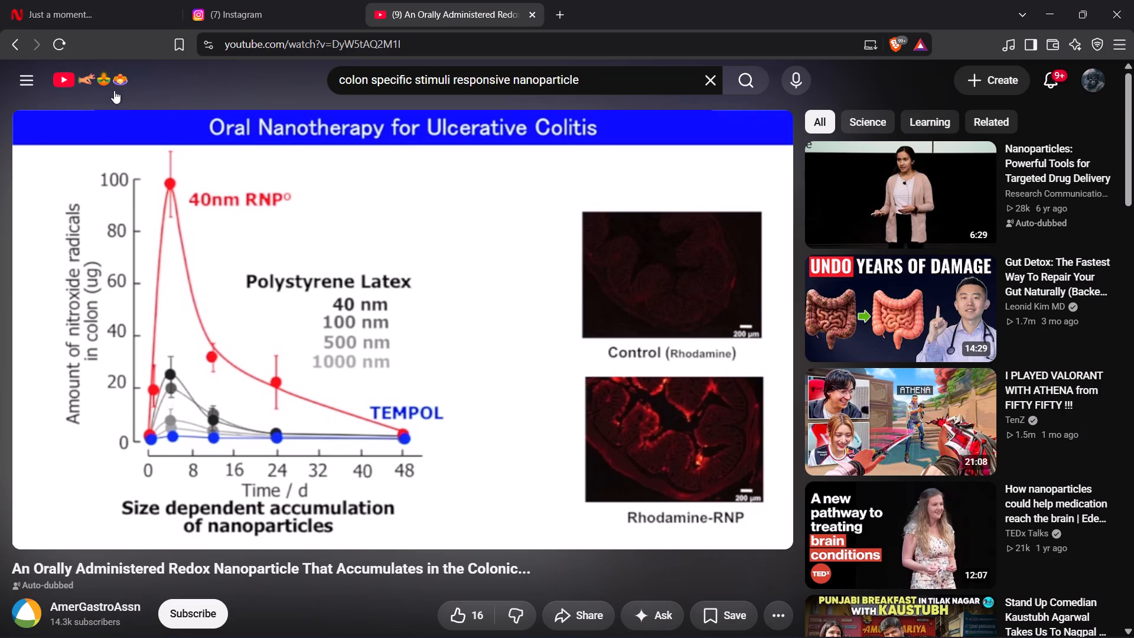
{"action": "left_click", "coordinate": [77, 77]}
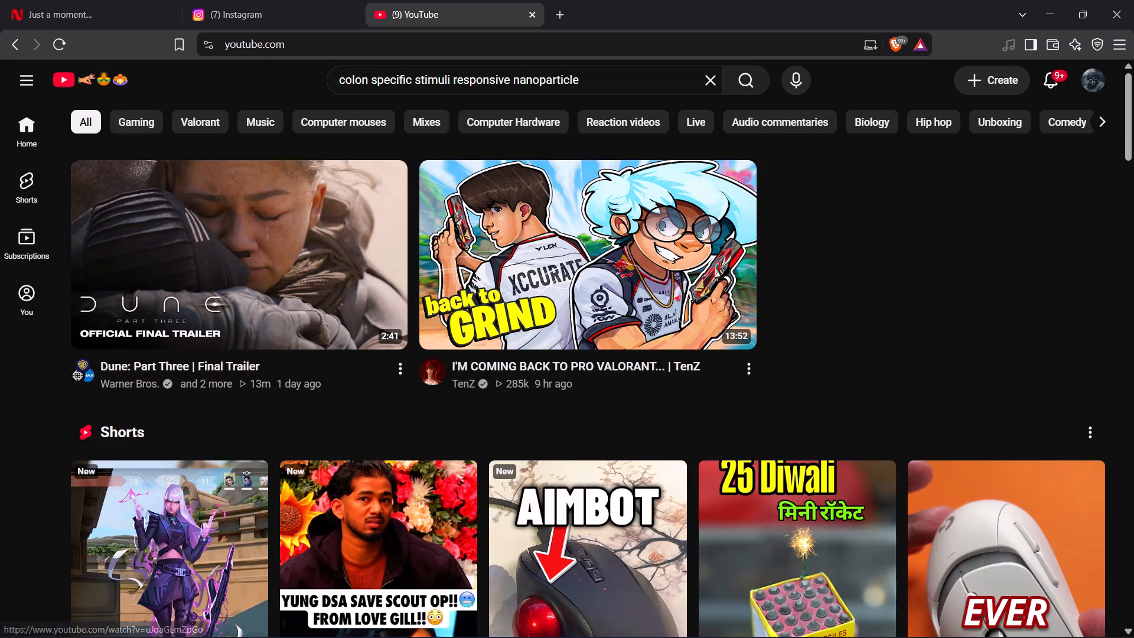
{"action": "left_click_drag", "start_coordinate": [582, 78], "coordinate": [335, 94]}
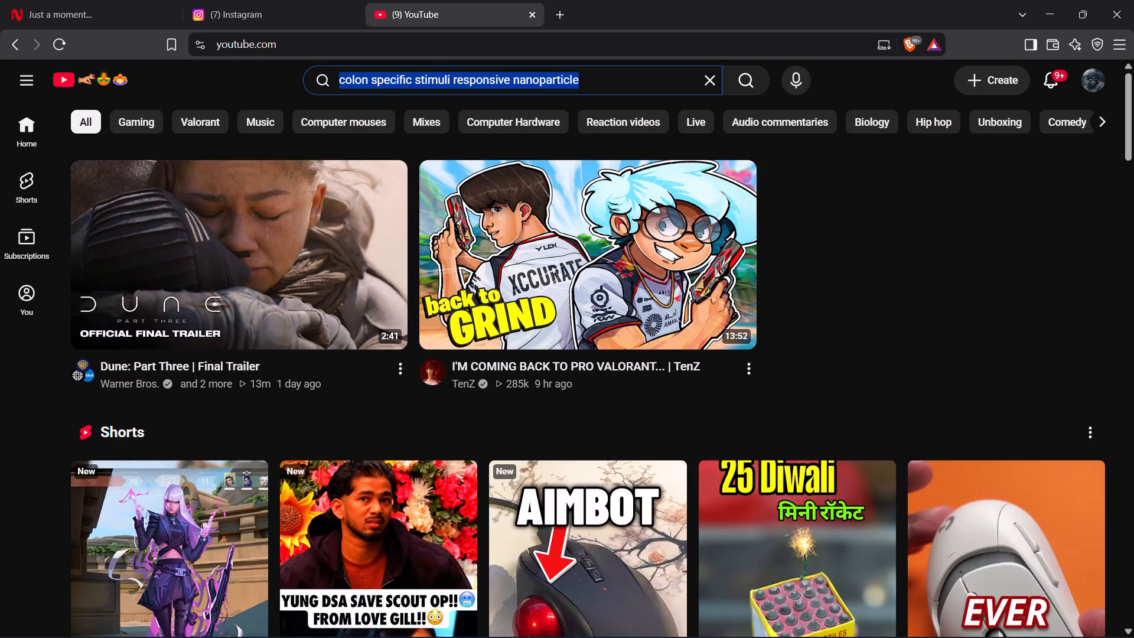
{"action": "type", "text": "biorender"}
{"action": "key", "text": "Return"}
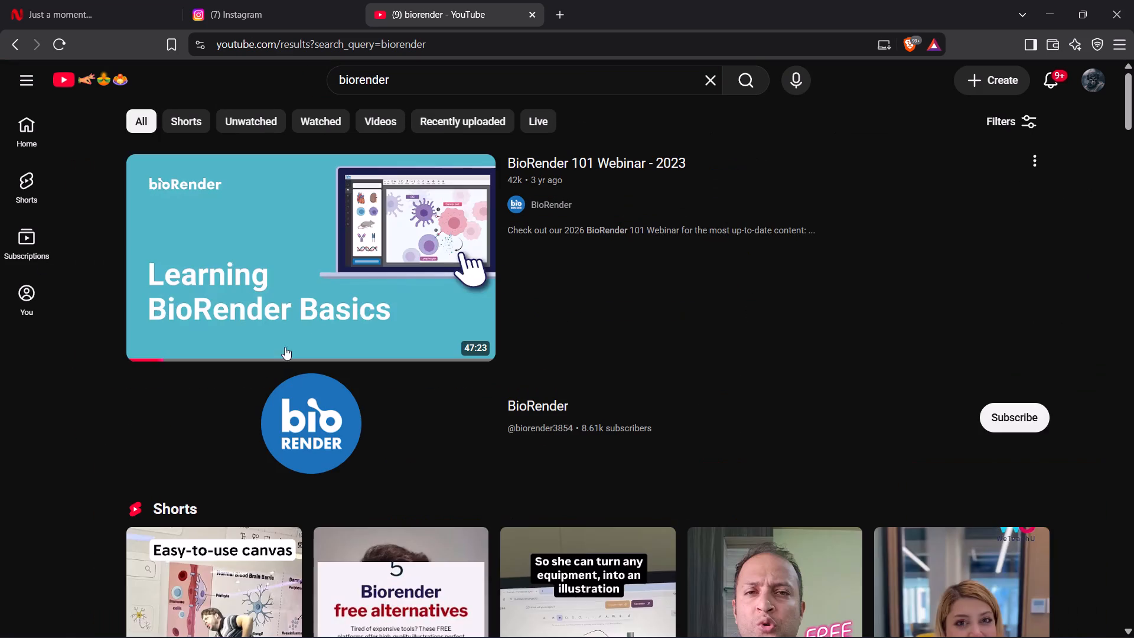
Open the "BioRender 101 for Biotech and Pharma" video and view the zoom callout demonstration in the "Design tips for clarity" chapter.
{"action": "scroll", "coordinate": [168, 382], "scroll_direction": "down", "scroll_amount": 8}
{"action": "scroll", "coordinate": [139, 383], "scroll_direction": "up", "scroll_amount": 1}
{"action": "scroll", "coordinate": [139, 383], "scroll_direction": "down", "scroll_amount": 3}
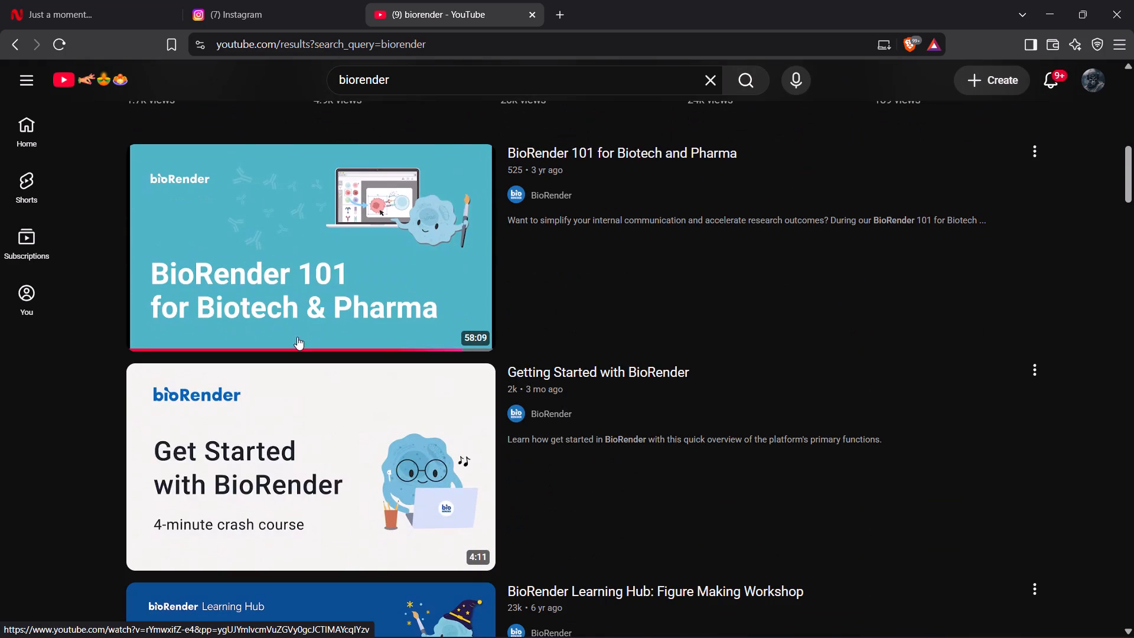
{"action": "left_click", "coordinate": [387, 307]}
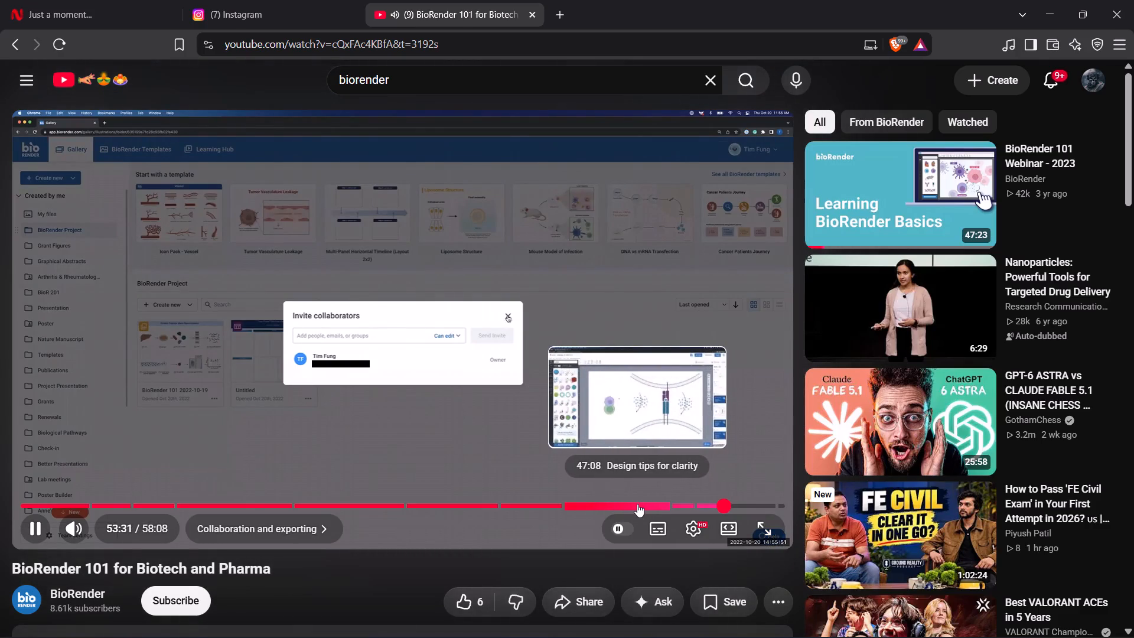
{"action": "left_click", "coordinate": [637, 504]}
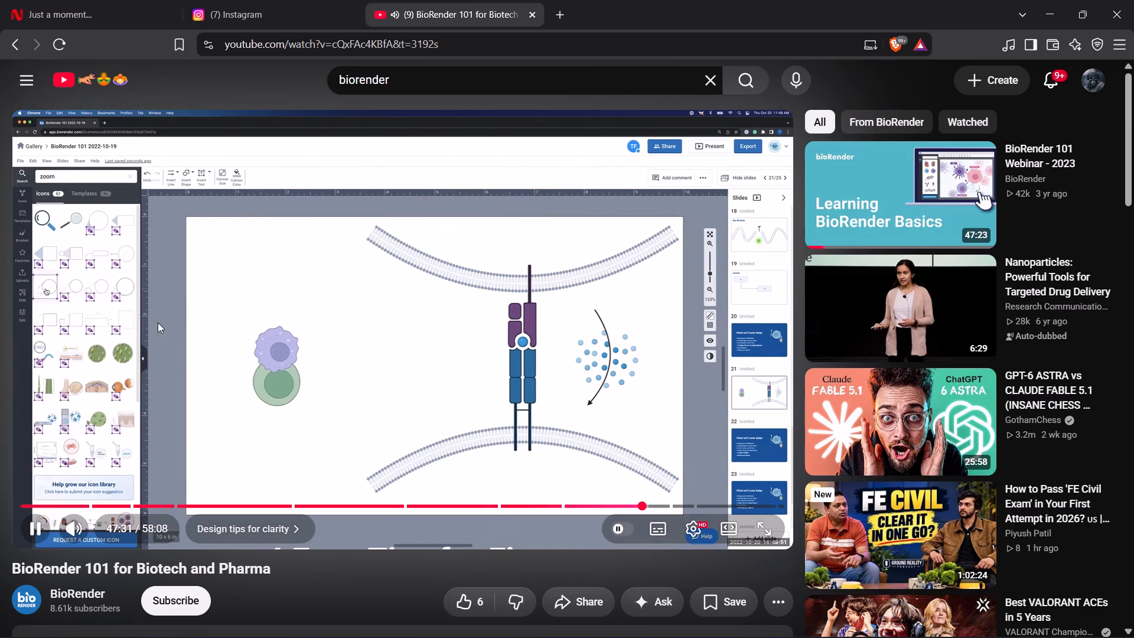
{"action": "left_click", "coordinate": [90, 329]}
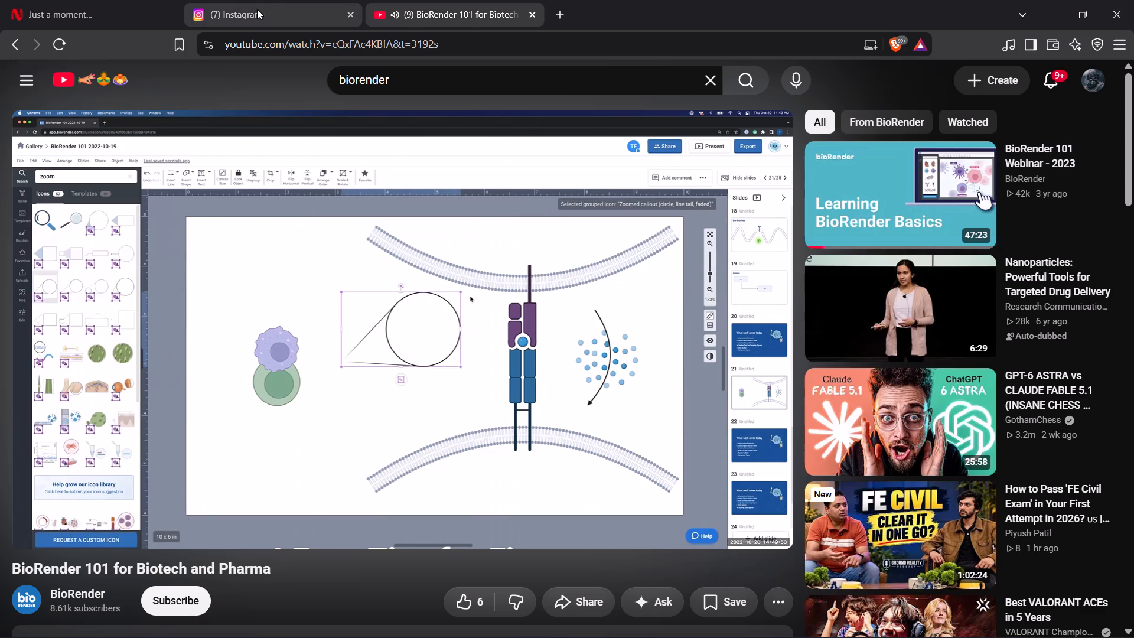
Switch back to BioRender in Chrome and search the icon library for "nanoparticles".
{"action": "key", "text": "alt+Tab"}
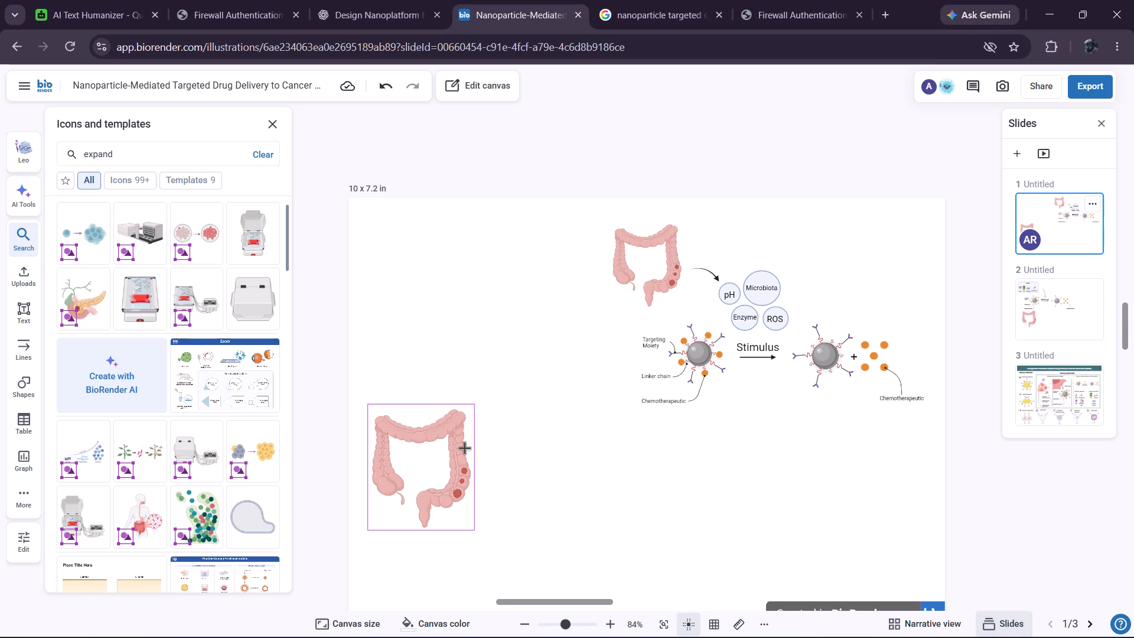
{"action": "left_click", "coordinate": [447, 457]}
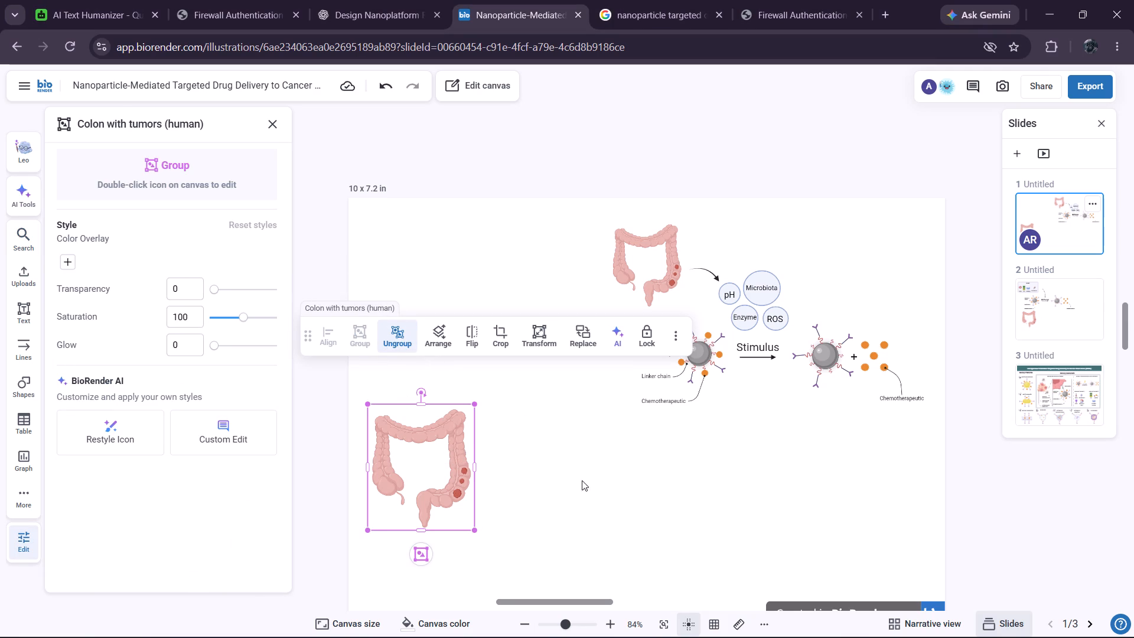
{"action": "left_click", "coordinate": [571, 465]}
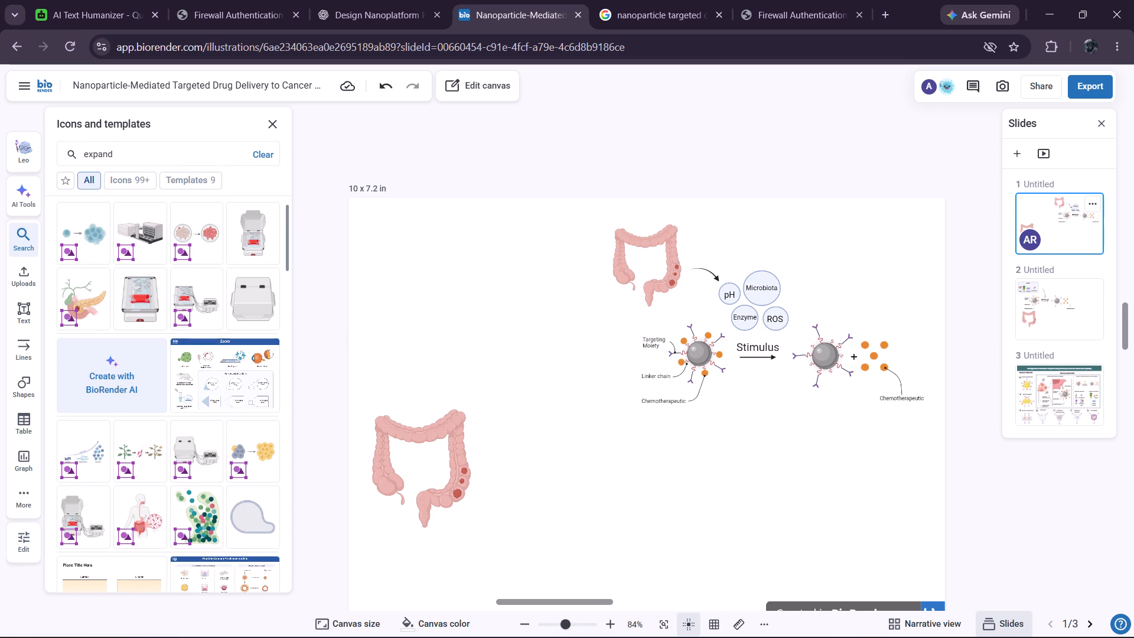
{"action": "left_click", "coordinate": [275, 127]}
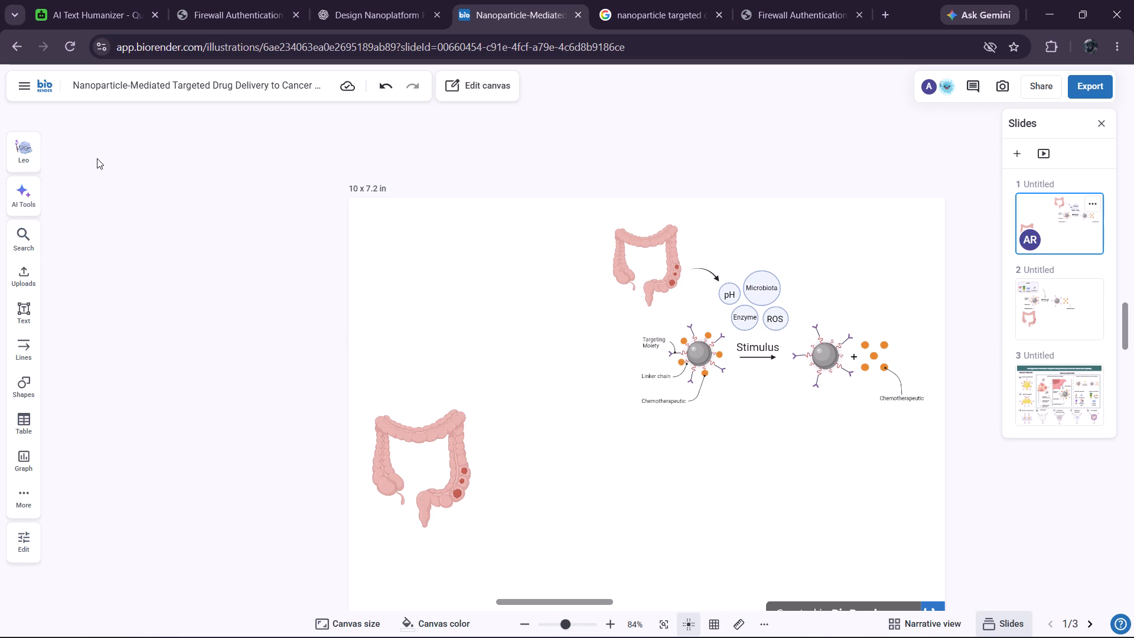
{"action": "left_click", "coordinate": [17, 232]}
{"action": "left_click_drag", "start_coordinate": [119, 158], "coordinate": [63, 159]}
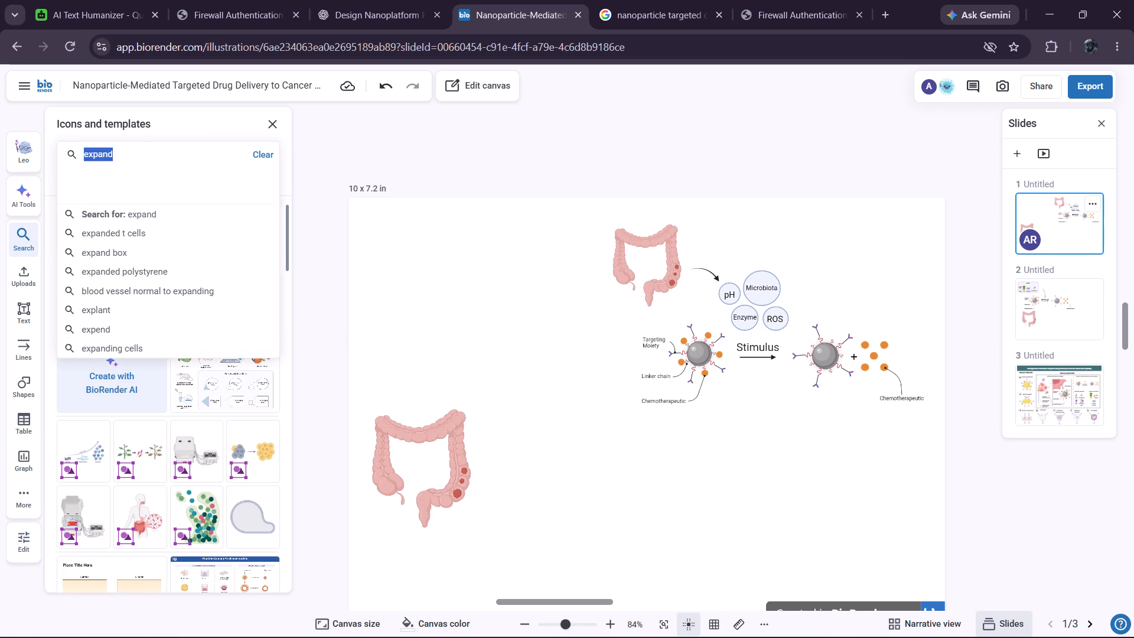
{"action": "left_click_drag", "start_coordinate": [63, 159], "coordinate": [63, 160]}
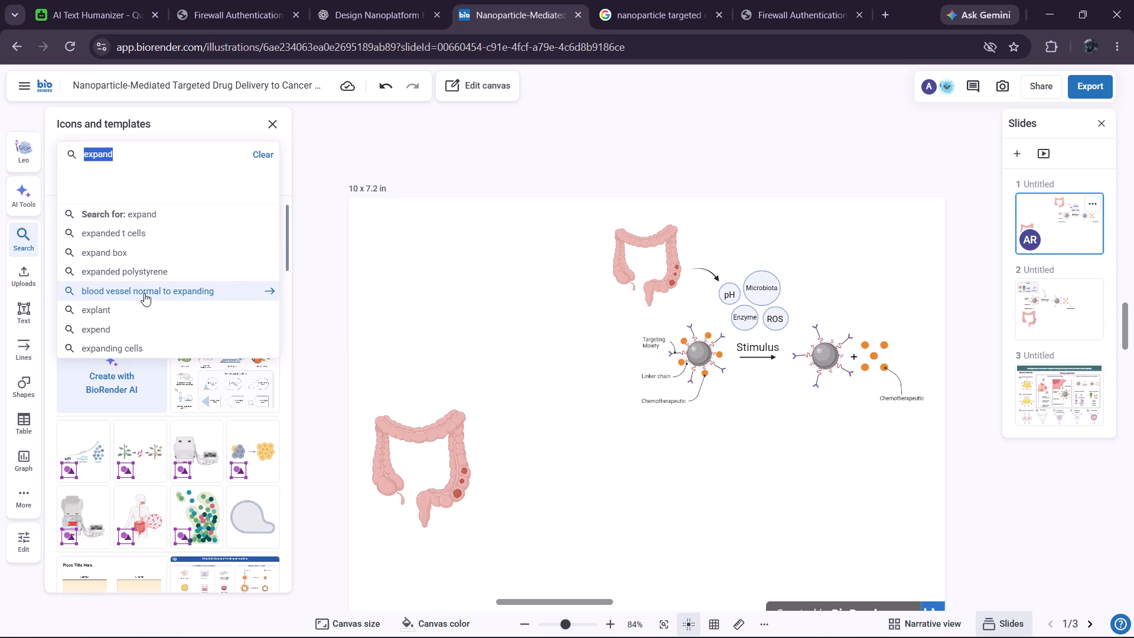
{"action": "key", "text": "BackSpace"}
{"action": "left_click", "coordinate": [131, 159]}
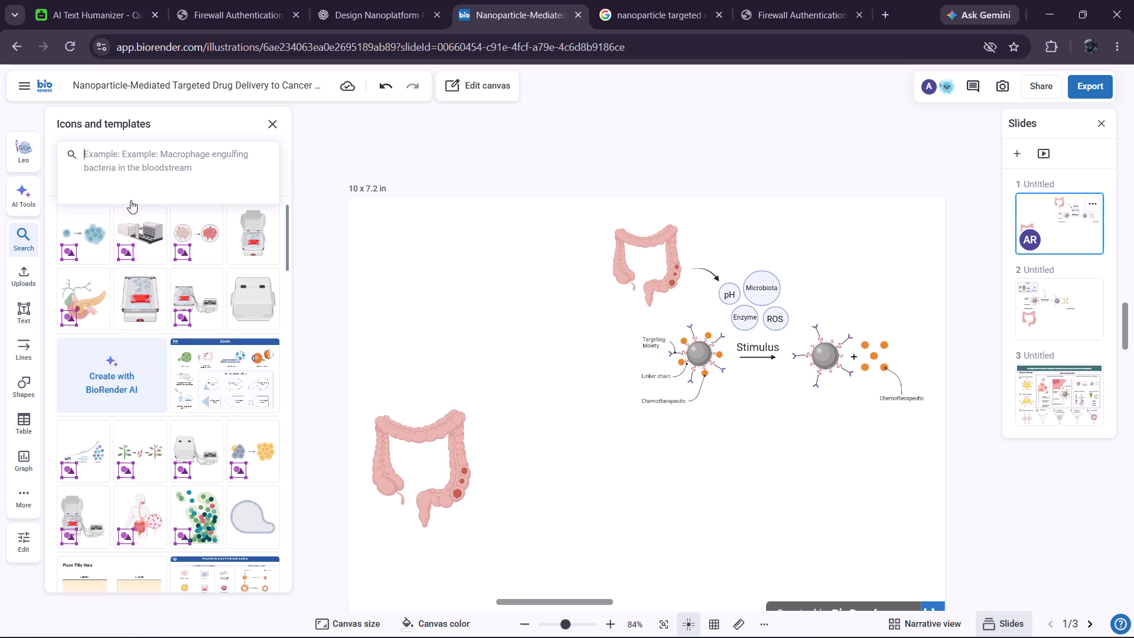
{"action": "type", "text": "nan"}
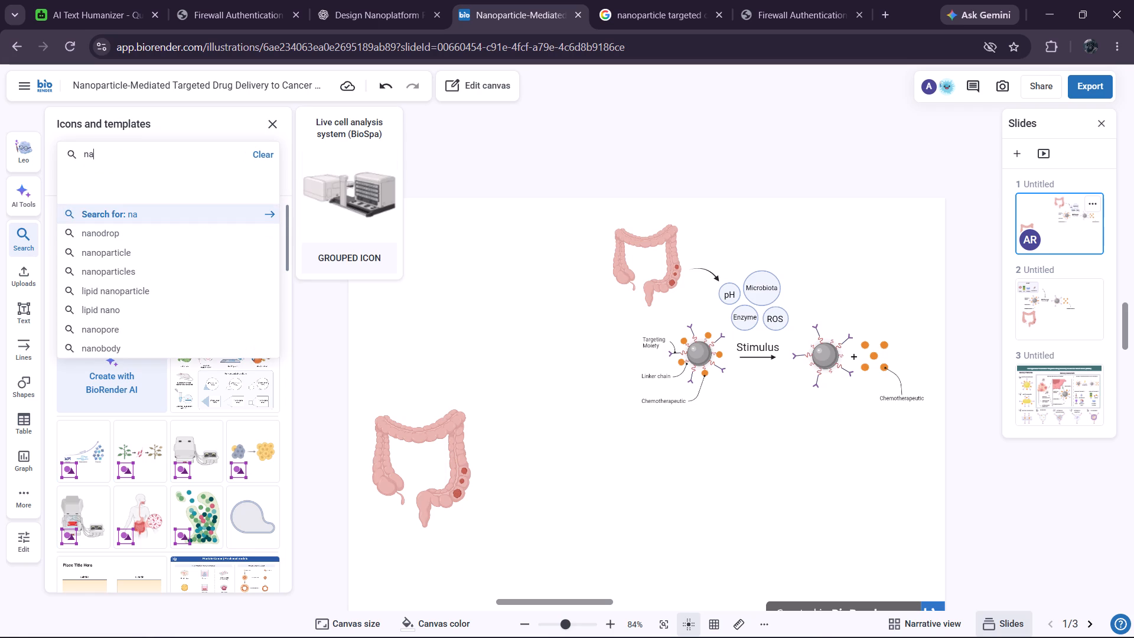
{"action": "type", "text": "oparticles"}
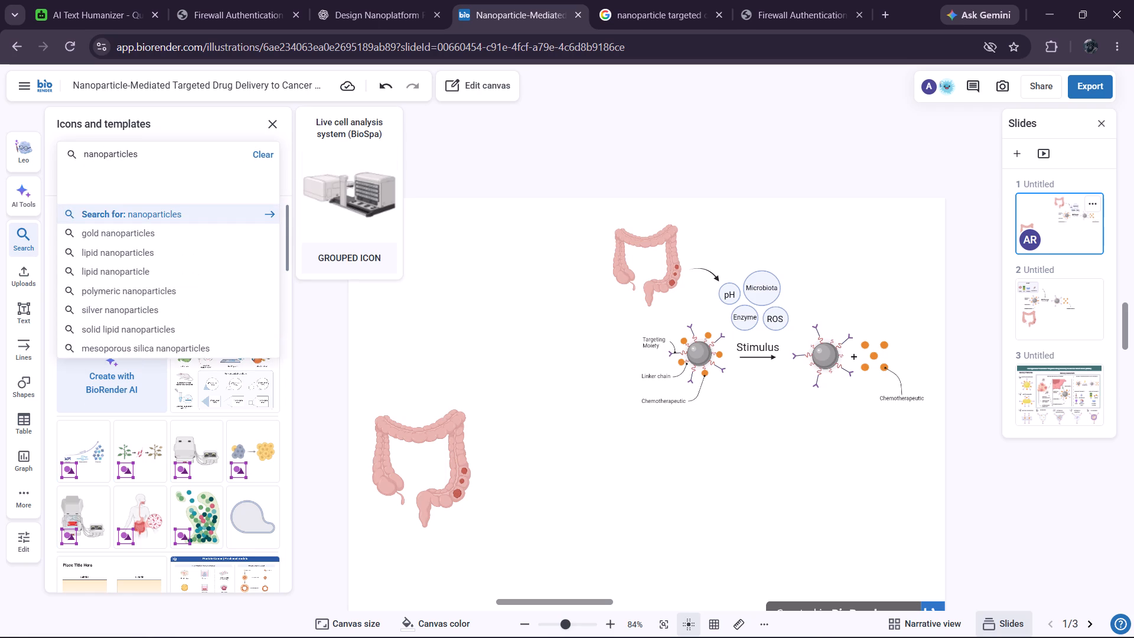
{"action": "key", "text": "Return"}
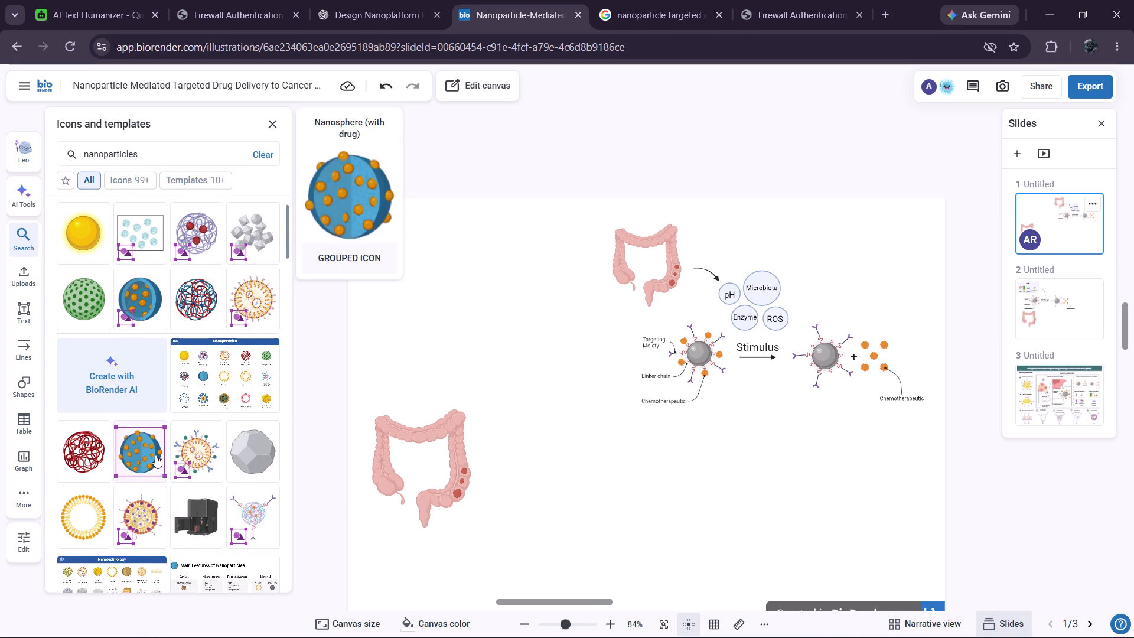
Find the "Active Targeting of Cancer Stem Cells with Nanoparticles" template among the results and insert it on slide 1.
{"action": "scroll", "coordinate": [155, 455], "scroll_direction": "down", "scroll_amount": 4}
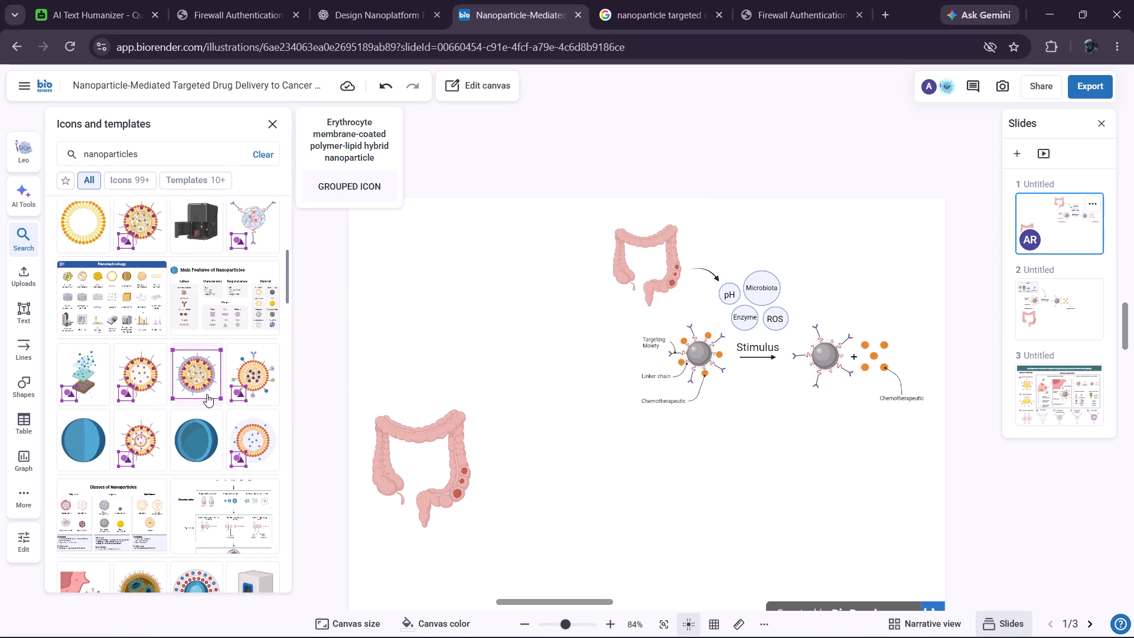
{"action": "scroll", "coordinate": [207, 394], "scroll_direction": "down", "scroll_amount": 1}
{"action": "scroll", "coordinate": [161, 421], "scroll_direction": "down", "scroll_amount": 3}
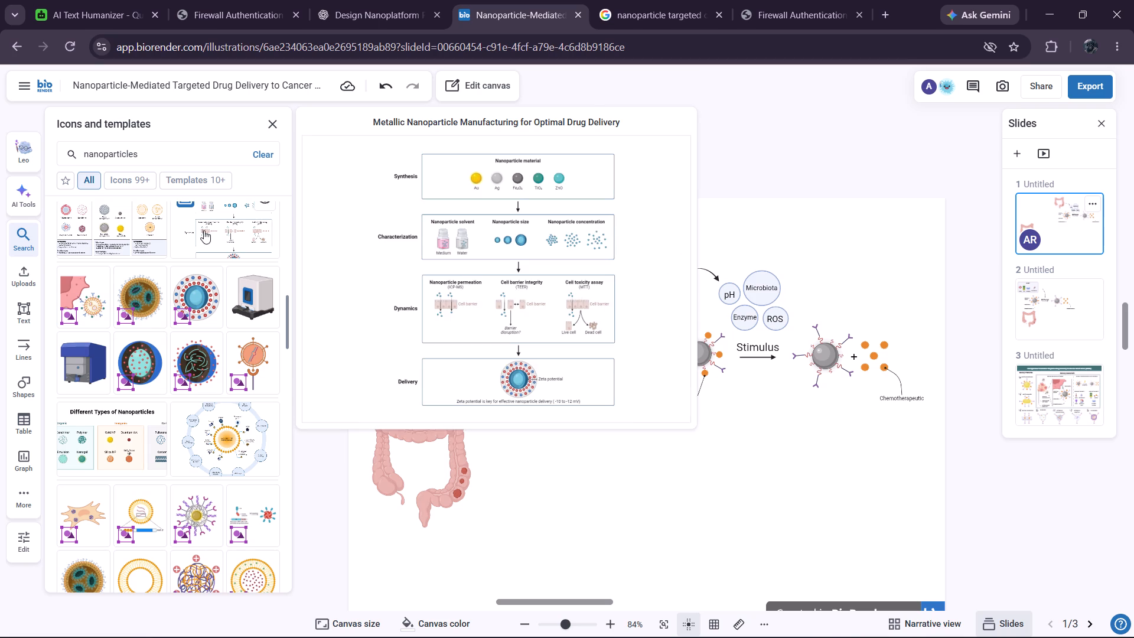
{"action": "scroll", "coordinate": [139, 433], "scroll_direction": "down", "scroll_amount": 1}
{"action": "scroll", "coordinate": [139, 433], "scroll_direction": "up", "scroll_amount": 2}
{"action": "scroll", "coordinate": [139, 433], "scroll_direction": "down", "scroll_amount": 4}
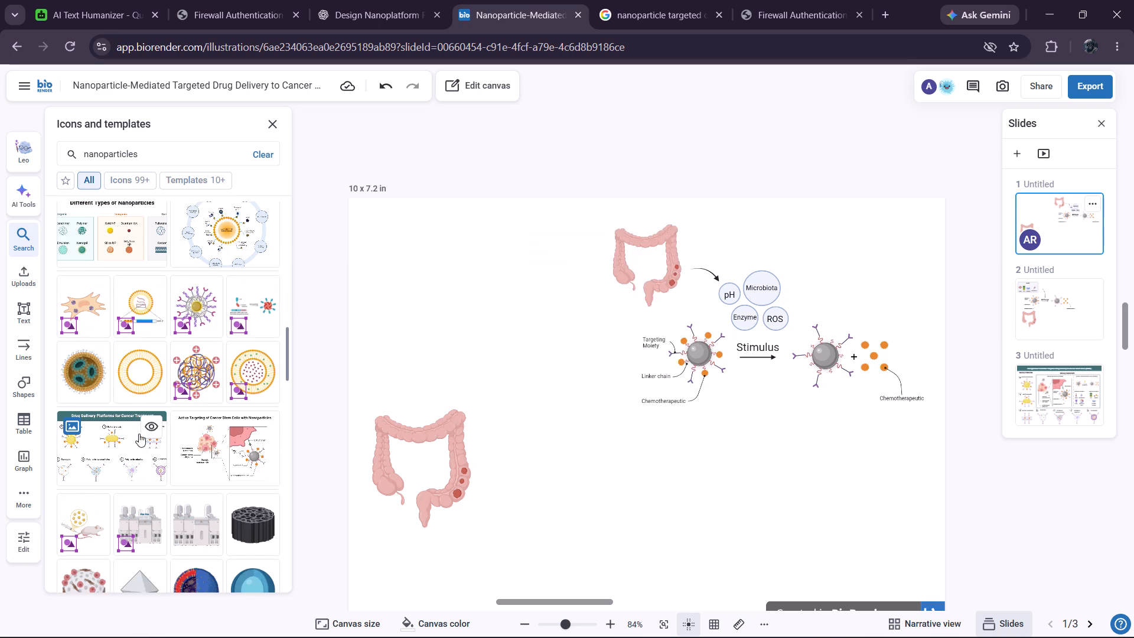
{"action": "scroll", "coordinate": [103, 423], "scroll_direction": "down", "scroll_amount": 1}
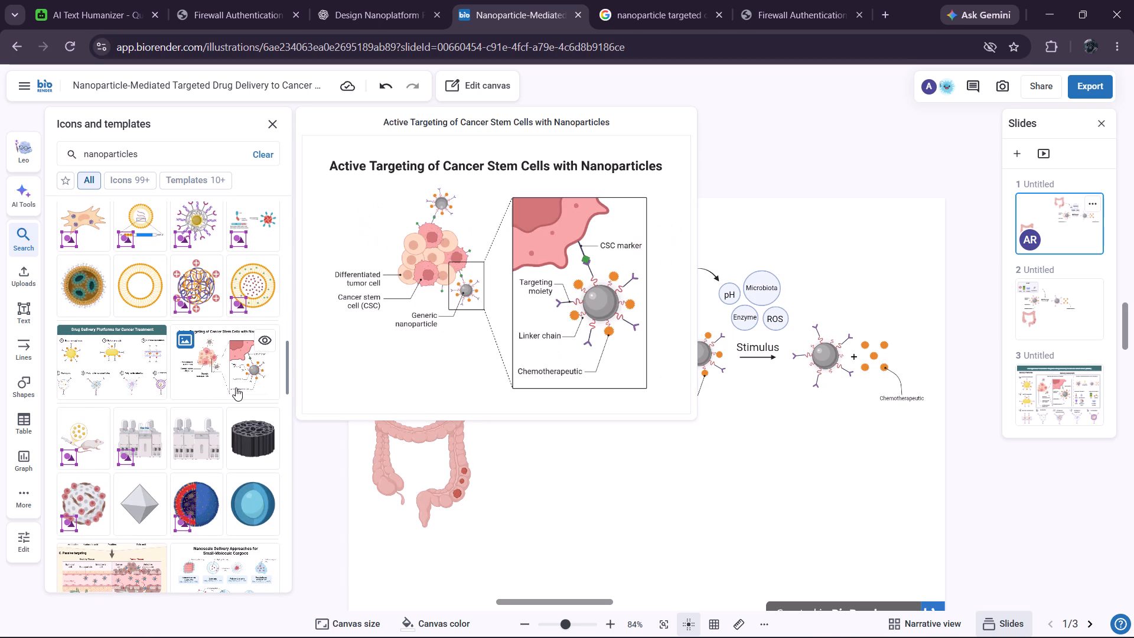
{"action": "left_click", "coordinate": [236, 388]}
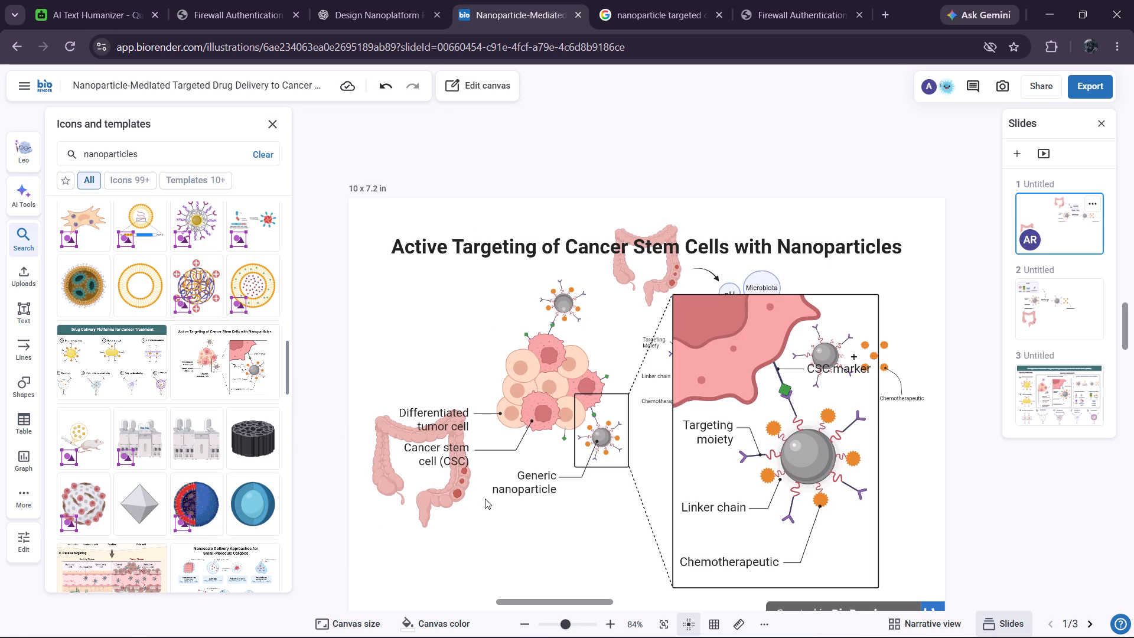
Shrink the Active Targeting template group to less than half its size and place it above the larger colon, beside the stimulus-response group.
{"action": "left_click_drag", "start_coordinate": [910, 232], "coordinate": [909, 232]}
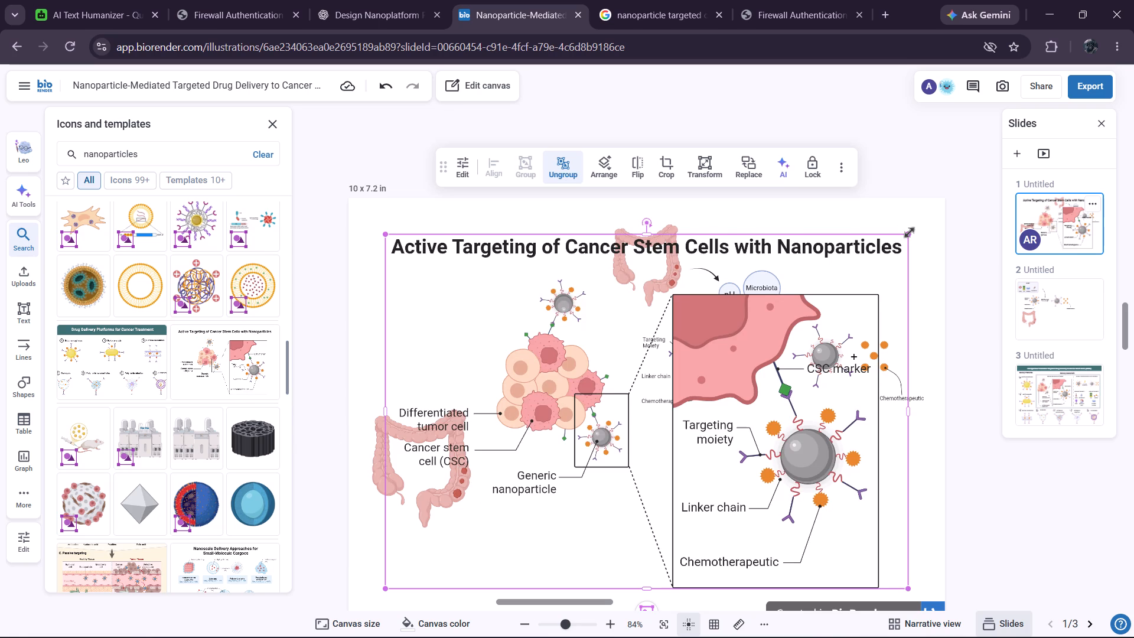
{"action": "left_click_drag", "start_coordinate": [909, 232], "coordinate": [610, 434]}
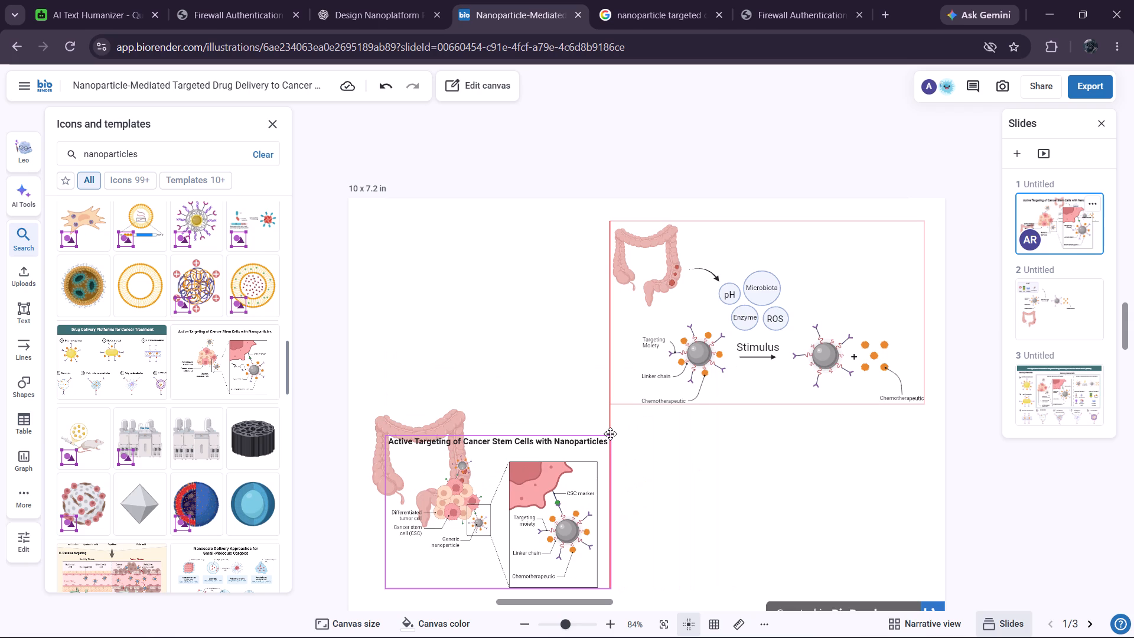
{"action": "left_click_drag", "start_coordinate": [610, 434], "coordinate": [611, 433]}
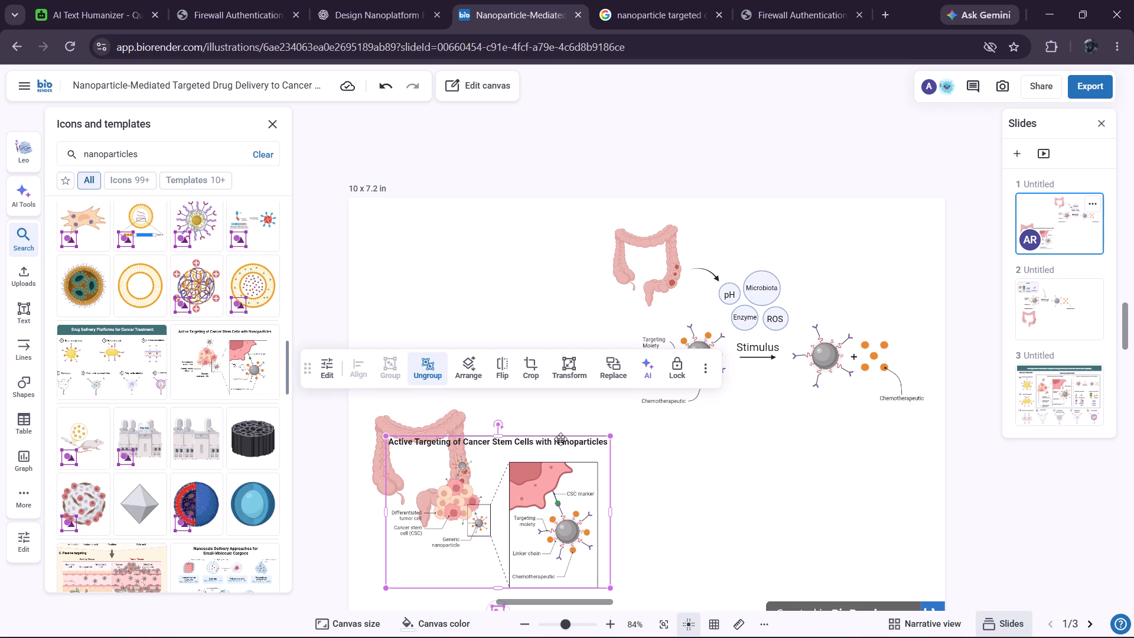
{"action": "left_click_drag", "start_coordinate": [561, 436], "coordinate": [556, 294]}
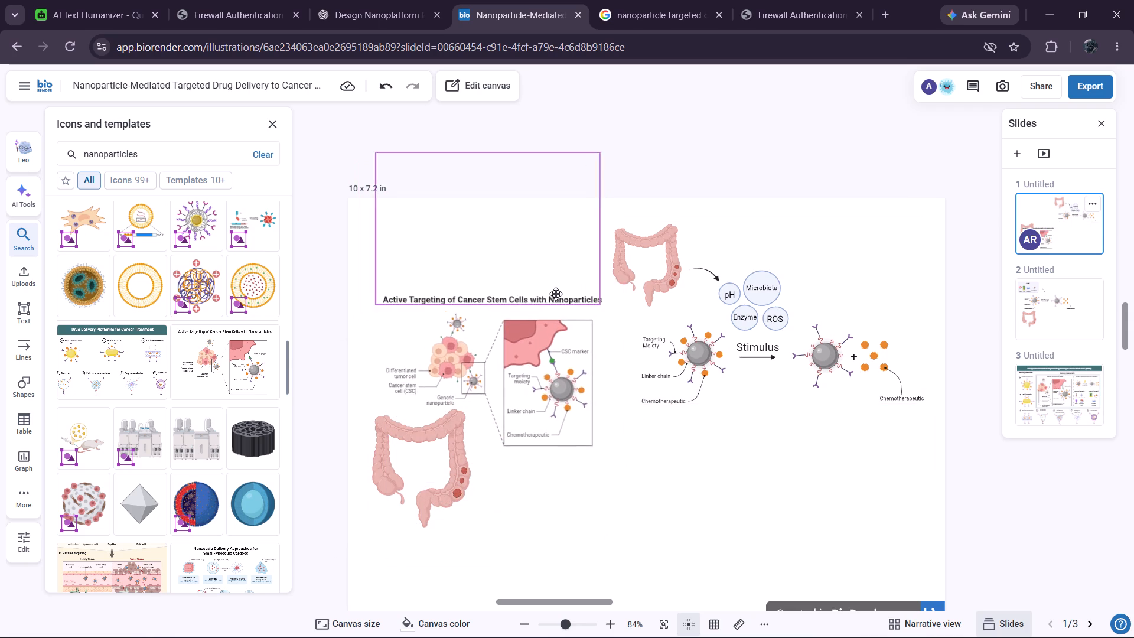
{"action": "left_click_drag", "start_coordinate": [556, 294], "coordinate": [554, 245]}
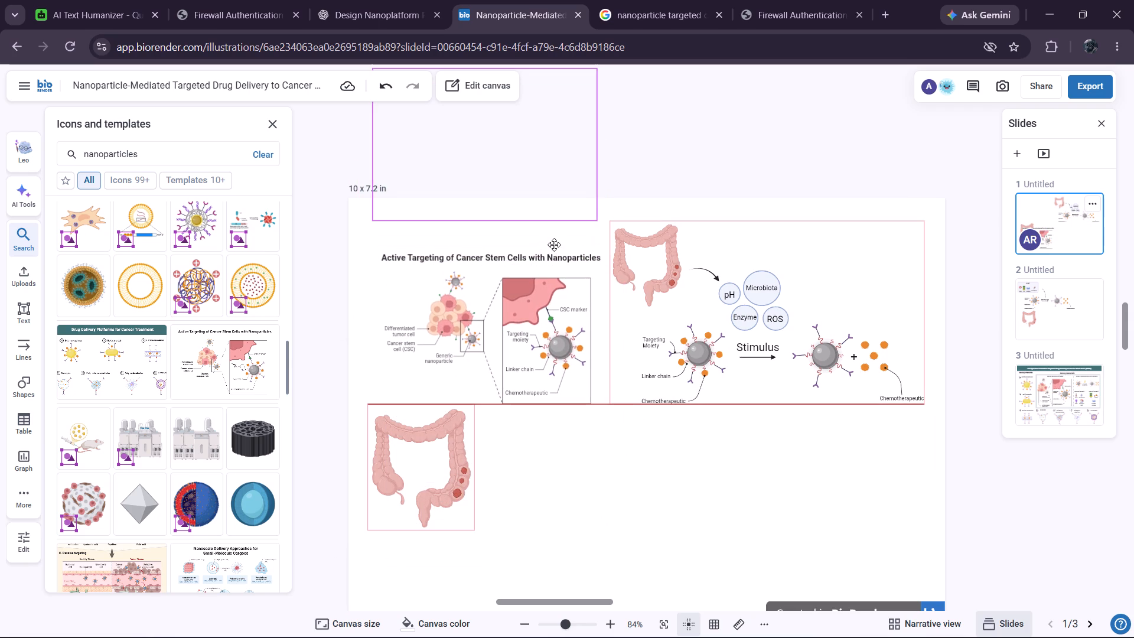
{"action": "left_click_drag", "start_coordinate": [554, 245], "coordinate": [554, 245]}
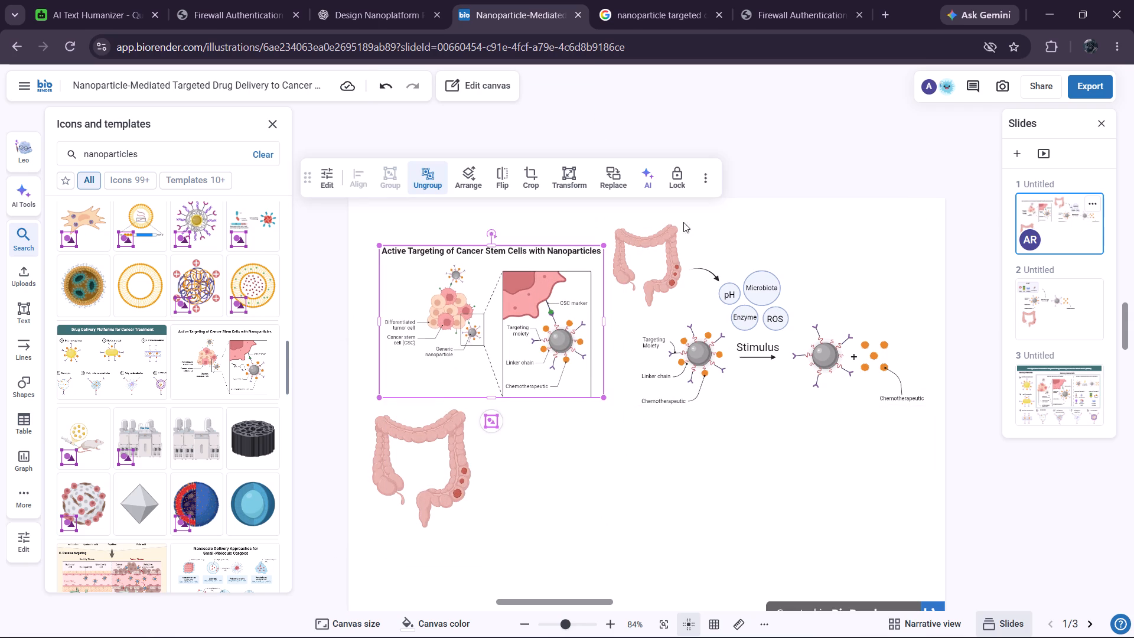
Move the stimulus-response group to the lower-right part of the slide and shrink it slightly.
{"action": "left_click_drag", "start_coordinate": [676, 222], "coordinate": [676, 402]}
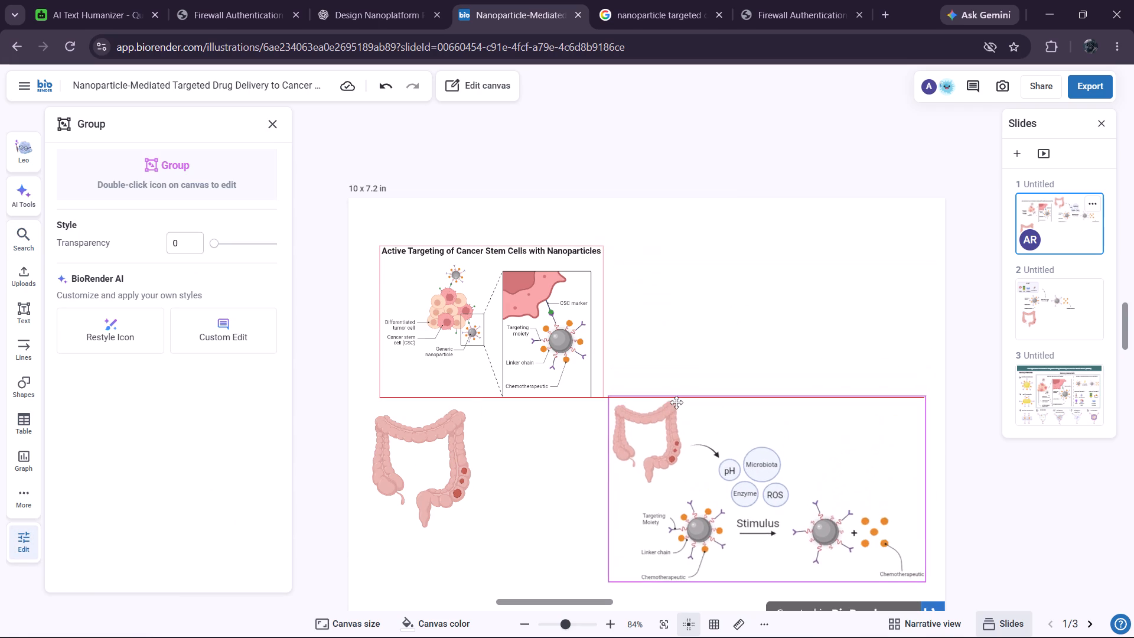
{"action": "left_click_drag", "start_coordinate": [676, 402], "coordinate": [685, 409]}
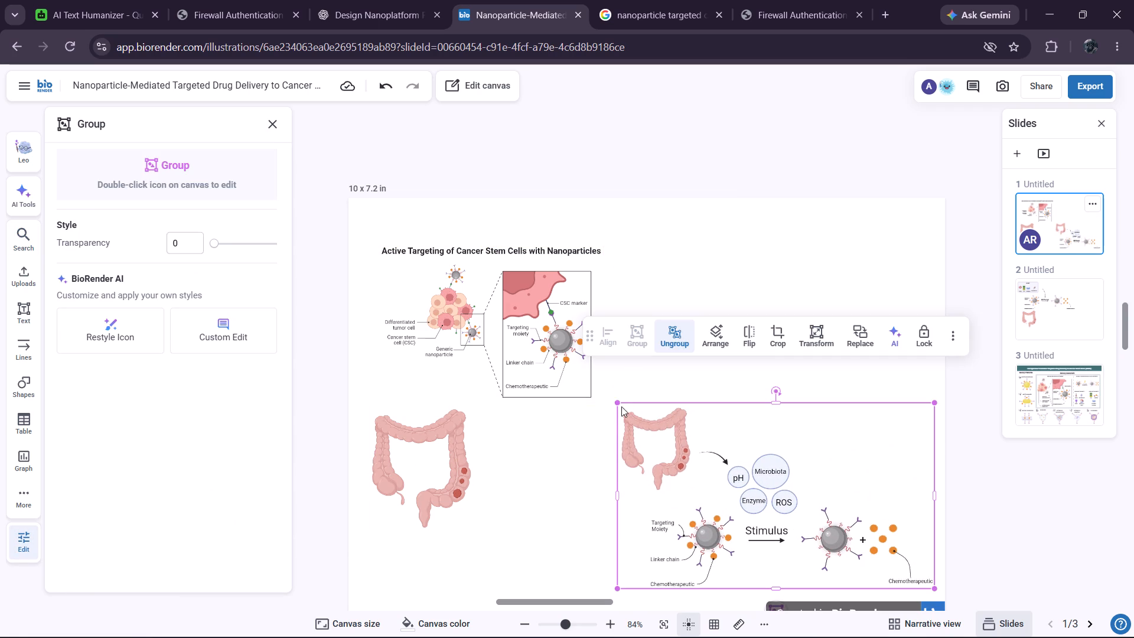
{"action": "left_click_drag", "start_coordinate": [615, 401], "coordinate": [636, 418]}
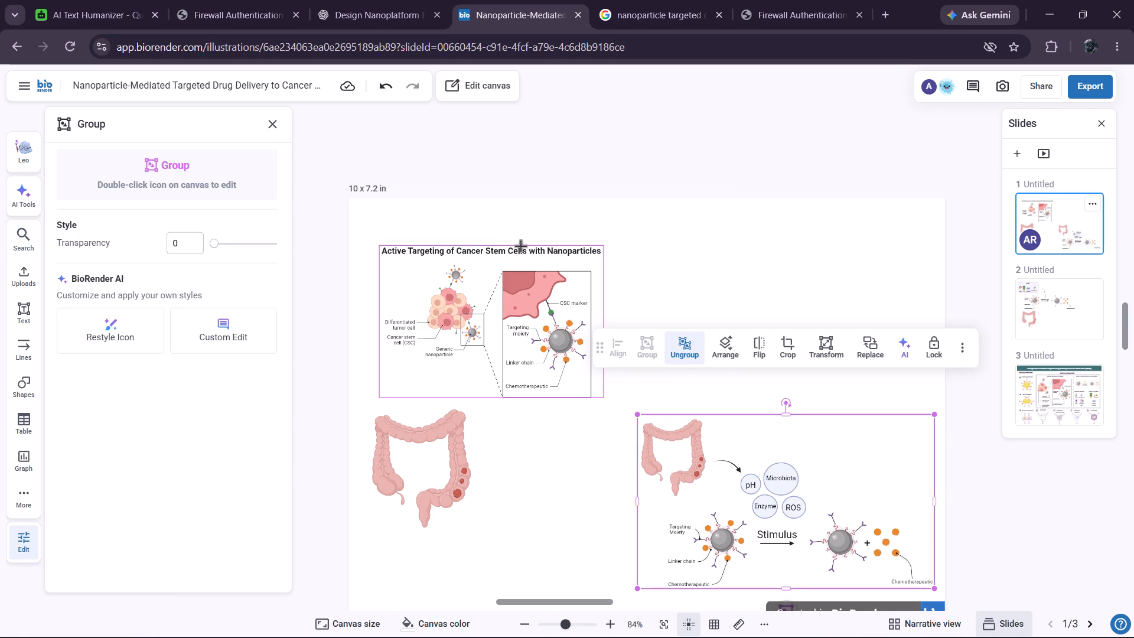
Move the Active Targeting template group to the slide's upper middle, above the stimulus-response group.
{"action": "left_click_drag", "start_coordinate": [521, 247], "coordinate": [815, 236]}
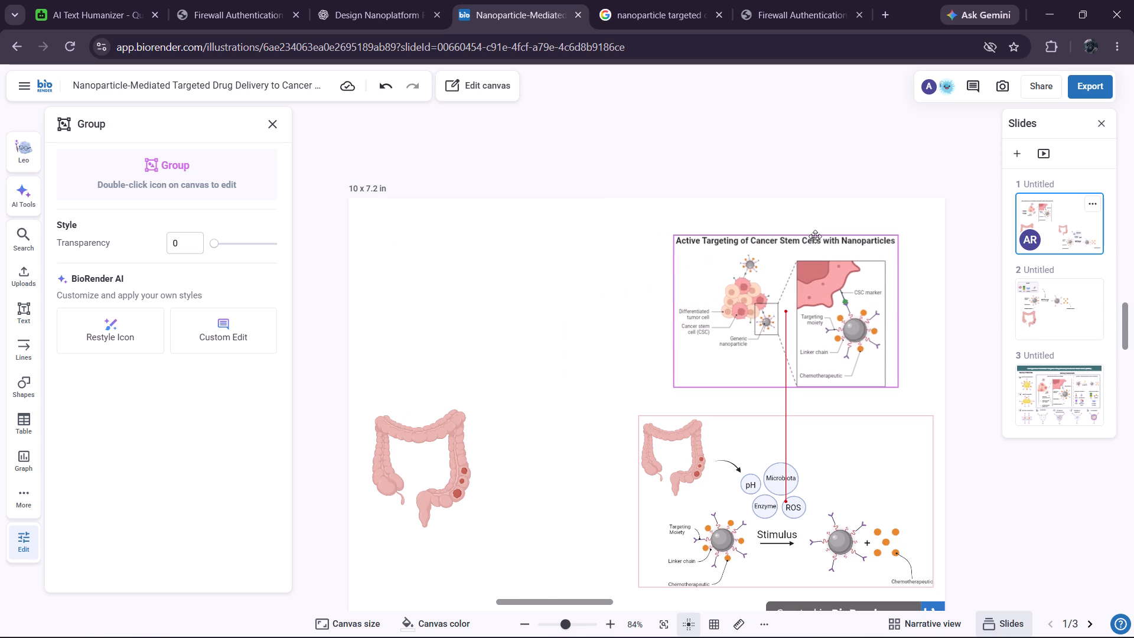
{"action": "left_click_drag", "start_coordinate": [815, 236], "coordinate": [689, 253]}
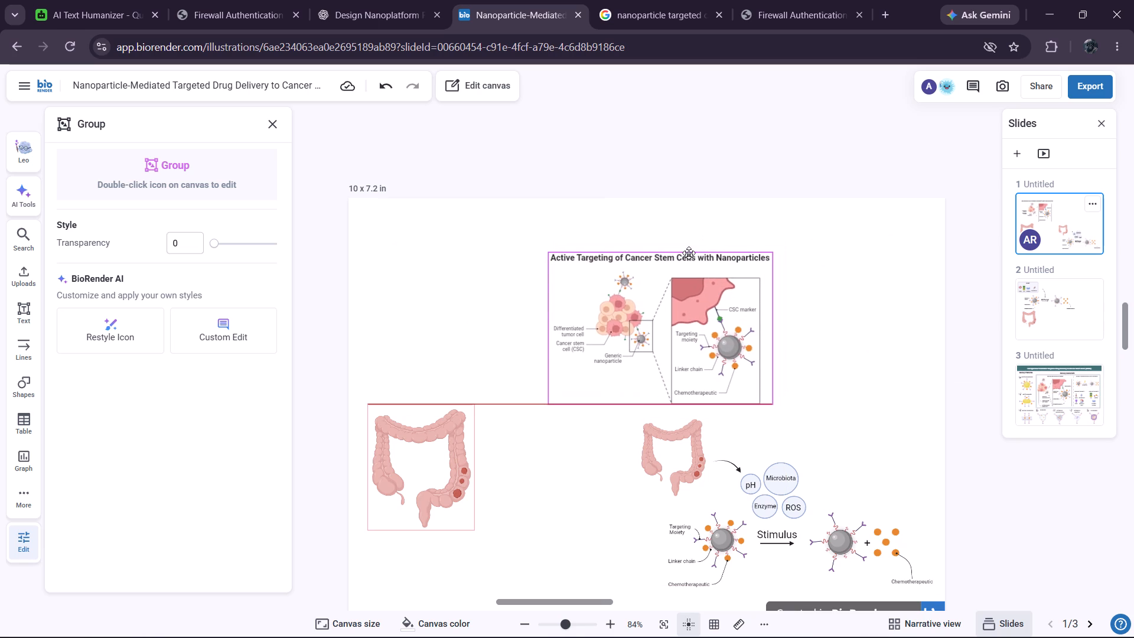
{"action": "left_click_drag", "start_coordinate": [689, 253], "coordinate": [705, 253]}
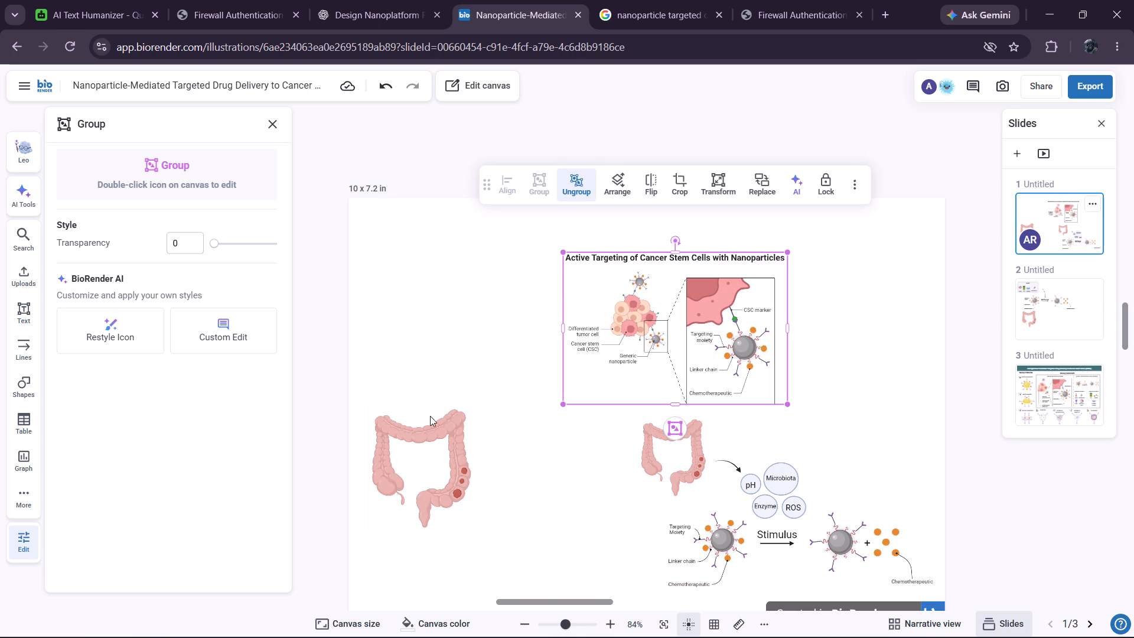
Move the larger colon with tumors up to the slide's left side, level with the Active Targeting template group.
{"action": "left_click", "coordinate": [429, 428]}
{"action": "left_click_drag", "start_coordinate": [438, 405], "coordinate": [438, 405]}
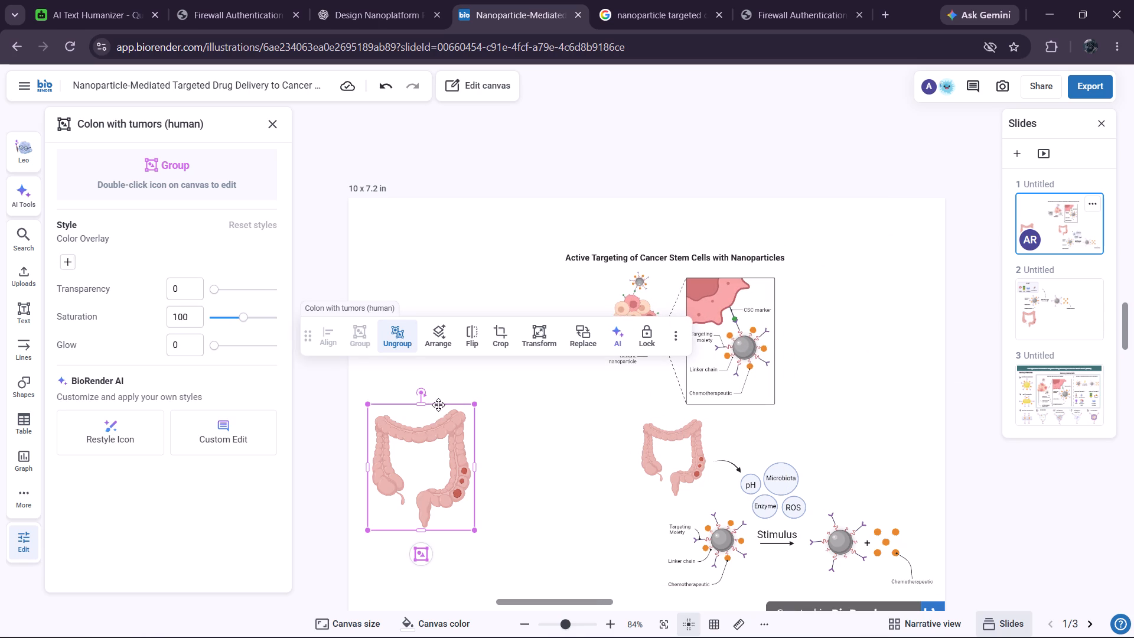
{"action": "left_click_drag", "start_coordinate": [438, 405], "coordinate": [442, 281]}
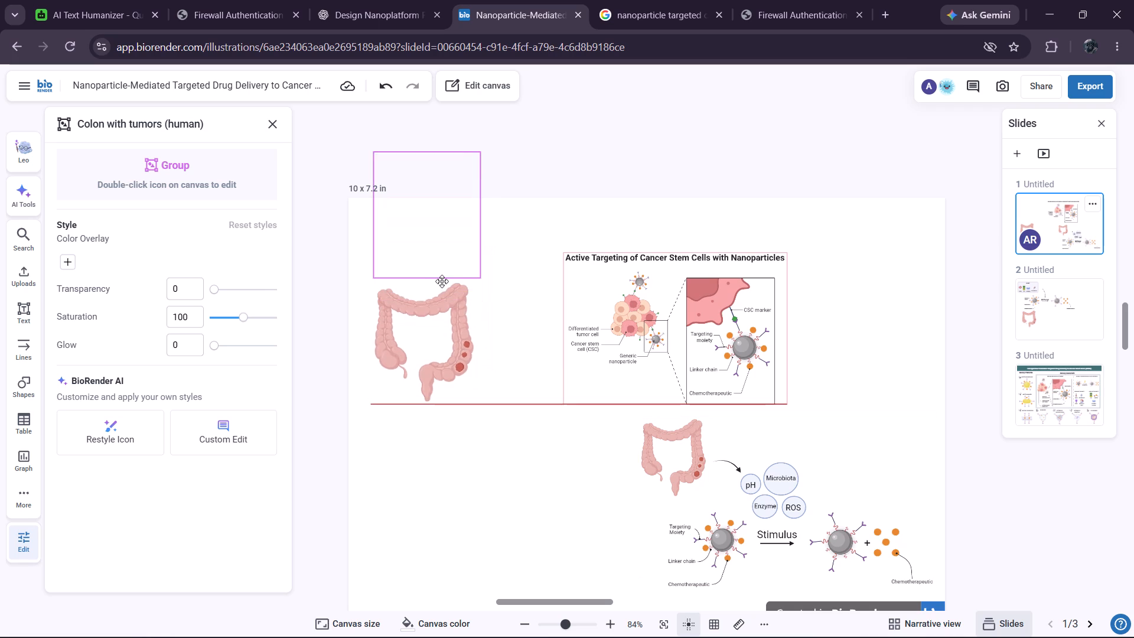
{"action": "left_click_drag", "start_coordinate": [442, 281], "coordinate": [458, 280]}
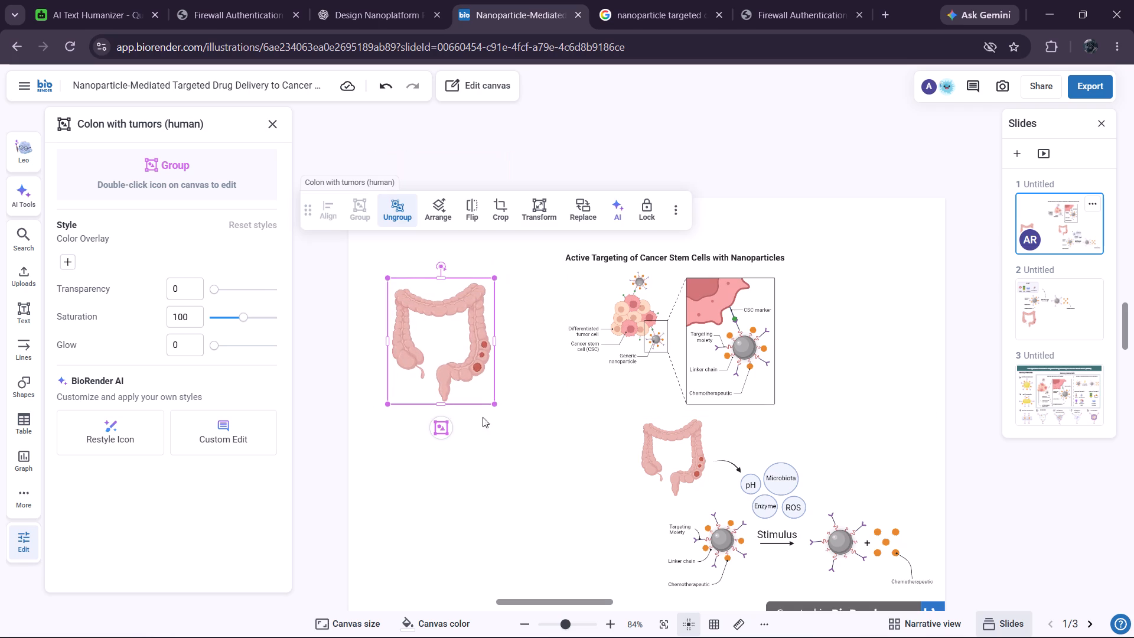
Ungroup the Active Targeting of Cancer Stem Cells template into its separate items.
{"action": "left_click", "coordinate": [612, 312]}
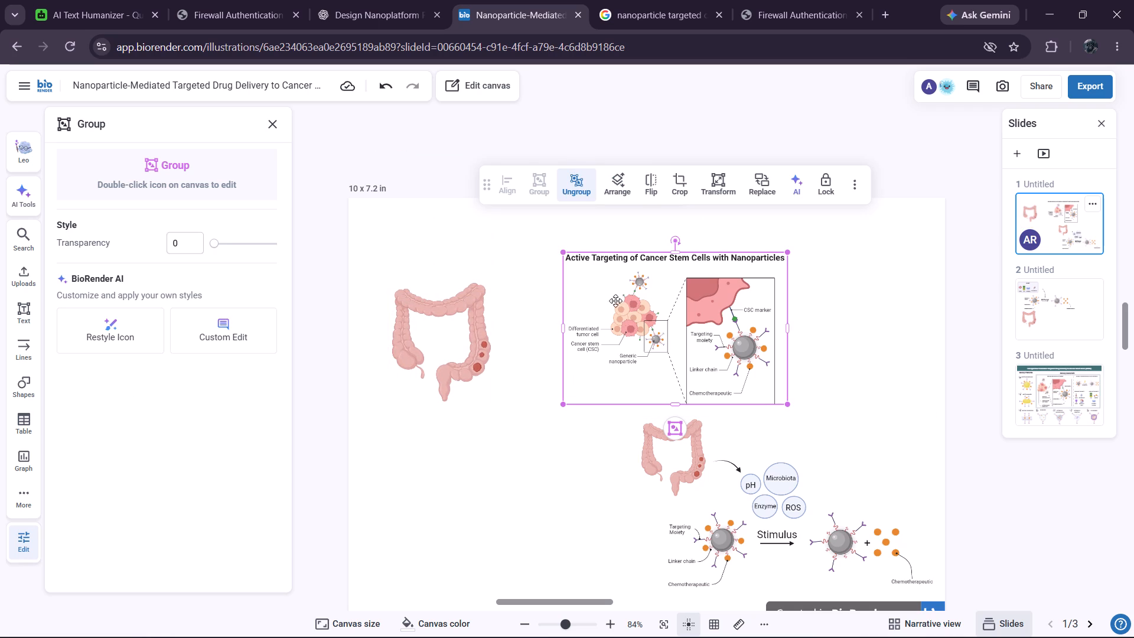
{"action": "left_click", "coordinate": [628, 317]}
{"action": "left_click", "coordinate": [627, 315]}
{"action": "left_click", "coordinate": [632, 313]}
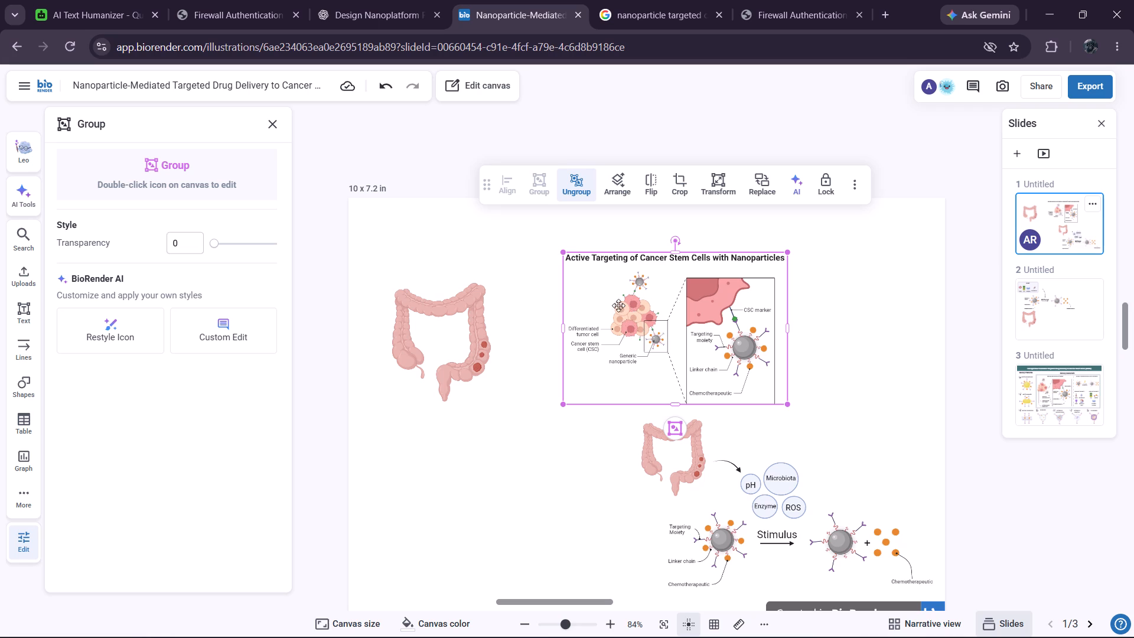
{"action": "left_click", "coordinate": [575, 180]}
{"action": "left_click", "coordinate": [625, 316]}
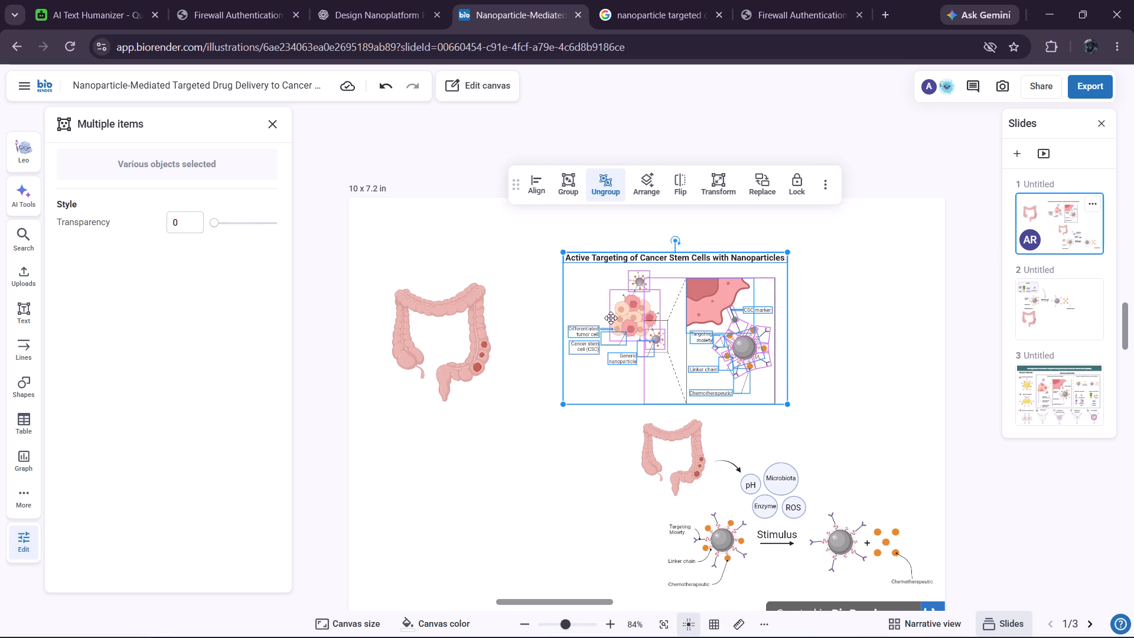
{"action": "left_click", "coordinate": [548, 313]}
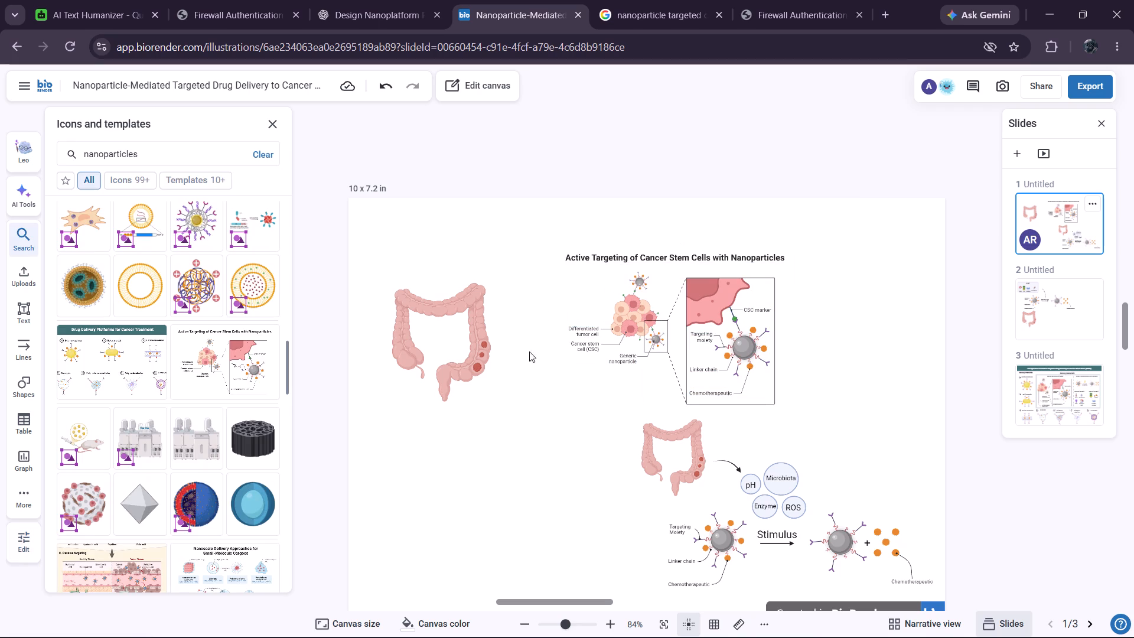
Group the tumor cell cluster with its three labels, leader lines and the two small nanoparticles.
{"action": "left_click", "coordinate": [571, 328]}
{"action": "left_click", "coordinate": [623, 323], "text": "shift"}
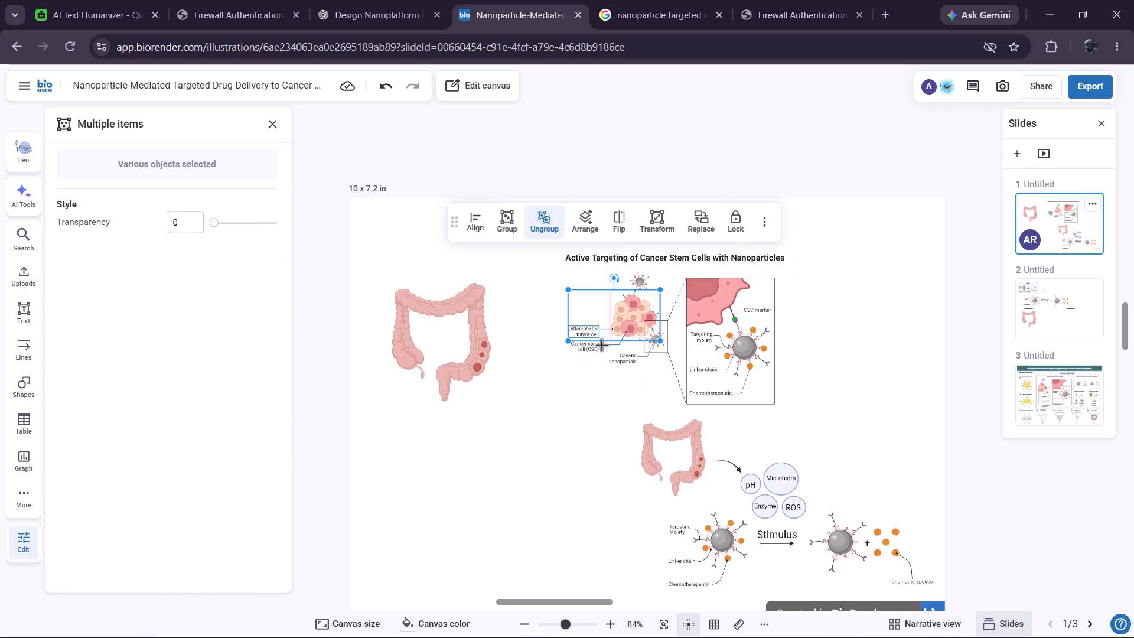
{"action": "left_click", "coordinate": [588, 347], "text": "shift"}
{"action": "left_click", "coordinate": [610, 347], "text": "shift"}
{"action": "left_click", "coordinate": [604, 331], "text": "shift"}
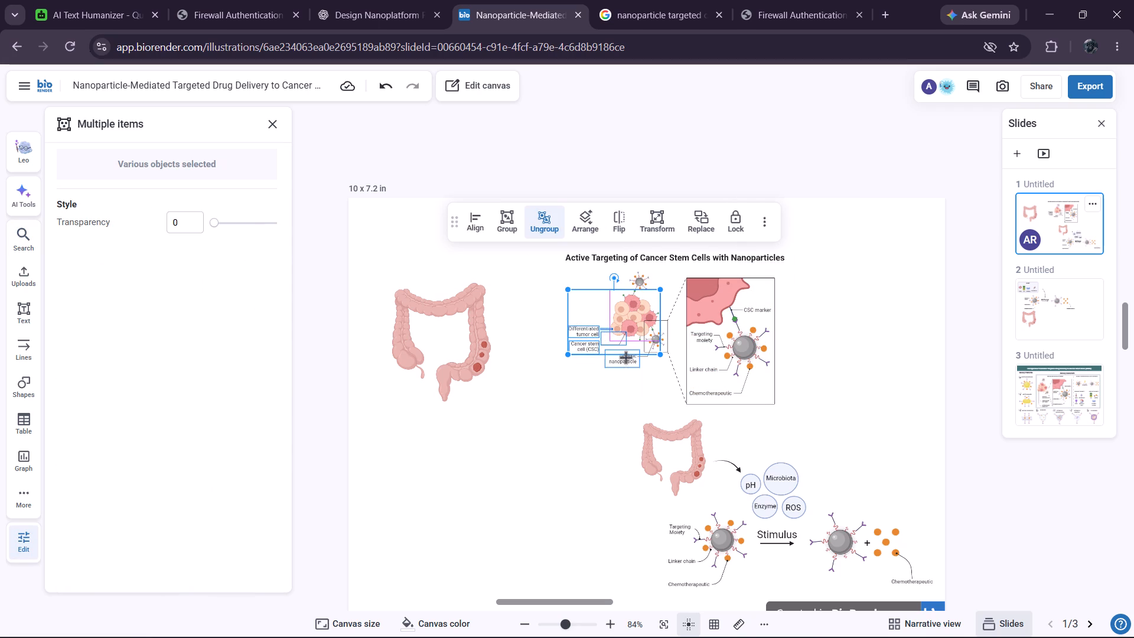
{"action": "left_click", "coordinate": [632, 363], "text": "shift"}
{"action": "left_click", "coordinate": [643, 356], "text": "shift"}
{"action": "left_click", "coordinate": [657, 341], "text": "shift"}
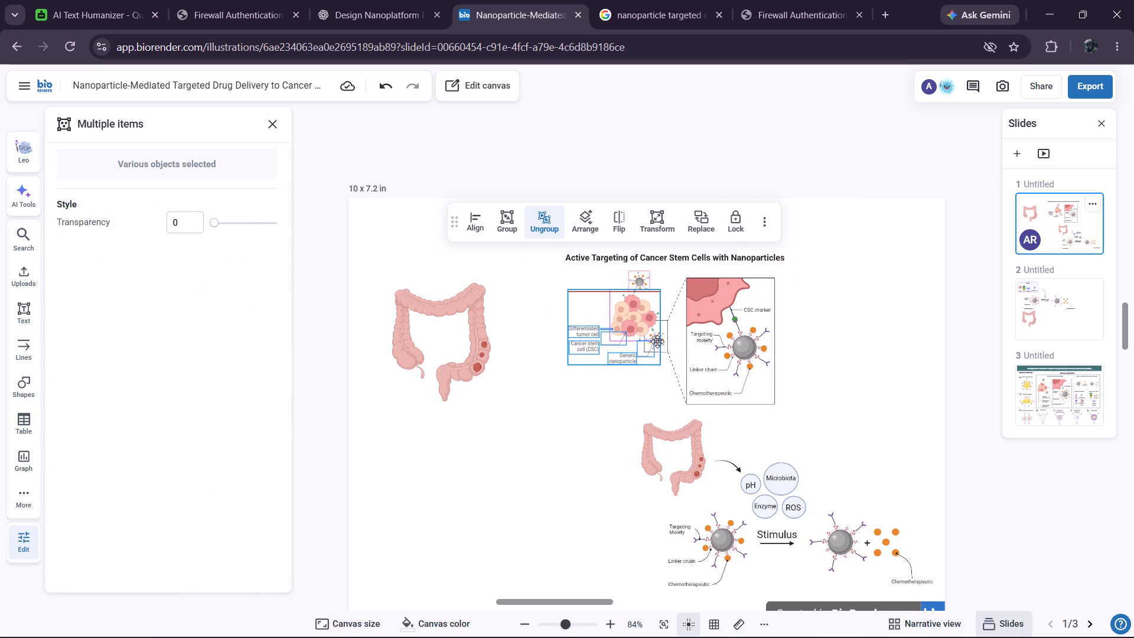
{"action": "left_click", "coordinate": [655, 336], "text": "shift"}
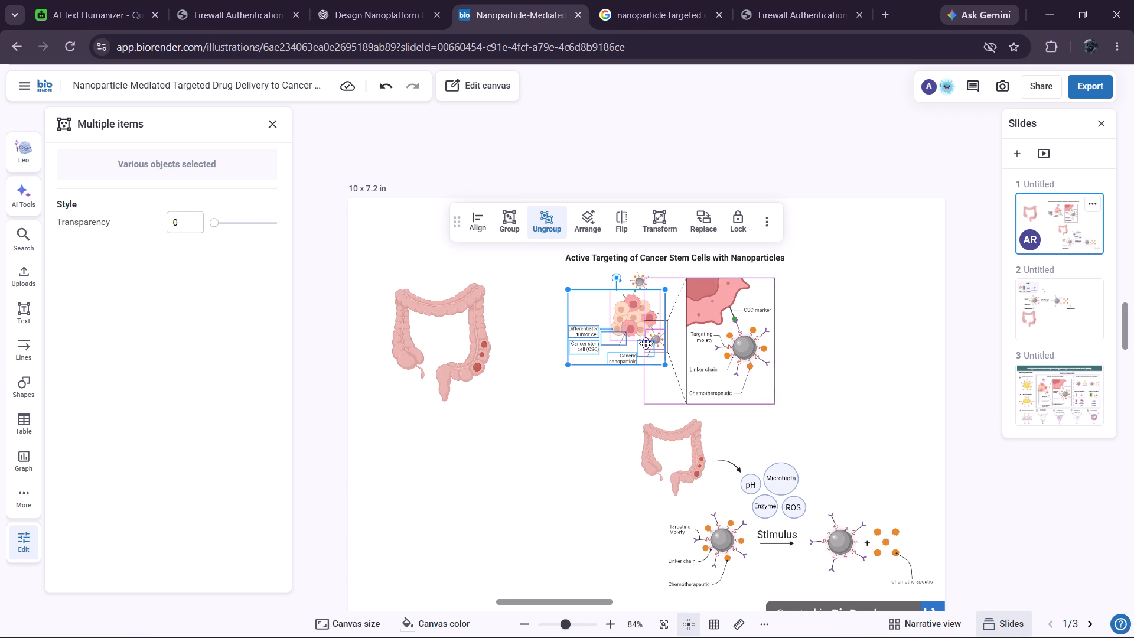
{"action": "left_click", "coordinate": [642, 287], "text": "shift"}
{"action": "left_click", "coordinate": [638, 284], "text": "shift"}
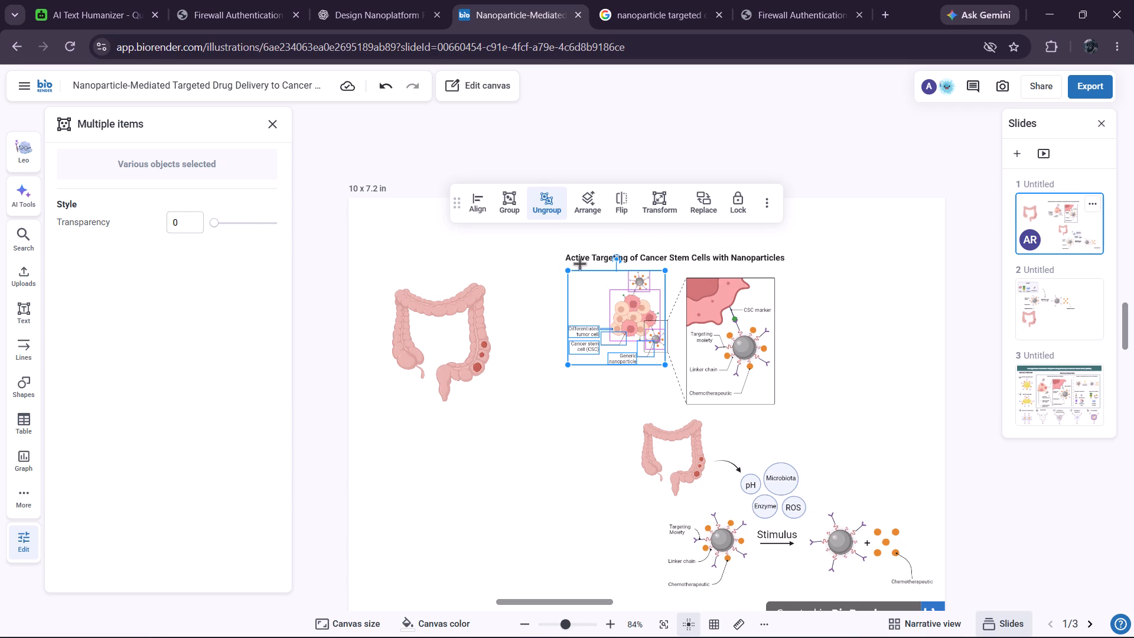
{"action": "left_click", "coordinate": [503, 201]}
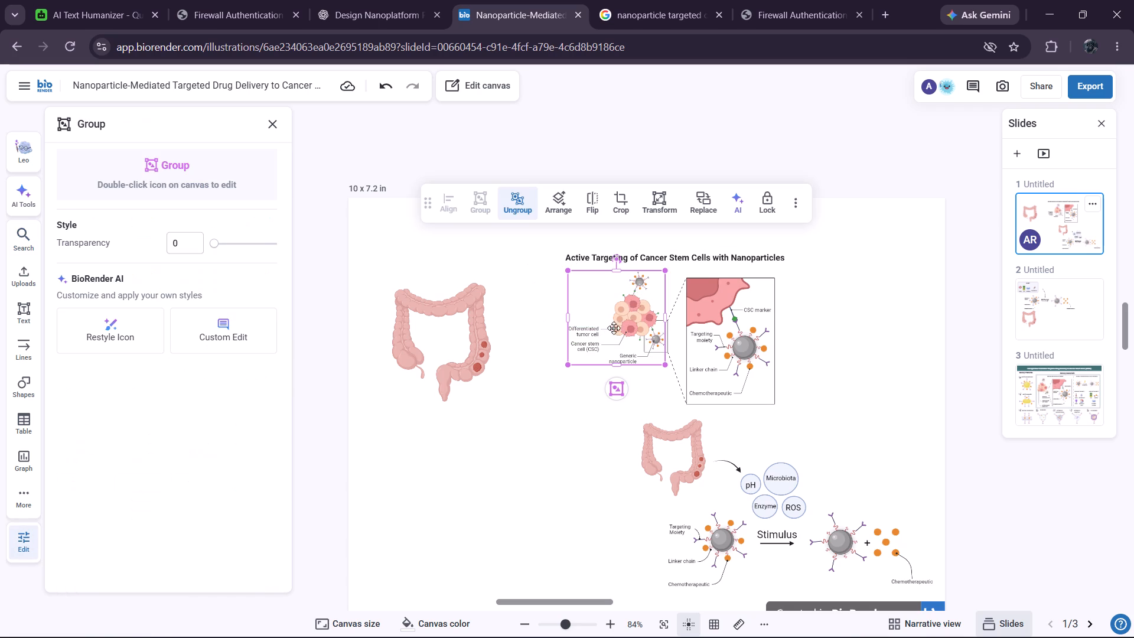
Ungroup the dashed zoom callout that links the tumor cell cluster to the nanoparticle detail box.
{"action": "left_click", "coordinate": [650, 350]}
{"action": "left_click", "coordinate": [656, 353]}
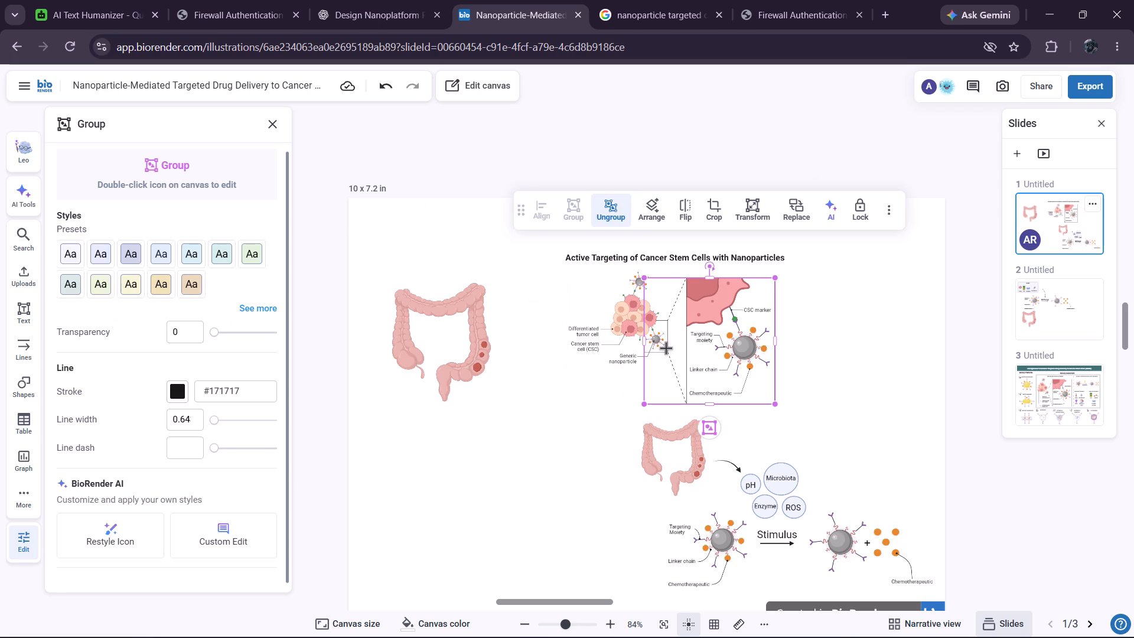
{"action": "left_click", "coordinate": [666, 348]}
{"action": "left_click", "coordinate": [668, 338], "text": "shift"}
{"action": "left_click", "coordinate": [667, 339], "text": "shift"}
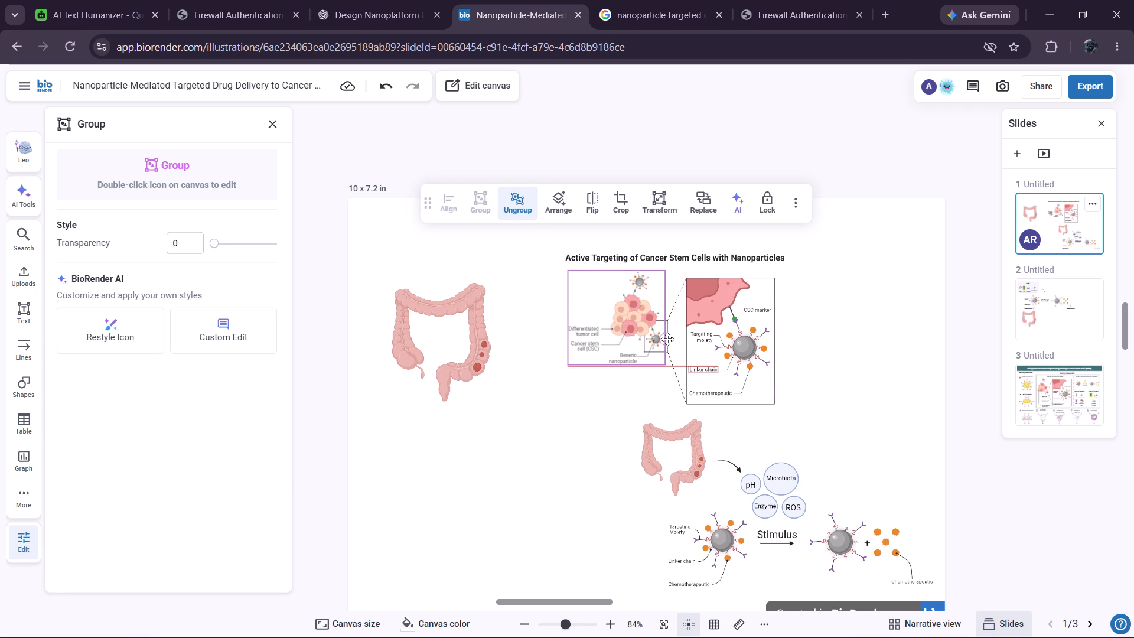
{"action": "left_click", "coordinate": [666, 337], "text": "shift"}
{"action": "left_click", "coordinate": [663, 336], "text": "shift"}
{"action": "left_click", "coordinate": [680, 344]}
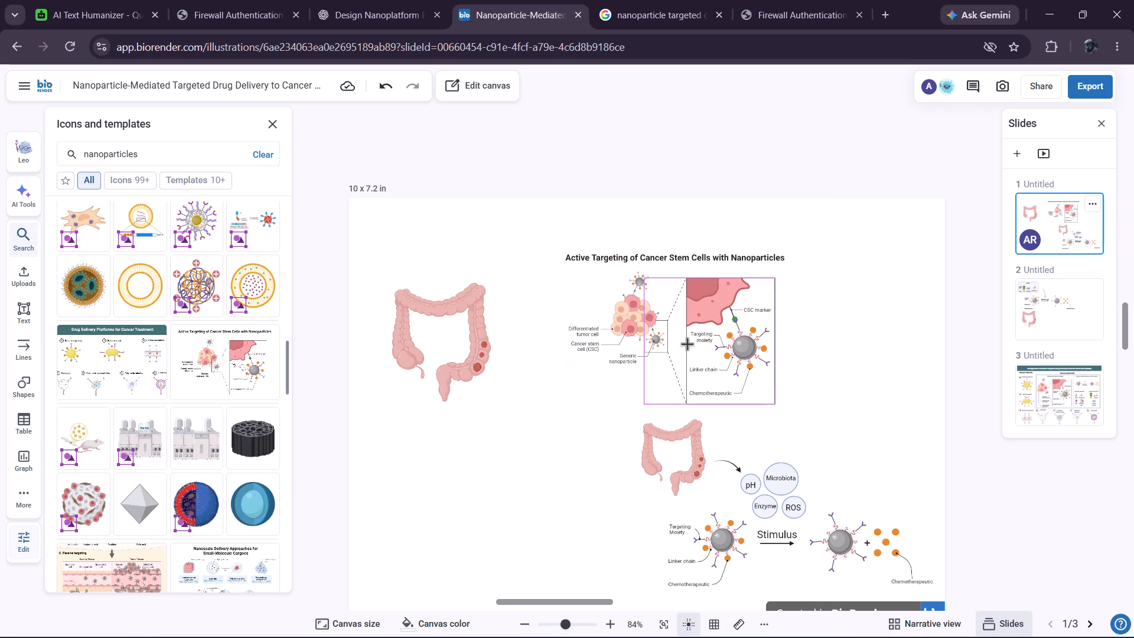
{"action": "left_click", "coordinate": [690, 341]}
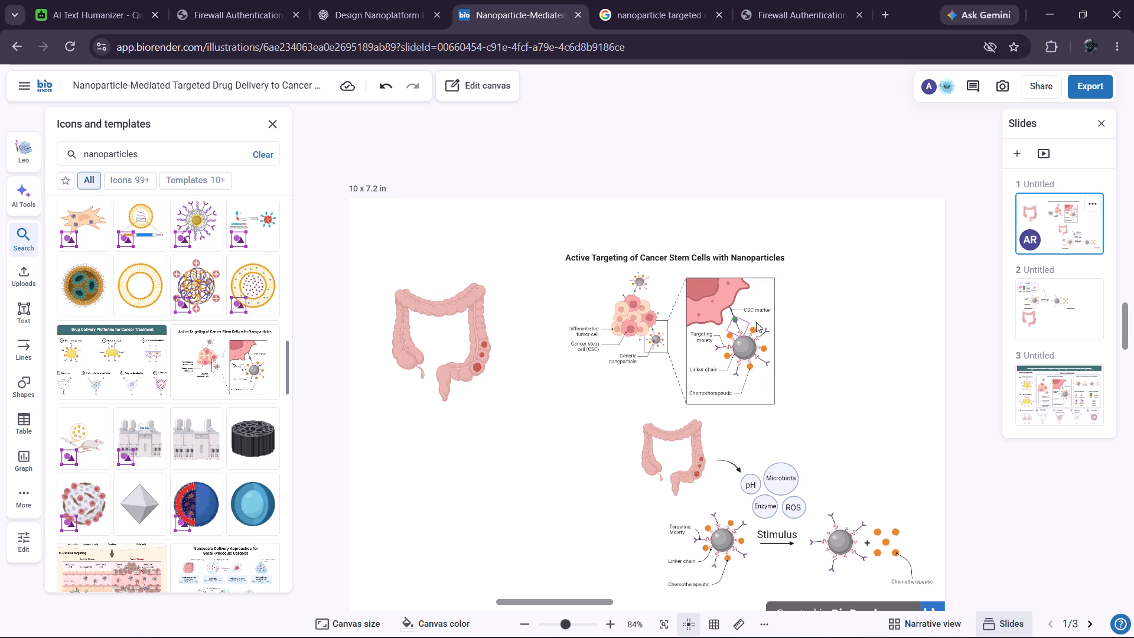
{"action": "left_click", "coordinate": [806, 321]}
{"action": "left_click", "coordinate": [858, 331]}
{"action": "left_click", "coordinate": [779, 382]}
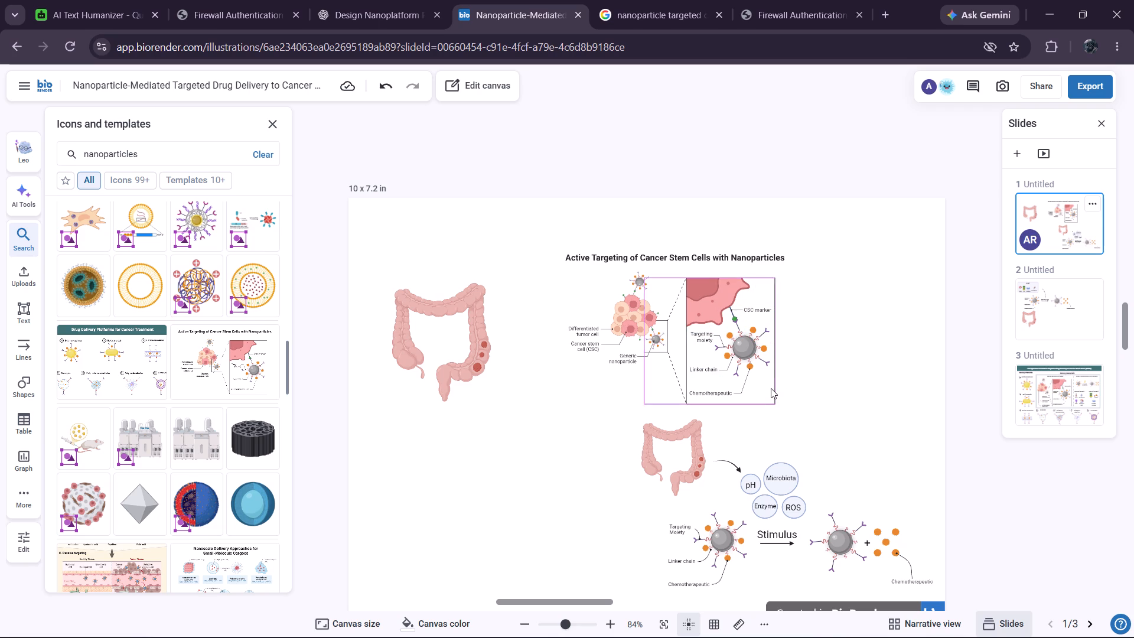
{"action": "left_click", "coordinate": [770, 389]}
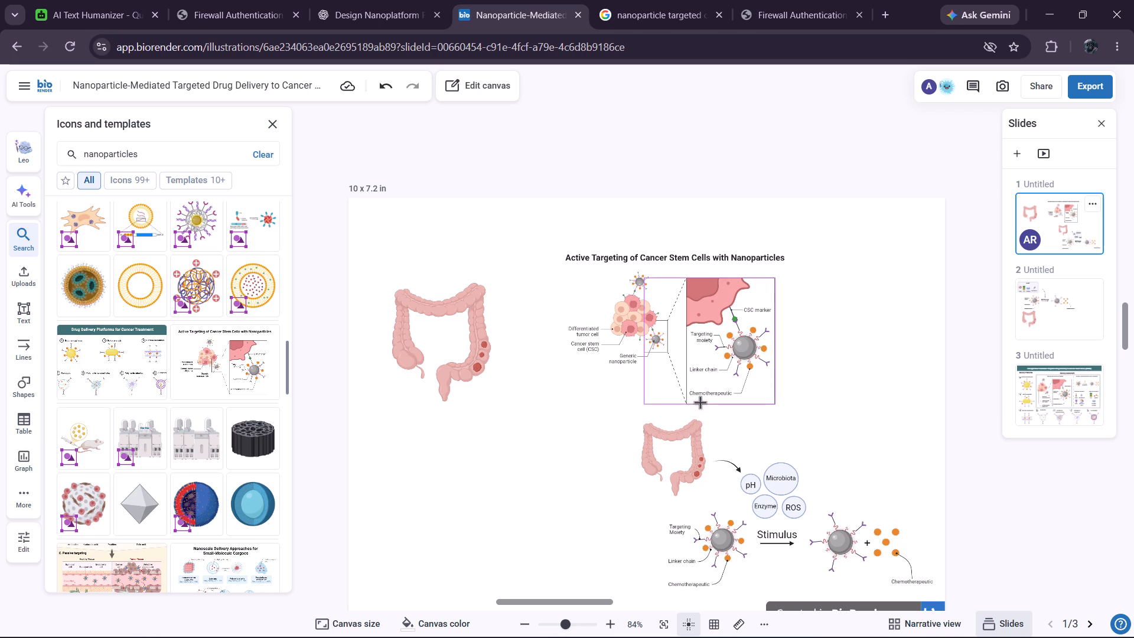
{"action": "left_click", "coordinate": [700, 403]}
{"action": "left_click", "coordinate": [610, 210]}
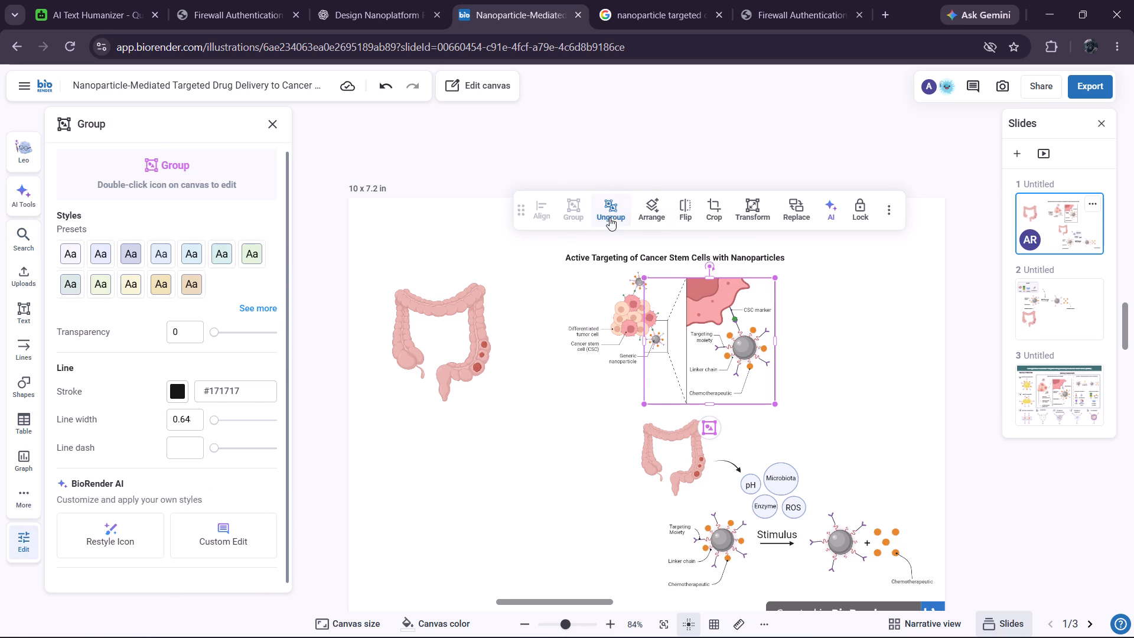
{"action": "left_click", "coordinate": [597, 361]}
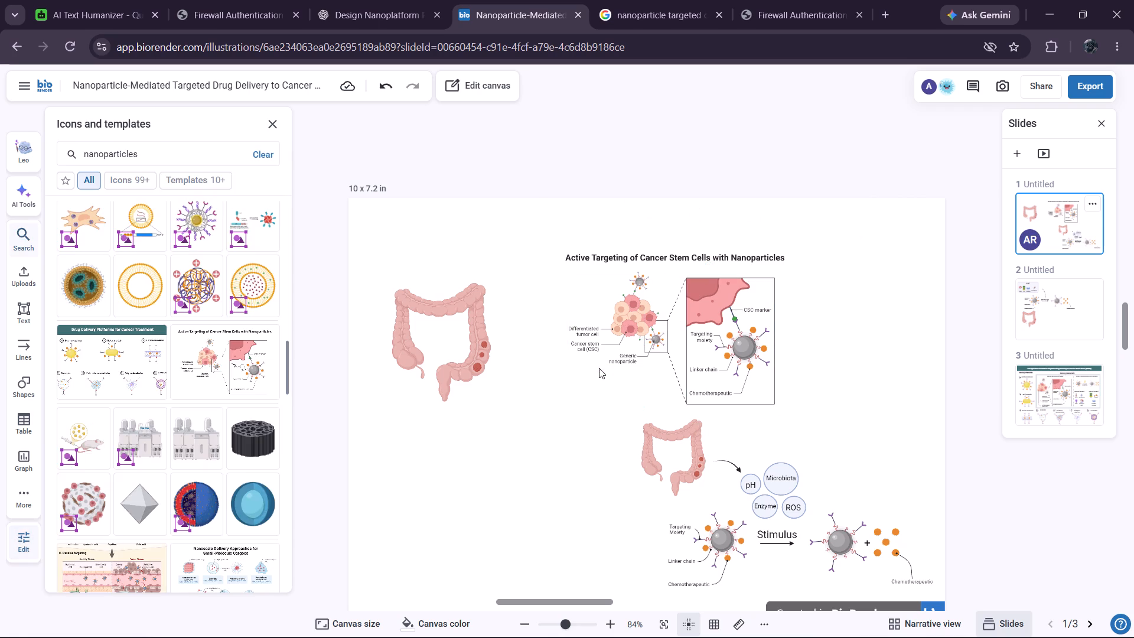
{"action": "left_click", "coordinate": [594, 356]}
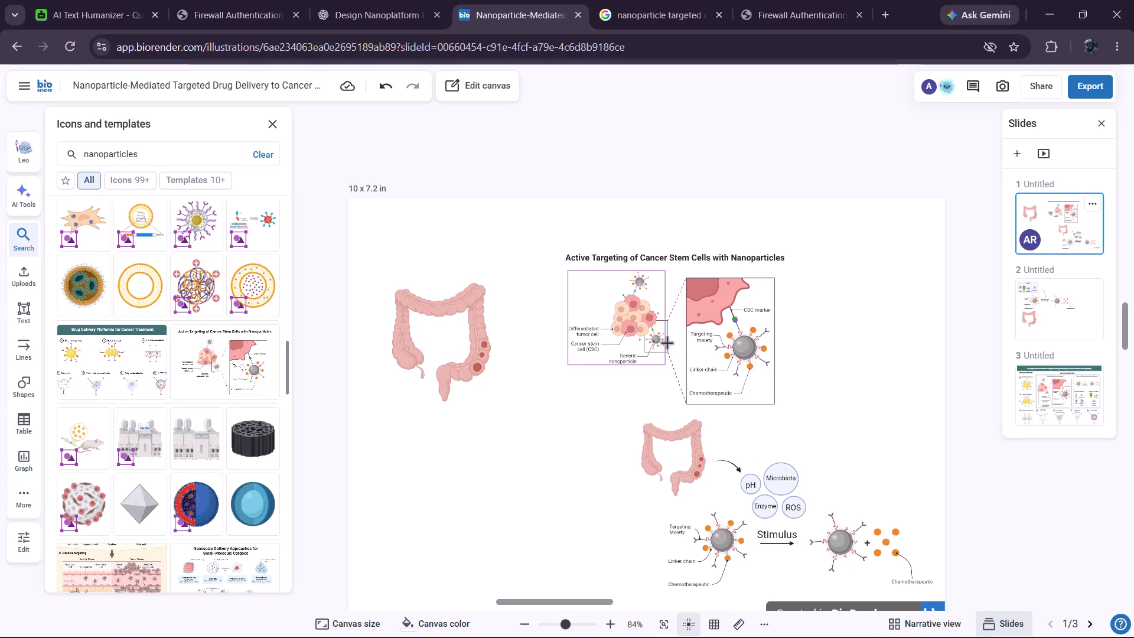
Ungroup the tumor cell cluster group, nudge its items slightly toward the nanoparticle detail box, and regroup them.
{"action": "left_click", "coordinate": [667, 344], "text": "shift"}
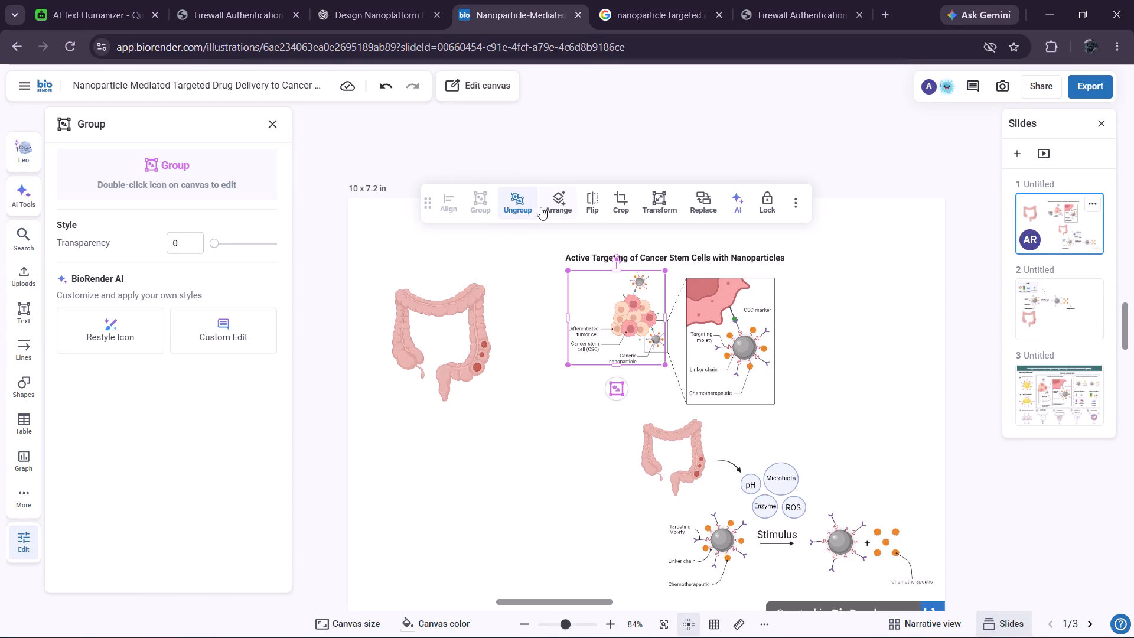
{"action": "left_click", "coordinate": [513, 206]}
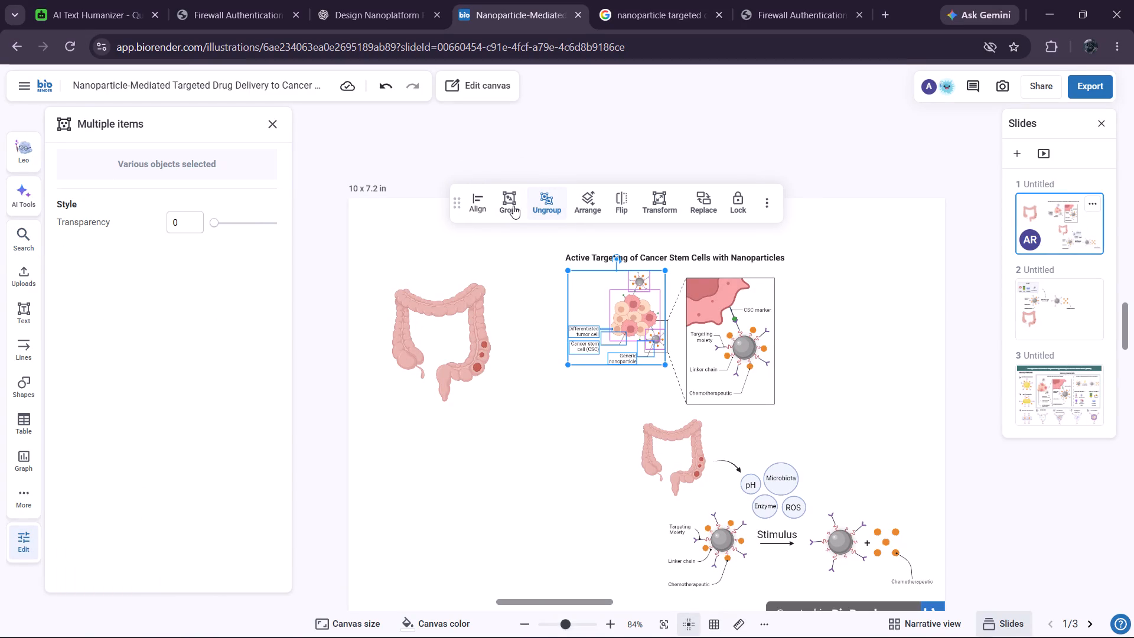
{"action": "left_click", "coordinate": [511, 203]}
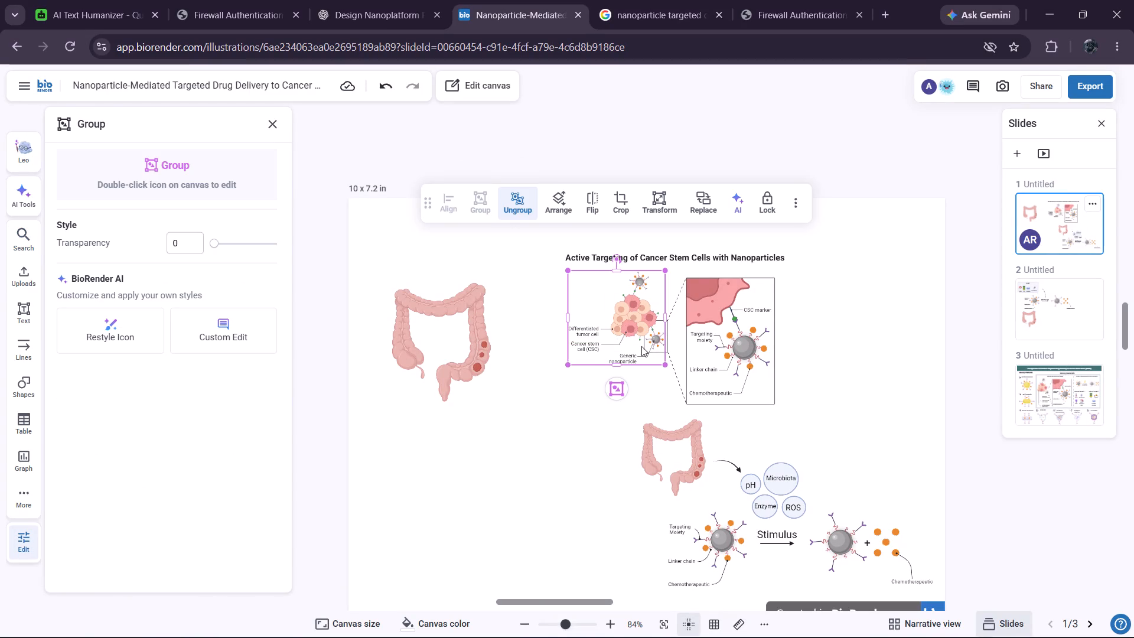
{"action": "left_click", "coordinate": [523, 209]}
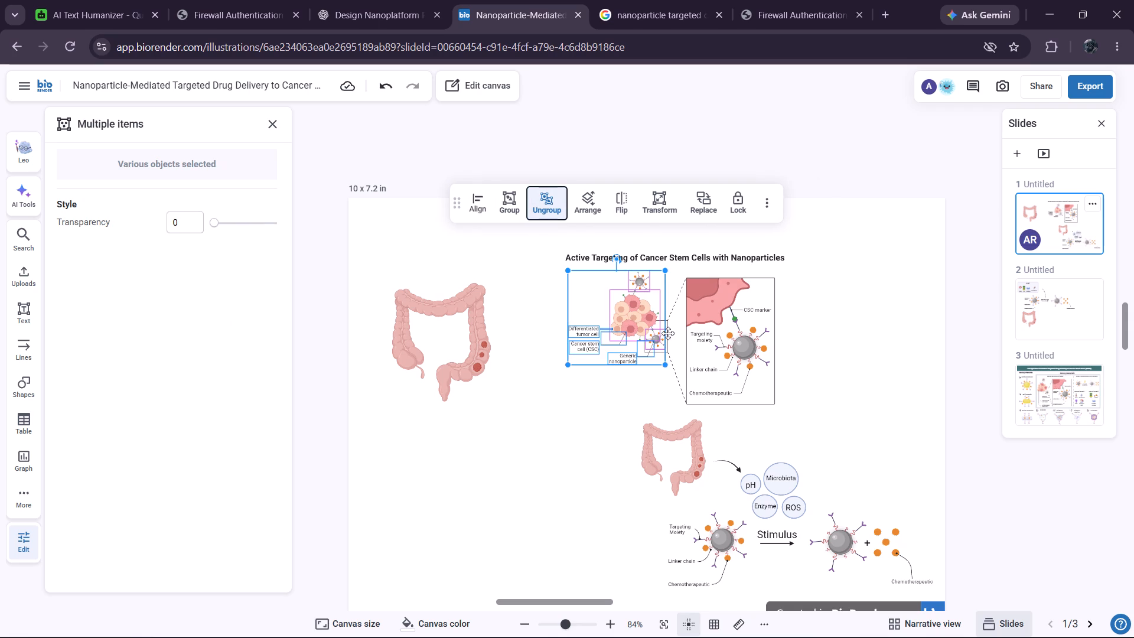
{"action": "left_click", "coordinate": [666, 327], "text": "shift"}
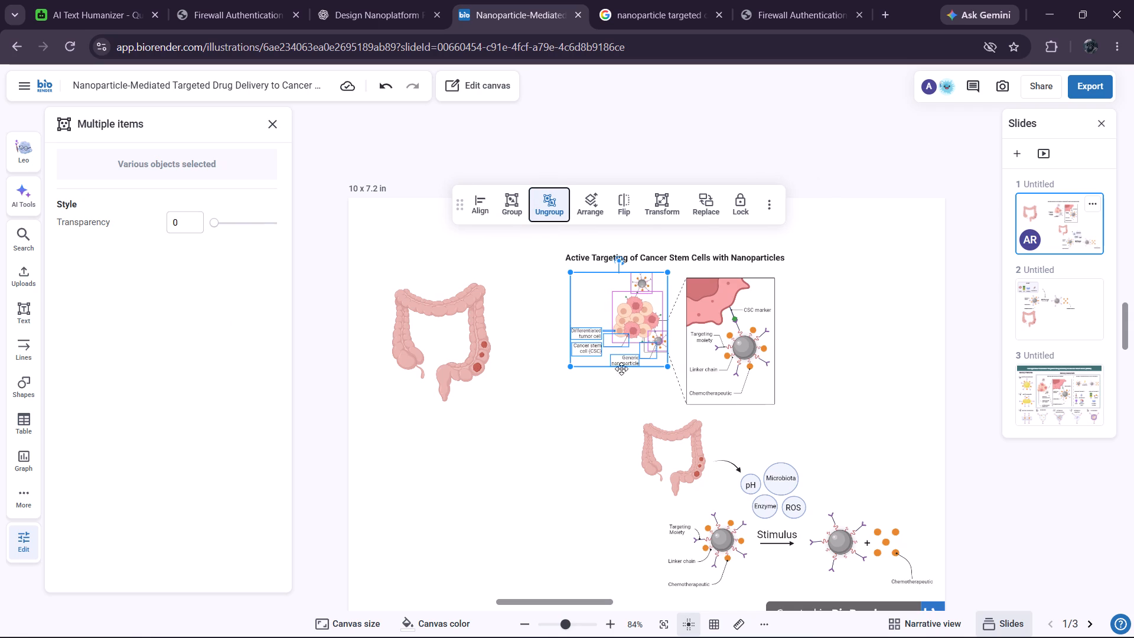
{"action": "key", "text": "ctrl+z"}
{"action": "key", "text": "ctrl+z"}
{"action": "left_click", "coordinate": [513, 204]}
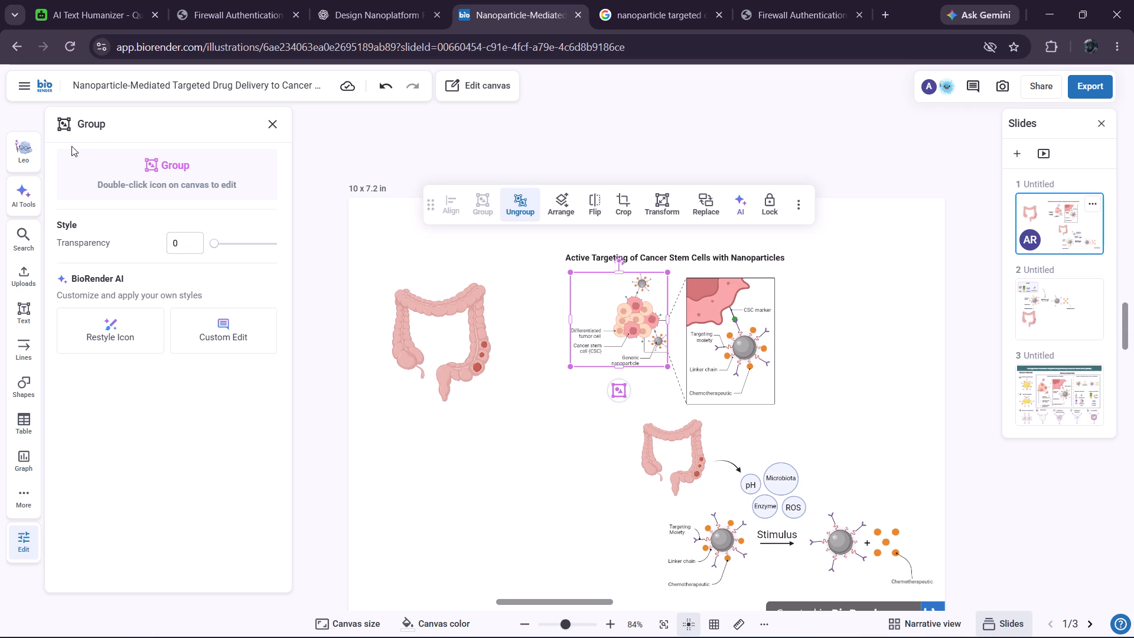
Search the icon library for zoom.
{"action": "left_click", "coordinate": [27, 238]}
{"action": "left_click", "coordinate": [122, 159]}
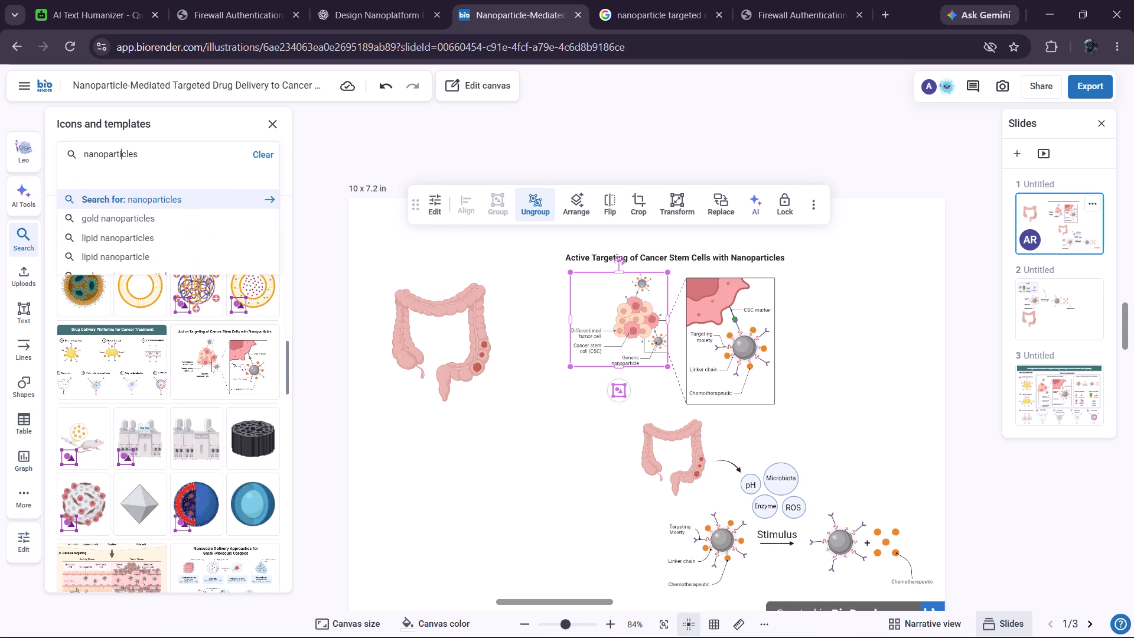
{"action": "left_click_drag", "start_coordinate": [142, 158], "coordinate": [83, 162]}
{"action": "type", "text": "zoom"}
{"action": "key", "text": "Return"}
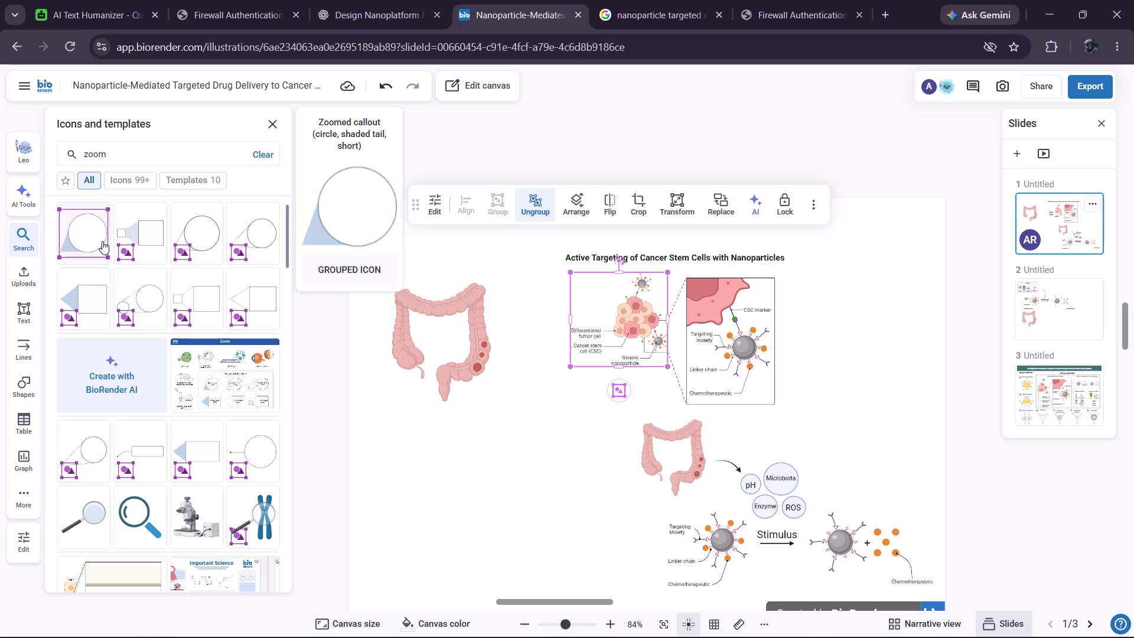
Insert the square zoomed callout with shaded tail and place it in the empty area below the larger colon.
{"action": "left_click", "coordinate": [98, 297]}
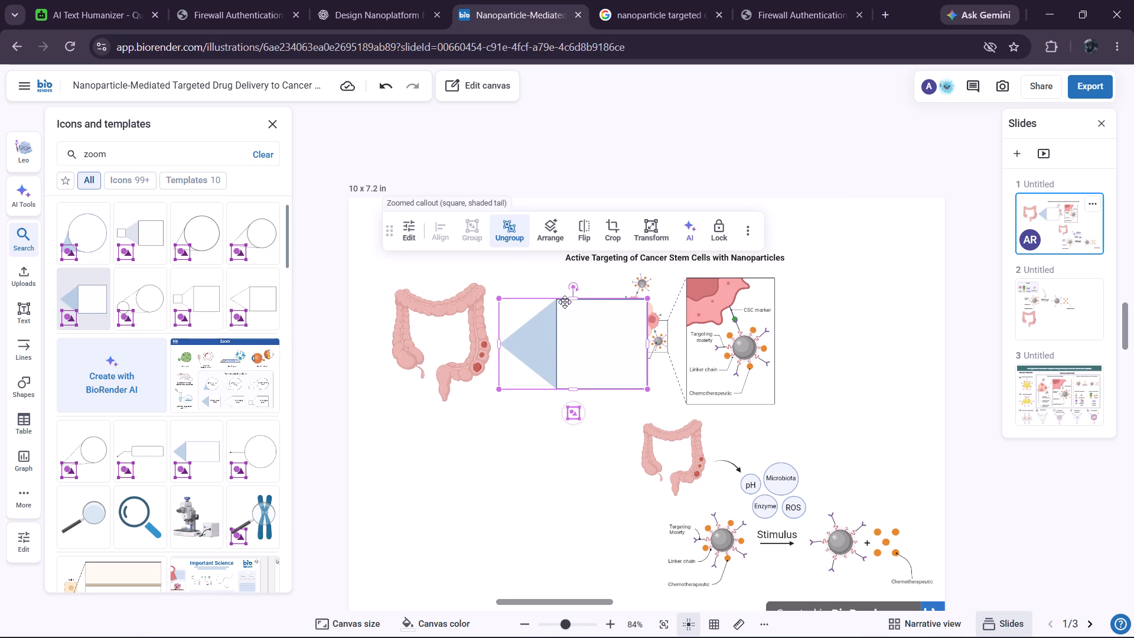
{"action": "left_click_drag", "start_coordinate": [559, 301], "coordinate": [577, 292]}
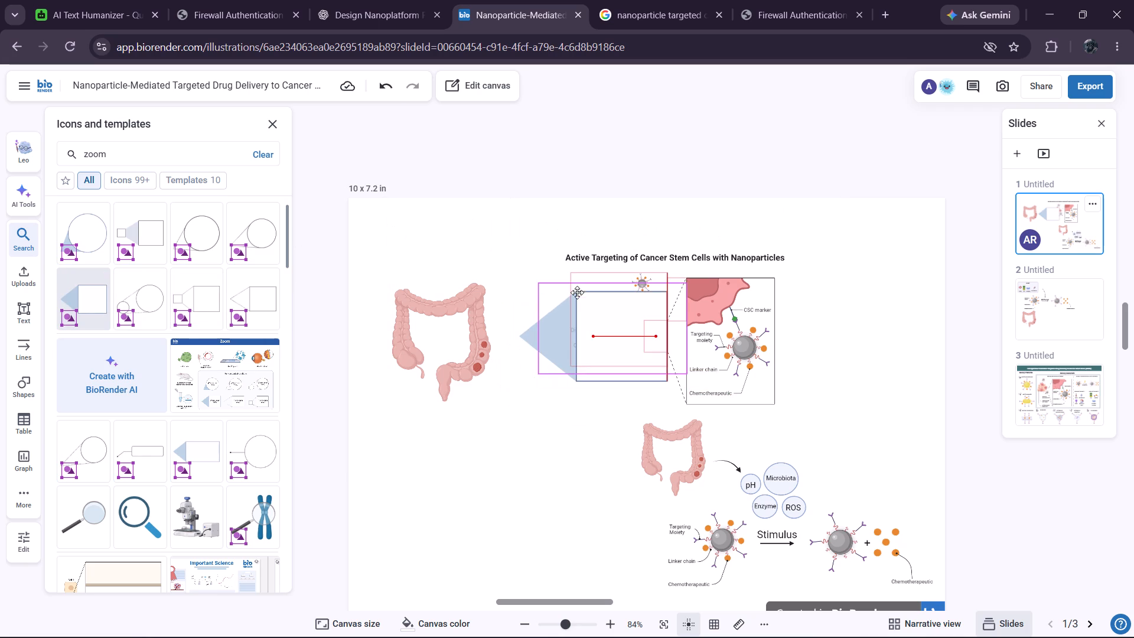
{"action": "left_click_drag", "start_coordinate": [577, 292], "coordinate": [584, 274]}
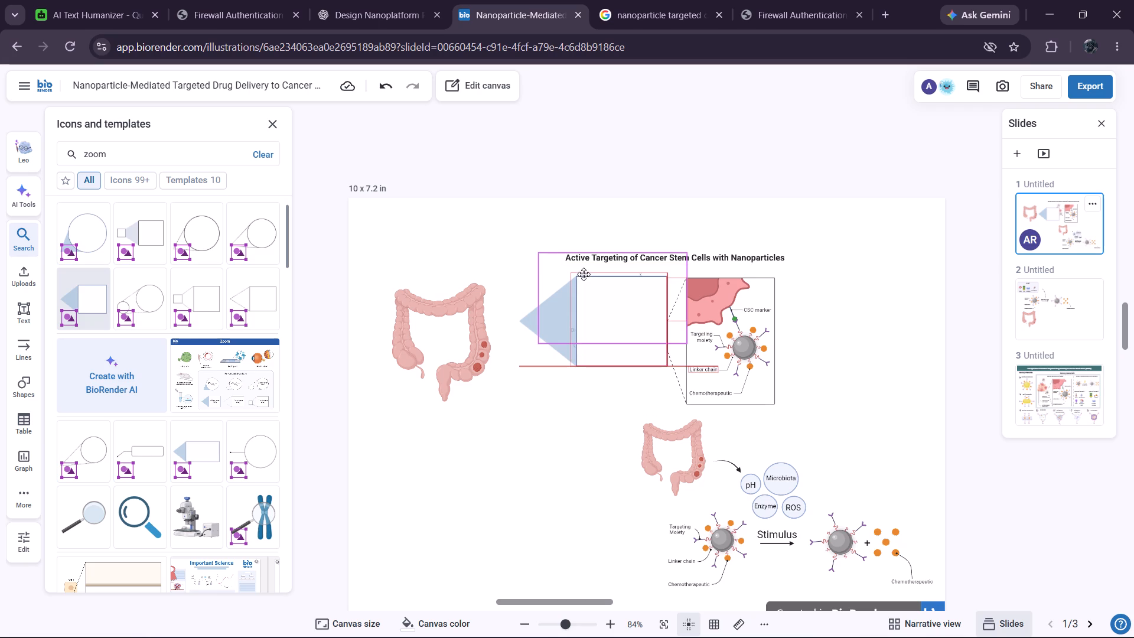
{"action": "left_click_drag", "start_coordinate": [584, 274], "coordinate": [574, 273]}
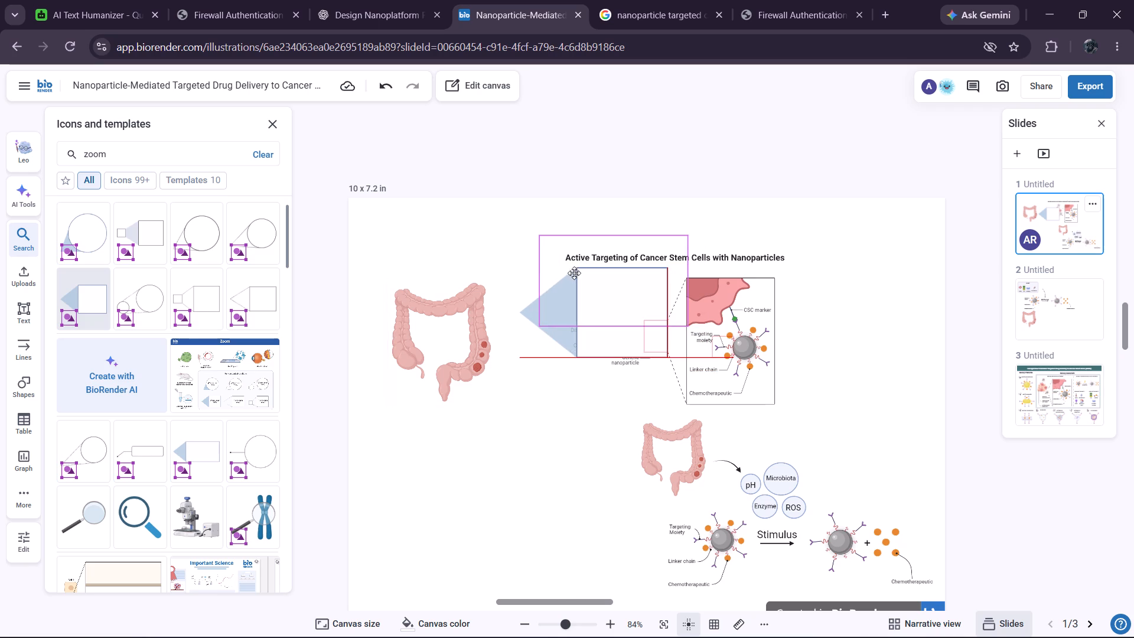
{"action": "left_click_drag", "start_coordinate": [574, 273], "coordinate": [522, 403]}
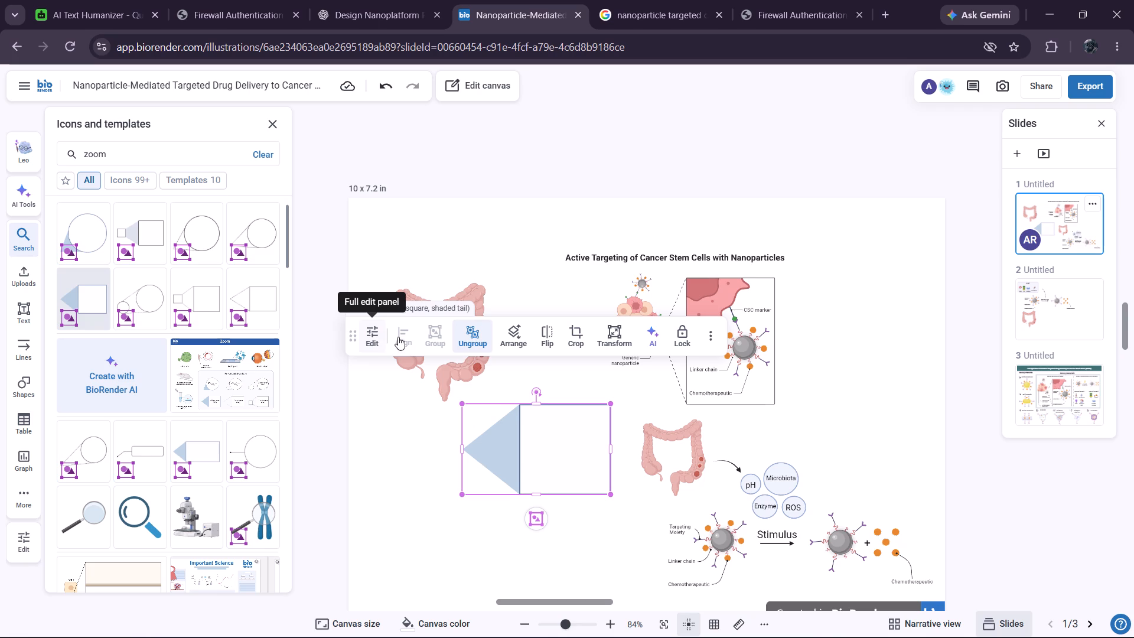
Send the zoomed callout to the back and shift it slightly closer to the larger colon.
{"action": "left_click", "coordinate": [516, 334]}
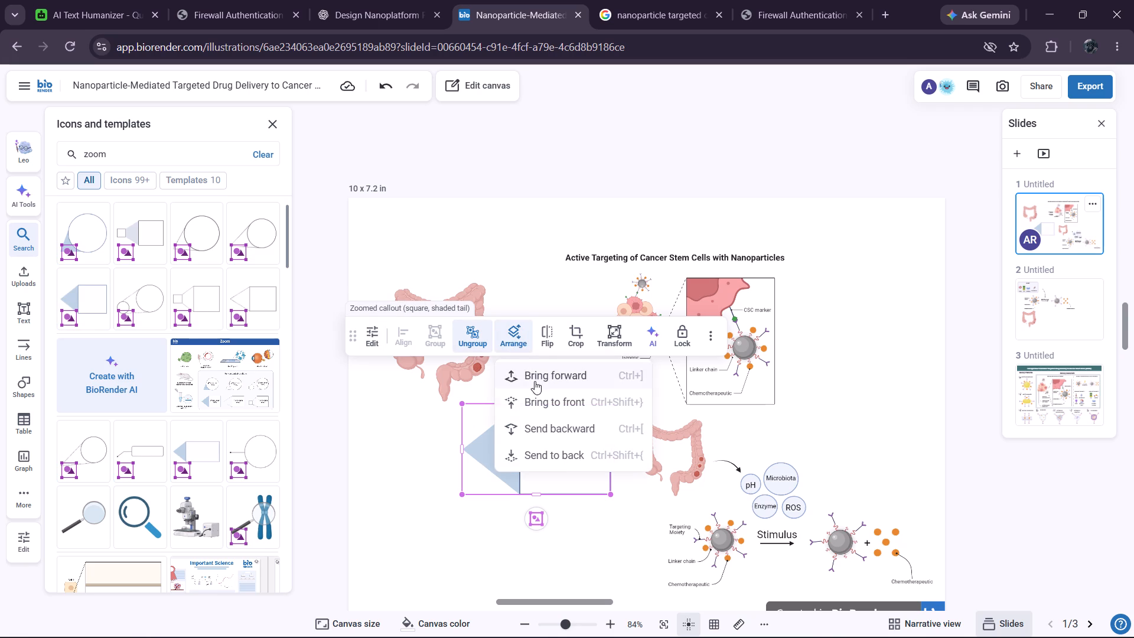
{"action": "left_click", "coordinate": [565, 451]}
{"action": "left_click_drag", "start_coordinate": [511, 405], "coordinate": [516, 401]}
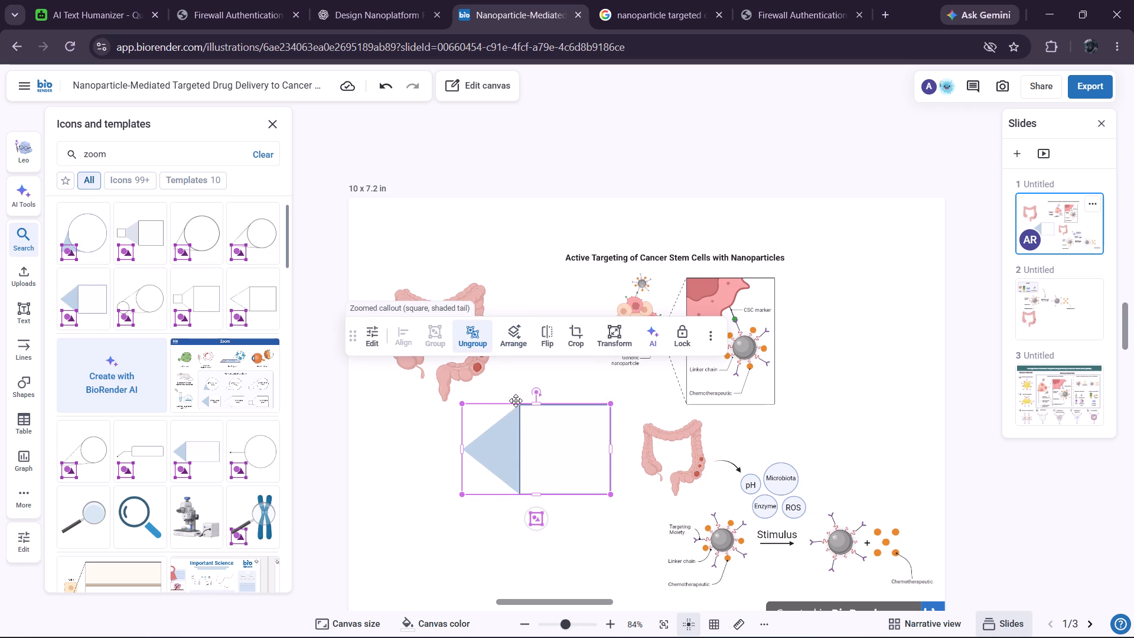
{"action": "left_click_drag", "start_coordinate": [516, 401], "coordinate": [509, 393]}
{"action": "left_click", "coordinate": [543, 432]}
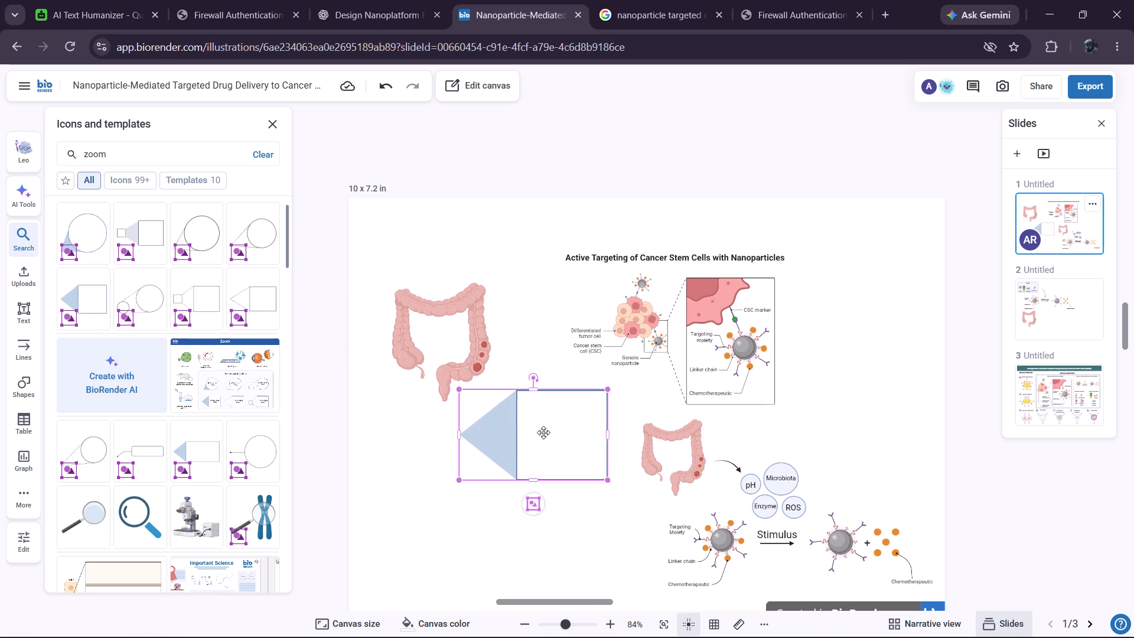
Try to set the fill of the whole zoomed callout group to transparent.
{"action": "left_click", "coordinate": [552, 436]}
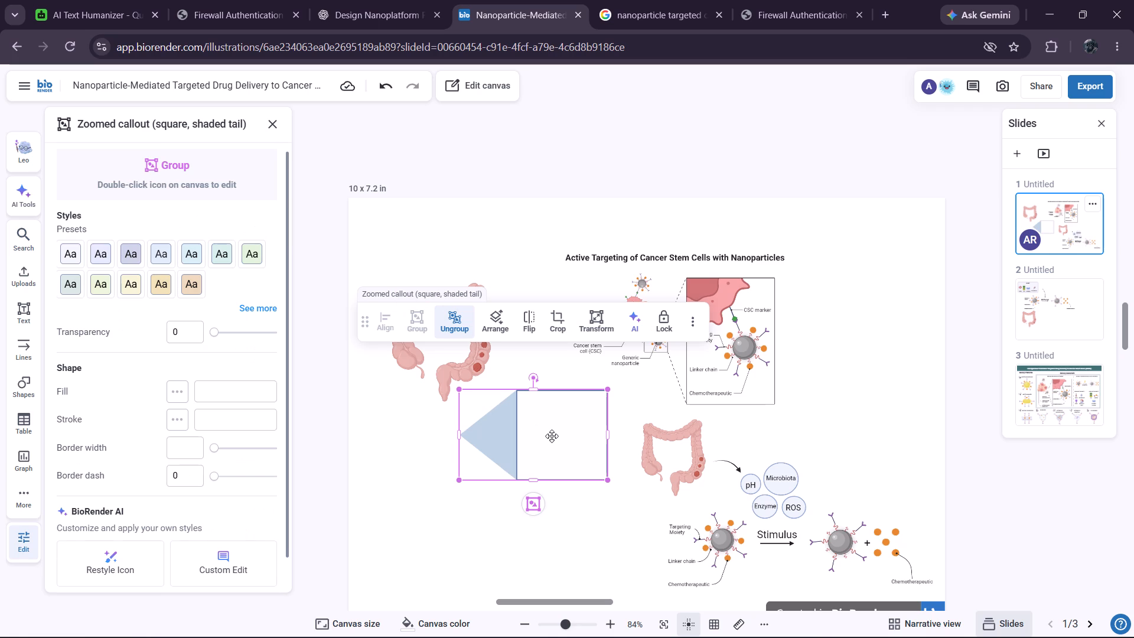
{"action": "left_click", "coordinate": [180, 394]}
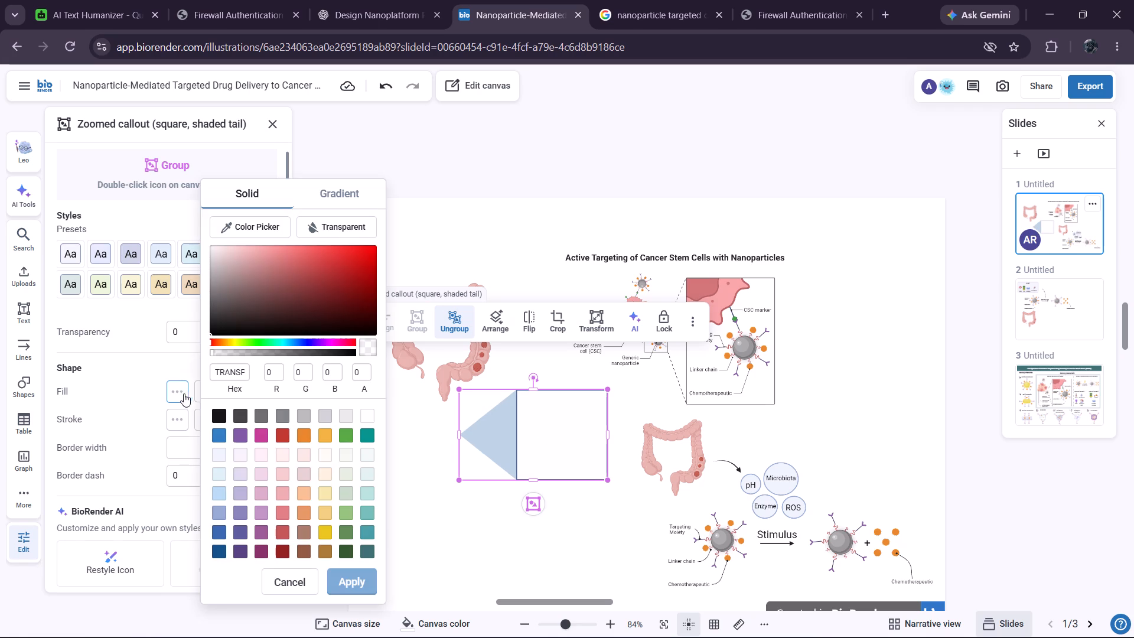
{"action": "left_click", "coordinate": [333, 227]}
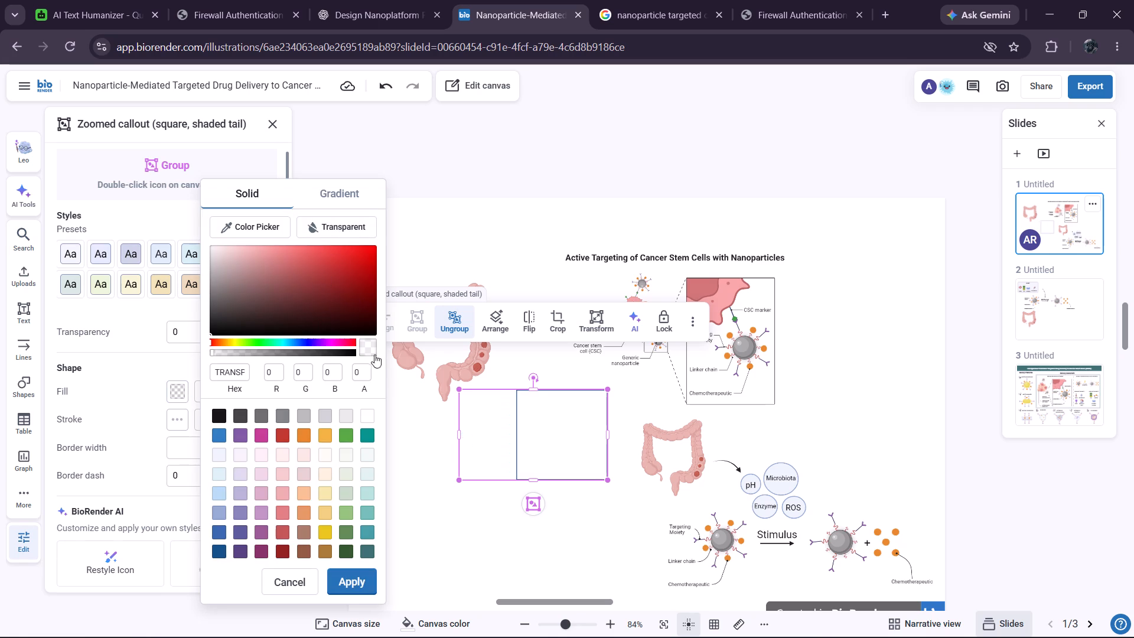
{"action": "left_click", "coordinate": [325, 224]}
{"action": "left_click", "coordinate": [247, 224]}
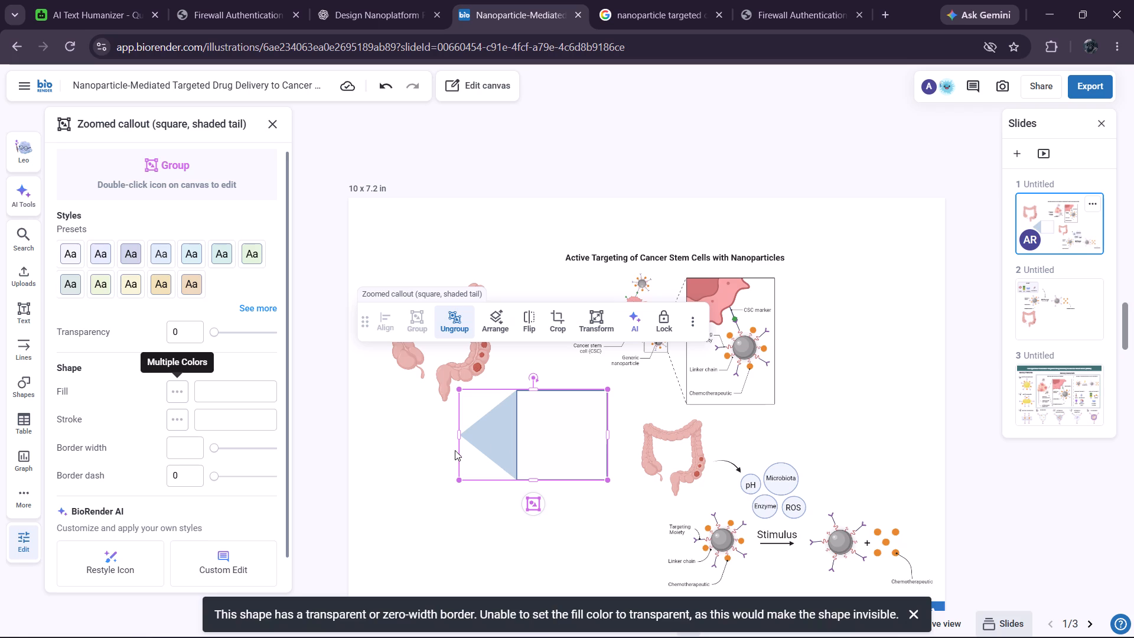
Send the zoomed callout backward one level and reposition it below the larger colon.
{"action": "left_click", "coordinate": [552, 441]}
{"action": "left_click", "coordinate": [561, 390]}
{"action": "left_click_drag", "start_coordinate": [563, 387], "coordinate": [601, 301]}
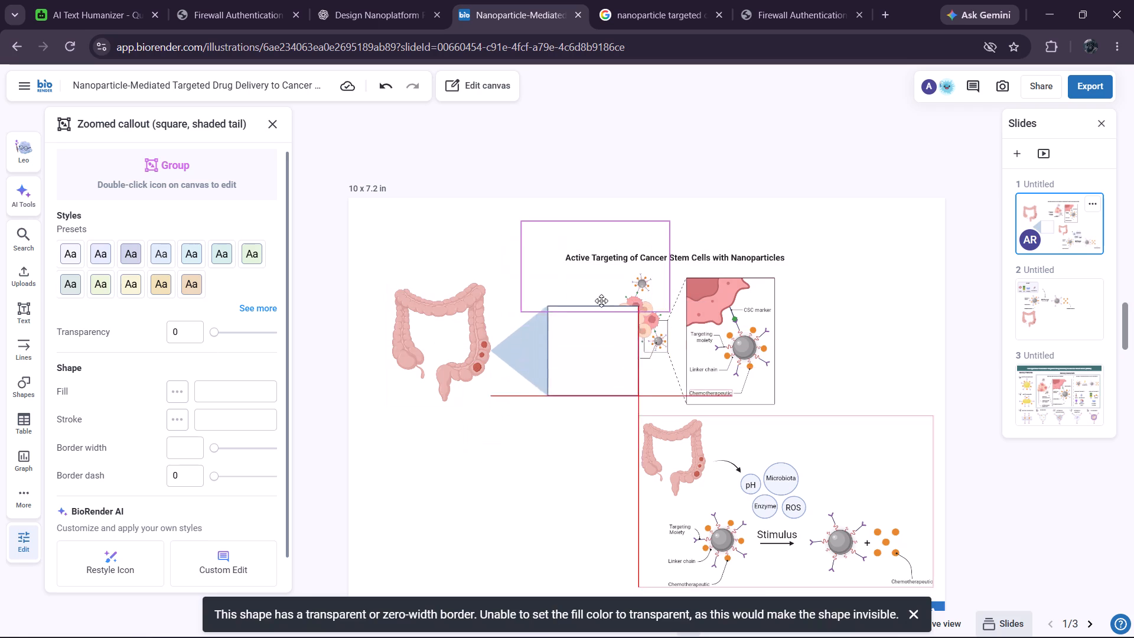
{"action": "left_click_drag", "start_coordinate": [601, 301], "coordinate": [552, 389]}
{"action": "left_click", "coordinate": [552, 432]}
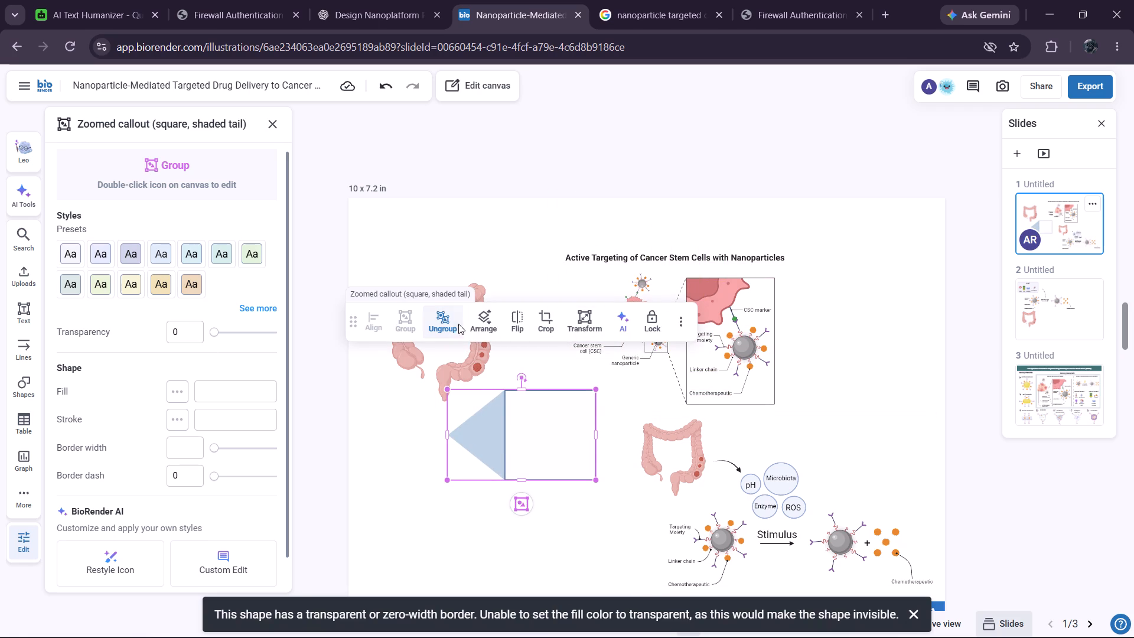
{"action": "left_click", "coordinate": [477, 318]}
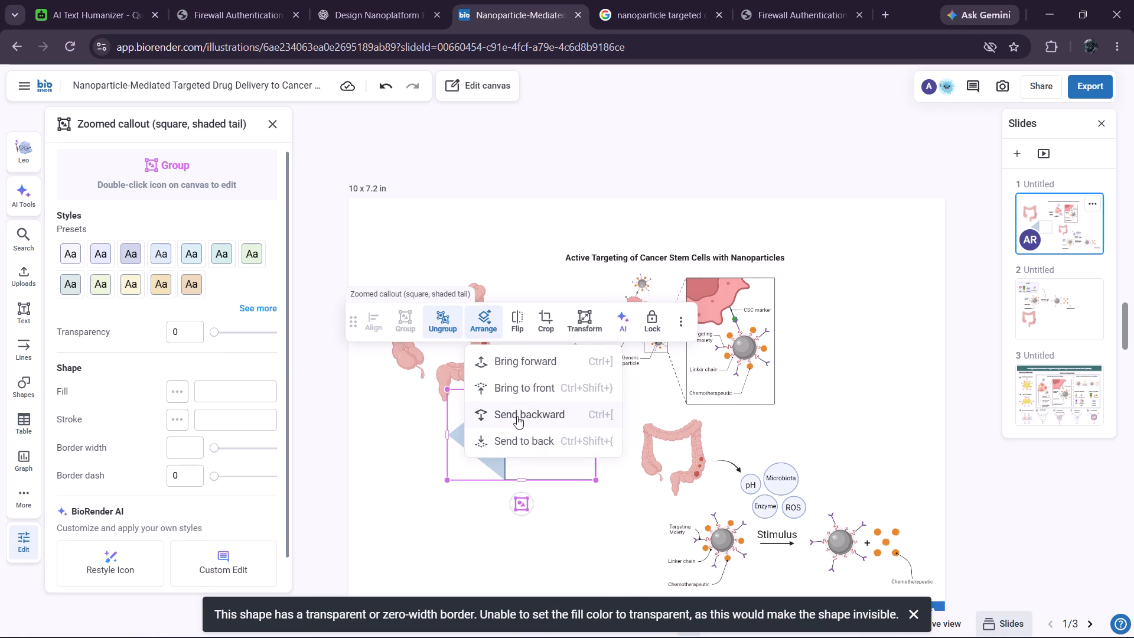
{"action": "left_click", "coordinate": [516, 416]}
{"action": "left_click_drag", "start_coordinate": [529, 392], "coordinate": [555, 364]}
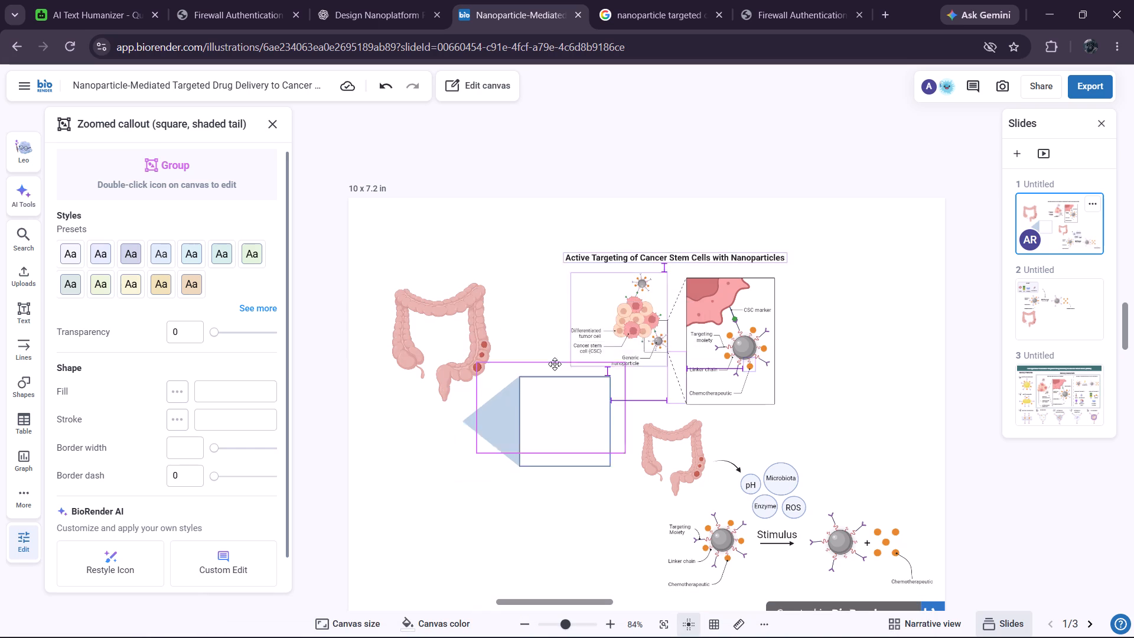
{"action": "left_click_drag", "start_coordinate": [555, 364], "coordinate": [542, 393]}
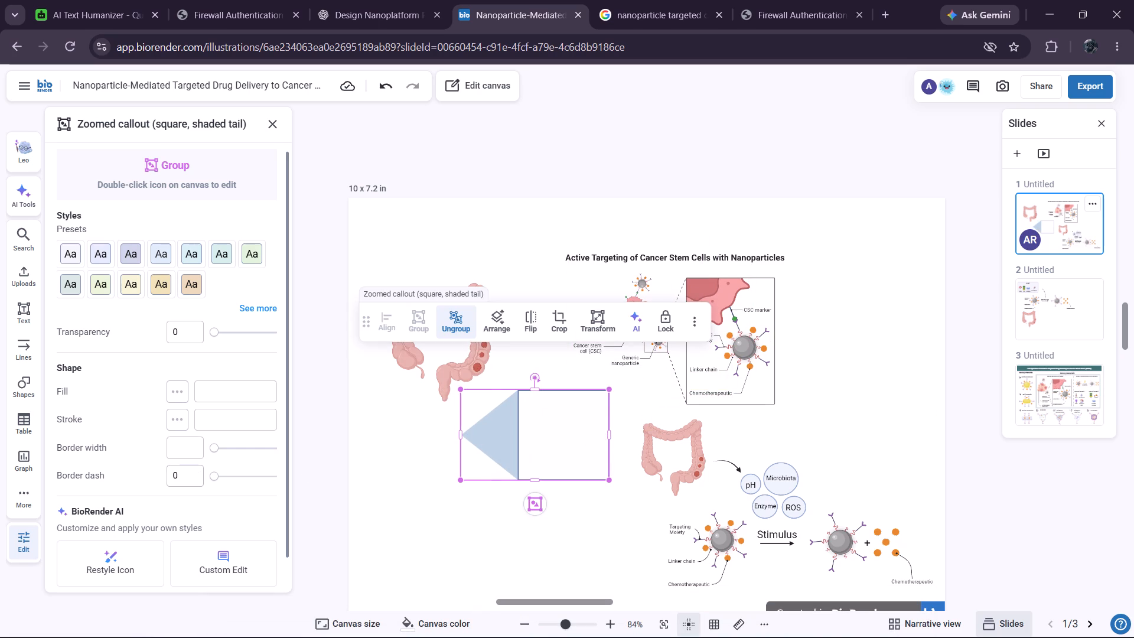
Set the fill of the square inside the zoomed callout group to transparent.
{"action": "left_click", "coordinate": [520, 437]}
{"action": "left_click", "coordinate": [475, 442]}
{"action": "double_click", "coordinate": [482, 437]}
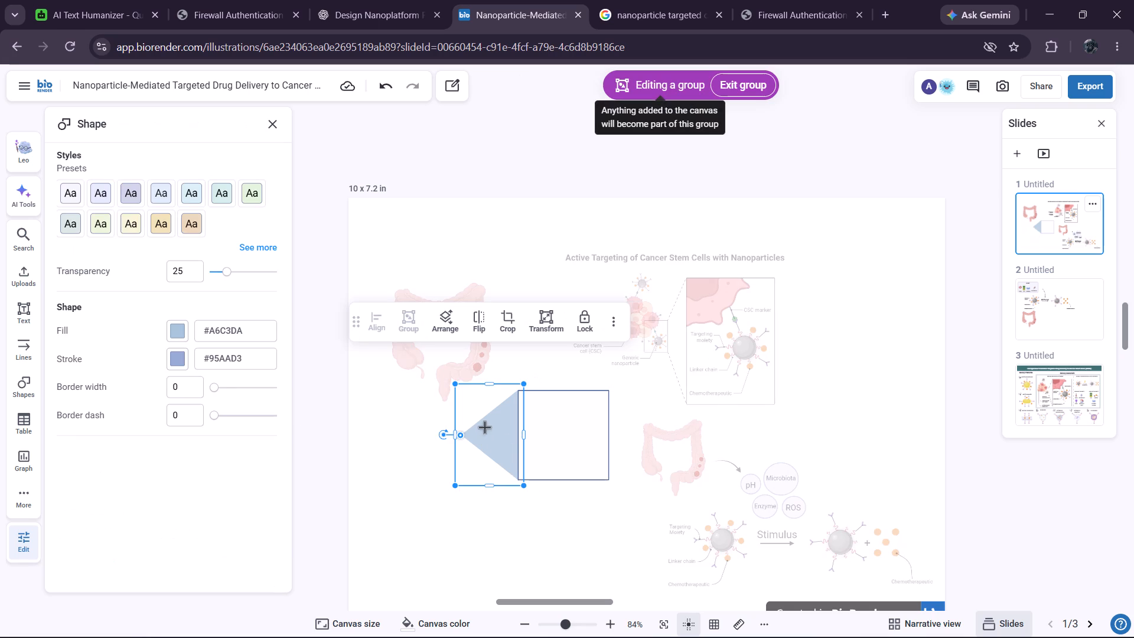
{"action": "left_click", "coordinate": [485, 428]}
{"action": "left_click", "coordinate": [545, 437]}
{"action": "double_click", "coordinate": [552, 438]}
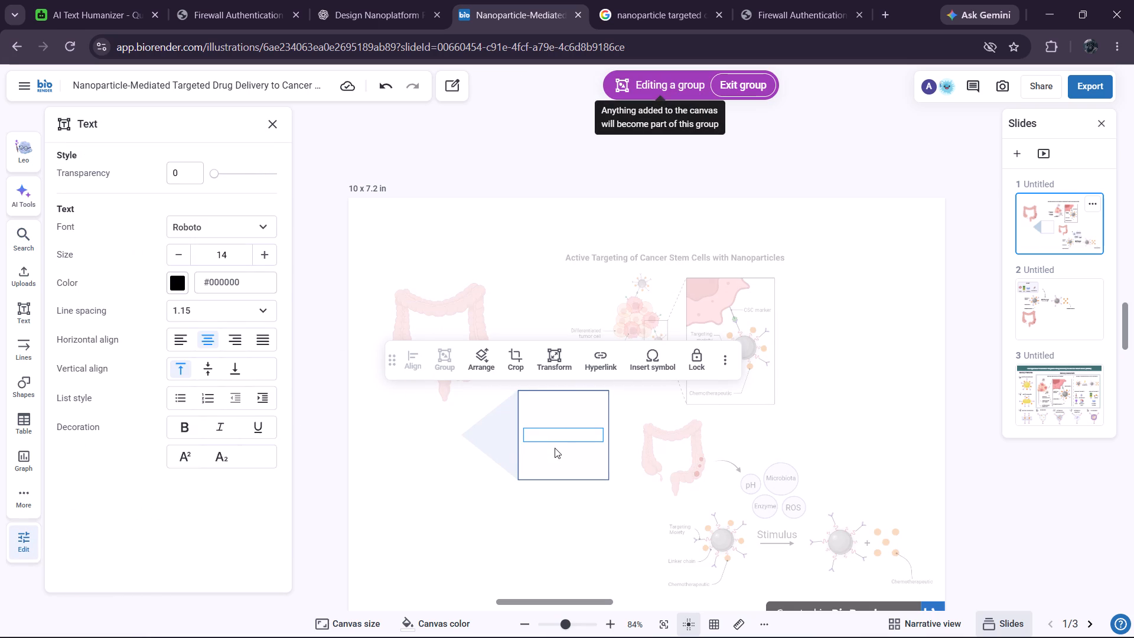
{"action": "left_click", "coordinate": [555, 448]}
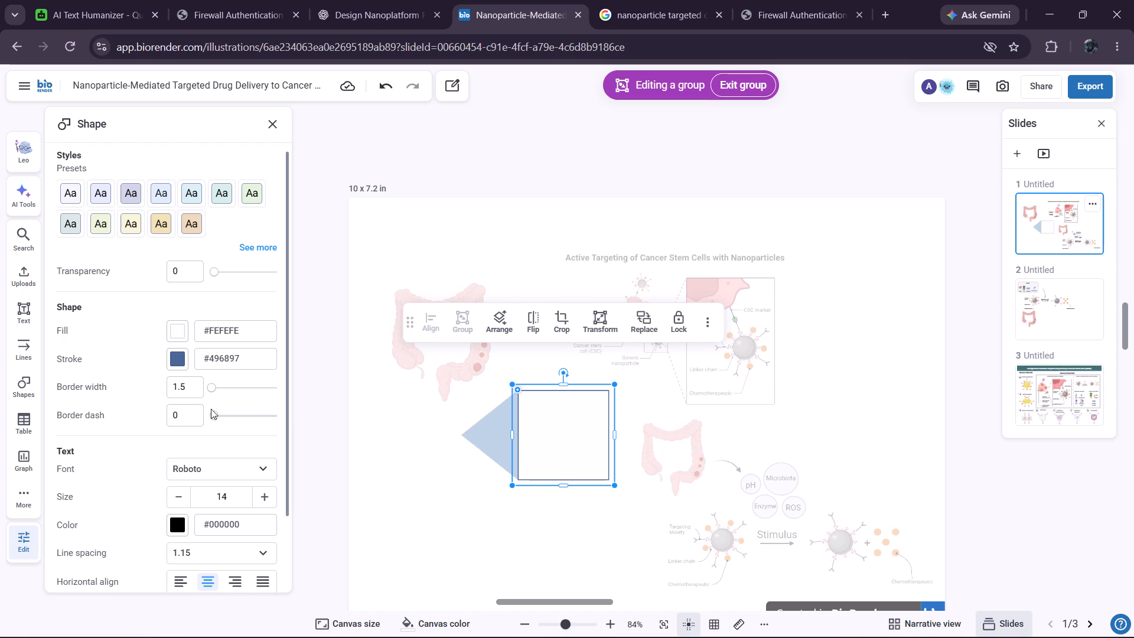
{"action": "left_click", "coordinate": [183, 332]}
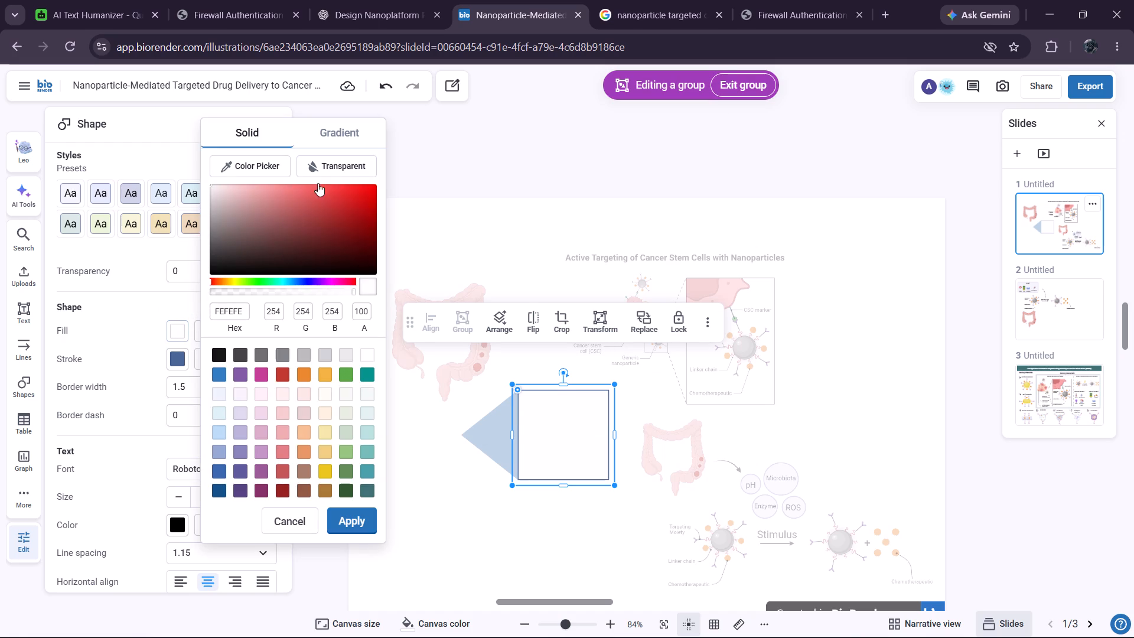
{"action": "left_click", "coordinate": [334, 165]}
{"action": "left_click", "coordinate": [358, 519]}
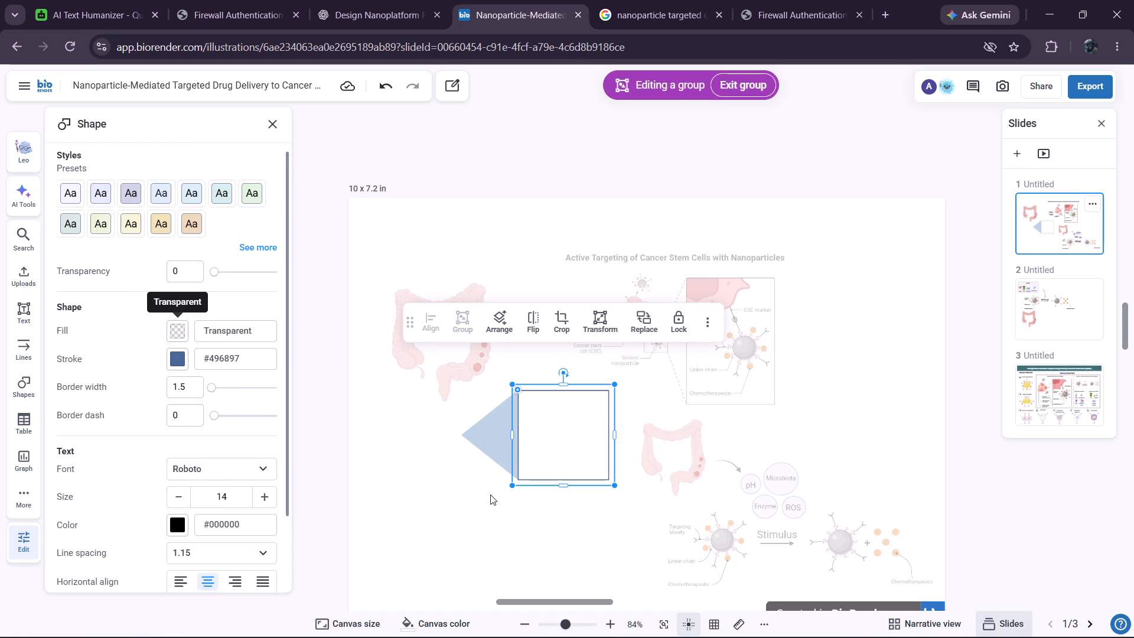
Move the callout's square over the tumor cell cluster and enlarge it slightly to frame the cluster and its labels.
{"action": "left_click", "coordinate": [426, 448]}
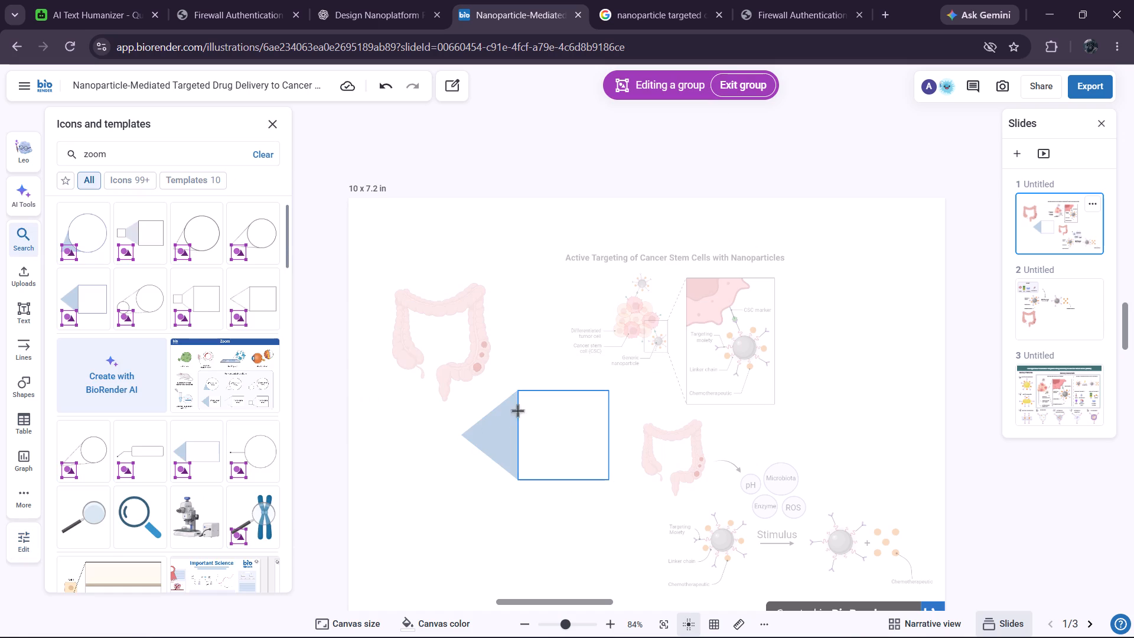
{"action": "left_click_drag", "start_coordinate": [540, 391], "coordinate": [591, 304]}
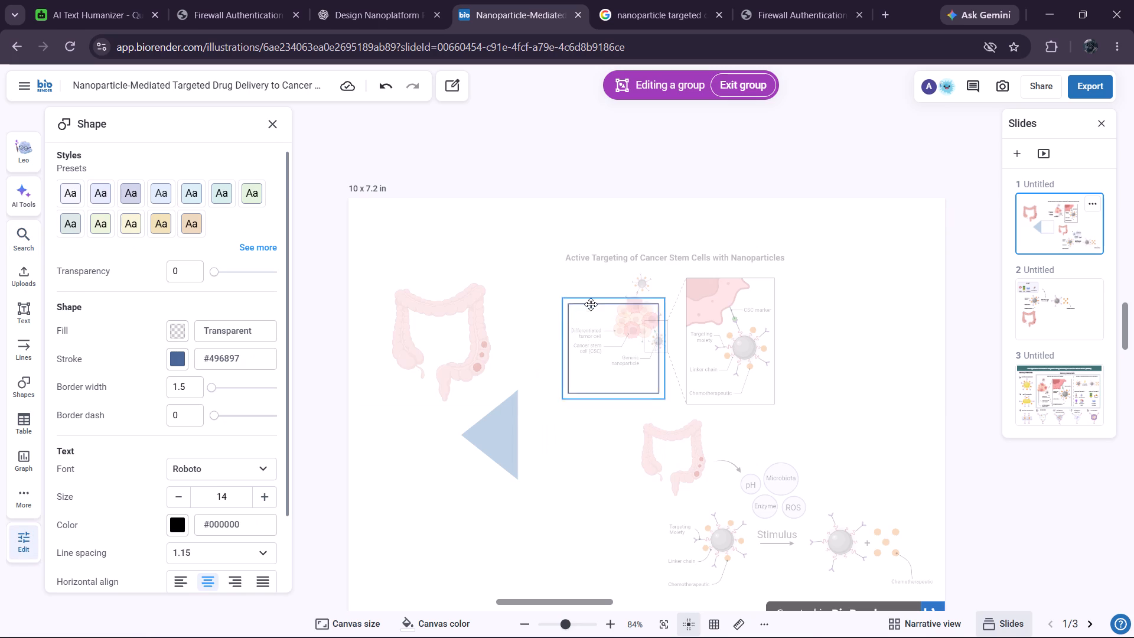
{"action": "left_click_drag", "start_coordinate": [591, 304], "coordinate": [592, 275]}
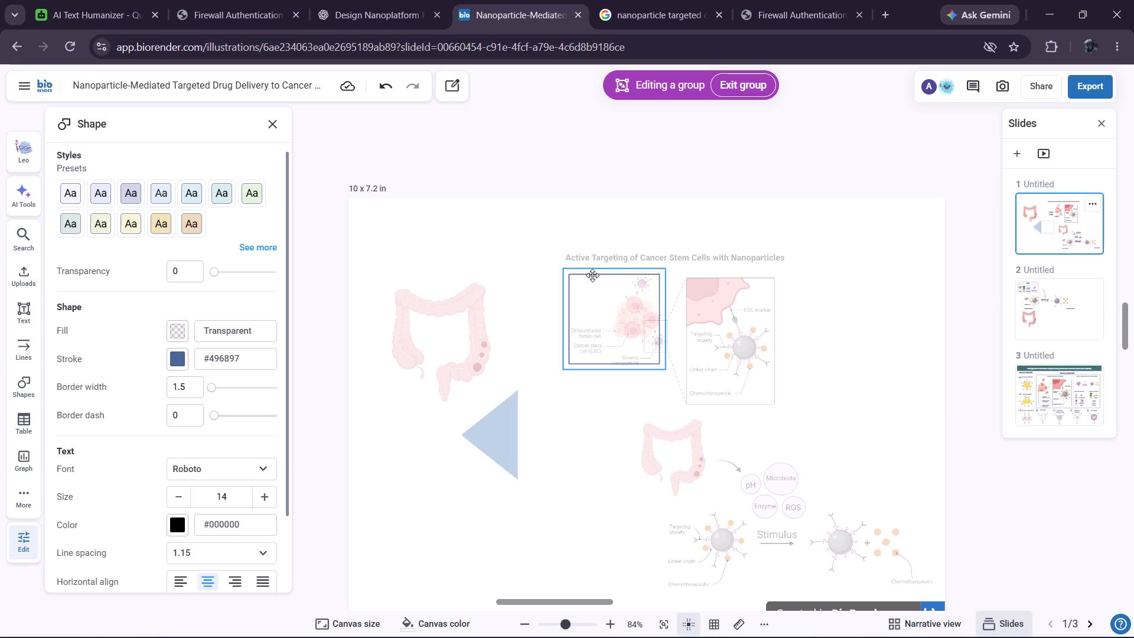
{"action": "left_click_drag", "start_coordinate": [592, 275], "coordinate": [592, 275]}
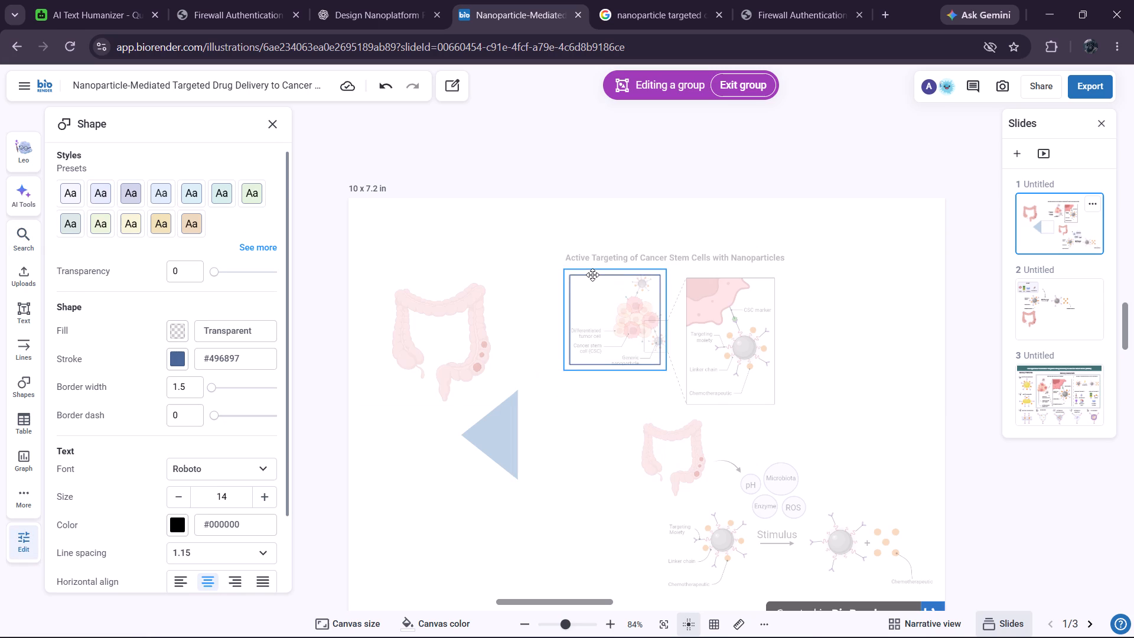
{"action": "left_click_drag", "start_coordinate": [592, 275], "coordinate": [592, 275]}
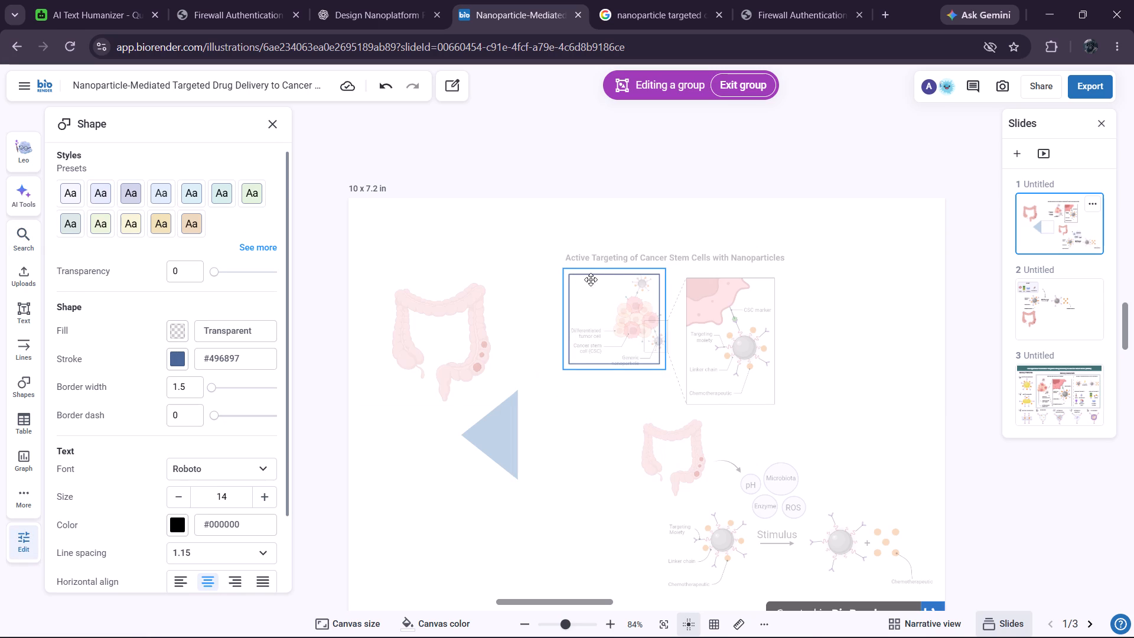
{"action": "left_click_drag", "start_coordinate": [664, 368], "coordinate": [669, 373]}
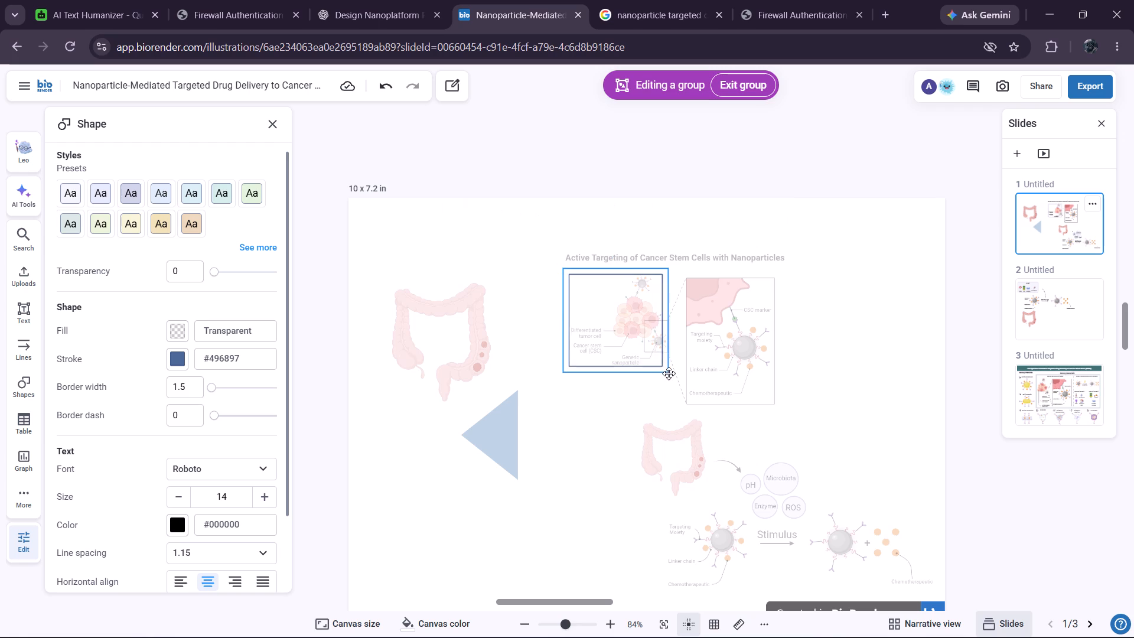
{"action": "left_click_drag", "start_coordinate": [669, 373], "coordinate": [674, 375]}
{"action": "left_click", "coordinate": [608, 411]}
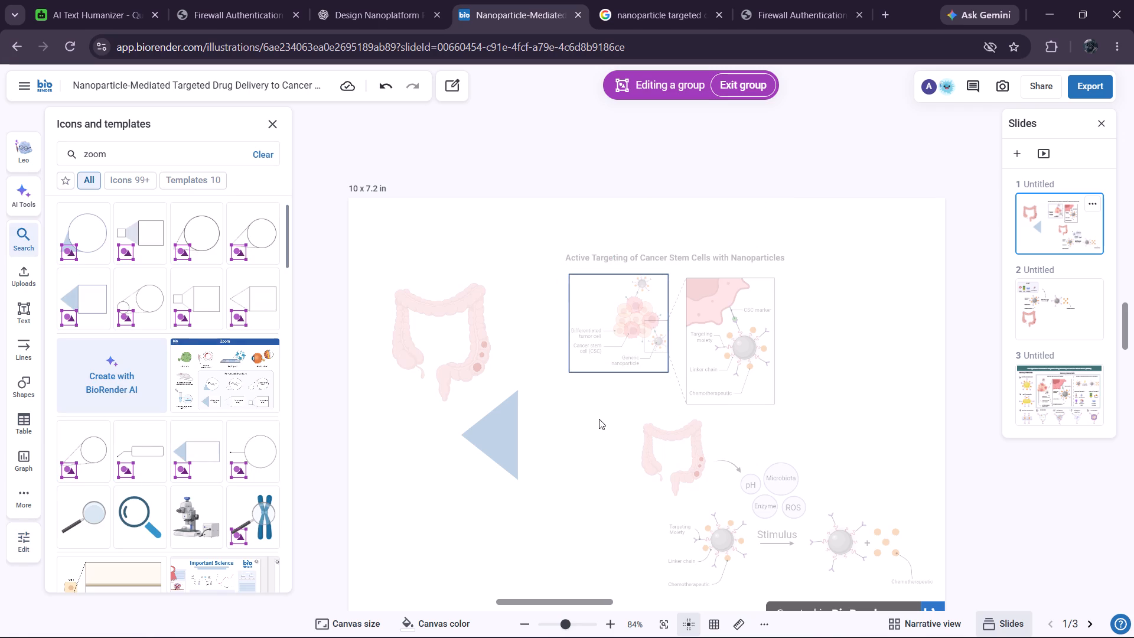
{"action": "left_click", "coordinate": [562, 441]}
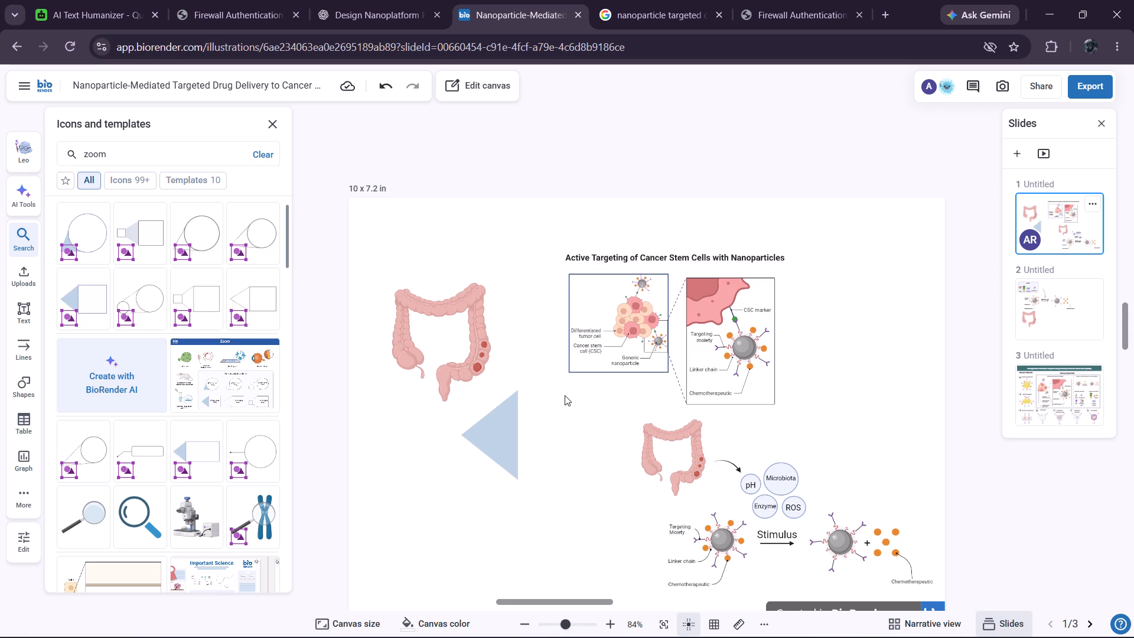
Delete the callout's square from around the tumor cell cluster, keeping the shaded blue tail.
{"action": "left_click", "coordinate": [583, 367]}
{"action": "left_click", "coordinate": [593, 374]}
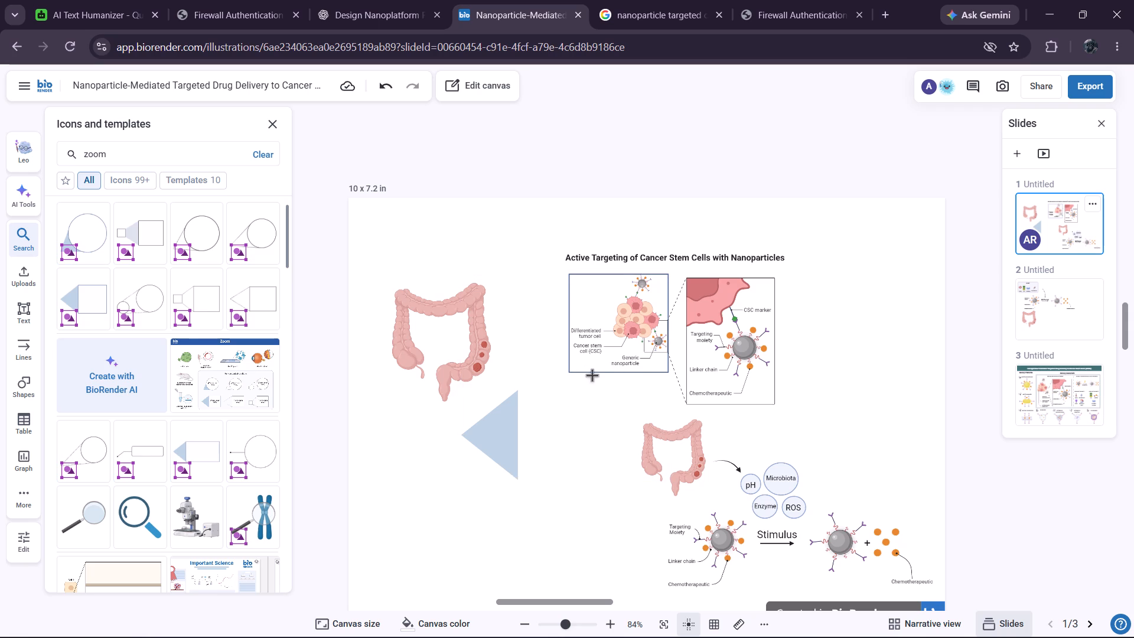
{"action": "left_click", "coordinate": [591, 367]}
{"action": "double_click", "coordinate": [591, 369]}
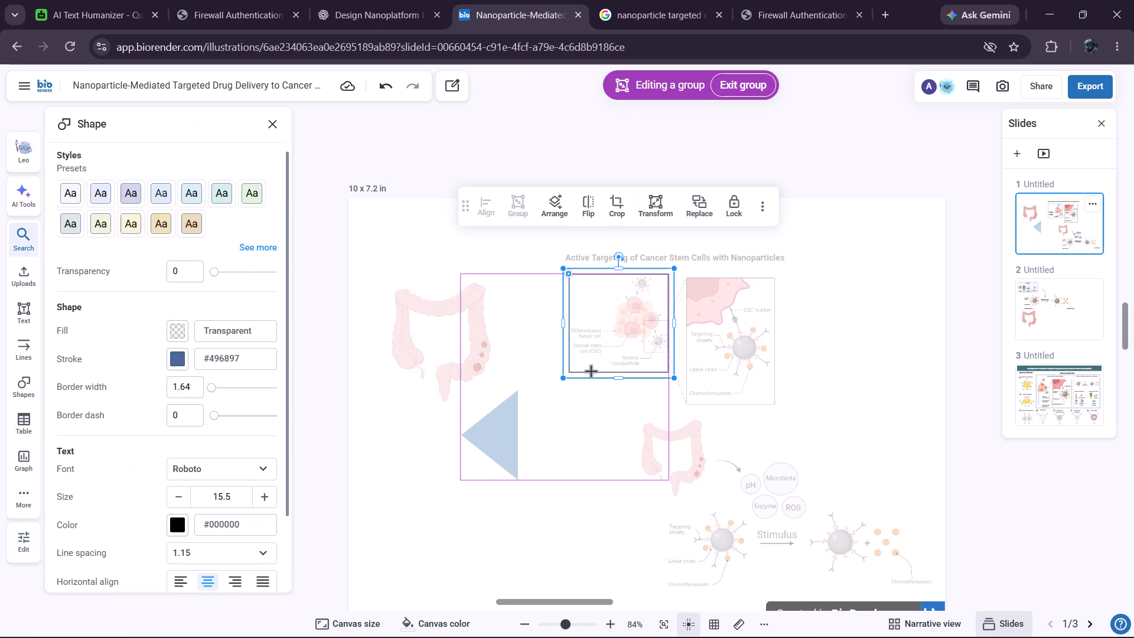
{"action": "key", "text": "Delete"}
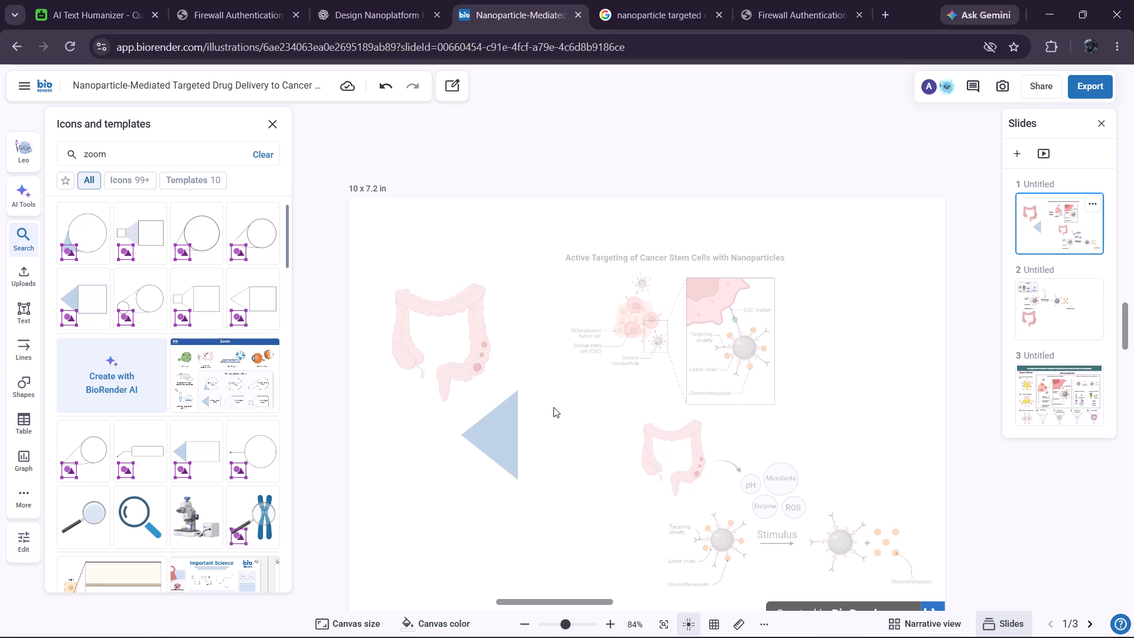
Duplicate the thin black rectangular frame of the nanoparticle detail box.
{"action": "left_click", "coordinate": [759, 396]}
{"action": "left_click", "coordinate": [755, 405]}
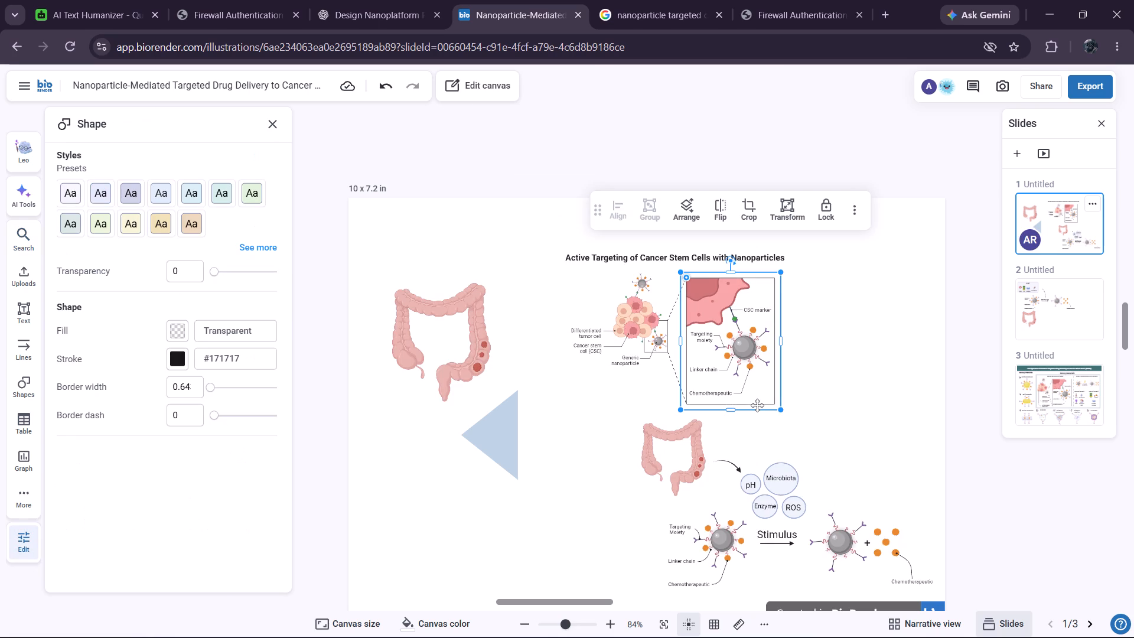
{"action": "key", "text": "ctrl+d"}
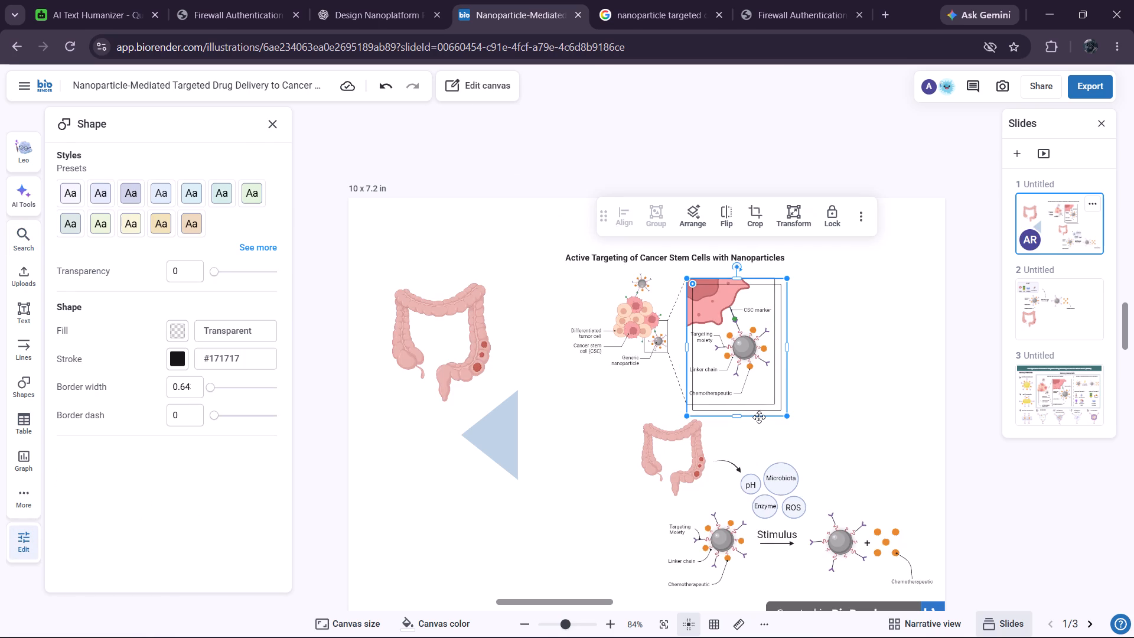
Move the duplicated black frame over the tumor cell cluster and resize it to fit around the cluster and its labels.
{"action": "left_click_drag", "start_coordinate": [760, 414], "coordinate": [661, 402]}
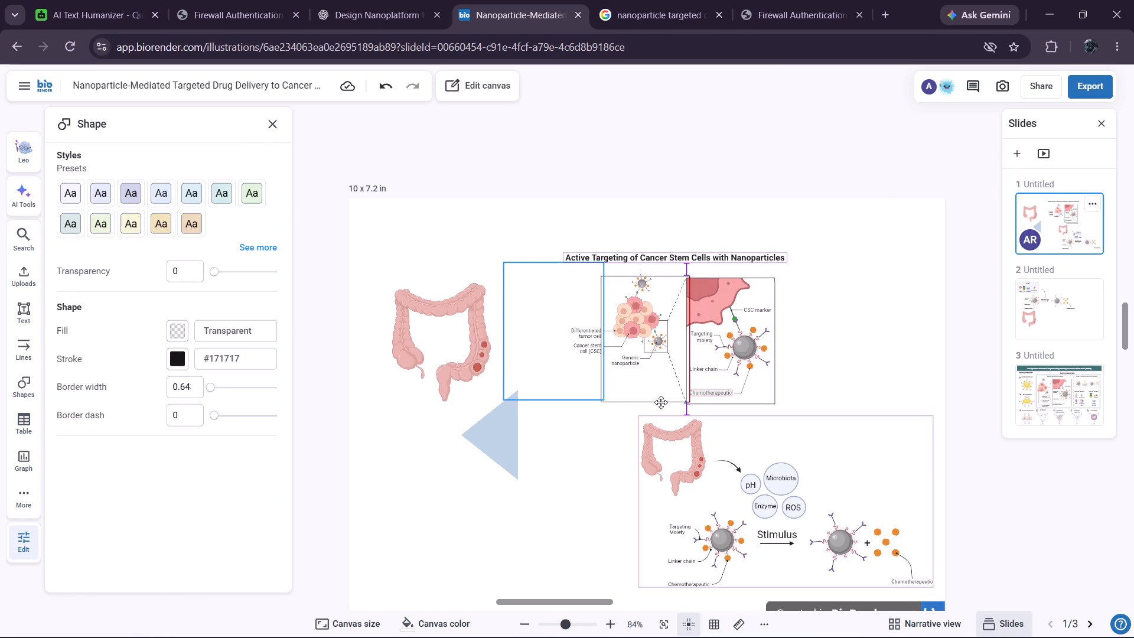
{"action": "left_click_drag", "start_coordinate": [661, 402], "coordinate": [646, 396]}
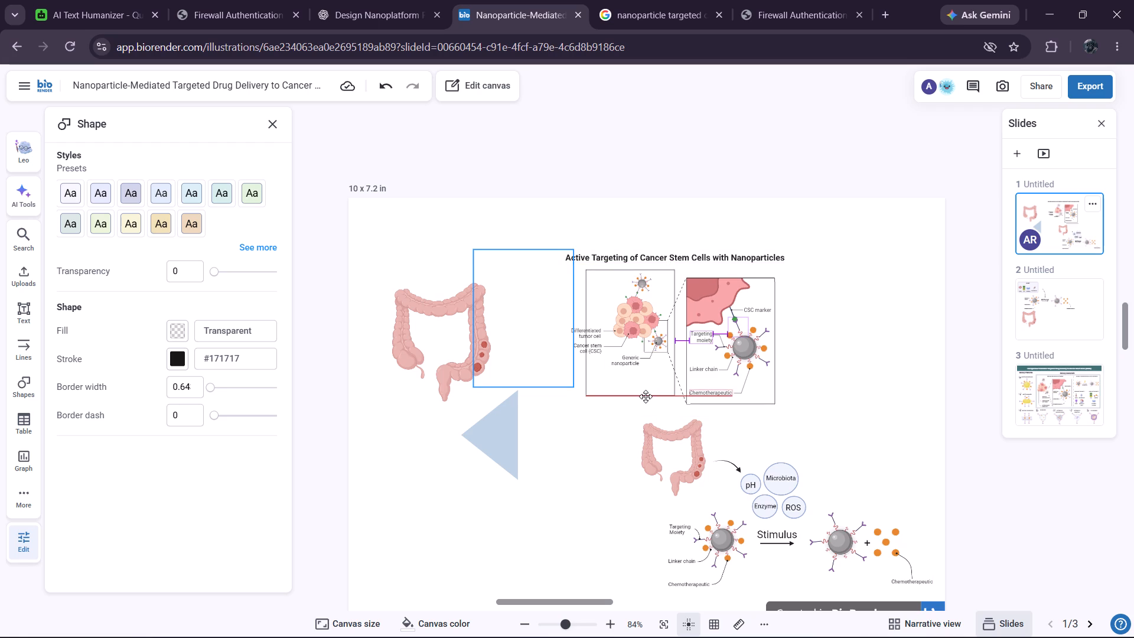
{"action": "left_click_drag", "start_coordinate": [646, 396], "coordinate": [644, 394]}
{"action": "left_click_drag", "start_coordinate": [621, 402], "coordinate": [622, 395]}
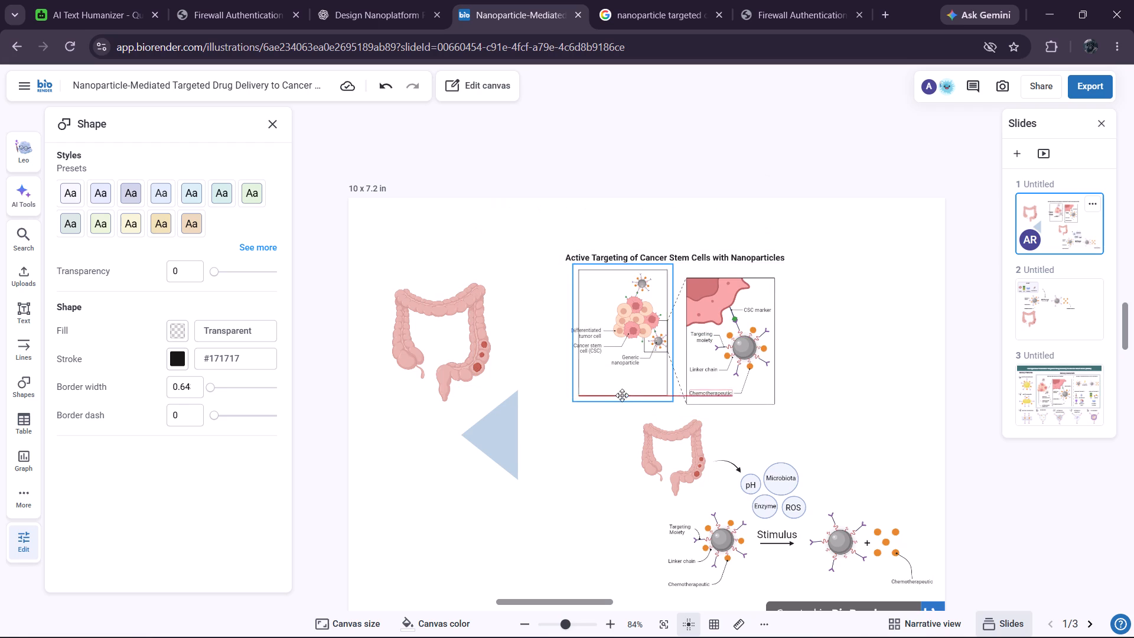
{"action": "left_click_drag", "start_coordinate": [622, 395], "coordinate": [622, 373]}
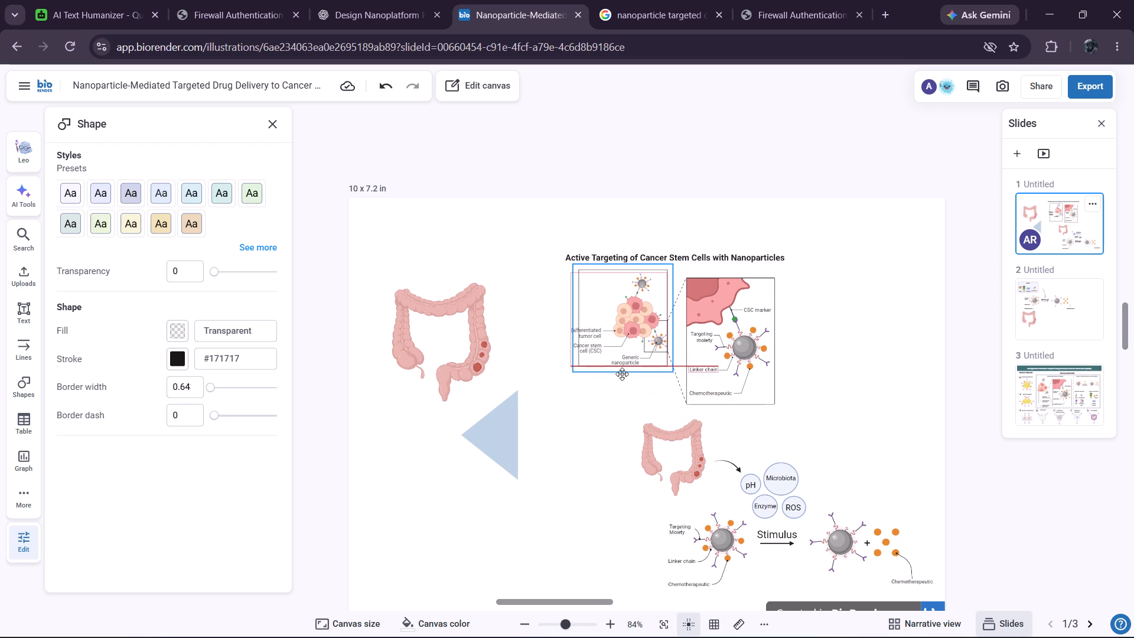
{"action": "left_click", "coordinate": [621, 265]}
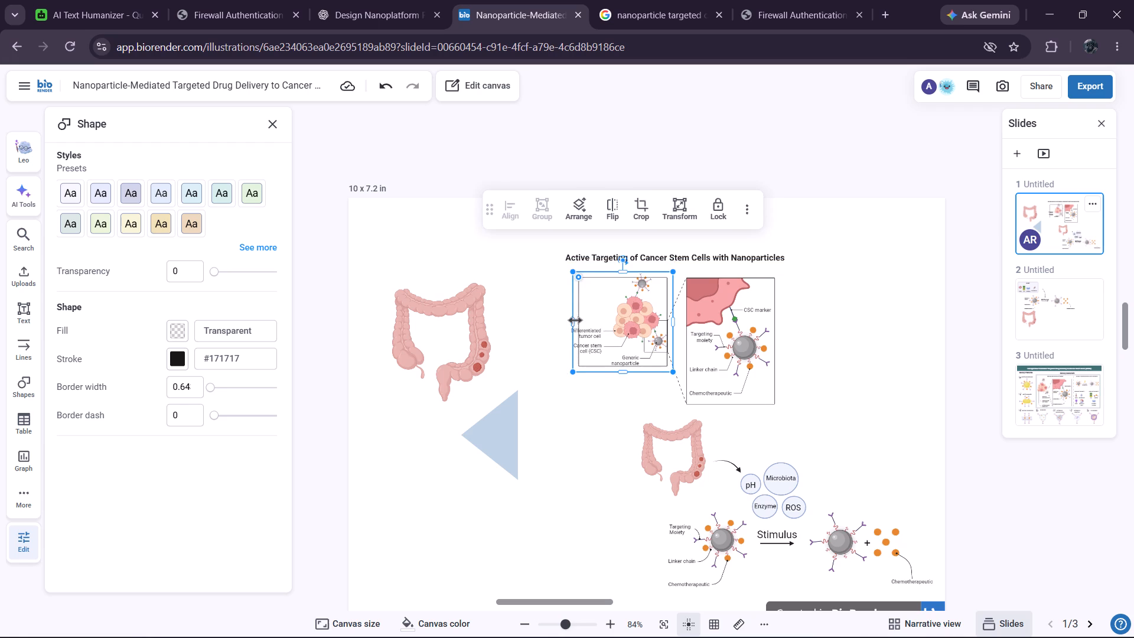
{"action": "left_click_drag", "start_coordinate": [573, 323], "coordinate": [568, 324]}
{"action": "left_click", "coordinate": [580, 401]}
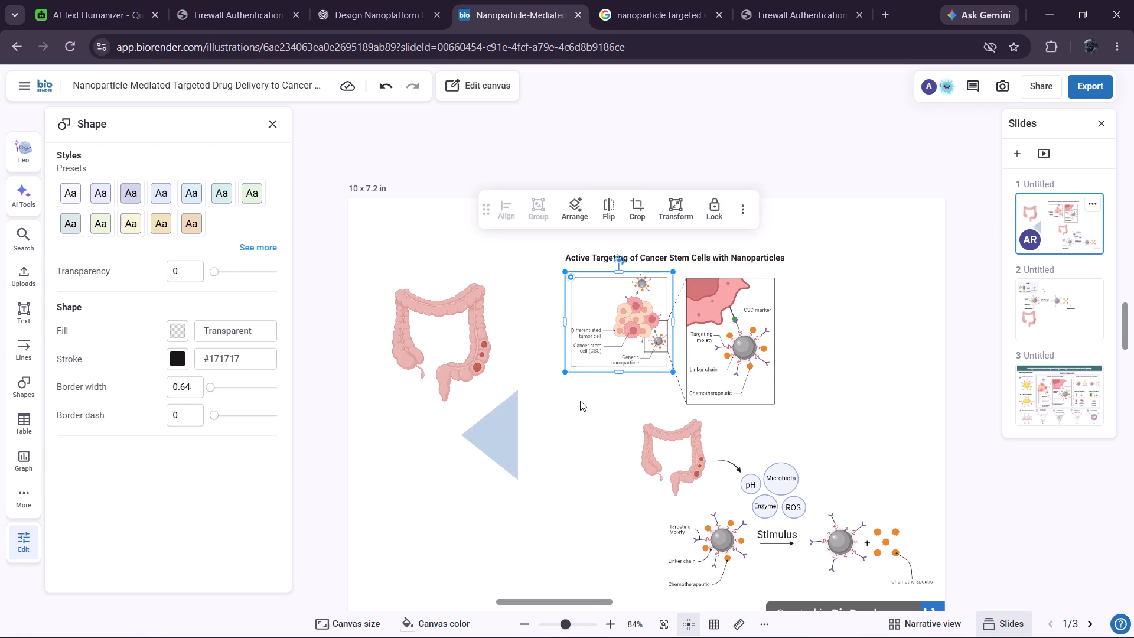
{"action": "left_click", "coordinate": [656, 276]}
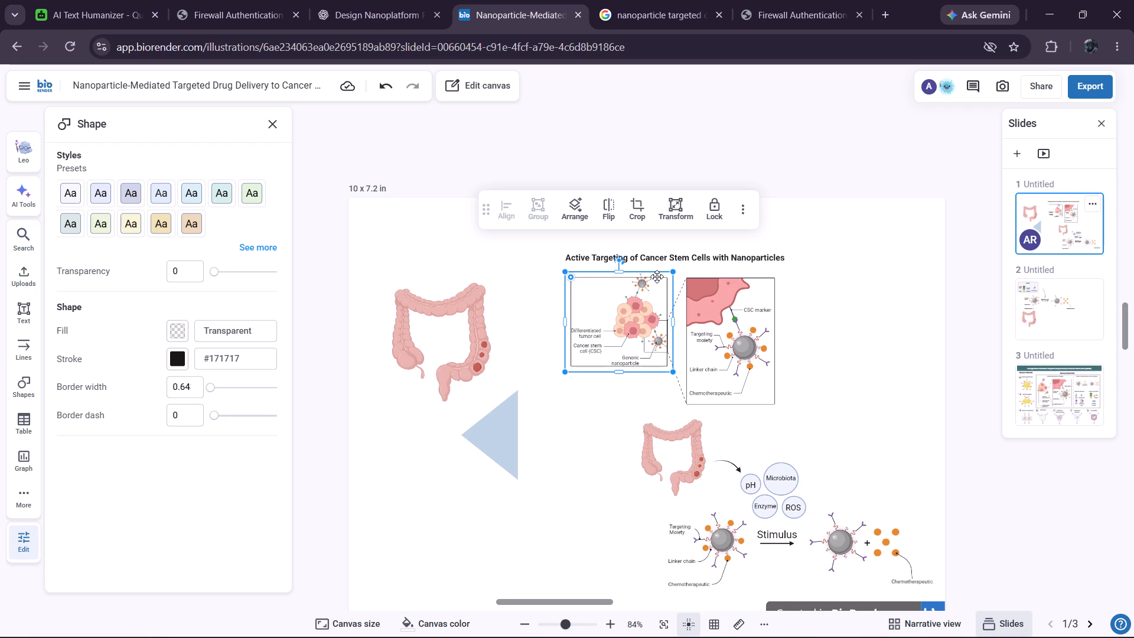
{"action": "left_click", "coordinate": [620, 413]}
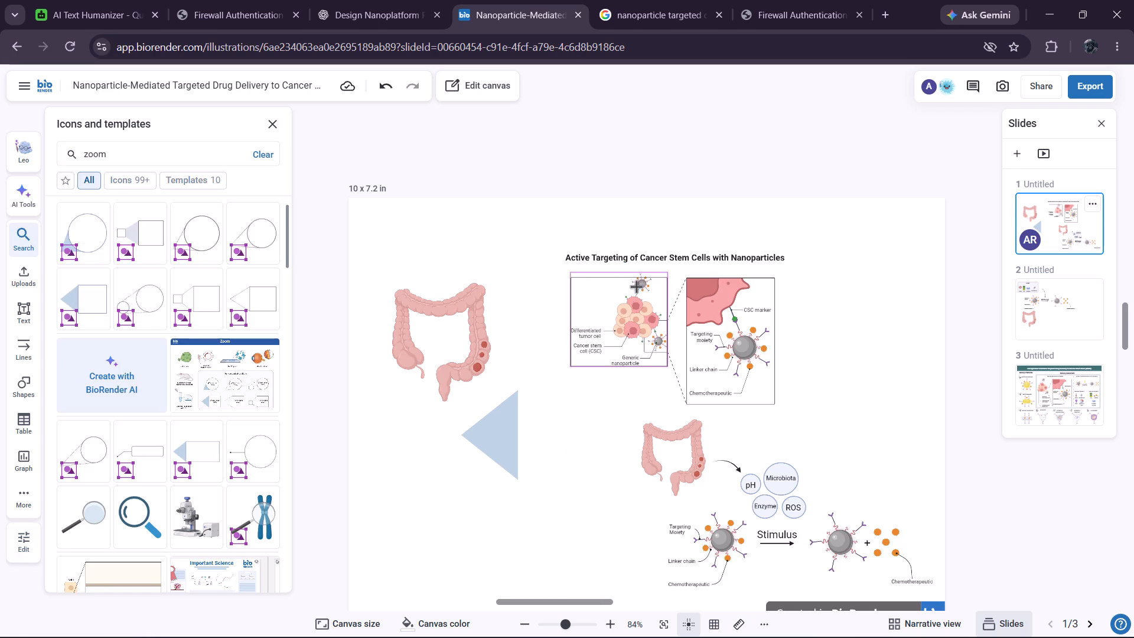
Extend the tumor cluster frame slightly upward to enclose the nanoparticle above the cells, and try widening it toward the colon.
{"action": "left_click", "coordinate": [653, 279]}
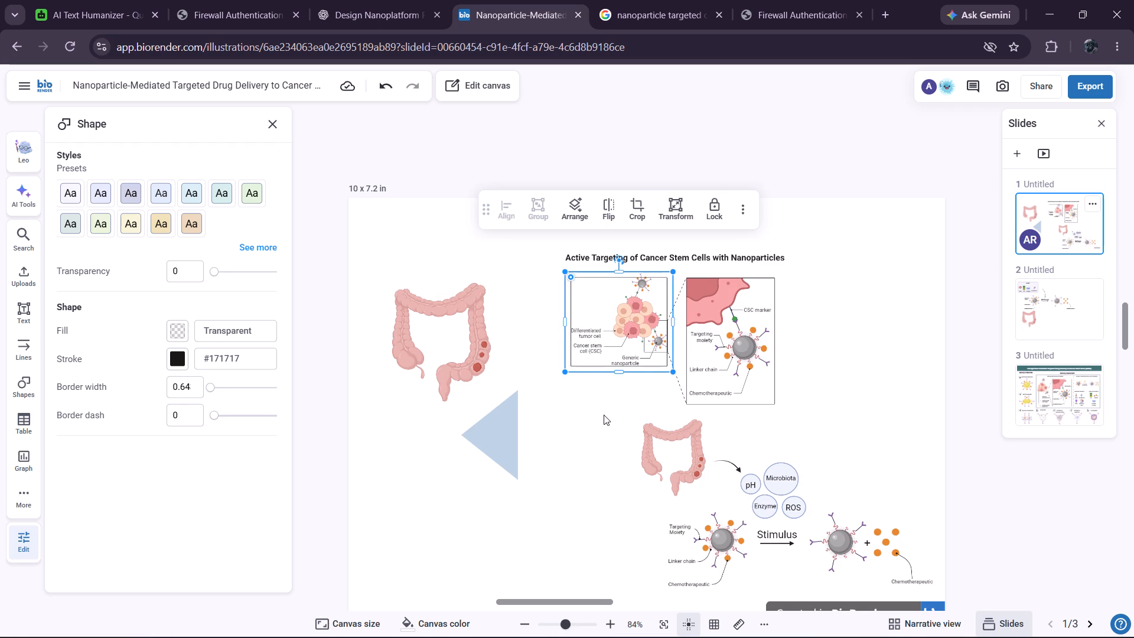
{"action": "left_click_drag", "start_coordinate": [620, 270], "coordinate": [620, 267]}
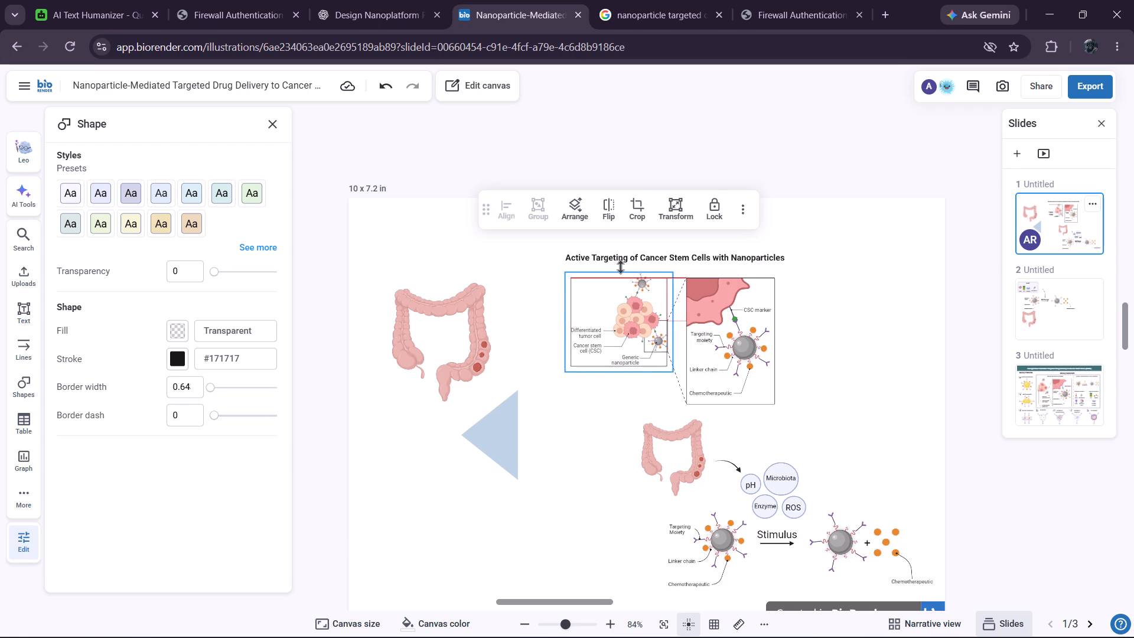
{"action": "left_click_drag", "start_coordinate": [620, 267], "coordinate": [621, 262]}
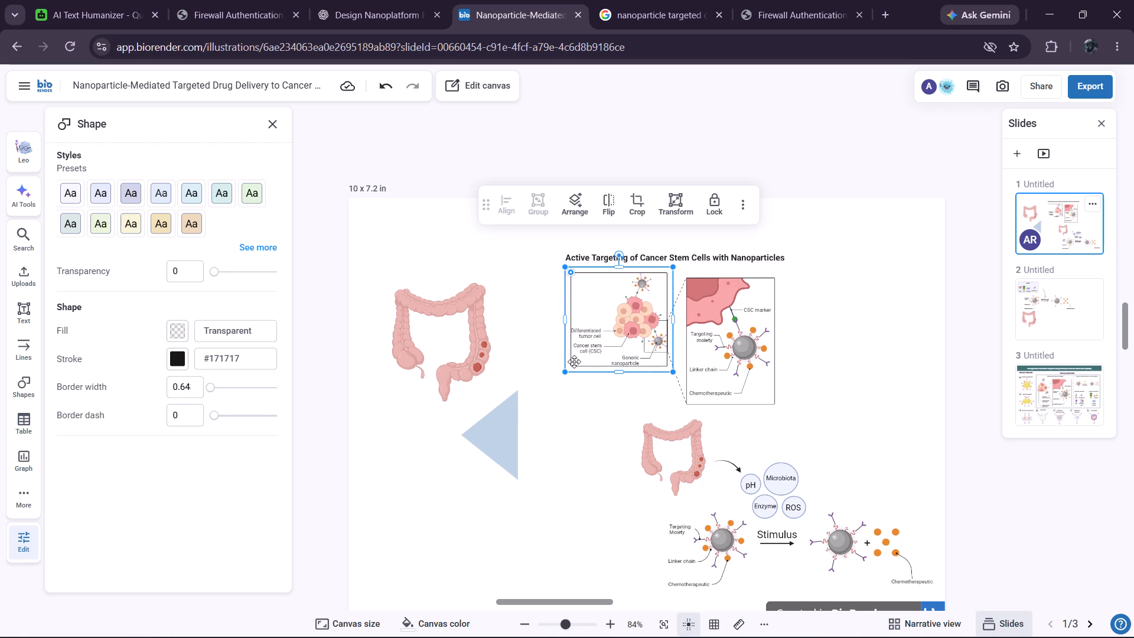
{"action": "left_click", "coordinate": [565, 319]}
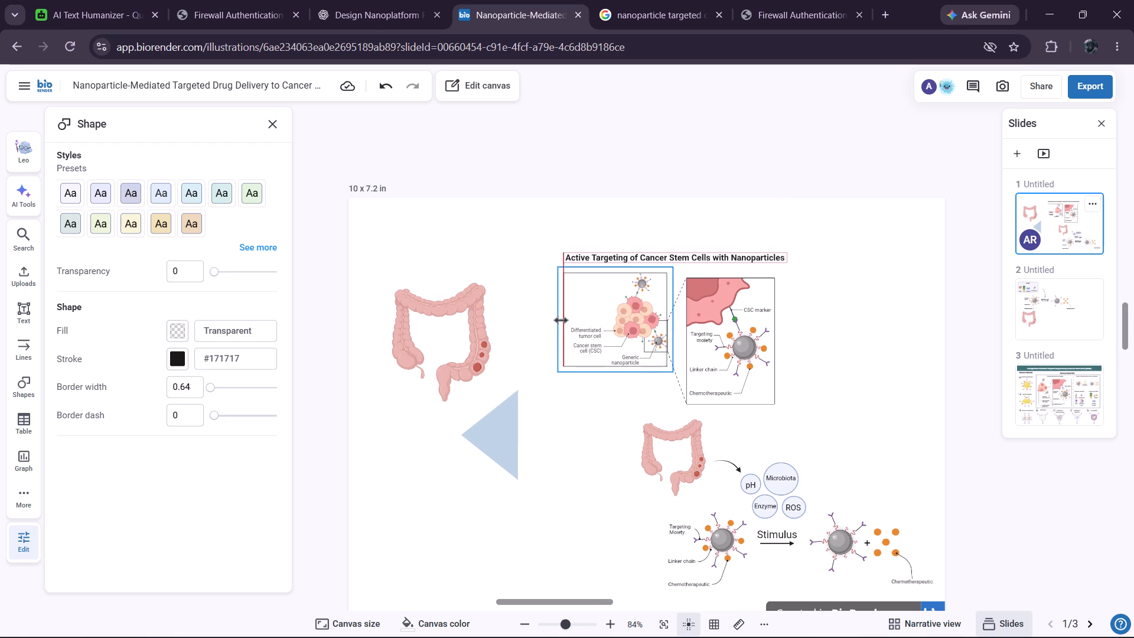
{"action": "left_click", "coordinate": [586, 399]}
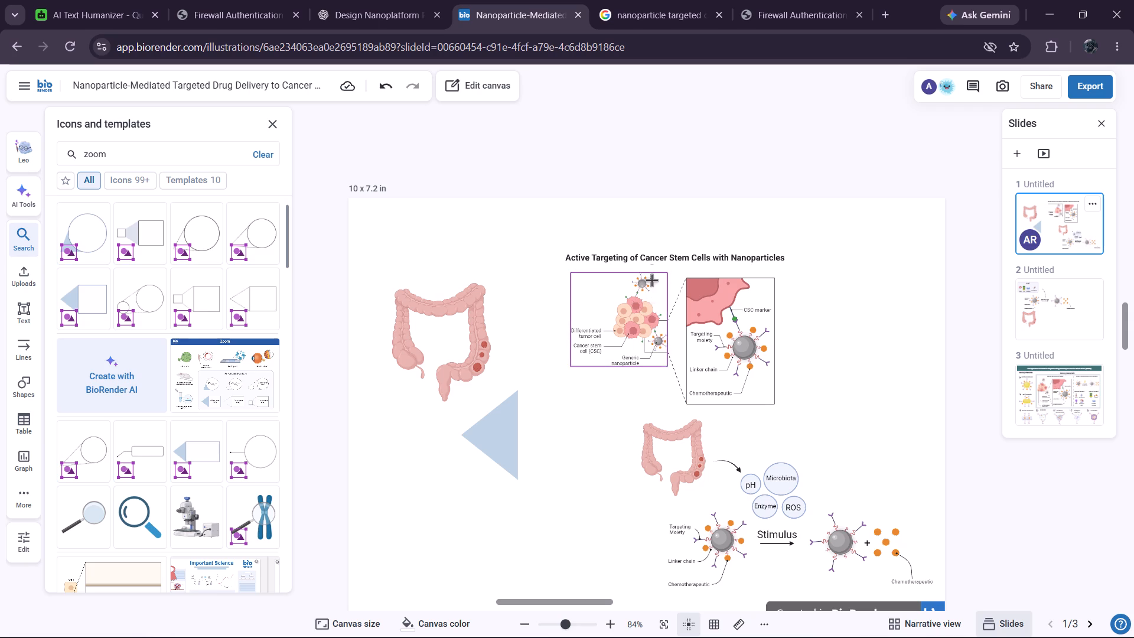
Shift the tumor cluster frame toward the detail box and stretch its edges outward, leaving a margin around the cells, nanoparticles and labels.
{"action": "left_click_drag", "start_coordinate": [608, 274], "coordinate": [614, 276]}
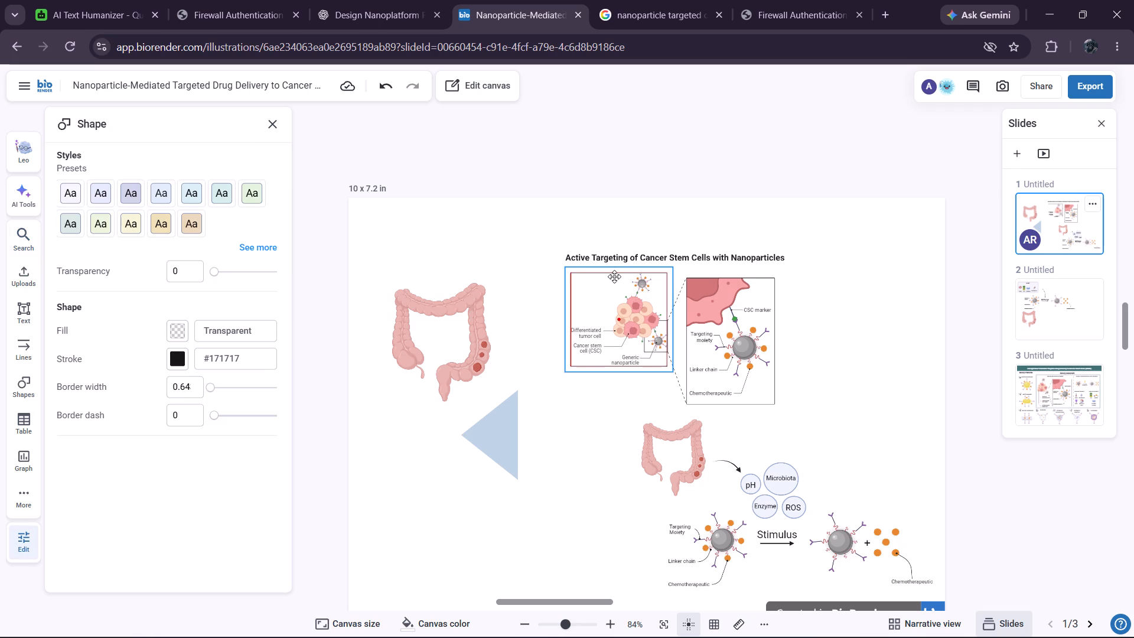
{"action": "left_click_drag", "start_coordinate": [614, 276], "coordinate": [612, 282]}
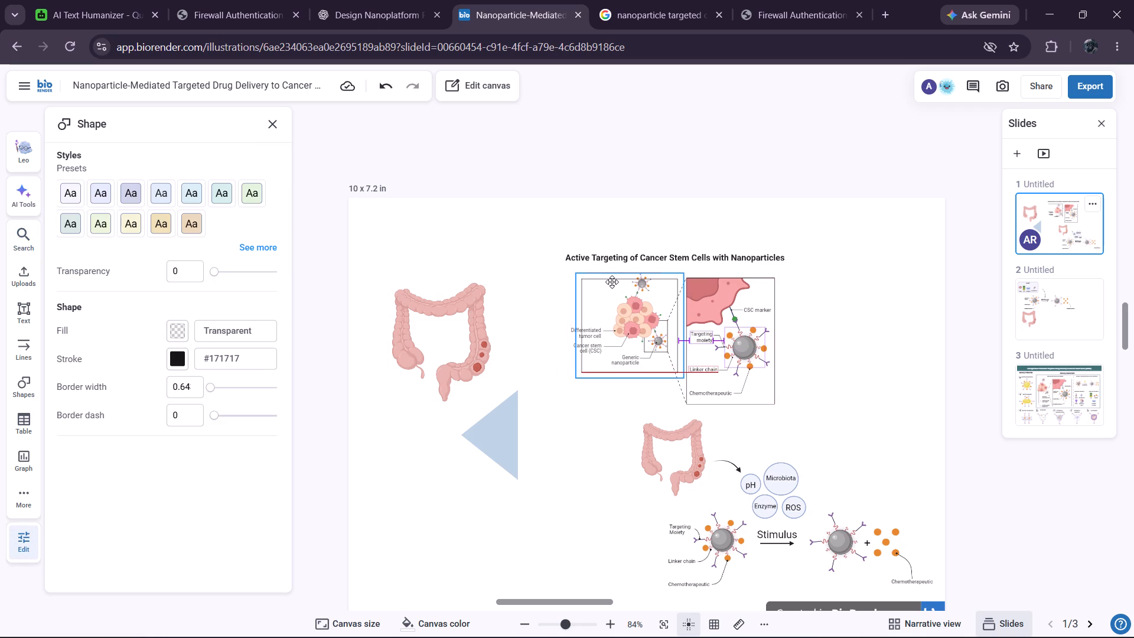
{"action": "left_click_drag", "start_coordinate": [612, 282], "coordinate": [616, 282]}
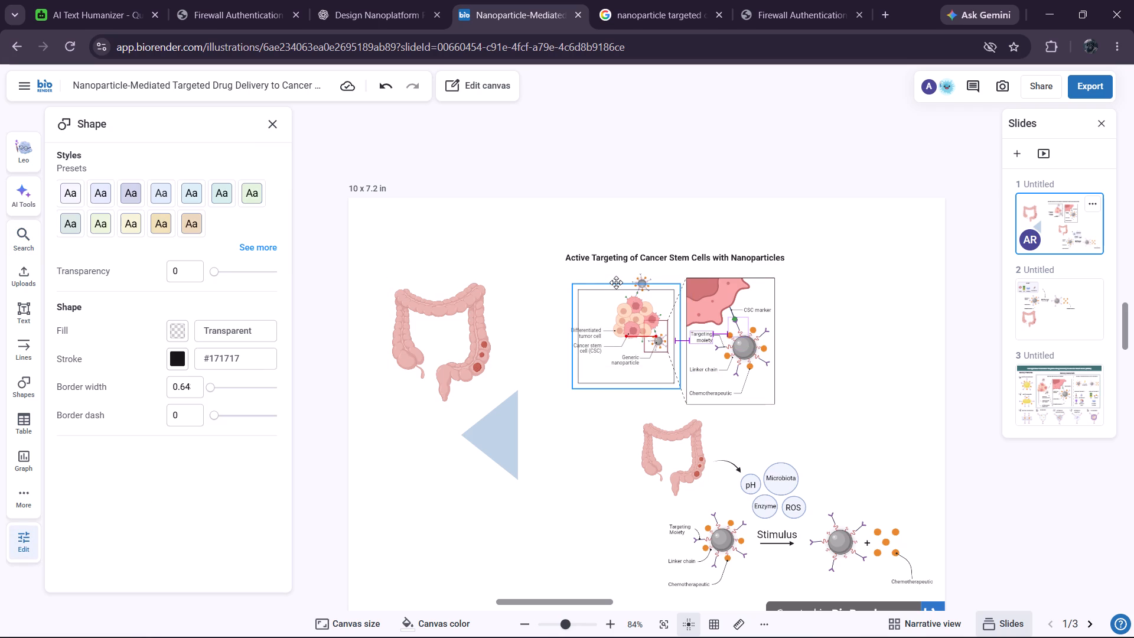
{"action": "left_click_drag", "start_coordinate": [616, 282], "coordinate": [615, 282]}
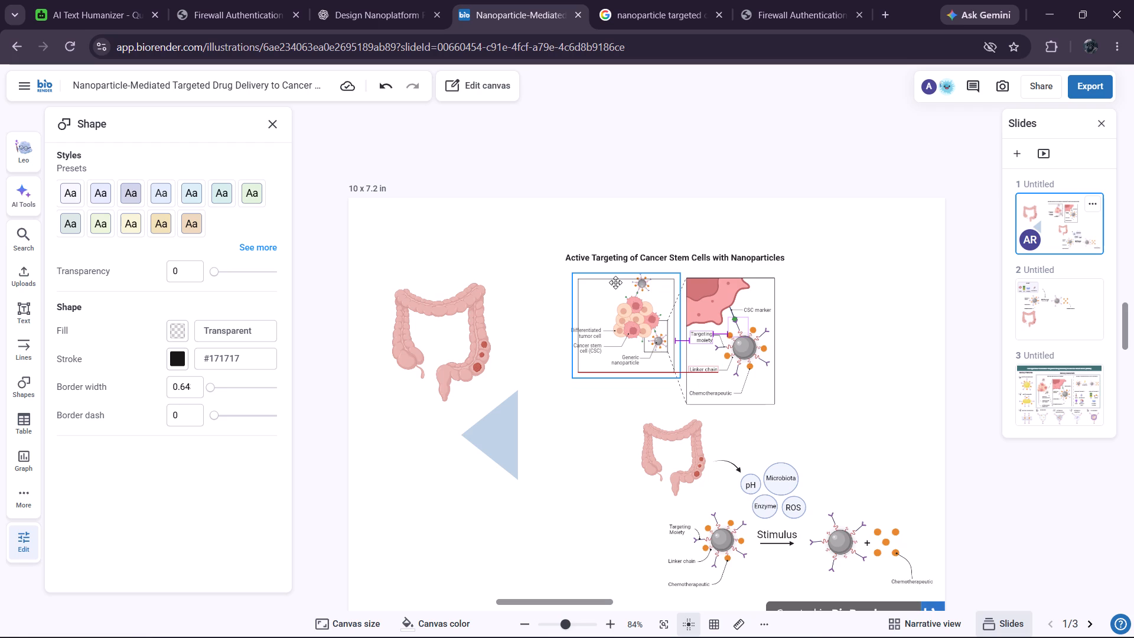
{"action": "left_click_drag", "start_coordinate": [615, 282], "coordinate": [615, 282]}
{"action": "left_click_drag", "start_coordinate": [572, 378], "coordinate": [569, 379]}
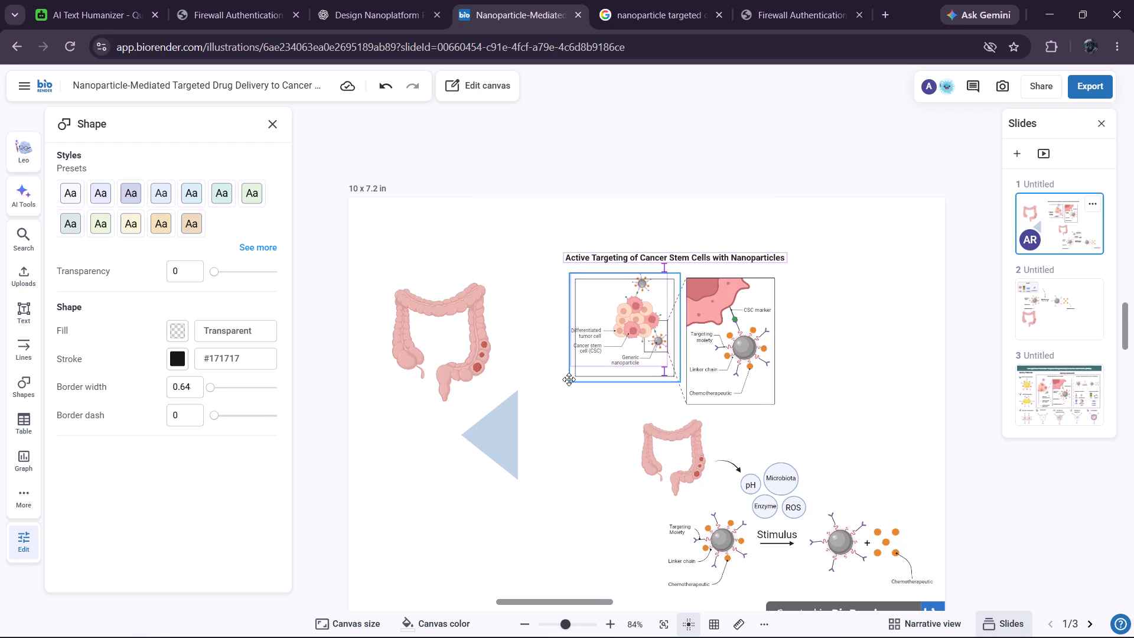
{"action": "left_click_drag", "start_coordinate": [569, 379], "coordinate": [563, 380]}
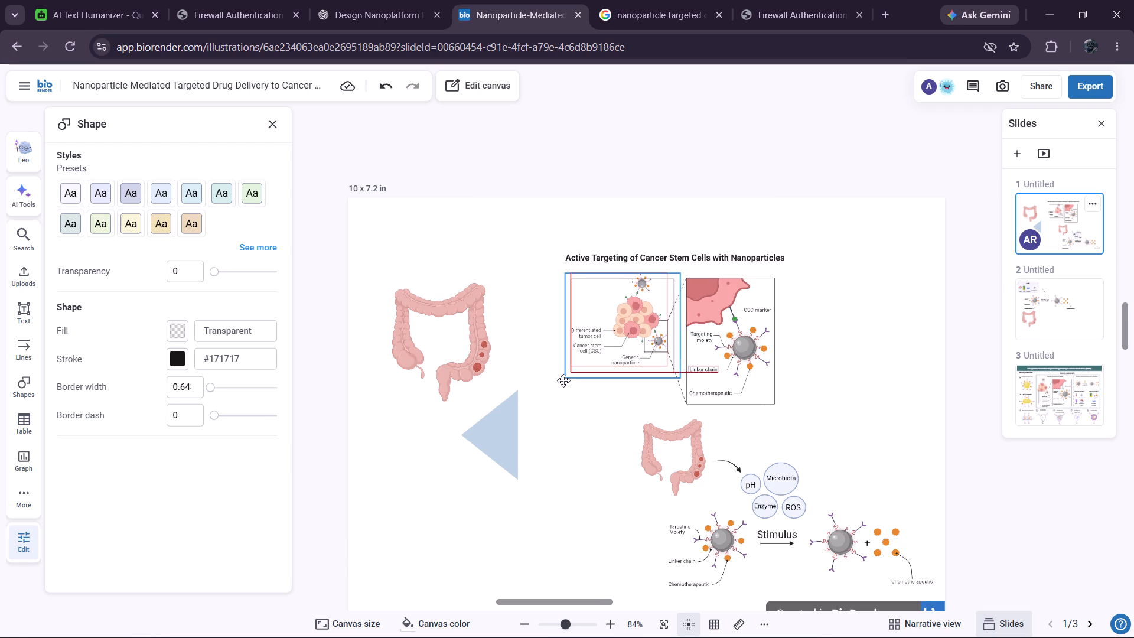
{"action": "left_click_drag", "start_coordinate": [563, 380], "coordinate": [563, 379]}
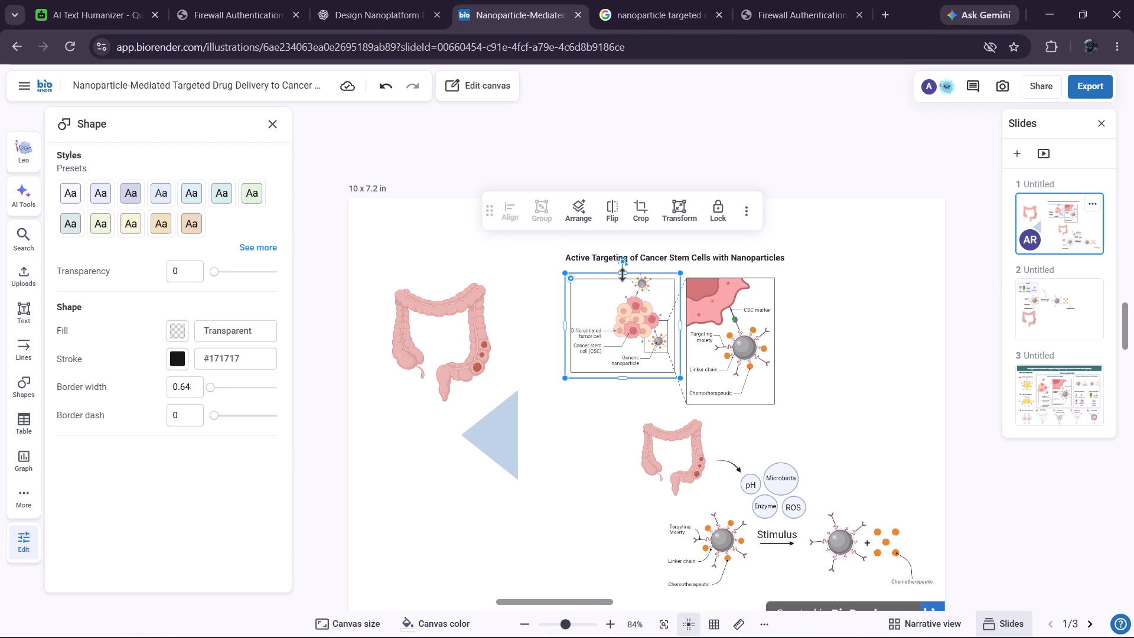
{"action": "left_click_drag", "start_coordinate": [623, 272], "coordinate": [623, 266]}
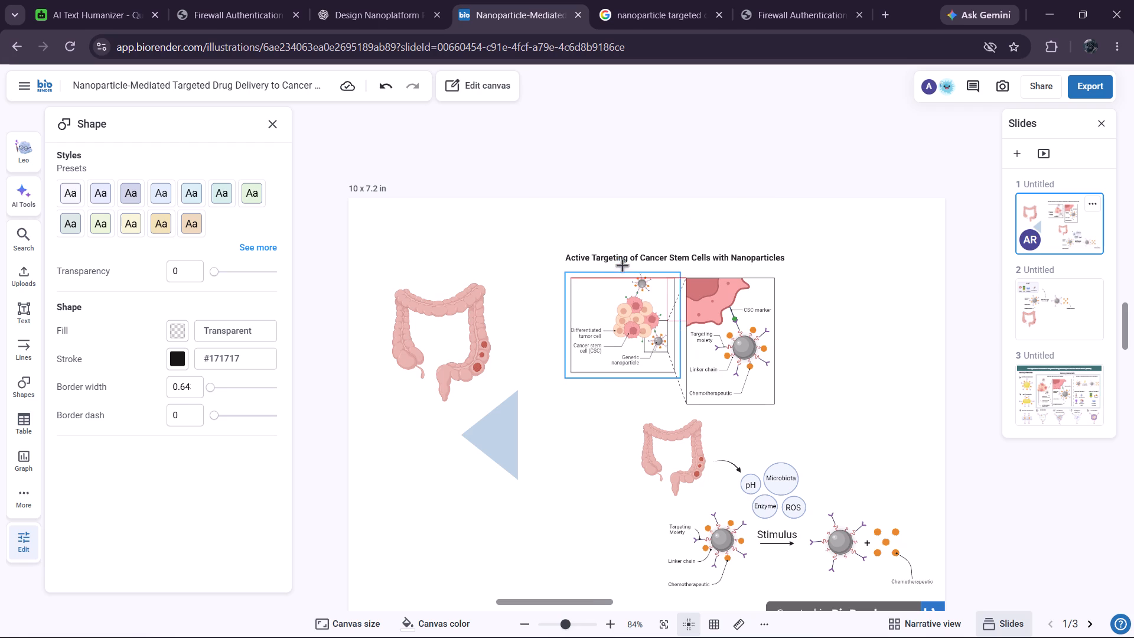
{"action": "left_click_drag", "start_coordinate": [623, 266], "coordinate": [623, 262]}
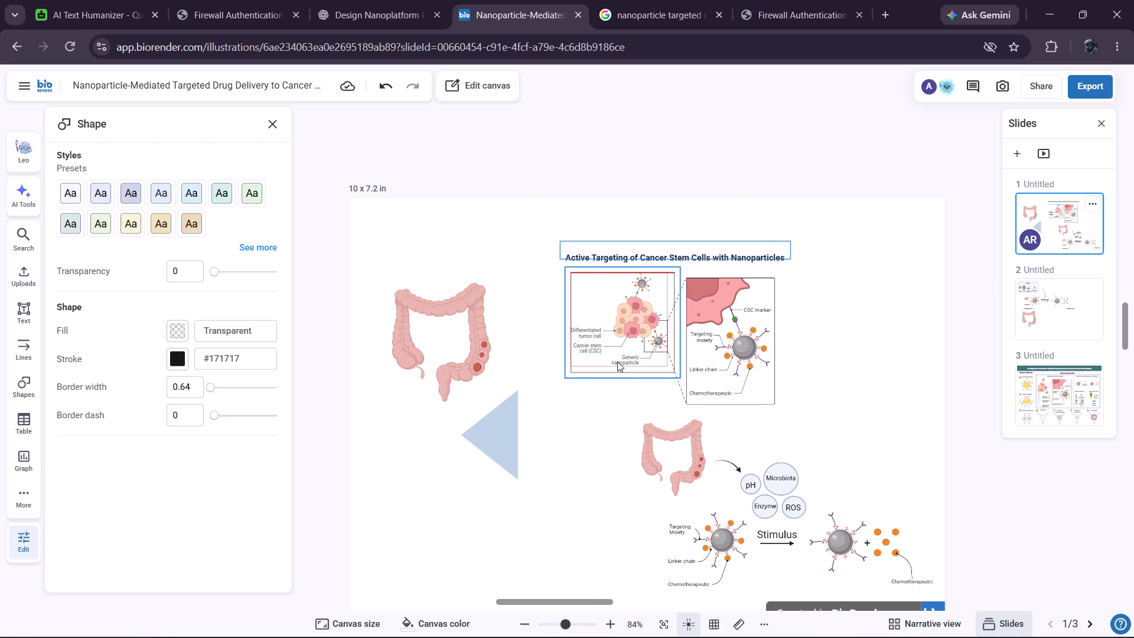
{"action": "left_click", "coordinate": [587, 427]}
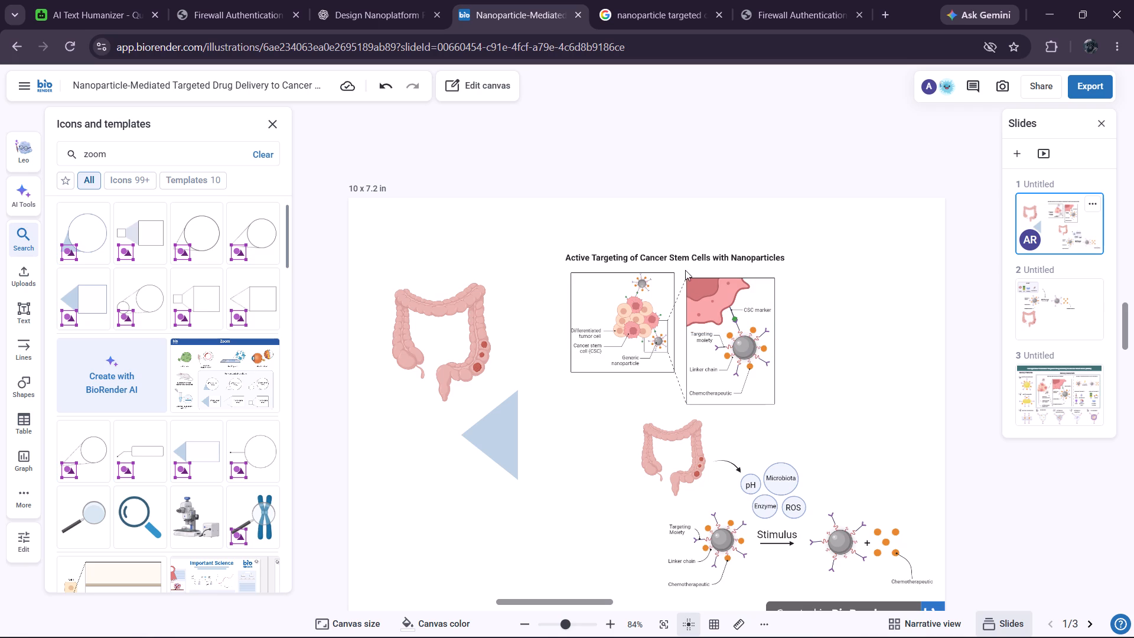
Group the nanoparticle detail box with its contents and move it slightly away from the cluster, aligning its top with the cluster's frame.
{"action": "left_click_drag", "start_coordinate": [692, 268], "coordinate": [807, 415]}
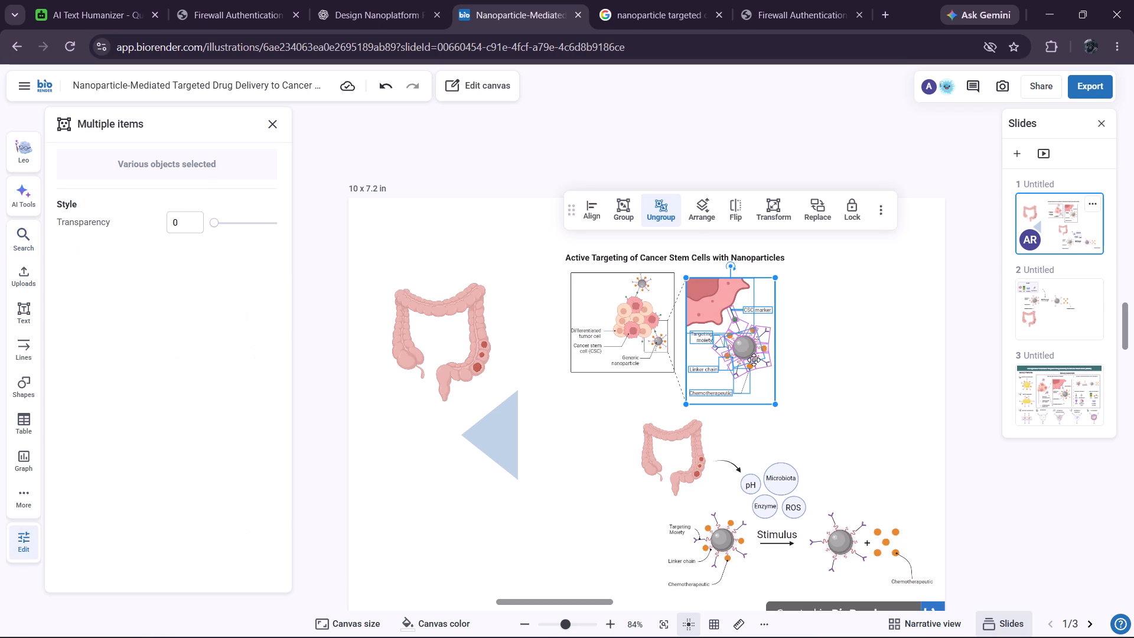
{"action": "left_click", "coordinate": [624, 209]}
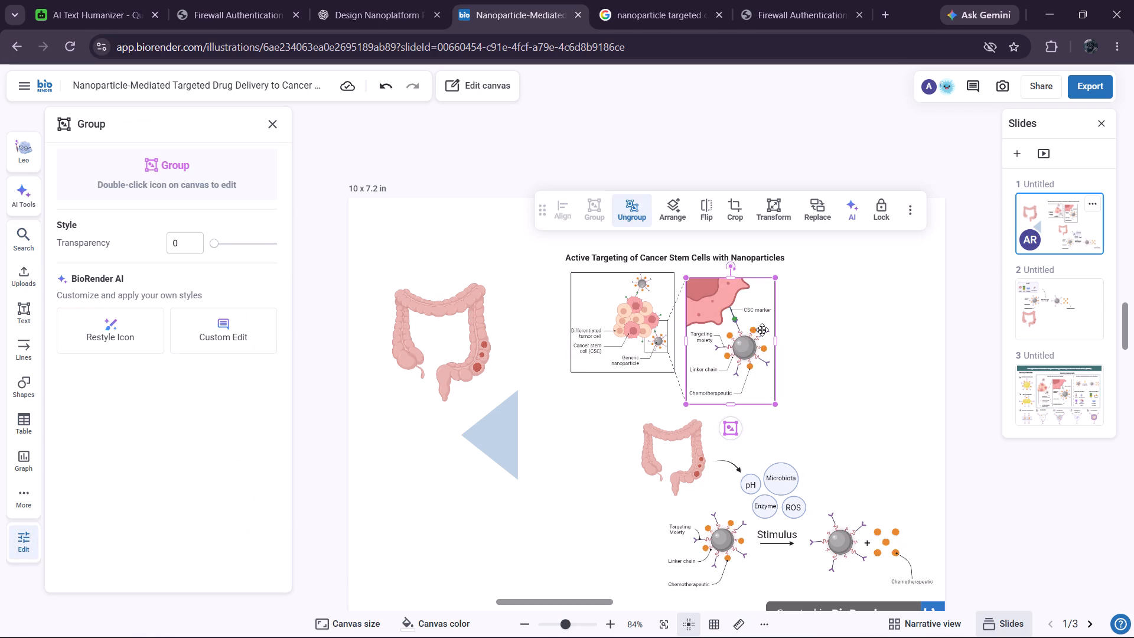
{"action": "left_click_drag", "start_coordinate": [748, 327], "coordinate": [775, 321]}
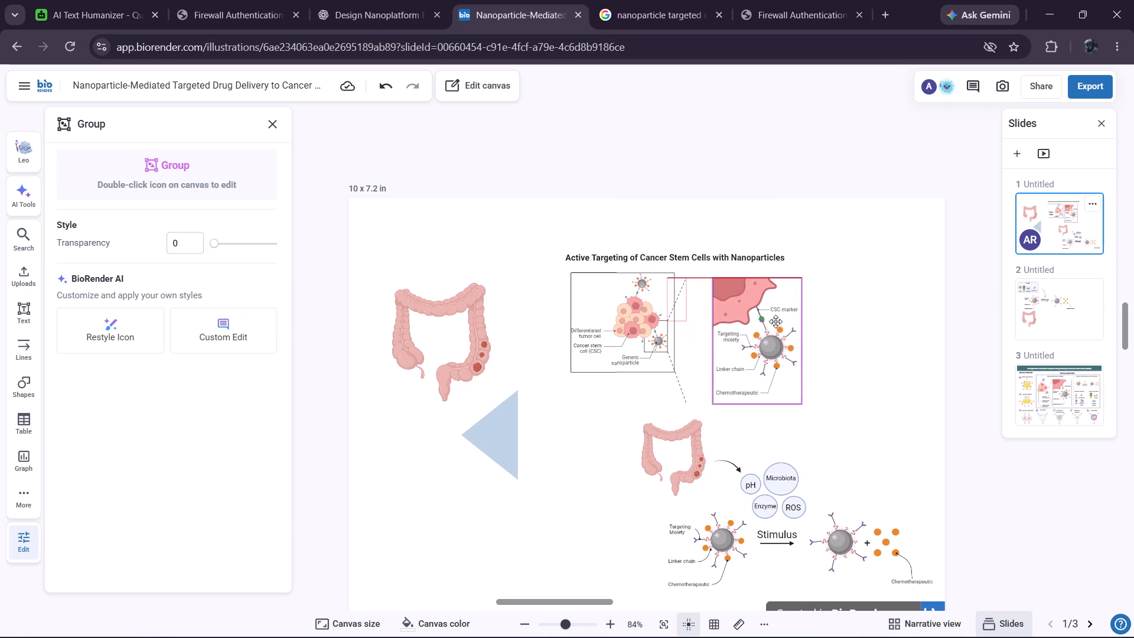
{"action": "left_click_drag", "start_coordinate": [775, 321], "coordinate": [768, 317]}
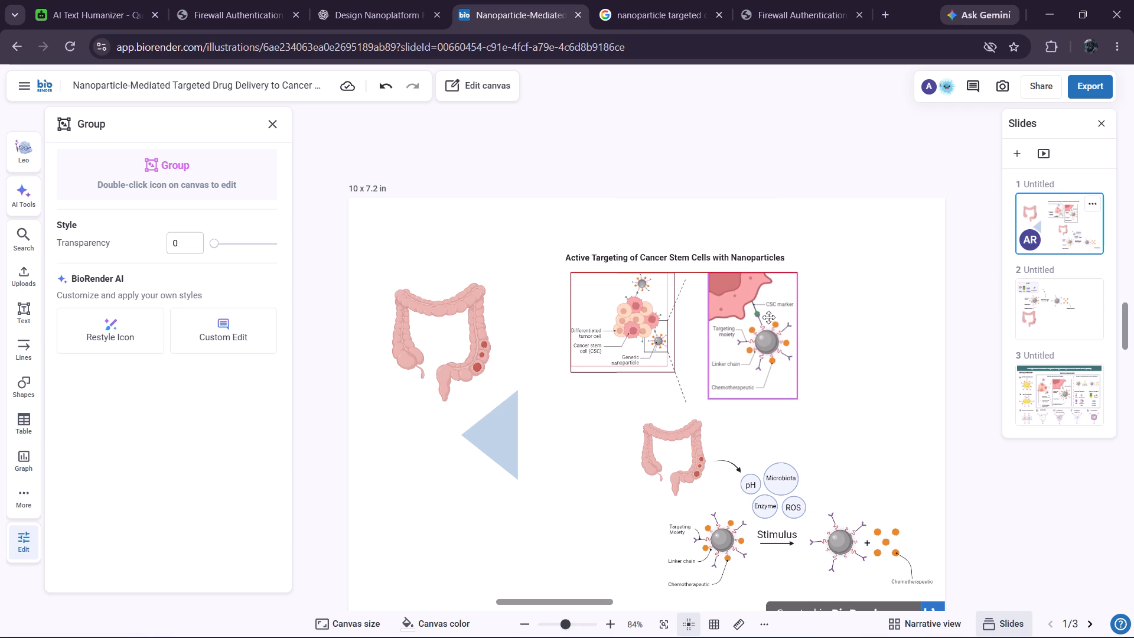
{"action": "left_click_drag", "start_coordinate": [768, 317], "coordinate": [764, 316]}
Move the framed tumor cluster together with its labels and dashed zoom lines slightly downward beside the detail box.
{"action": "left_click_drag", "start_coordinate": [560, 268], "coordinate": [610, 273]}
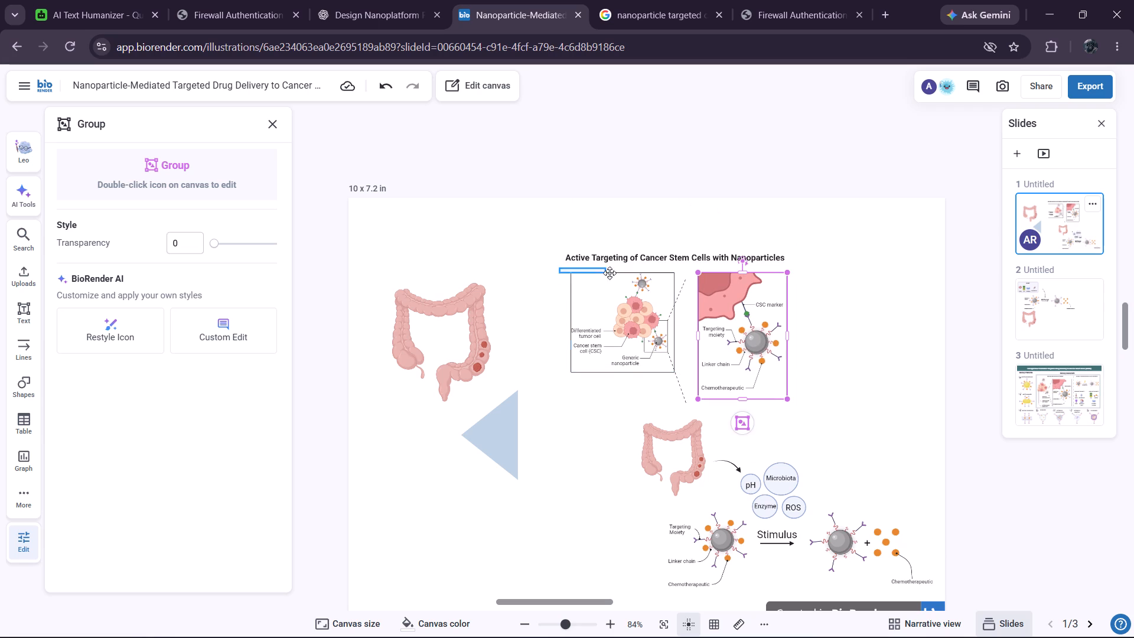
{"action": "left_click_drag", "start_coordinate": [610, 273], "coordinate": [670, 378]}
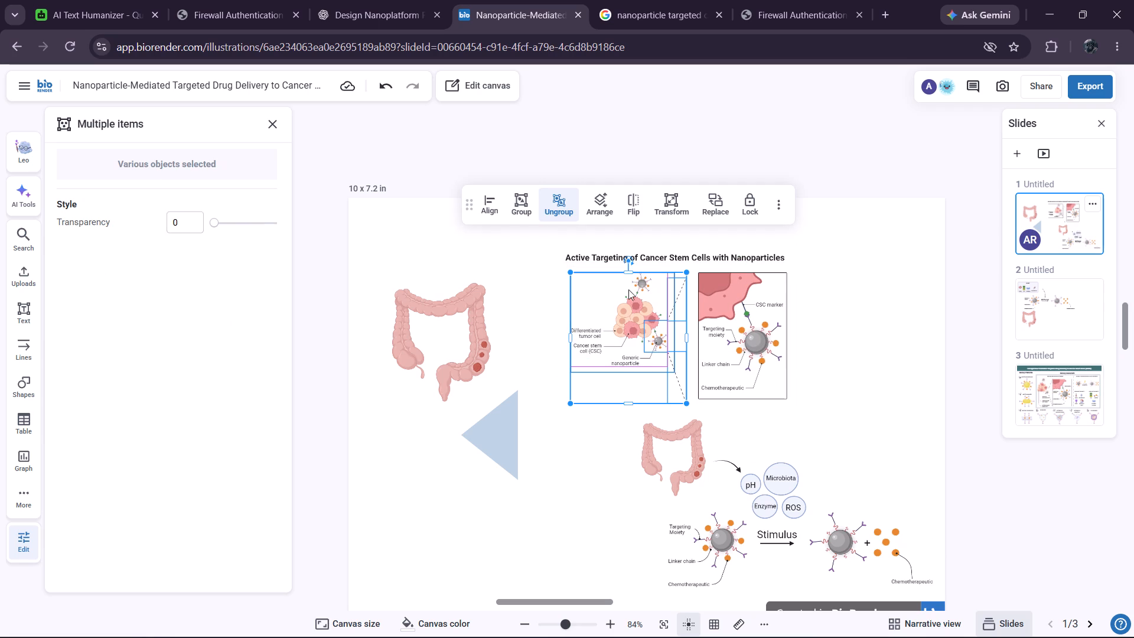
{"action": "left_click_drag", "start_coordinate": [630, 319], "coordinate": [631, 323]}
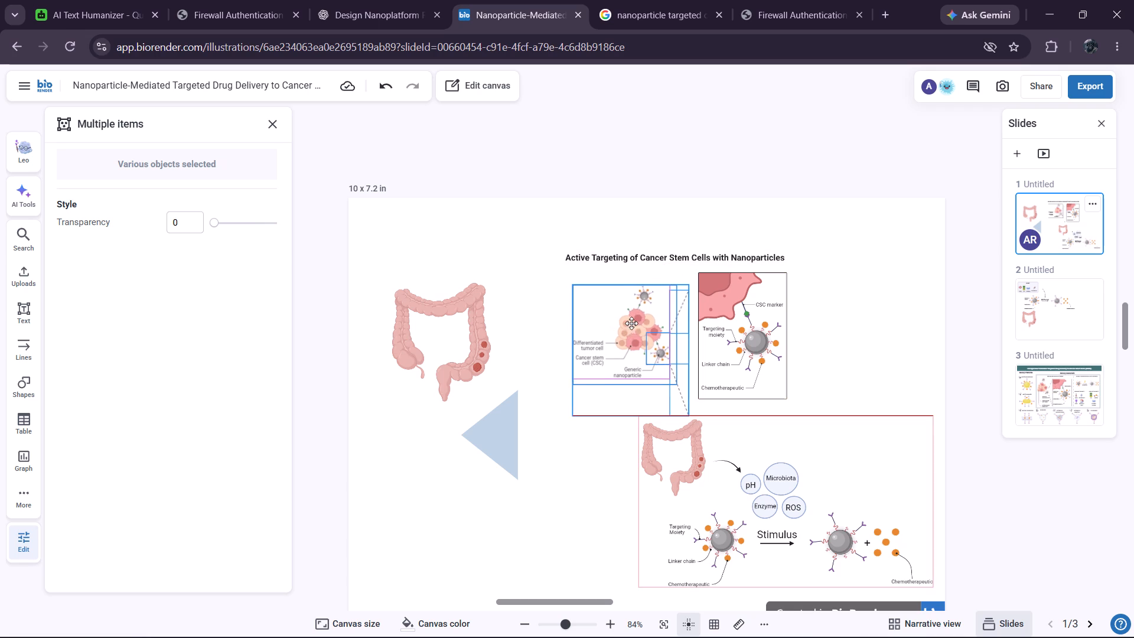
{"action": "left_click_drag", "start_coordinate": [631, 323], "coordinate": [633, 328]}
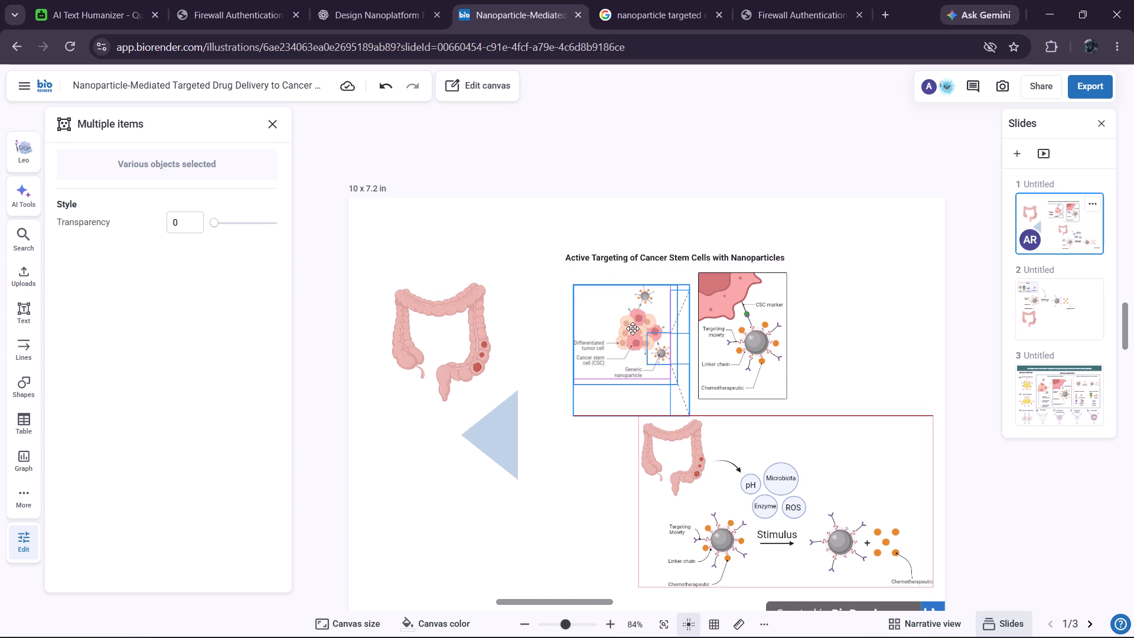
{"action": "left_click_drag", "start_coordinate": [633, 328], "coordinate": [633, 329]}
{"action": "left_click", "coordinate": [566, 452]}
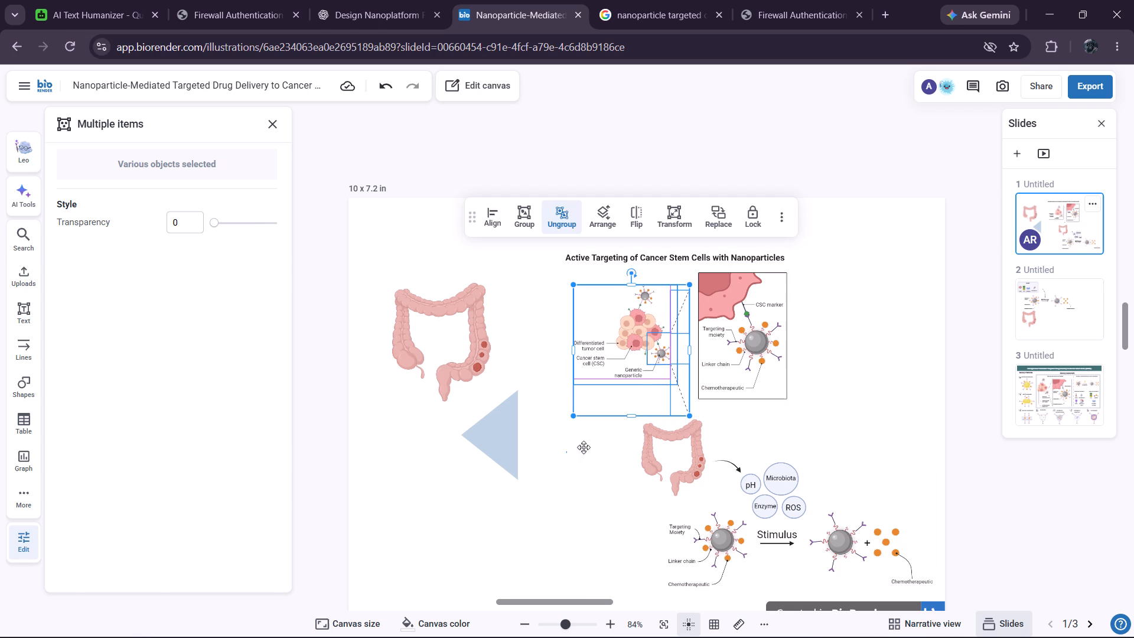
Extend the lower dashed zoom line to the bottom-left corner of the nanoparticle detail box.
{"action": "left_click", "coordinate": [689, 415]}
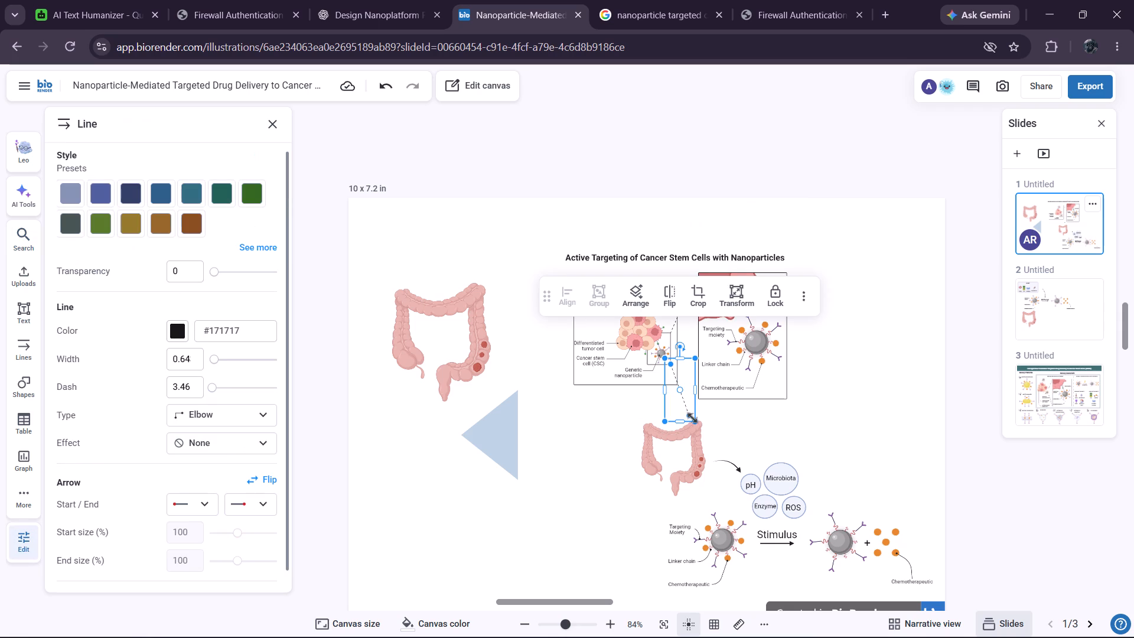
{"action": "left_click_drag", "start_coordinate": [689, 415], "coordinate": [699, 397]}
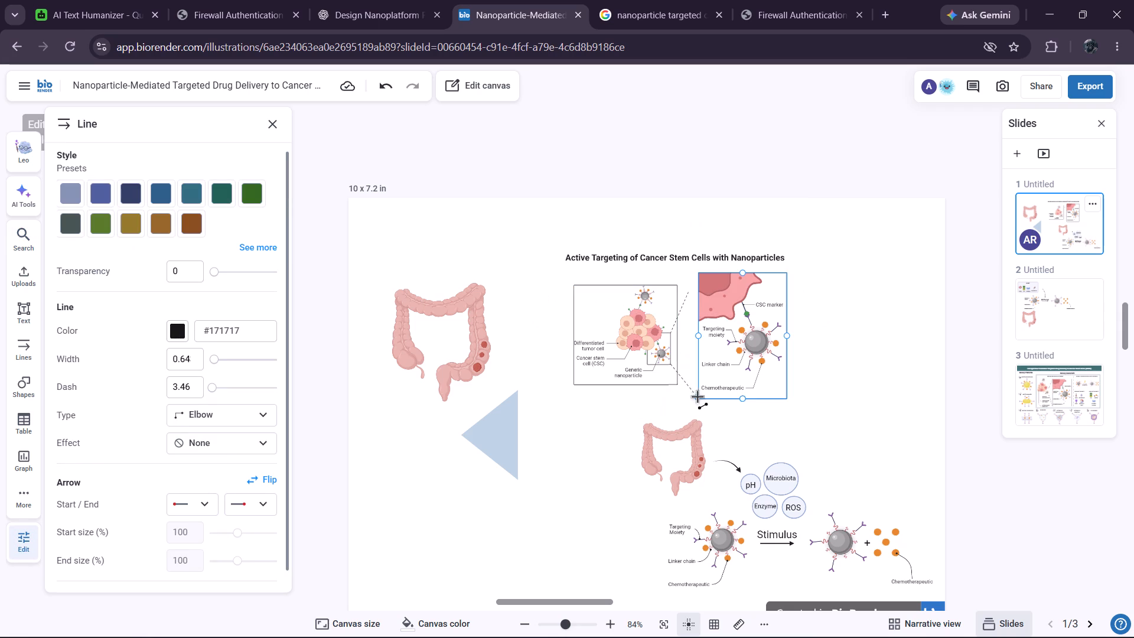
Extend the upper dashed zoom line to the top-left corner of the nanoparticle detail box.
{"action": "left_click", "coordinate": [687, 343]}
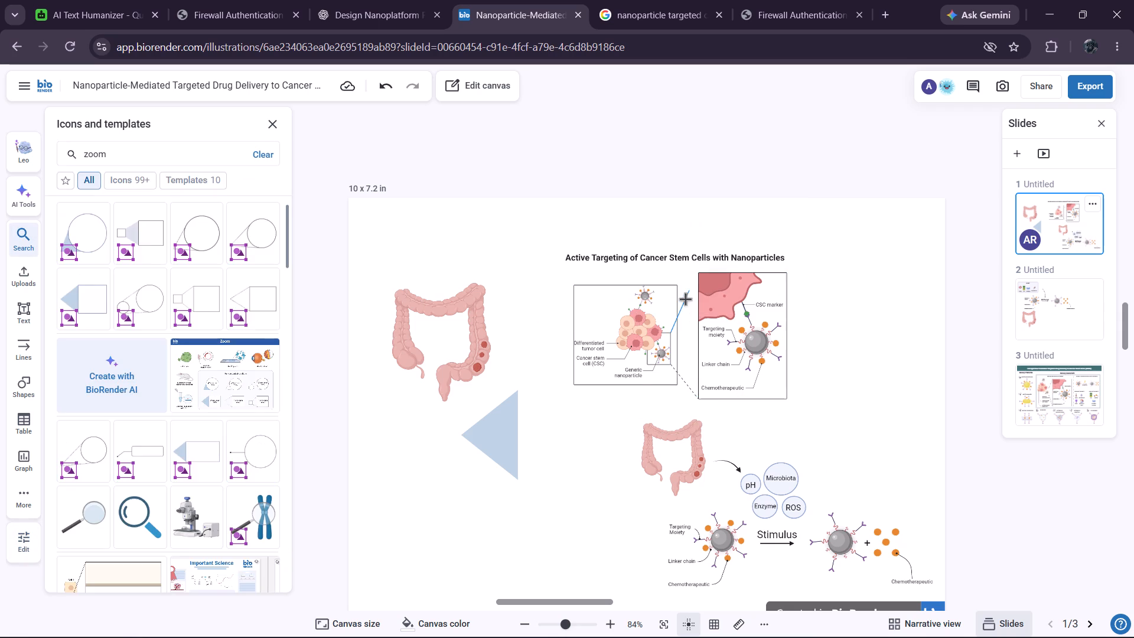
{"action": "left_click", "coordinate": [685, 299]}
{"action": "left_click_drag", "start_coordinate": [690, 292], "coordinate": [699, 275]}
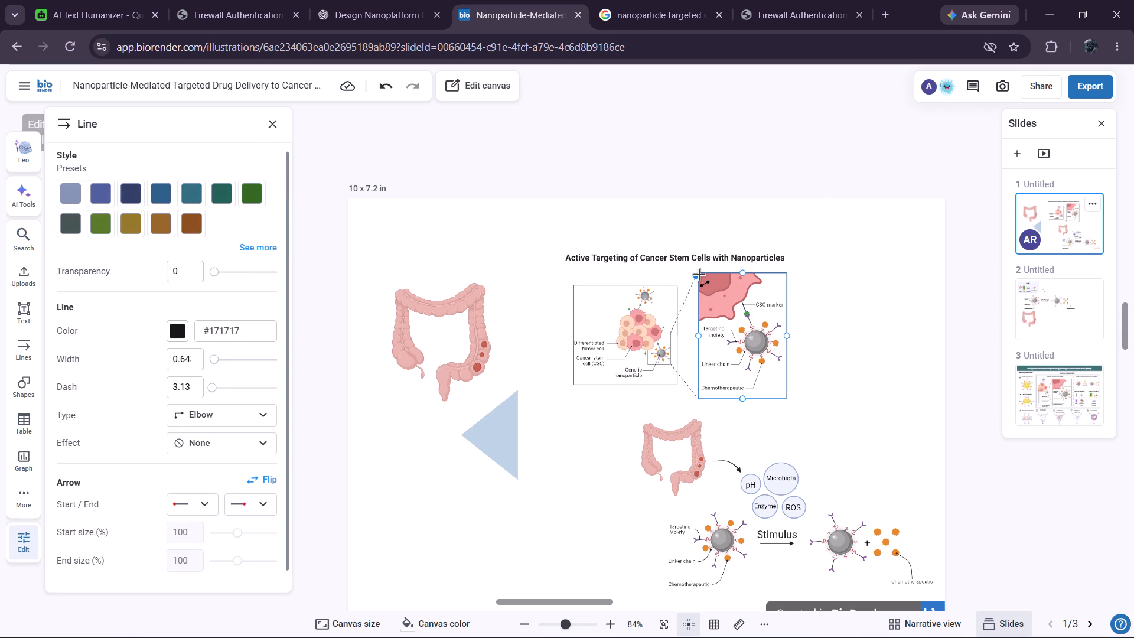
{"action": "left_click_drag", "start_coordinate": [699, 275], "coordinate": [701, 272]}
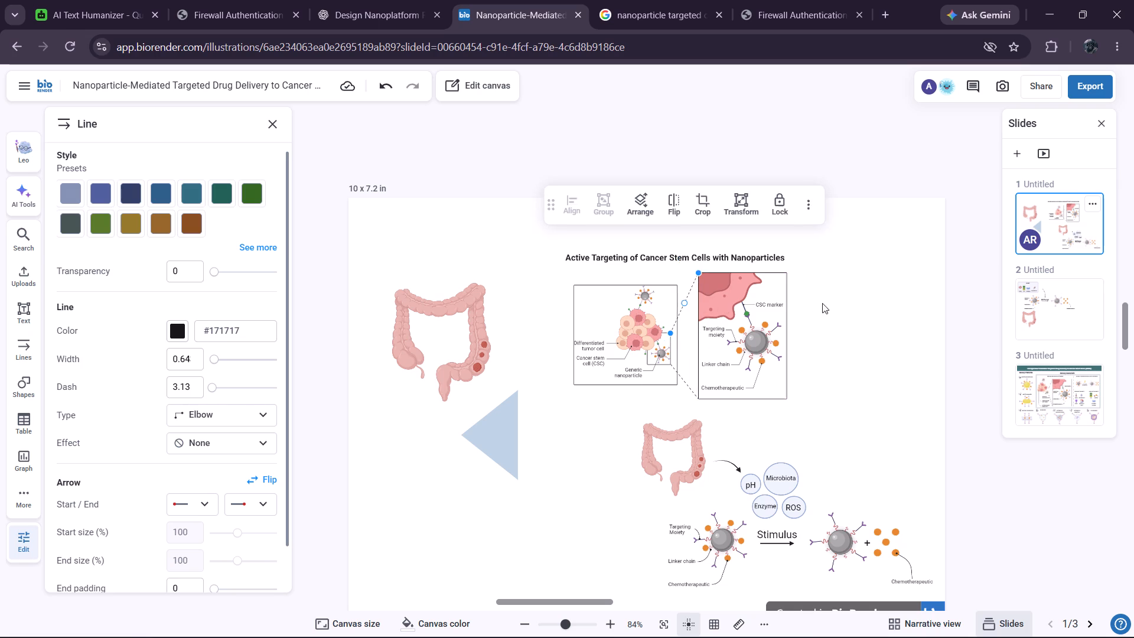
{"action": "left_click", "coordinate": [830, 303]}
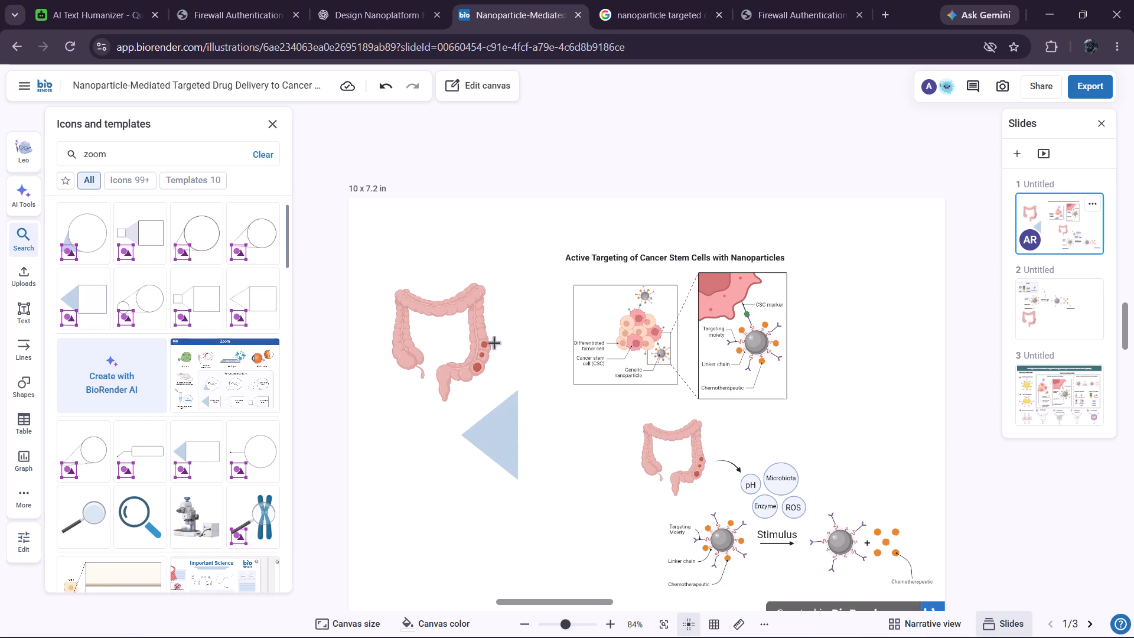
Move the blue zoom triangle up beside the larger colon so its tip meets the tumors on the colon wall.
{"action": "left_click_drag", "start_coordinate": [501, 427], "coordinate": [504, 380]}
{"action": "left_click_drag", "start_coordinate": [504, 380], "coordinate": [524, 331]}
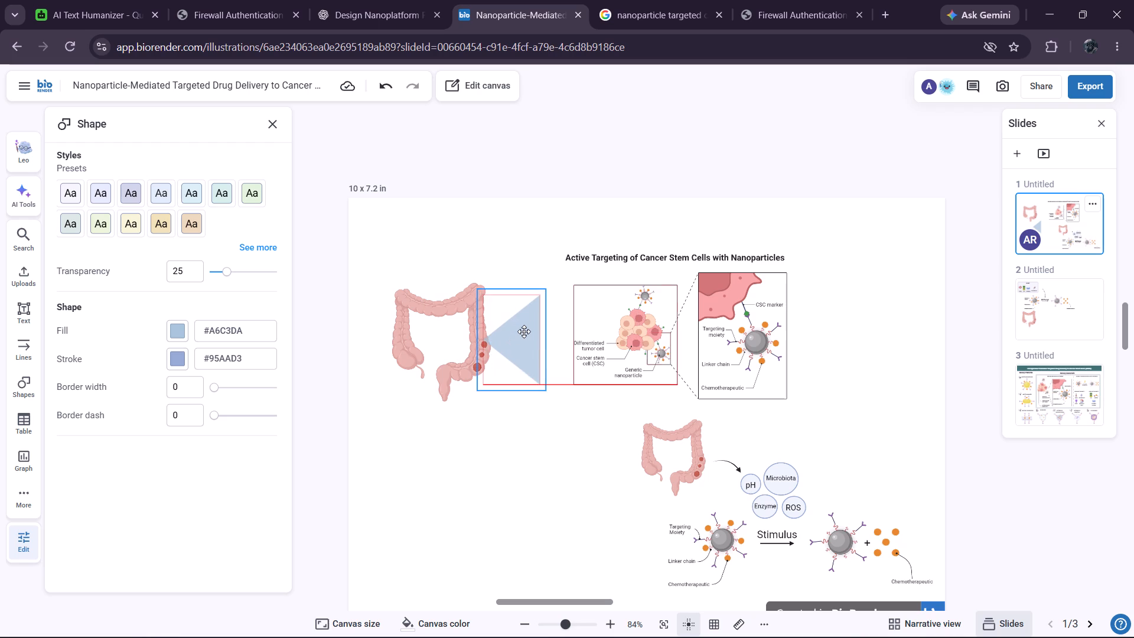
{"action": "left_click_drag", "start_coordinate": [524, 331], "coordinate": [524, 337]}
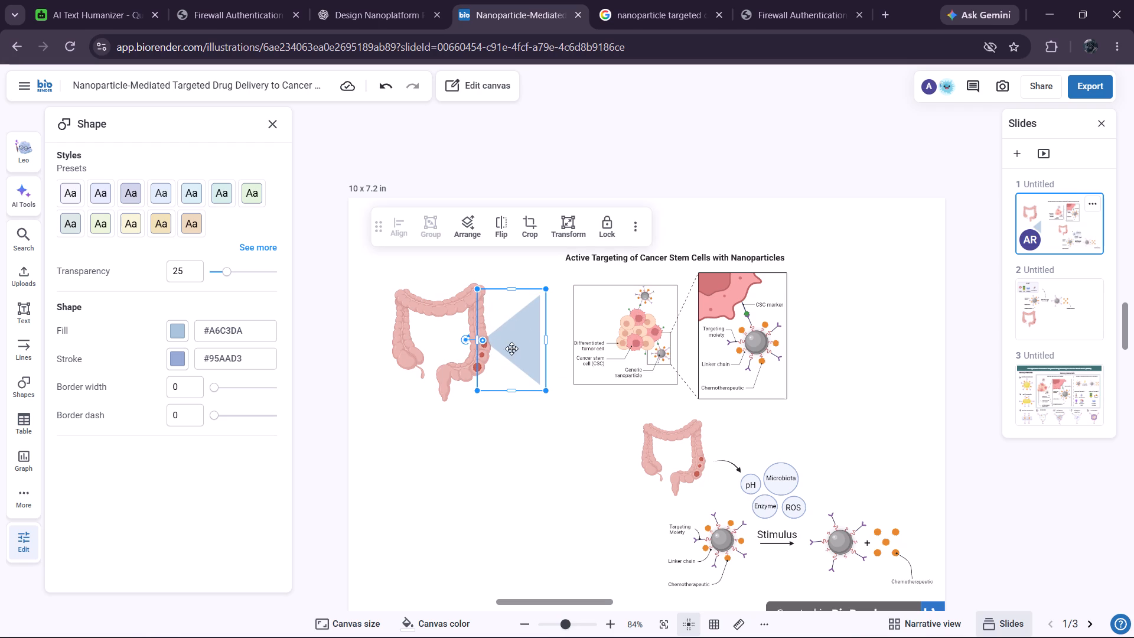
{"action": "left_click", "coordinate": [512, 347]}
{"action": "left_click", "coordinate": [482, 340]}
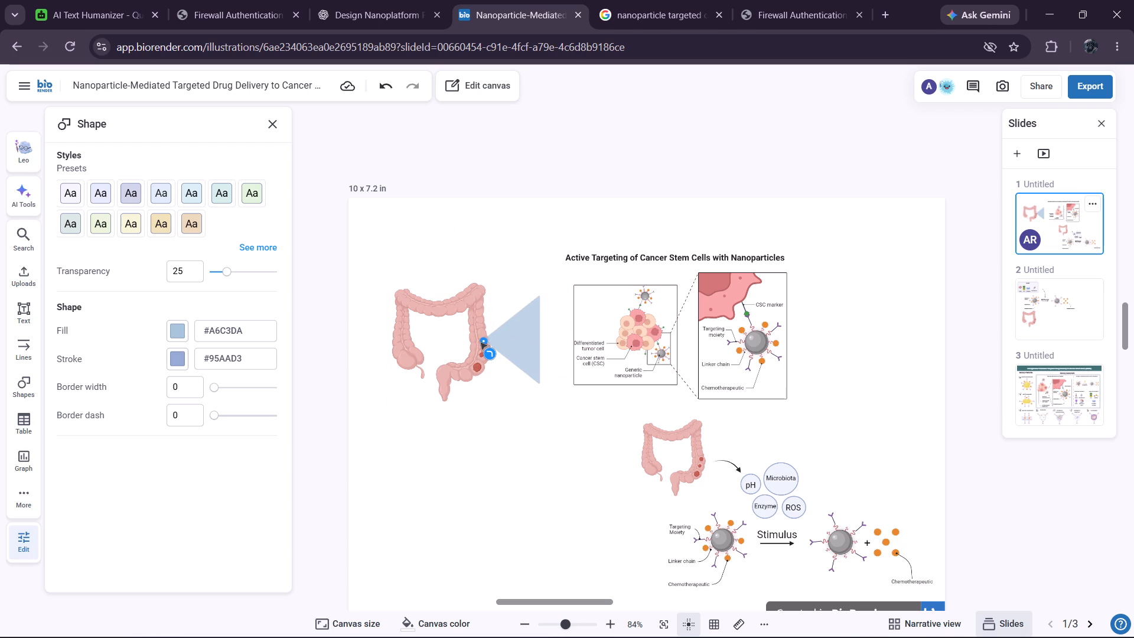
Enlarge the blue triangle so its wide side spans the full left edge of the tumor cluster frame.
{"action": "left_click_drag", "start_coordinate": [549, 288], "coordinate": [552, 291]}
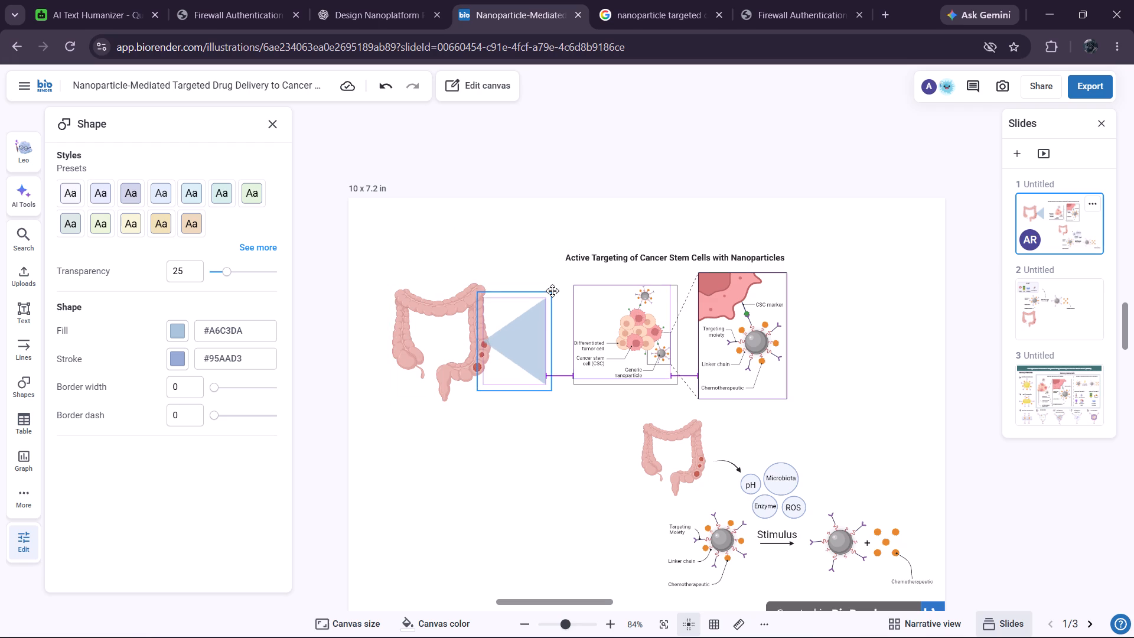
{"action": "left_click_drag", "start_coordinate": [552, 291], "coordinate": [580, 281]}
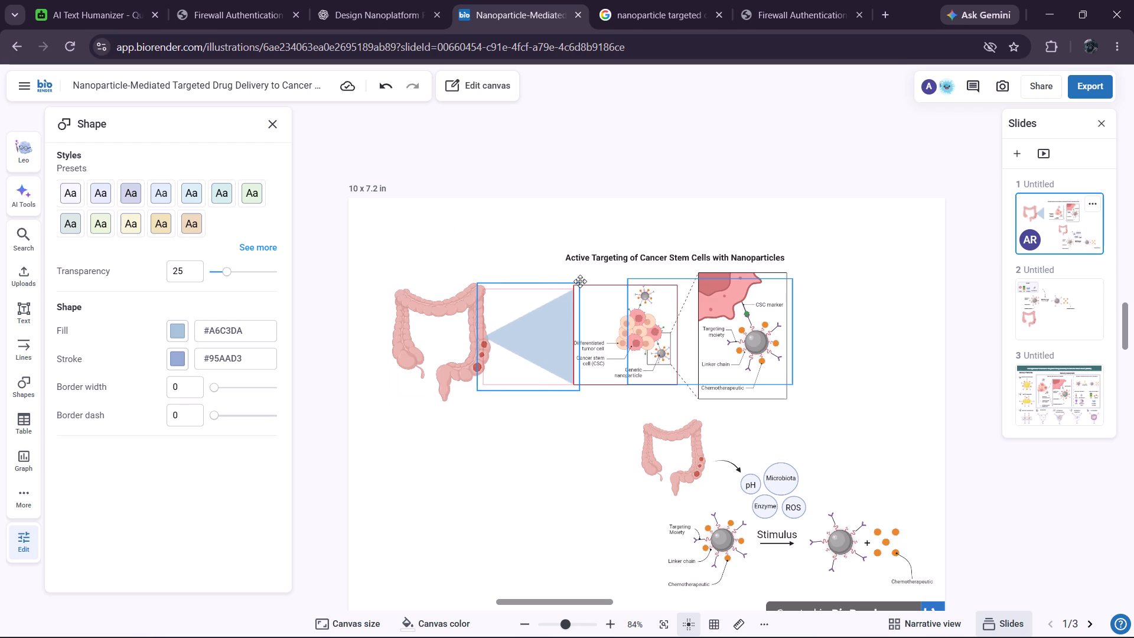
{"action": "left_click_drag", "start_coordinate": [580, 281], "coordinate": [581, 281]}
{"action": "left_click", "coordinate": [554, 425]}
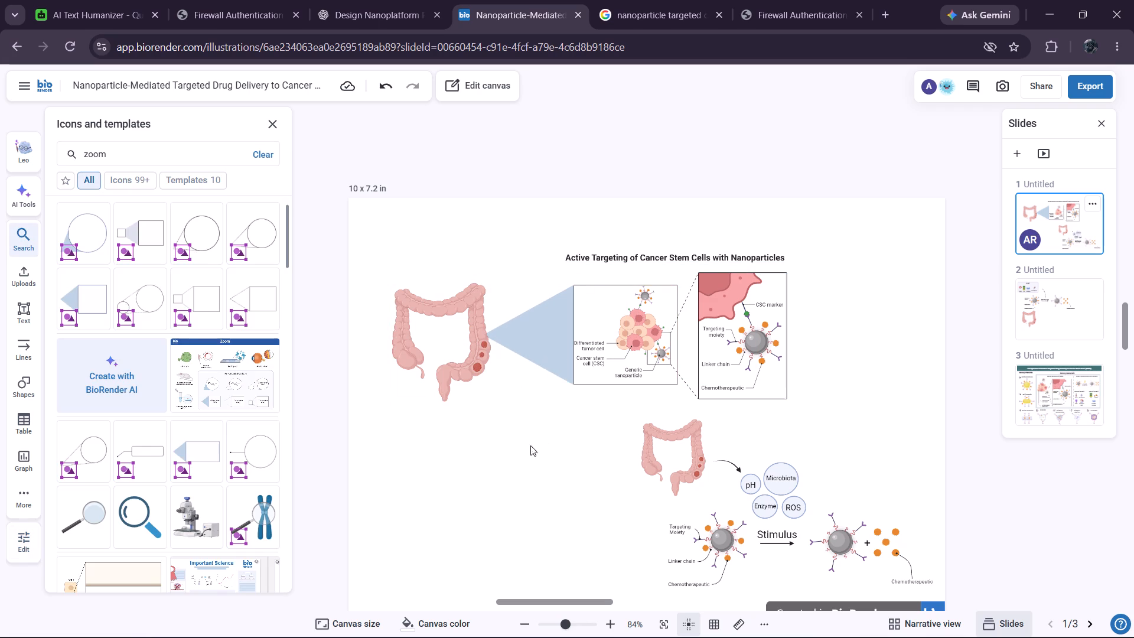
Move the larger colon slightly upward so its tumors line up with the tip of the blue triangle.
{"action": "left_click", "coordinate": [445, 303]}
{"action": "left_click_drag", "start_coordinate": [445, 301], "coordinate": [448, 282]}
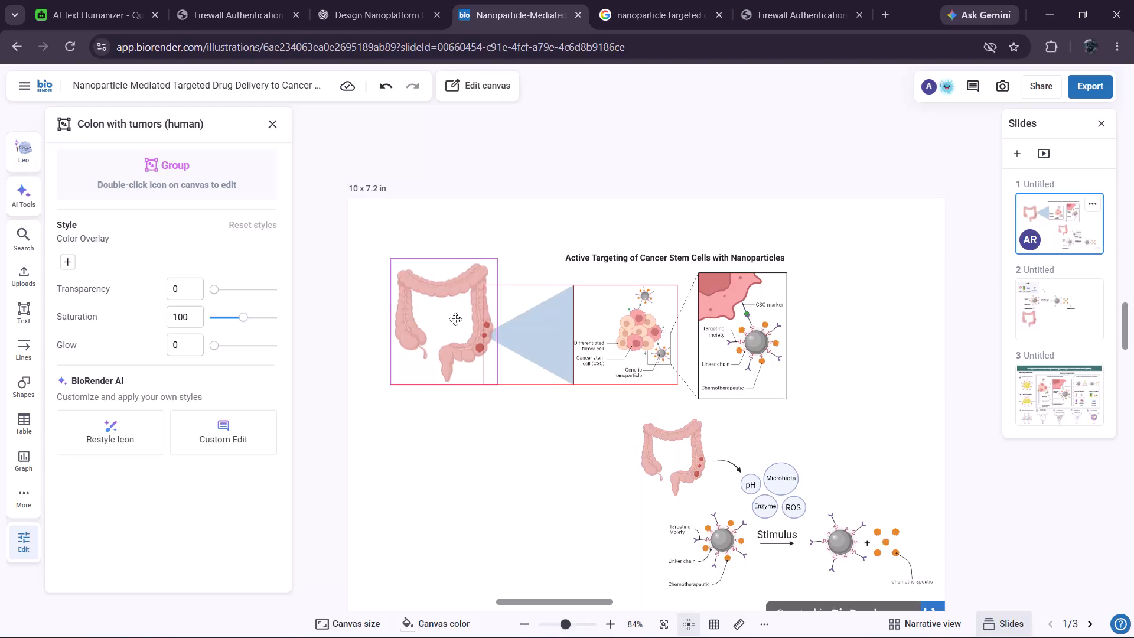
{"action": "left_click", "coordinate": [527, 440]}
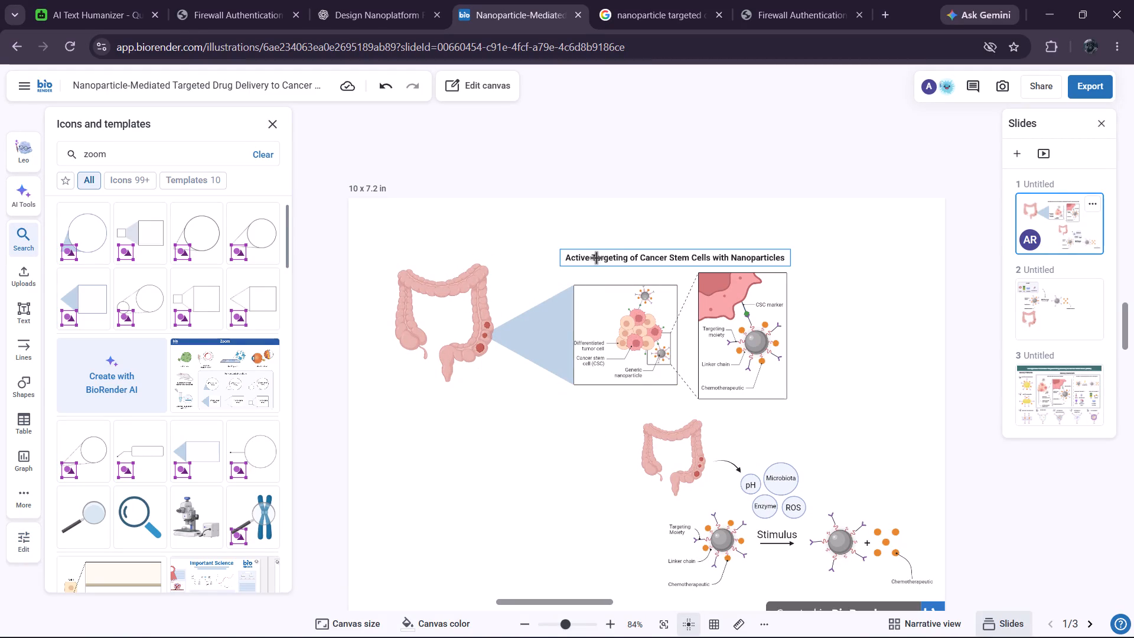
Move the "Active Targeting of Cancer Stem Cells with Nanoparticles" title up and left, centering it above the colon-to-detail-box row.
{"action": "left_click_drag", "start_coordinate": [615, 251], "coordinate": [578, 233]}
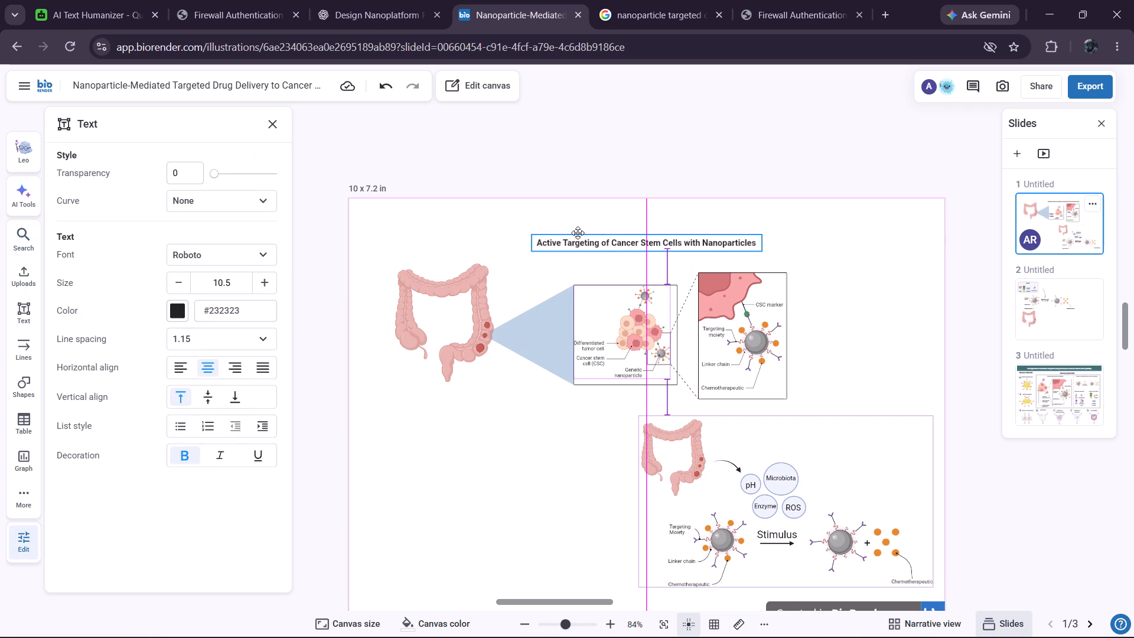
{"action": "left_click_drag", "start_coordinate": [578, 233], "coordinate": [543, 220]}
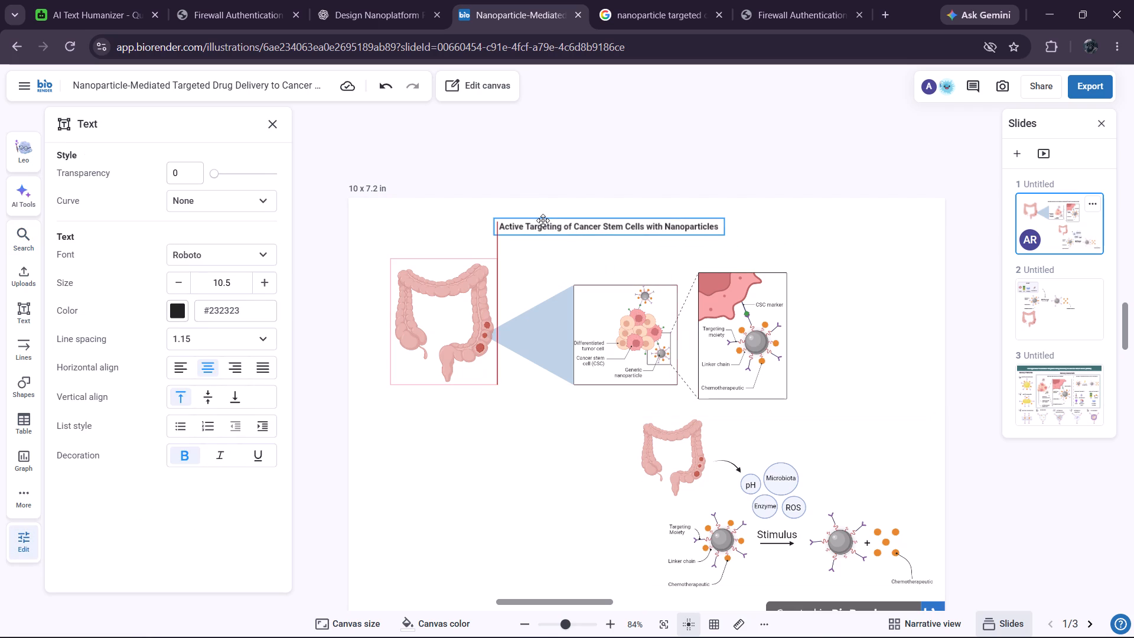
{"action": "left_click_drag", "start_coordinate": [543, 220], "coordinate": [539, 232]}
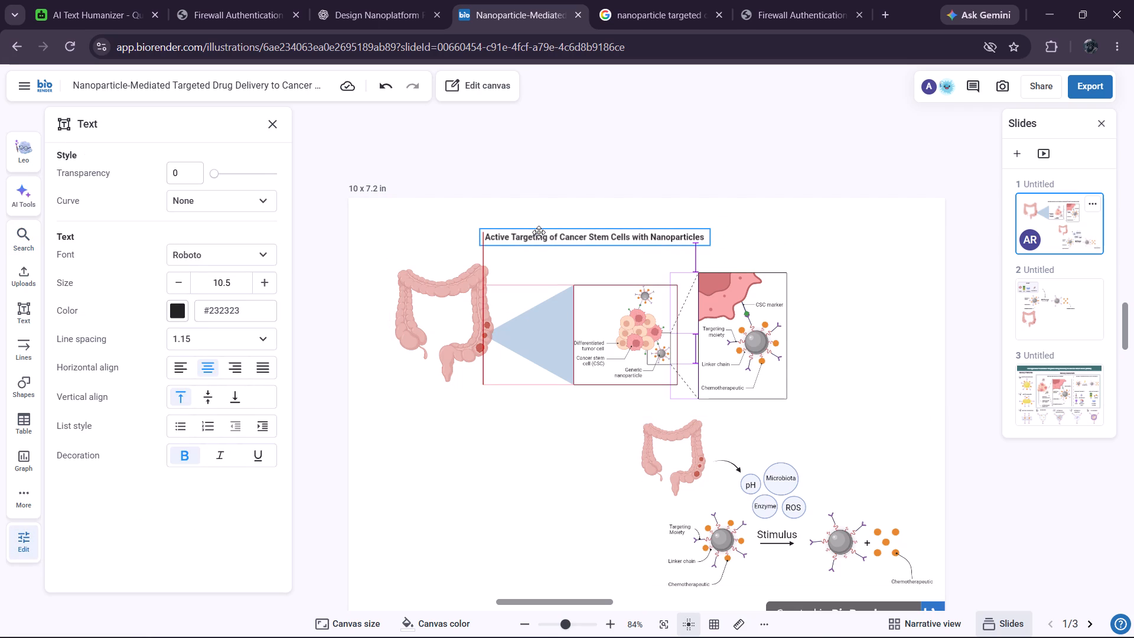
{"action": "left_click_drag", "start_coordinate": [539, 232], "coordinate": [539, 233]}
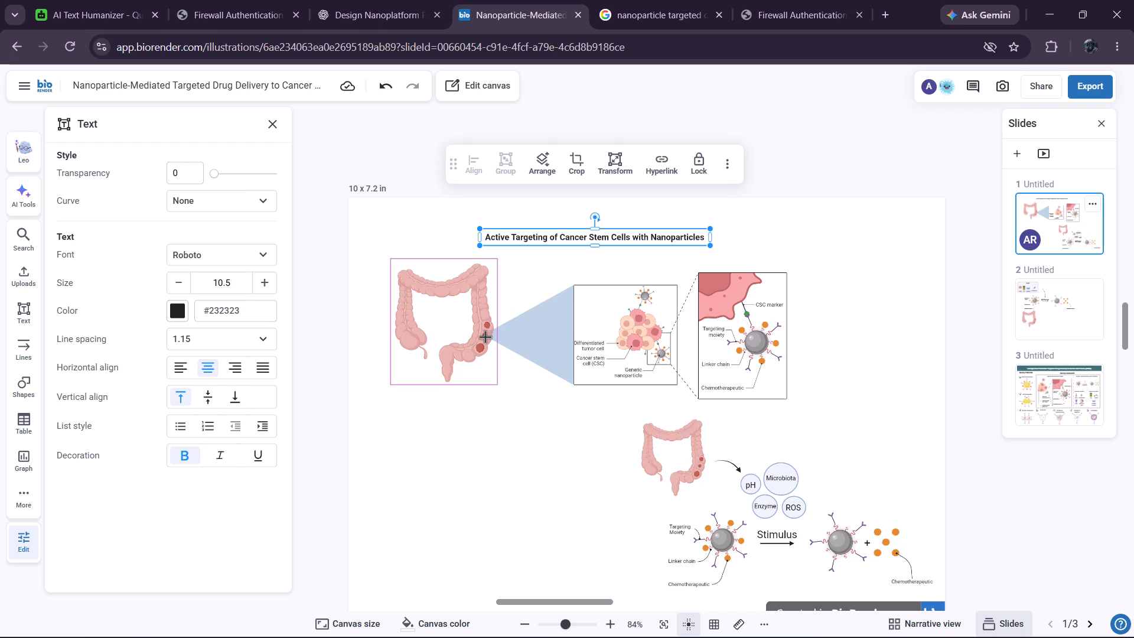
Shorten the blue triangle from its tip end, keeping its wide side against the tumor cluster frame.
{"action": "left_click", "coordinate": [485, 334]}
{"action": "left_click", "coordinate": [523, 338]}
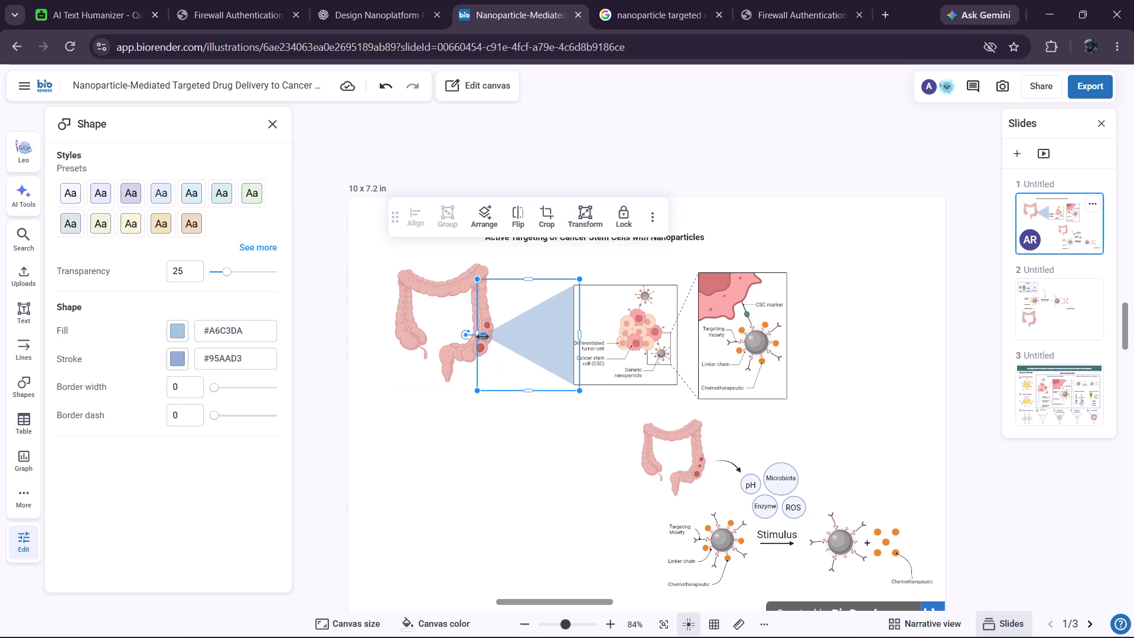
{"action": "left_click_drag", "start_coordinate": [475, 336], "coordinate": [491, 336]}
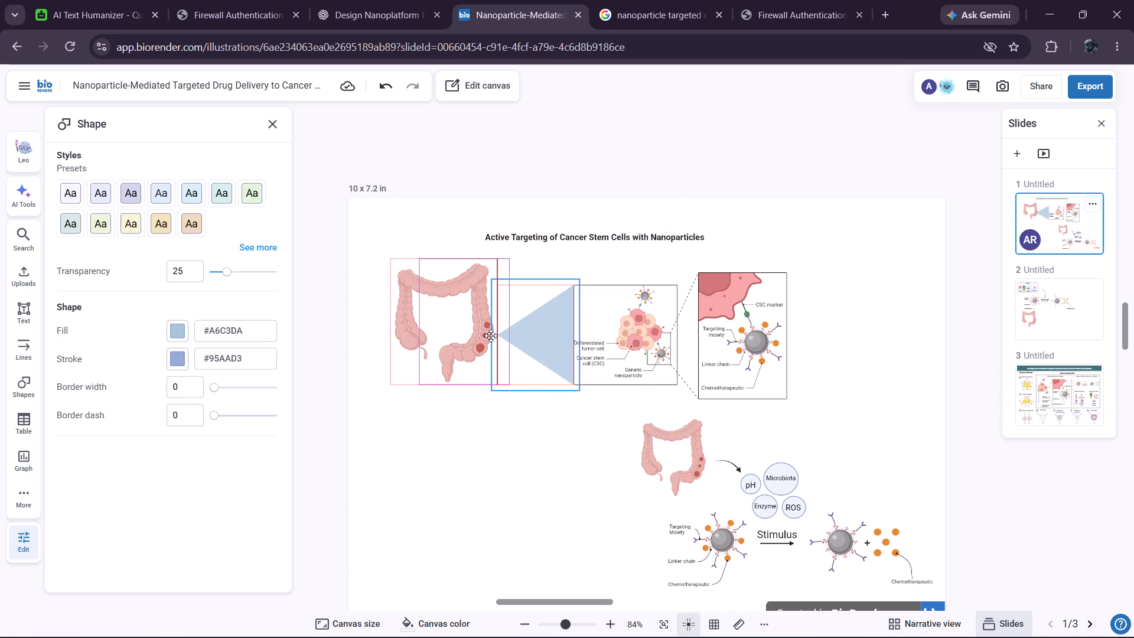
{"action": "left_click_drag", "start_coordinate": [491, 336], "coordinate": [496, 336]}
Shift the larger colon right so its tumors overlap the tip of the blue triangle.
{"action": "left_click_drag", "start_coordinate": [458, 278], "coordinate": [464, 282]}
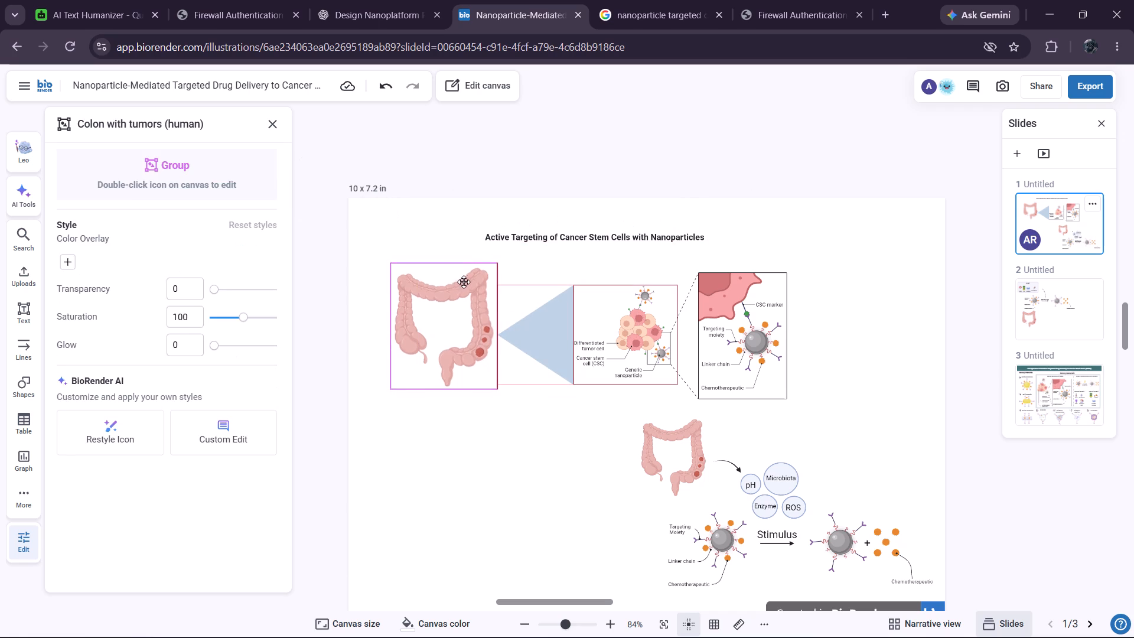
{"action": "left_click_drag", "start_coordinate": [464, 282], "coordinate": [471, 274]}
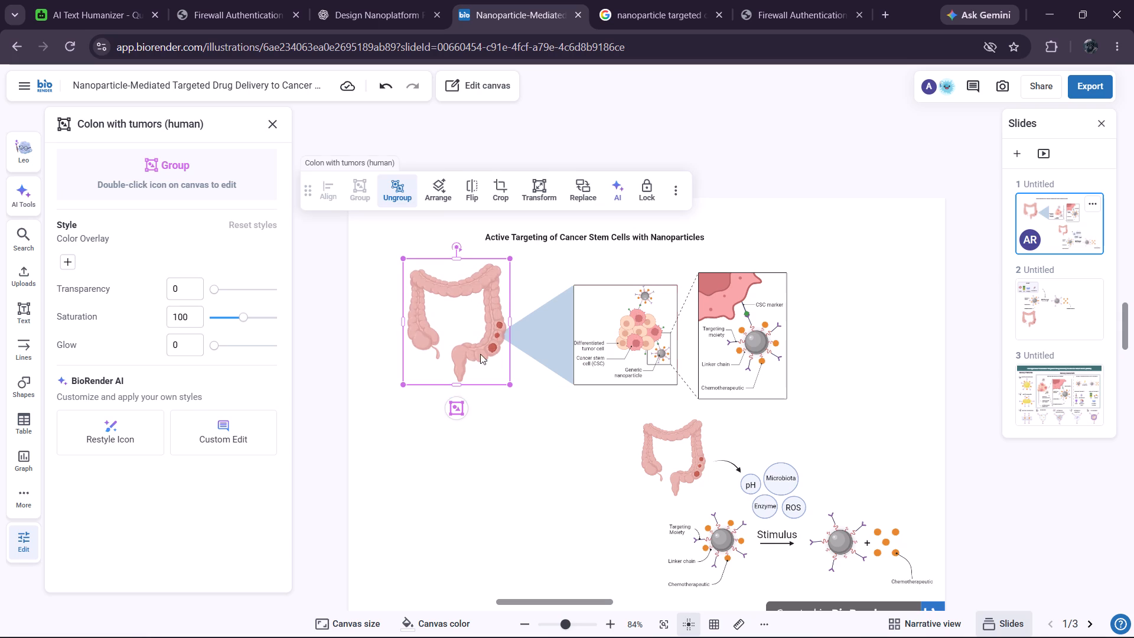
{"action": "left_click", "coordinate": [508, 452]}
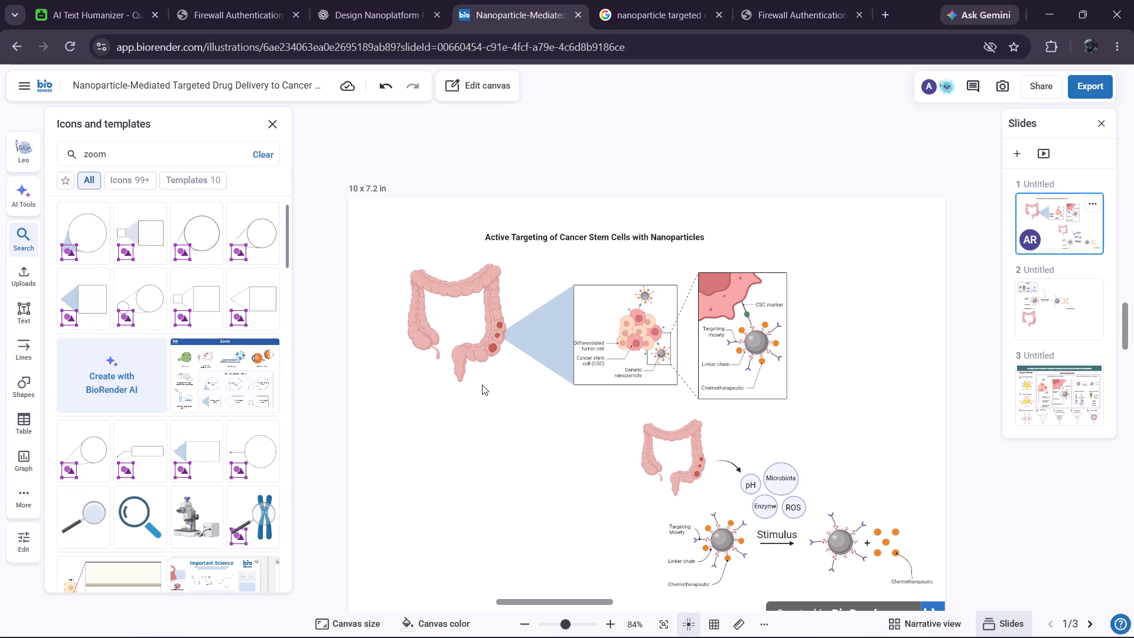
{"action": "left_click_drag", "start_coordinate": [450, 277], "coordinate": [451, 287]}
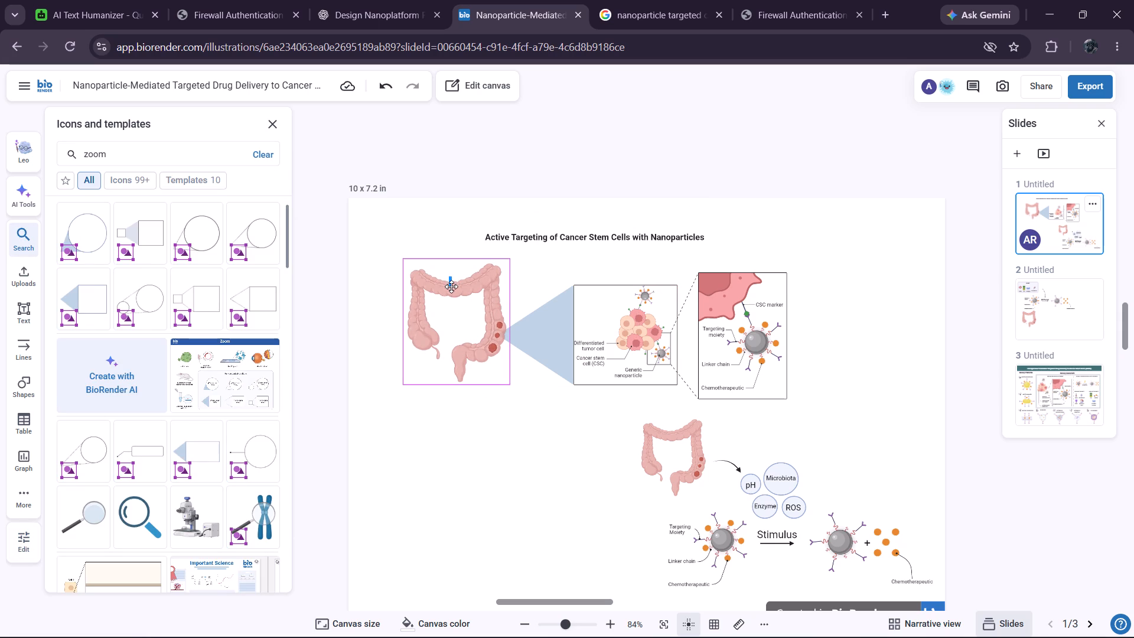
{"action": "left_click_drag", "start_coordinate": [451, 287], "coordinate": [451, 295]}
{"action": "left_click", "coordinate": [511, 429]}
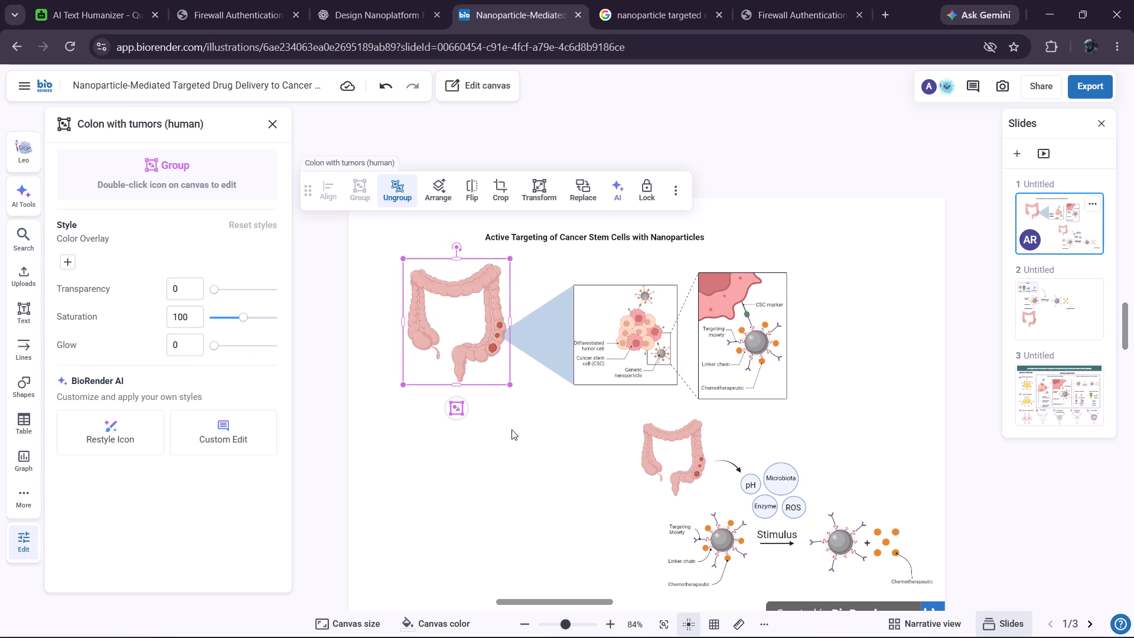
Select the entire Active Targeting section with its title, enlarge it proportionally across the slide, and move it slightly upward.
{"action": "left_click_drag", "start_coordinate": [382, 236], "coordinate": [382, 240]}
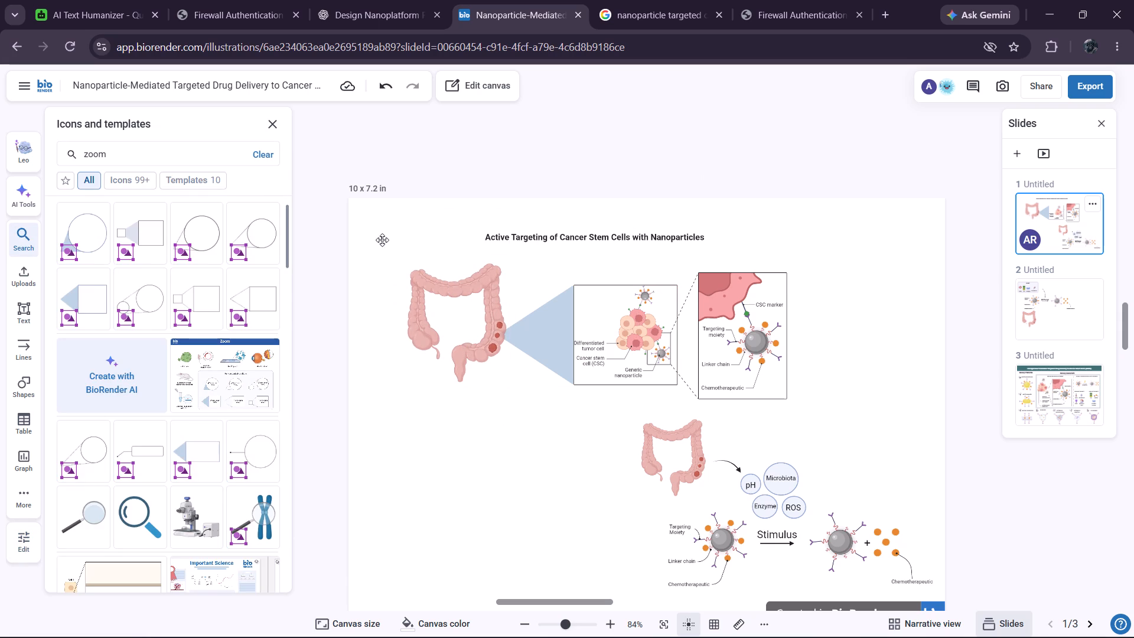
{"action": "left_click_drag", "start_coordinate": [382, 240], "coordinate": [382, 244]}
{"action": "left_click_drag", "start_coordinate": [392, 216], "coordinate": [833, 412]}
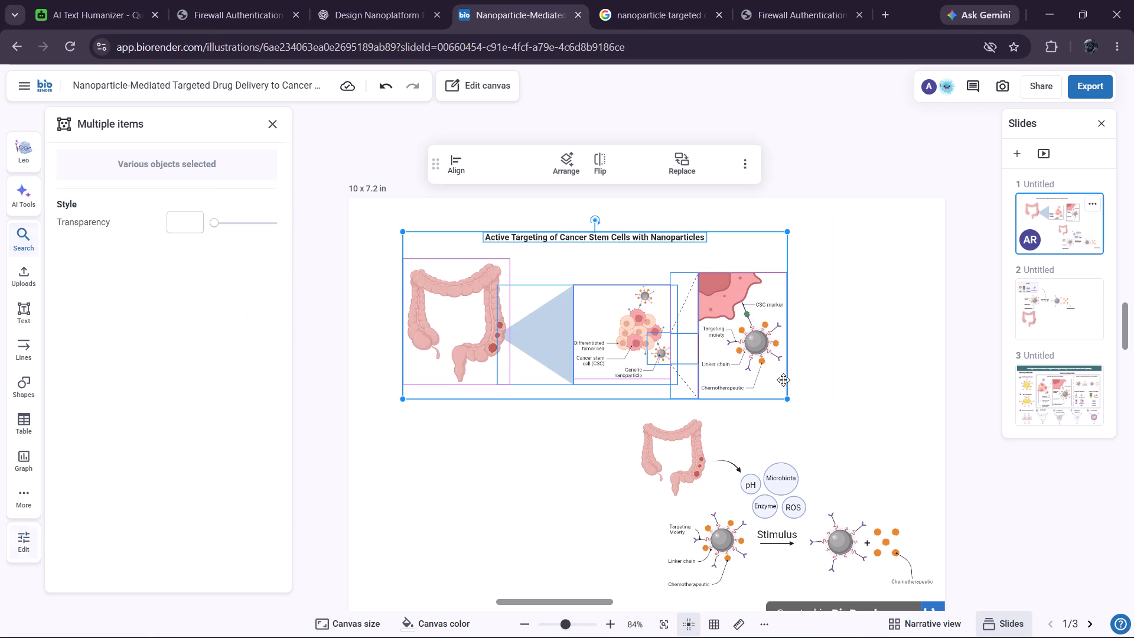
{"action": "left_click_drag", "start_coordinate": [790, 402], "coordinate": [875, 400]}
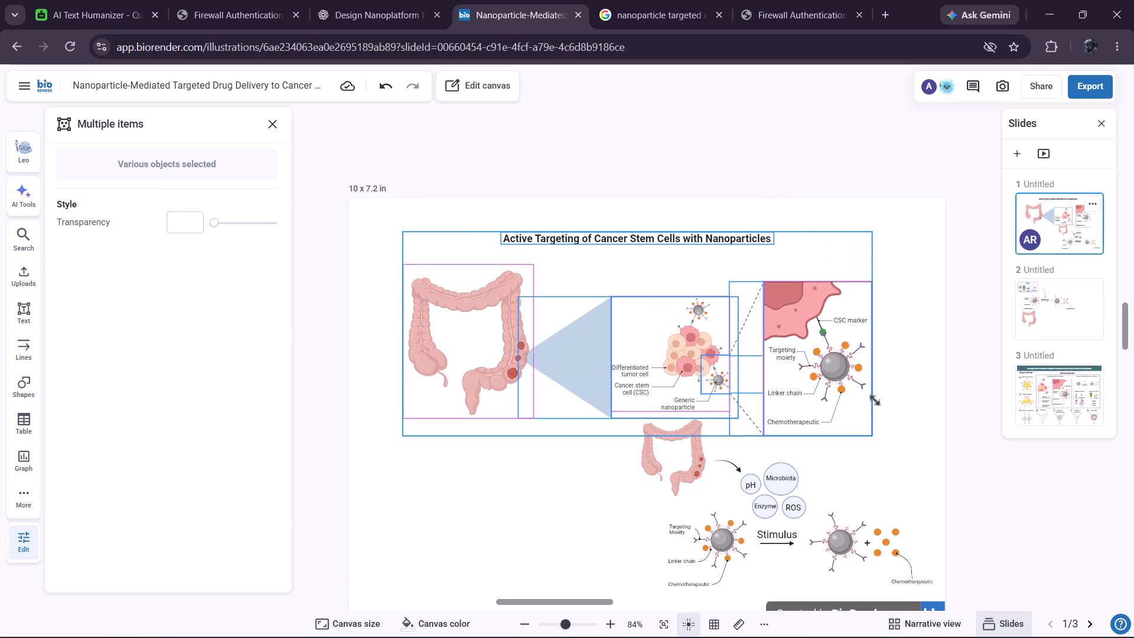
{"action": "left_click_drag", "start_coordinate": [875, 400], "coordinate": [887, 398]}
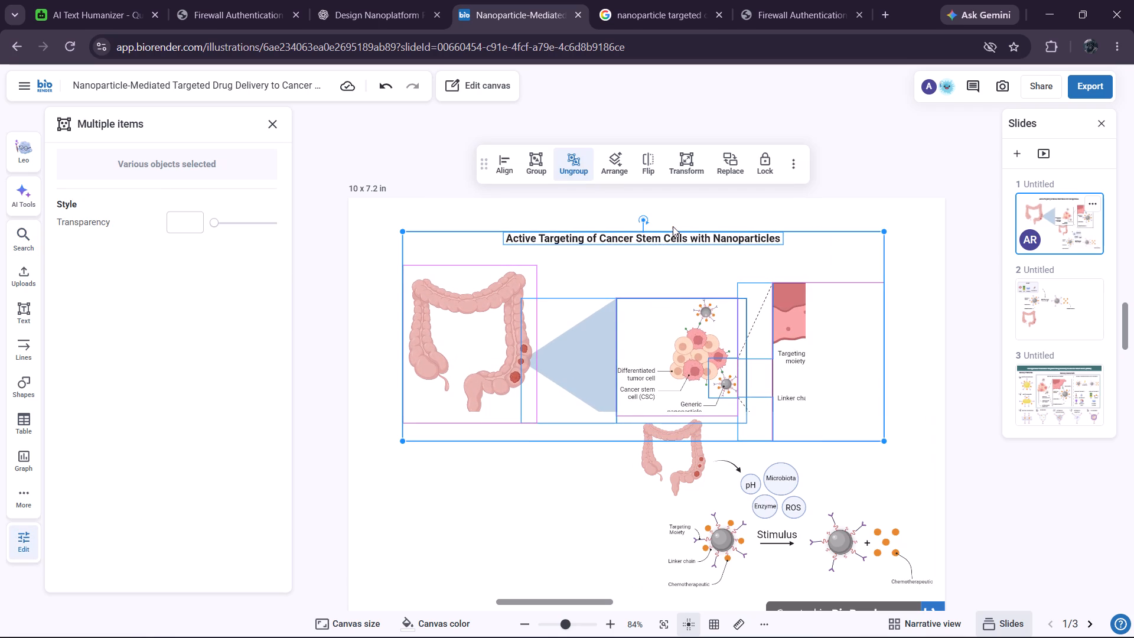
{"action": "left_click_drag", "start_coordinate": [673, 230], "coordinate": [672, 216]}
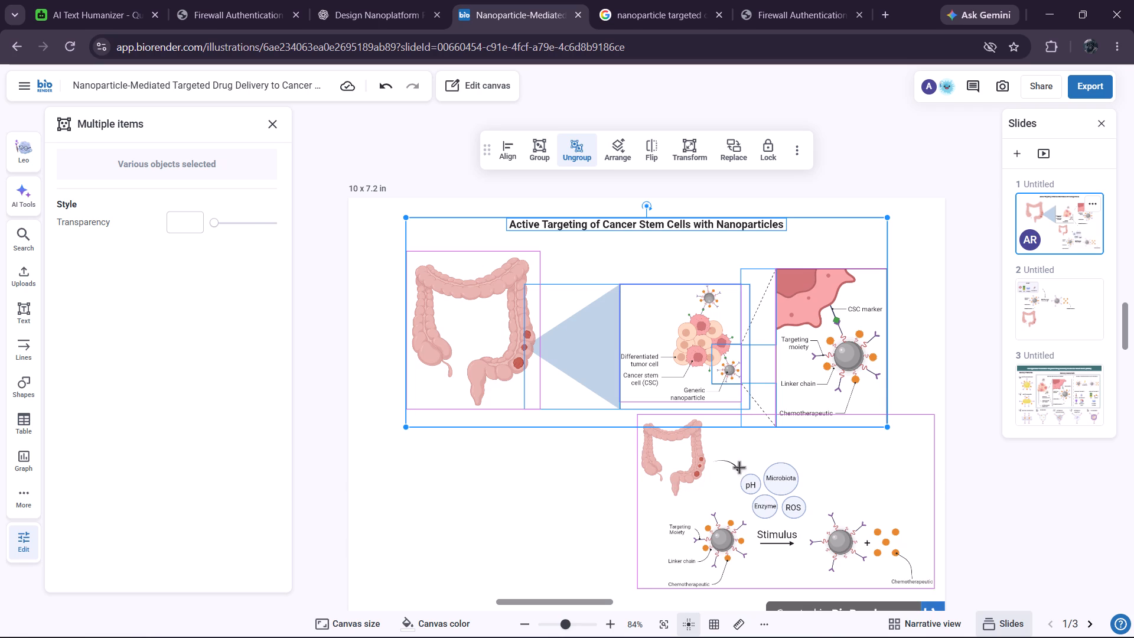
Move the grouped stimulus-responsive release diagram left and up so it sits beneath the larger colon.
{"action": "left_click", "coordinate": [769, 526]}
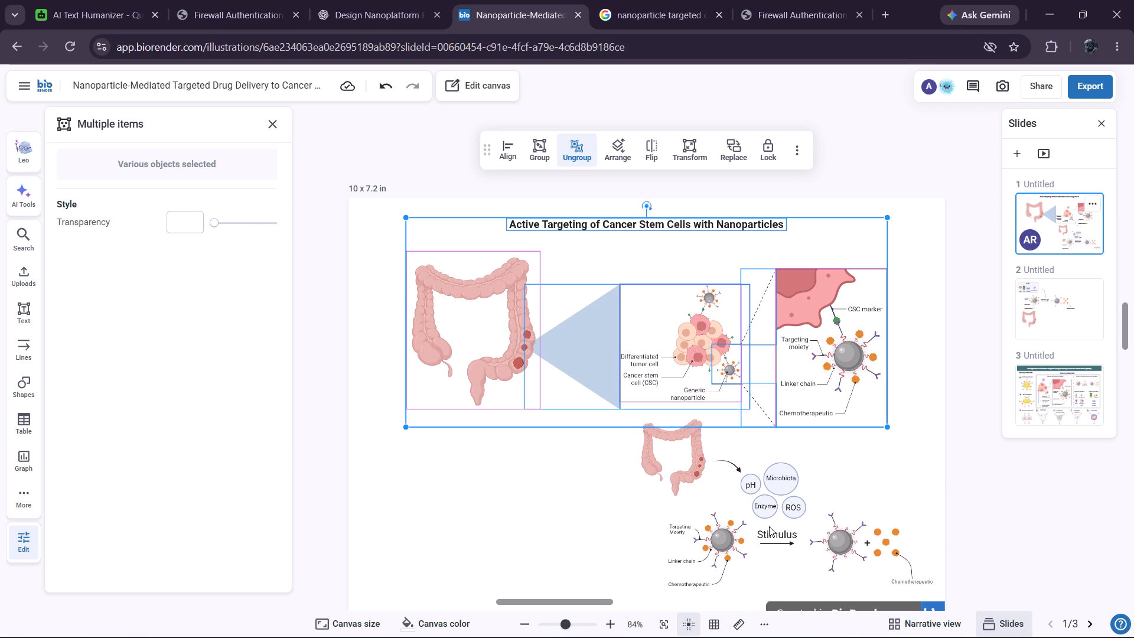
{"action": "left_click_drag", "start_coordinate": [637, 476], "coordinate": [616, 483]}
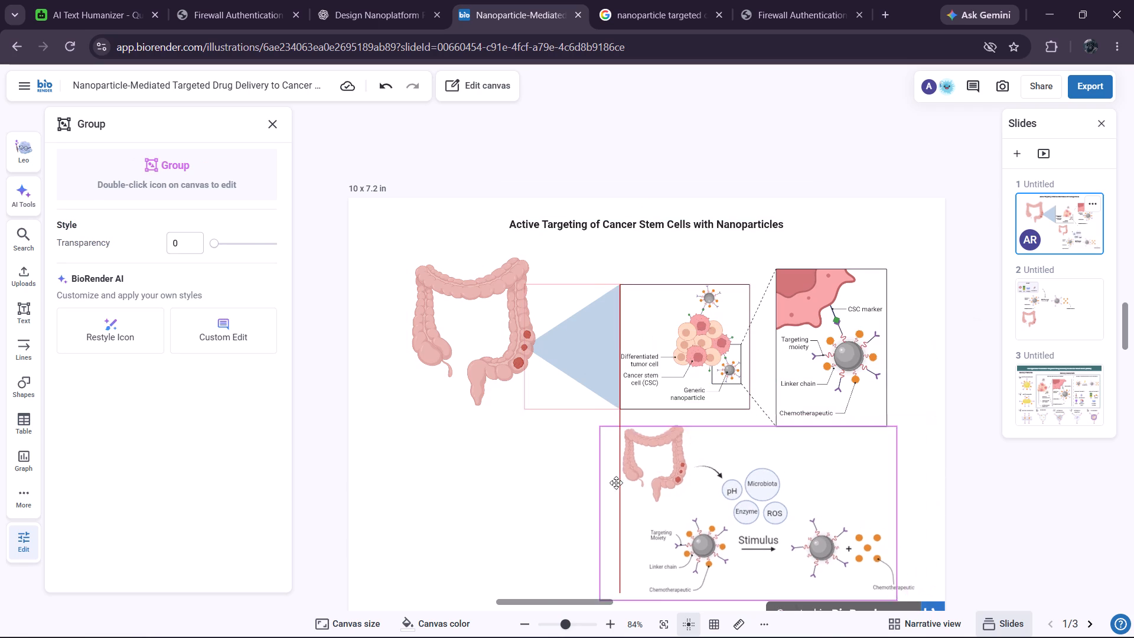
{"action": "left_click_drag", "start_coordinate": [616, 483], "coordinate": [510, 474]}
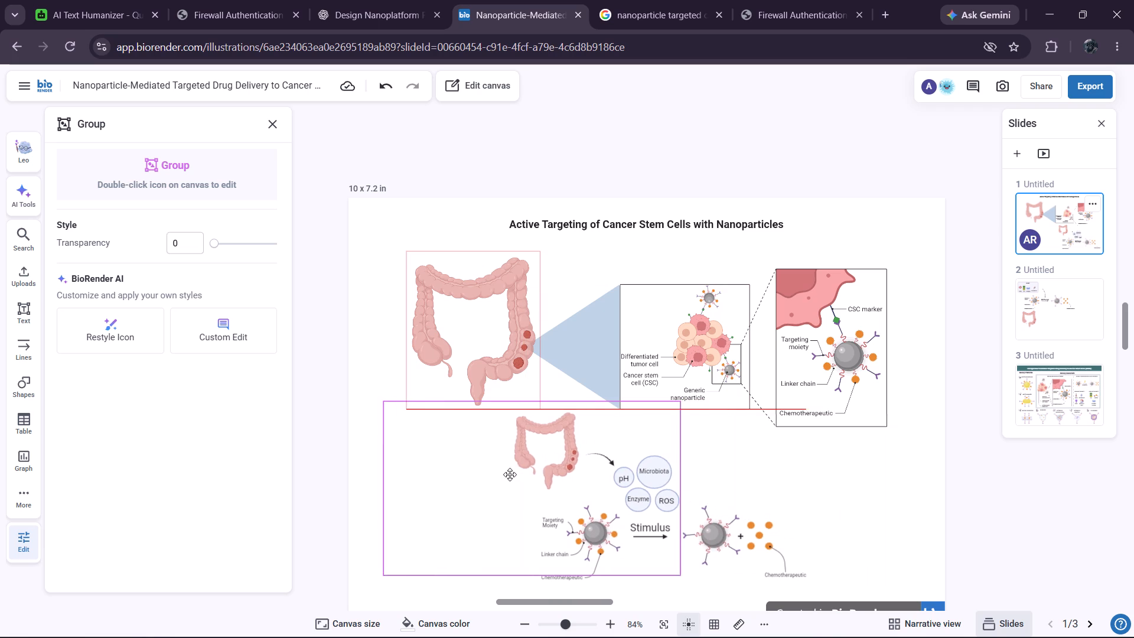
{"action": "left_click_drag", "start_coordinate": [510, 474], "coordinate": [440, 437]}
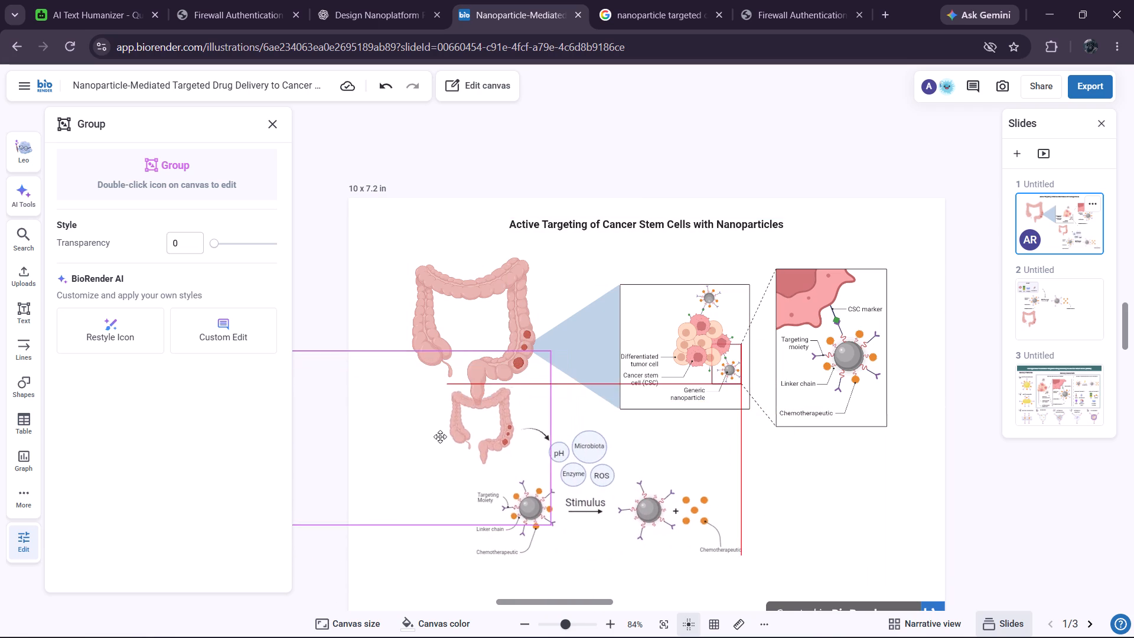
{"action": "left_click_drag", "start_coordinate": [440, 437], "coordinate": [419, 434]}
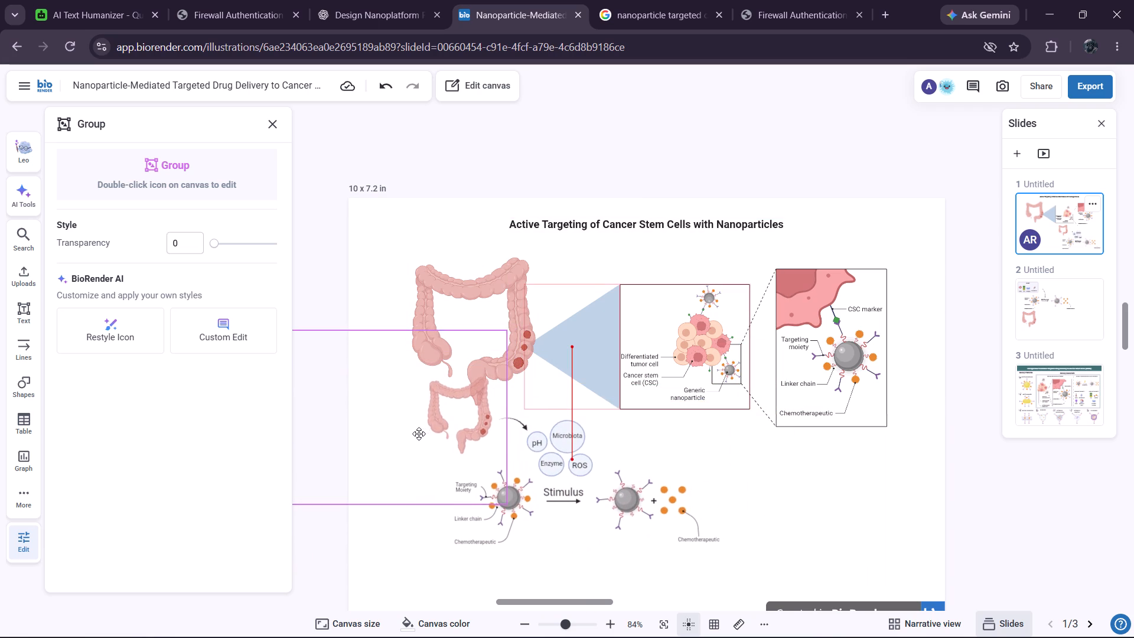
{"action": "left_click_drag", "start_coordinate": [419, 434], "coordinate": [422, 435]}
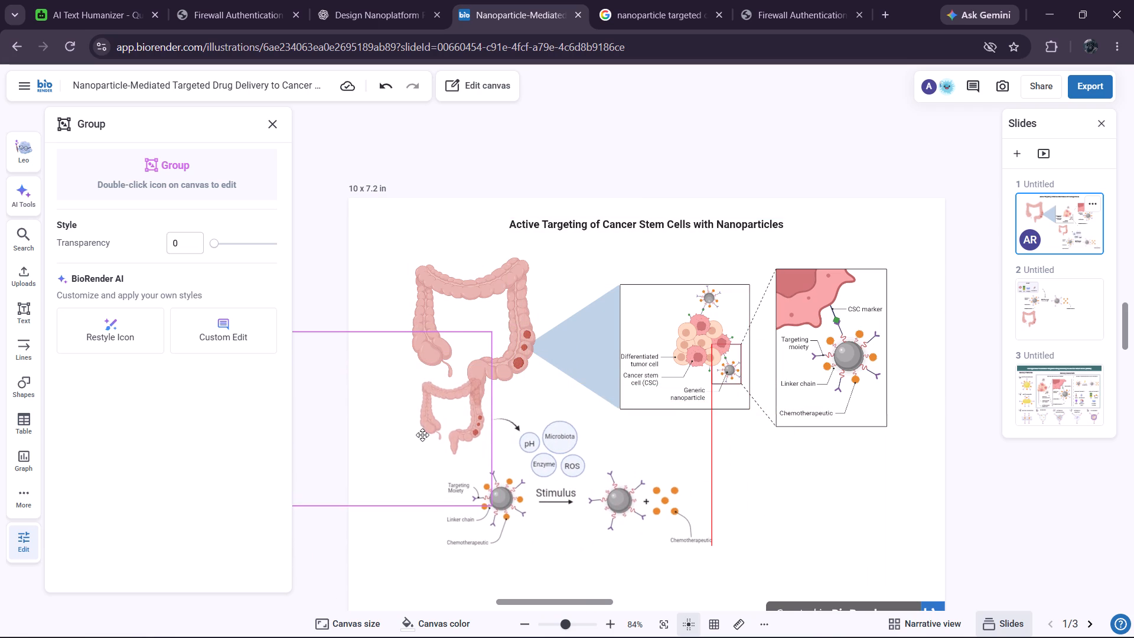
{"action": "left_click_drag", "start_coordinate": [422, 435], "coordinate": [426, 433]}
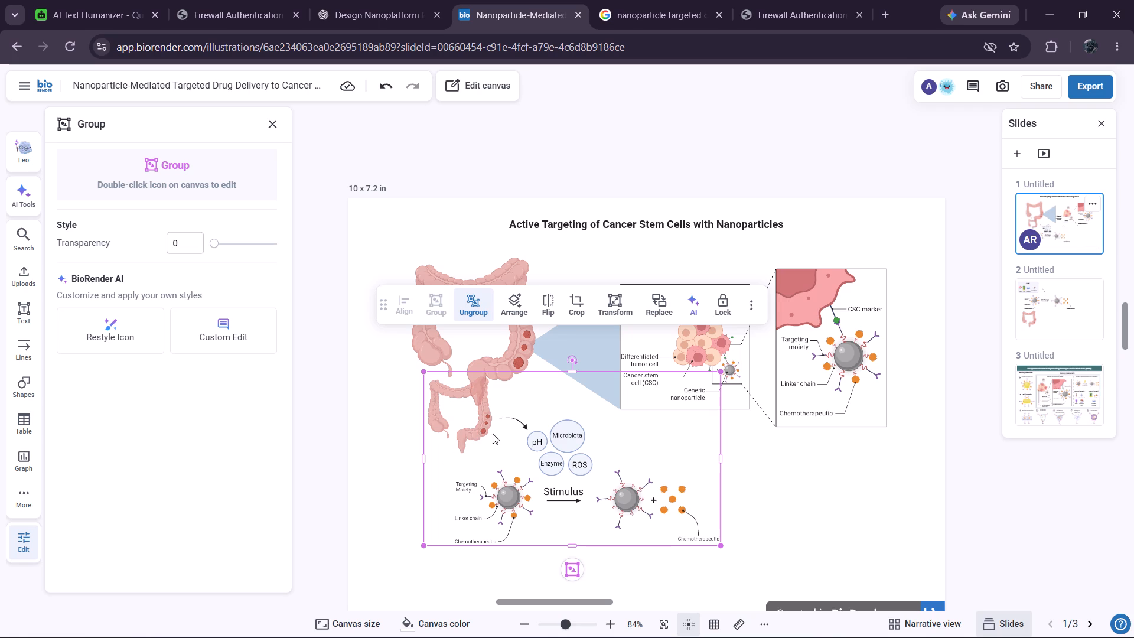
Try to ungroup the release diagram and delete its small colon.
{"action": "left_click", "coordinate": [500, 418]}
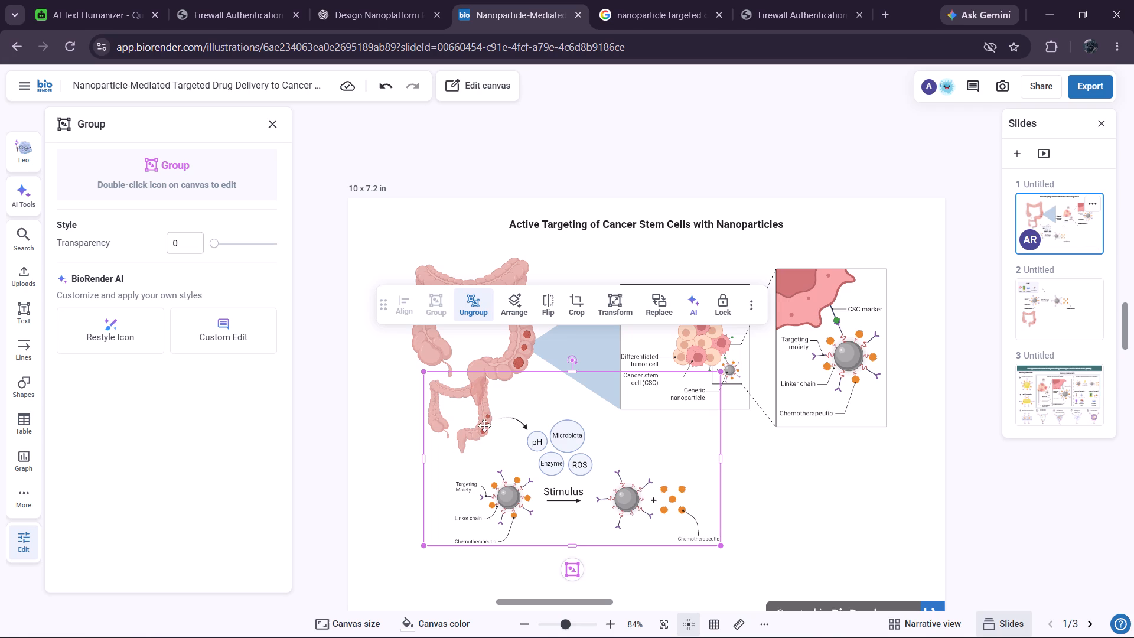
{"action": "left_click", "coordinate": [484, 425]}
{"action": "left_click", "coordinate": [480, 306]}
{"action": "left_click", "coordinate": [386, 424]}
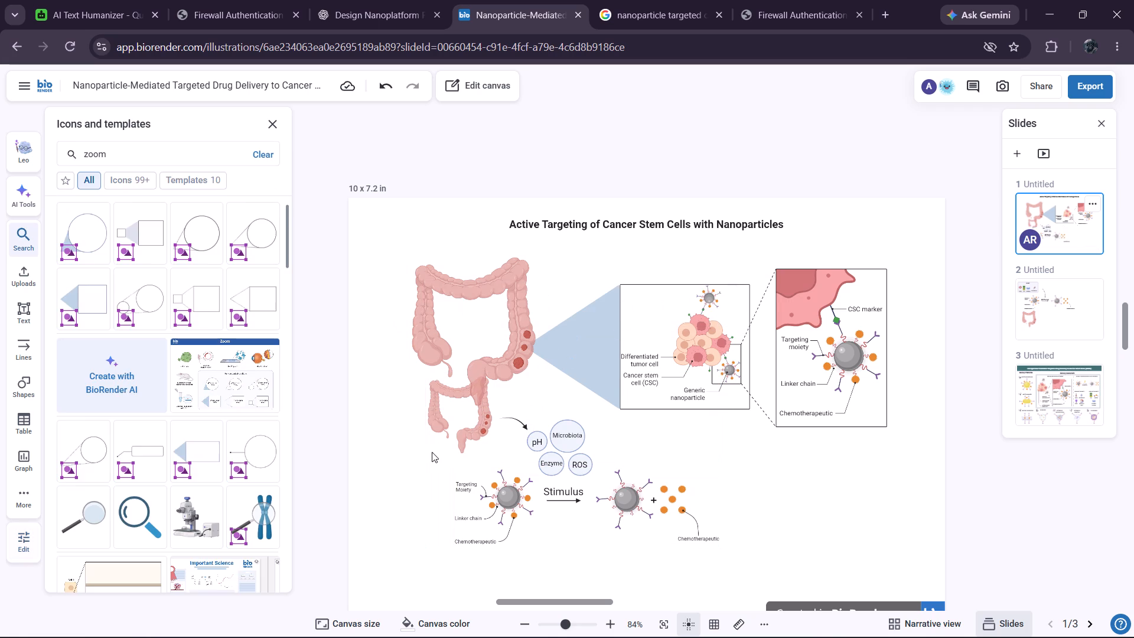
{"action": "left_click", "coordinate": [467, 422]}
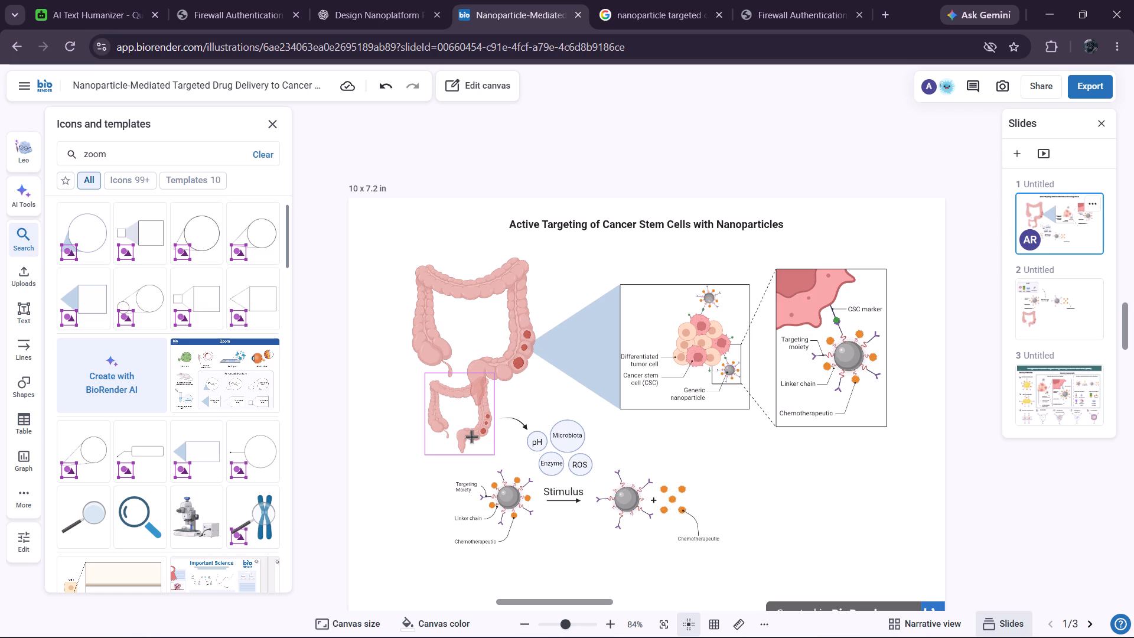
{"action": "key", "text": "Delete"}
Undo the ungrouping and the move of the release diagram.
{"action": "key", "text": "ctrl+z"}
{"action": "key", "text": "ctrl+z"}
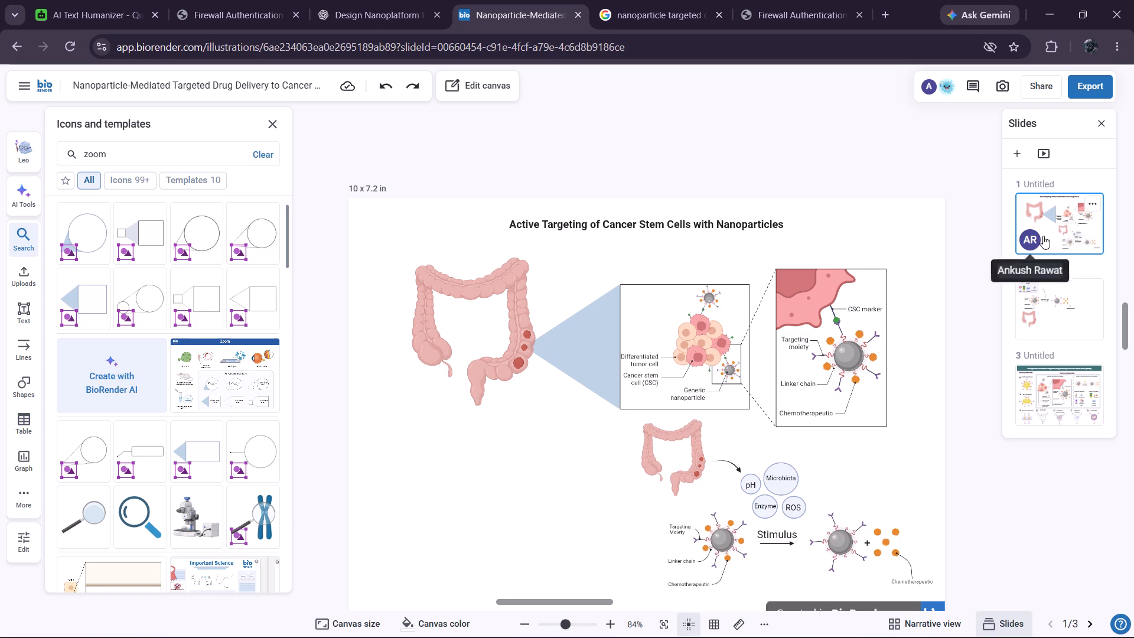
Duplicate slide 1.
{"action": "left_click", "coordinate": [1058, 214]}
{"action": "left_click", "coordinate": [1091, 206]}
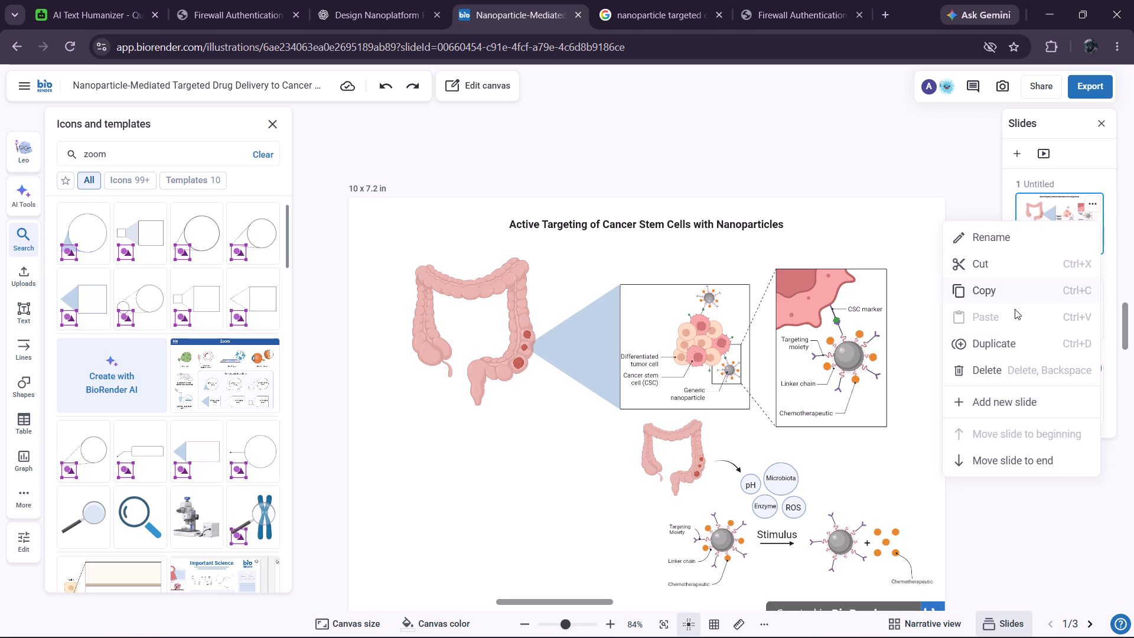
{"action": "left_click", "coordinate": [1013, 346]}
Delete the small colon with tumors from inside the grouped release diagram on slide 1.
{"action": "left_click", "coordinate": [676, 463]}
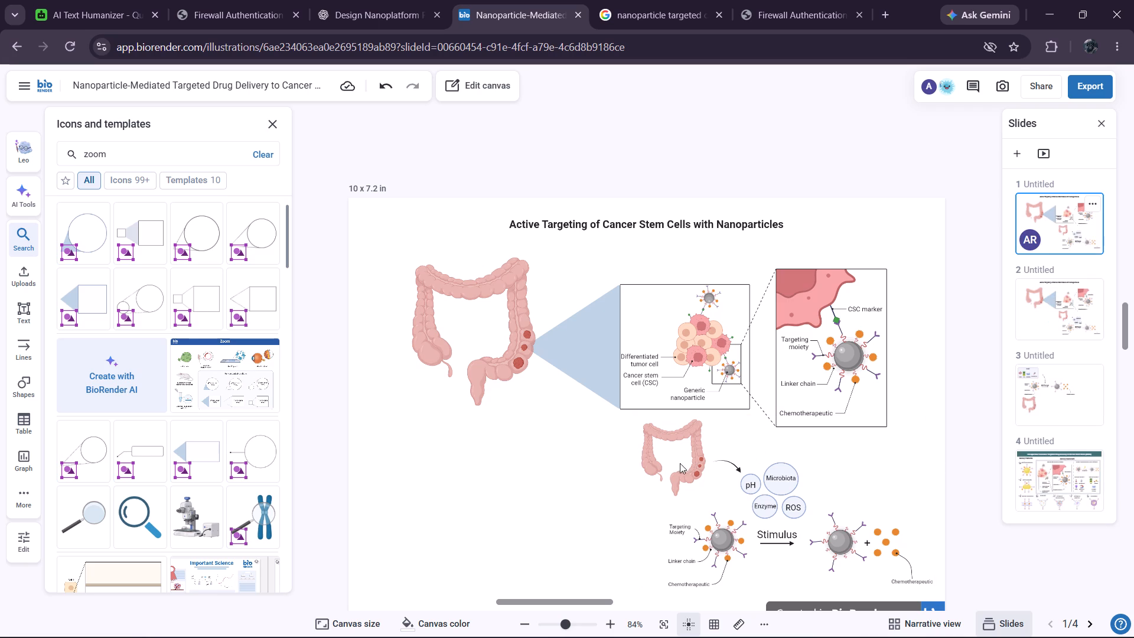
{"action": "left_click", "coordinate": [702, 461]}
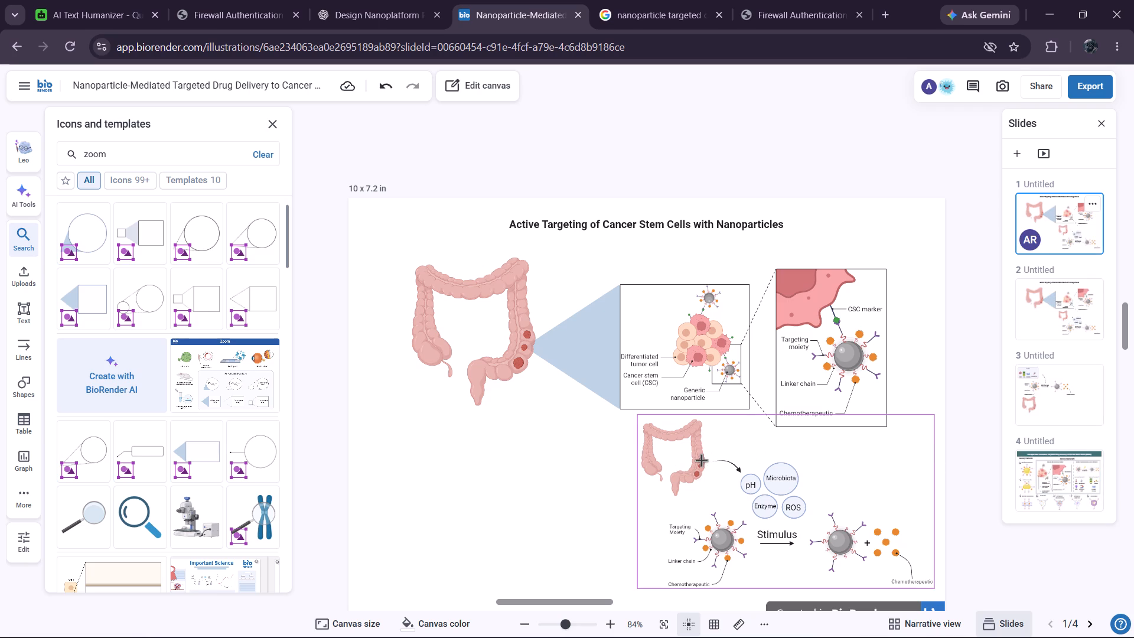
{"action": "left_click", "coordinate": [693, 463]}
{"action": "double_click", "coordinate": [693, 466]}
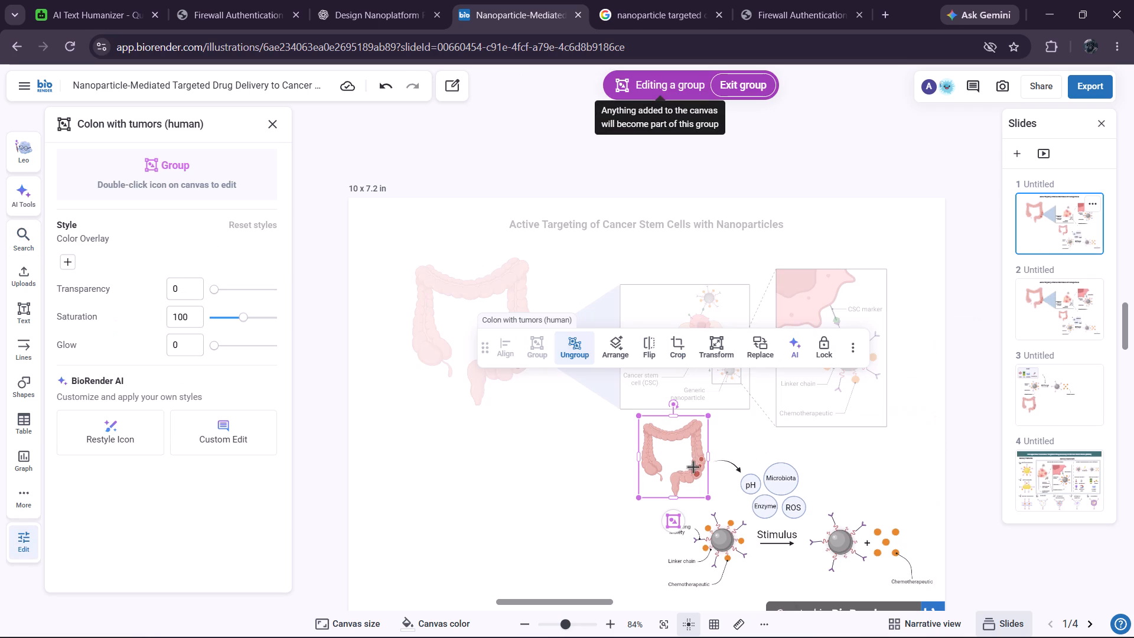
{"action": "key", "text": "Delete"}
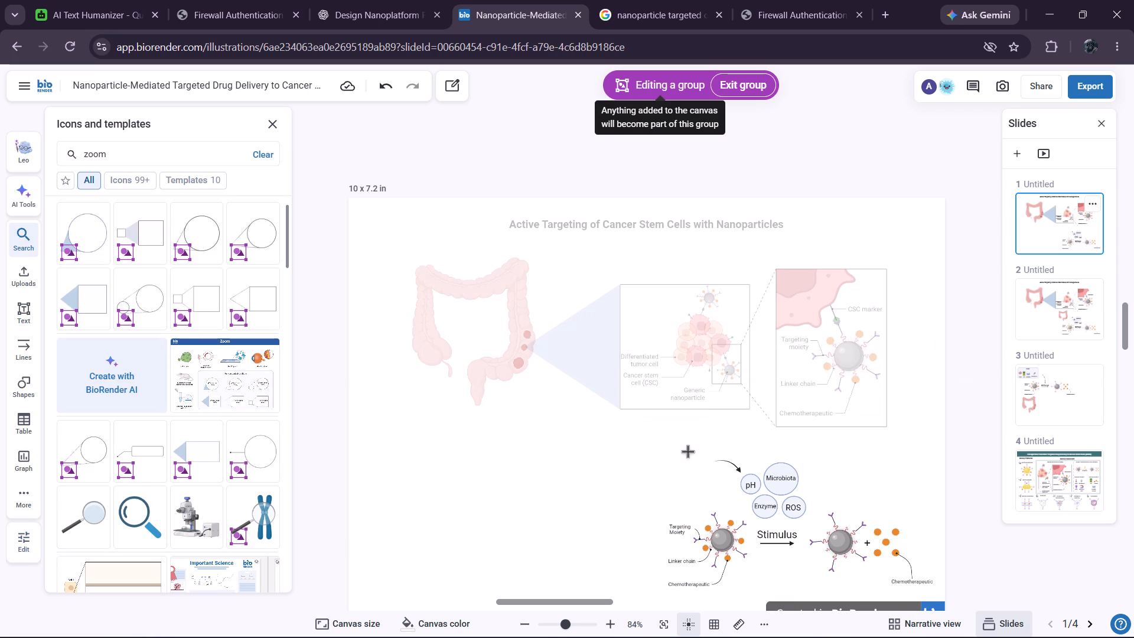
{"action": "left_click", "coordinate": [726, 503]}
Move the remaining release diagram left and slightly up, beneath the larger colon and blue triangle.
{"action": "left_click_drag", "start_coordinate": [660, 438], "coordinate": [676, 464]}
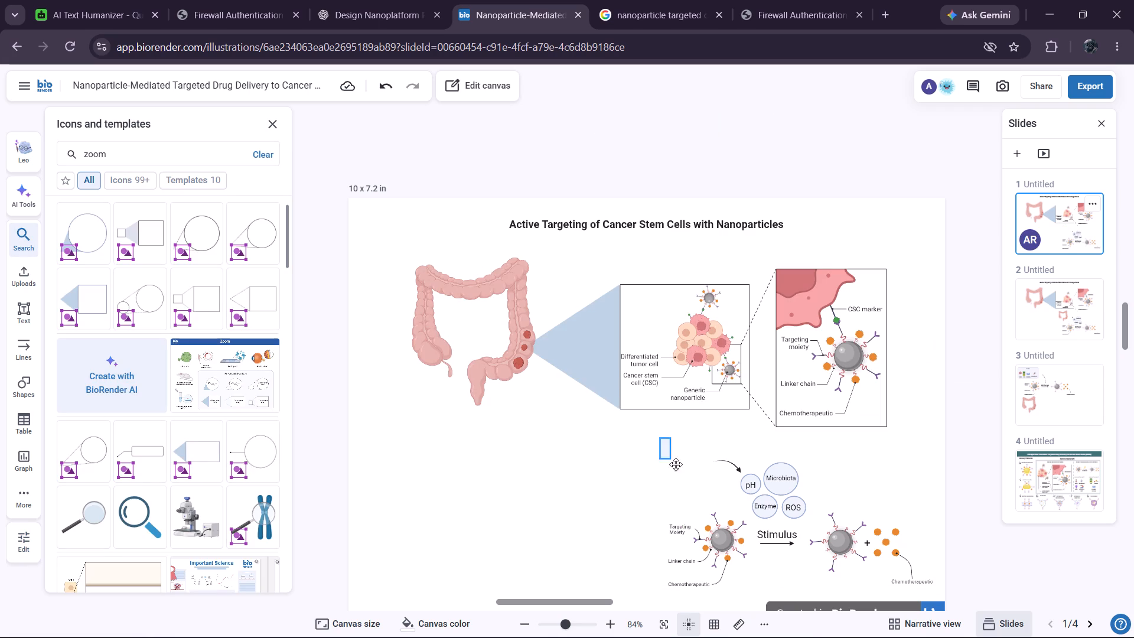
{"action": "left_click_drag", "start_coordinate": [676, 464], "coordinate": [934, 590]}
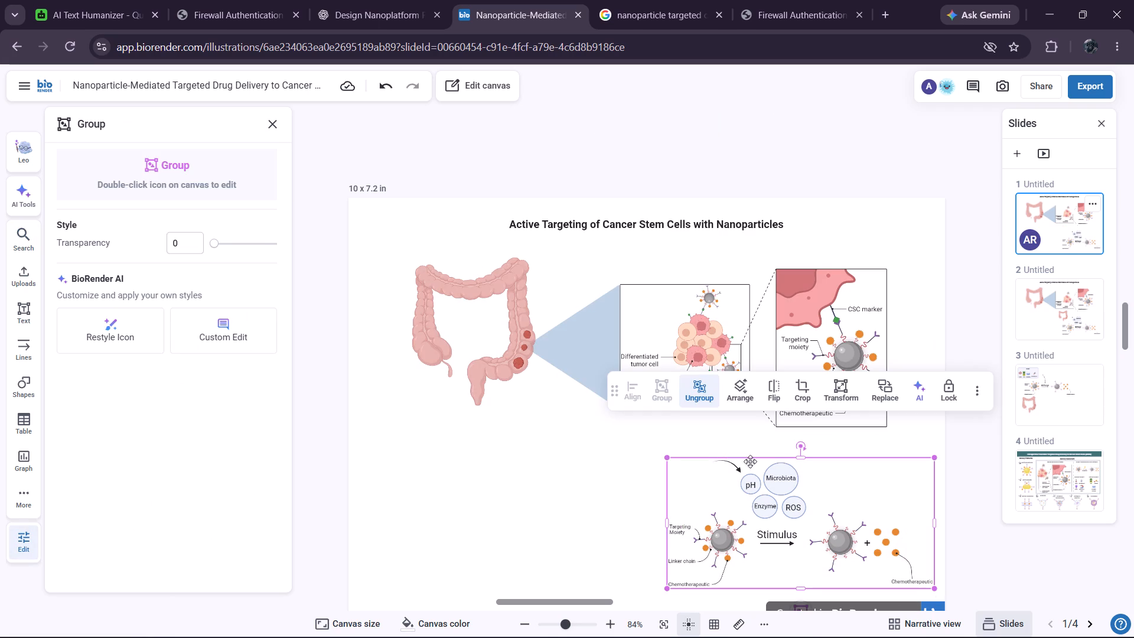
{"action": "left_click_drag", "start_coordinate": [752, 455], "coordinate": [545, 439]}
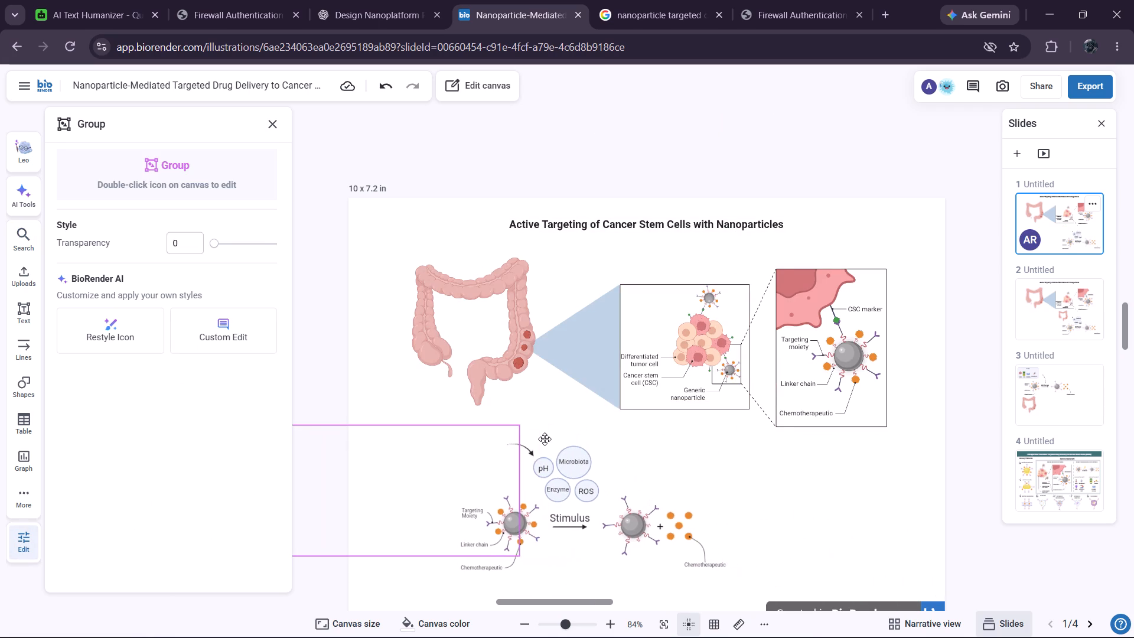
{"action": "left_click_drag", "start_coordinate": [545, 439], "coordinate": [550, 434]}
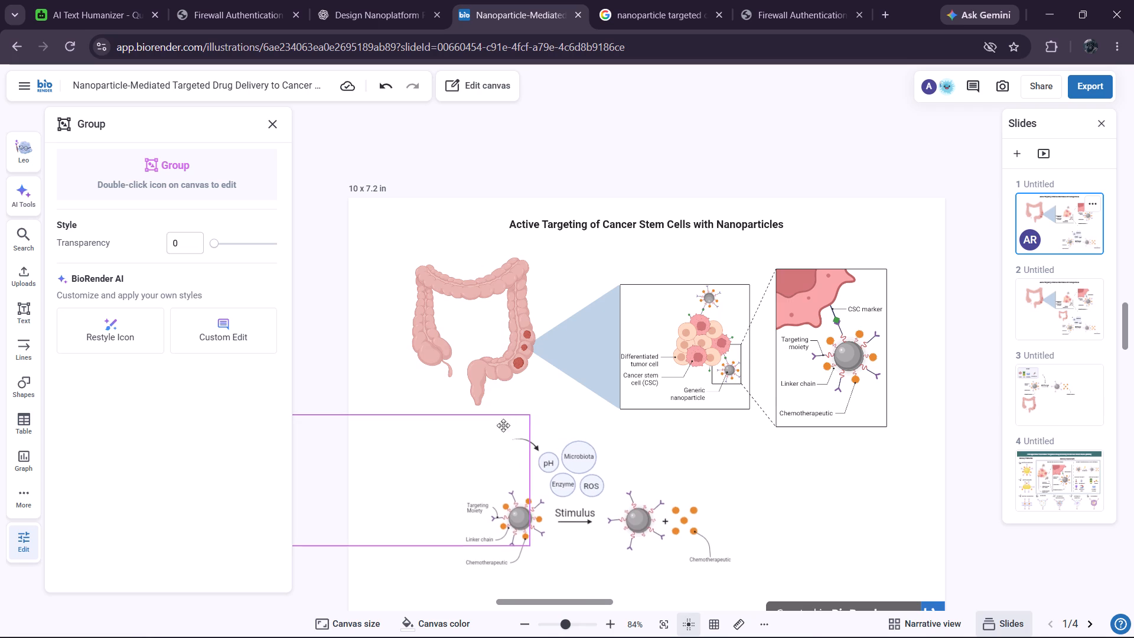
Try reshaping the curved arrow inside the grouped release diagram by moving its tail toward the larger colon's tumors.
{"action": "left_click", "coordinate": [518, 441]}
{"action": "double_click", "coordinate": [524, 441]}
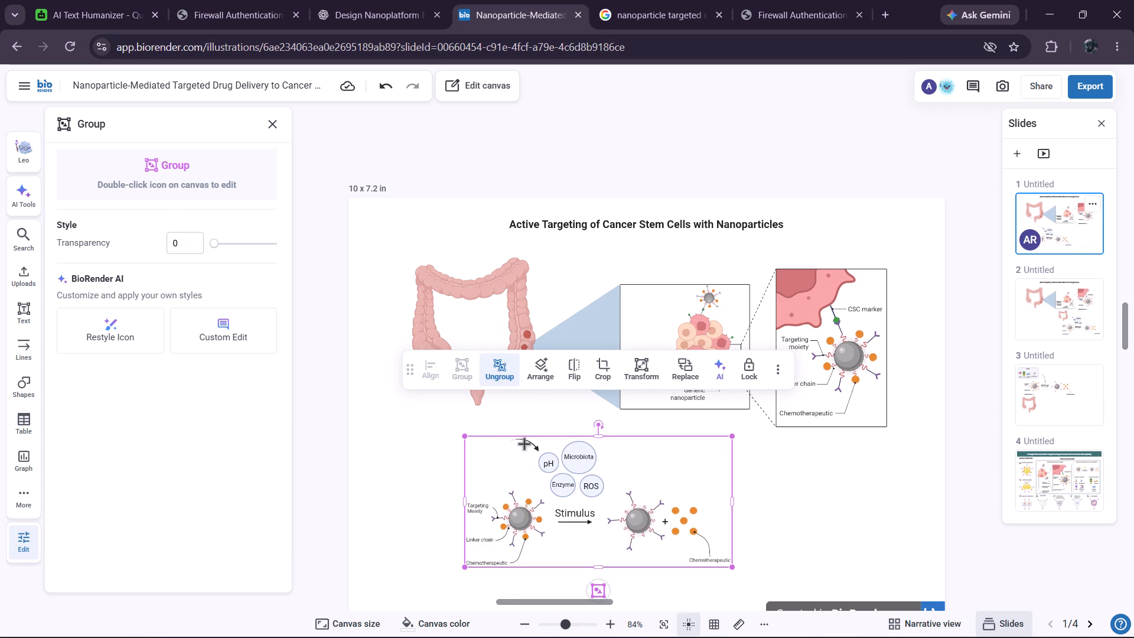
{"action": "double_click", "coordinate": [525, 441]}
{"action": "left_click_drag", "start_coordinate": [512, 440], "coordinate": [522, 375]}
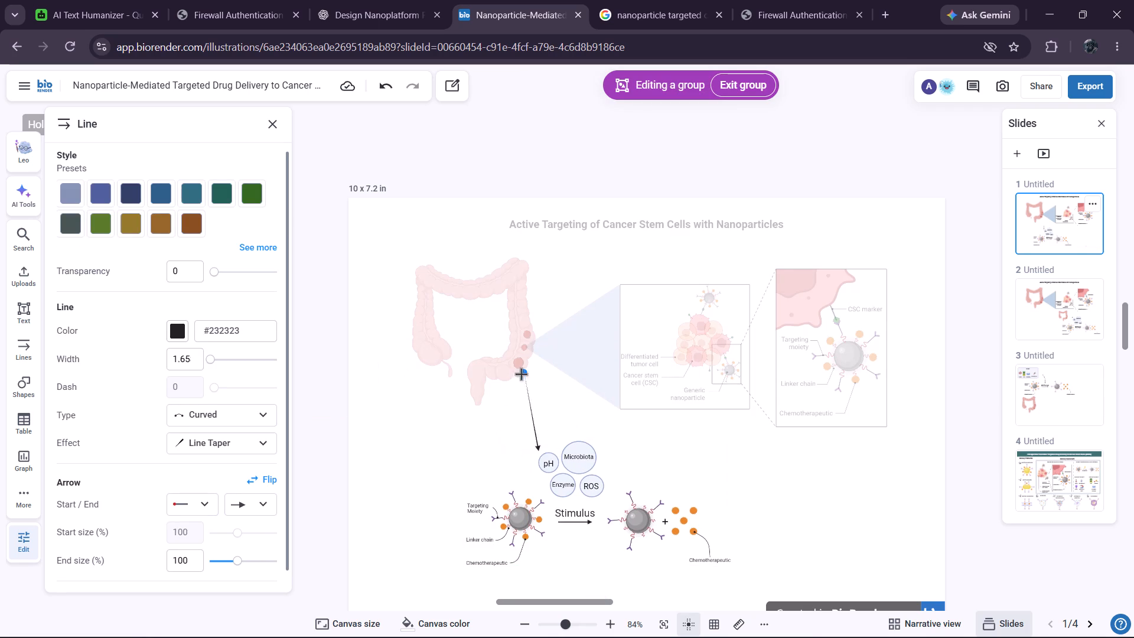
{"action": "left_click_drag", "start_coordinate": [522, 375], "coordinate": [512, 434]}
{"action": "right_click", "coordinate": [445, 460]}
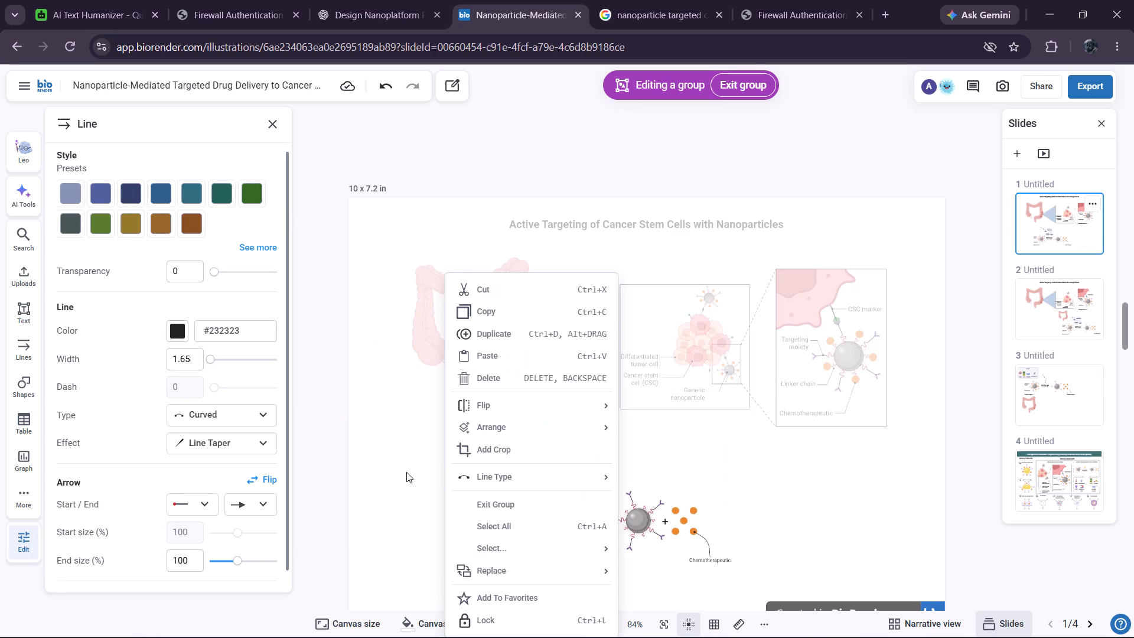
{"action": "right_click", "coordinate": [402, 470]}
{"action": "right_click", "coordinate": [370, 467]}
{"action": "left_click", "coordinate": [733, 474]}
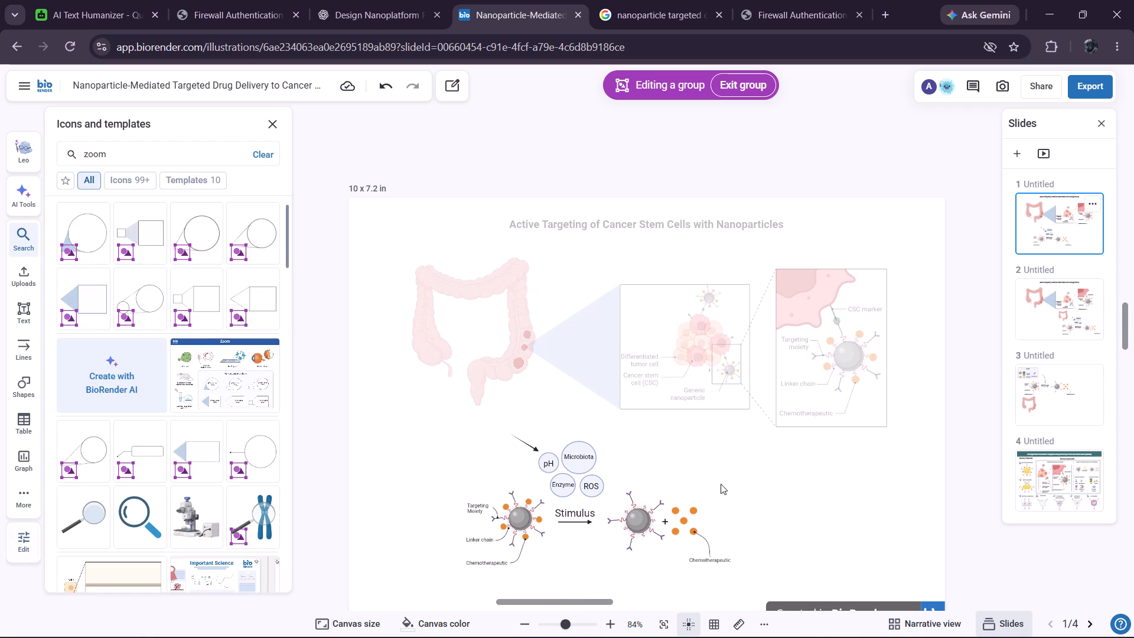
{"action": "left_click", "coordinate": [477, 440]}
Ungroup the release diagram into separate objects.
{"action": "left_click_drag", "start_coordinate": [478, 425], "coordinate": [721, 573]}
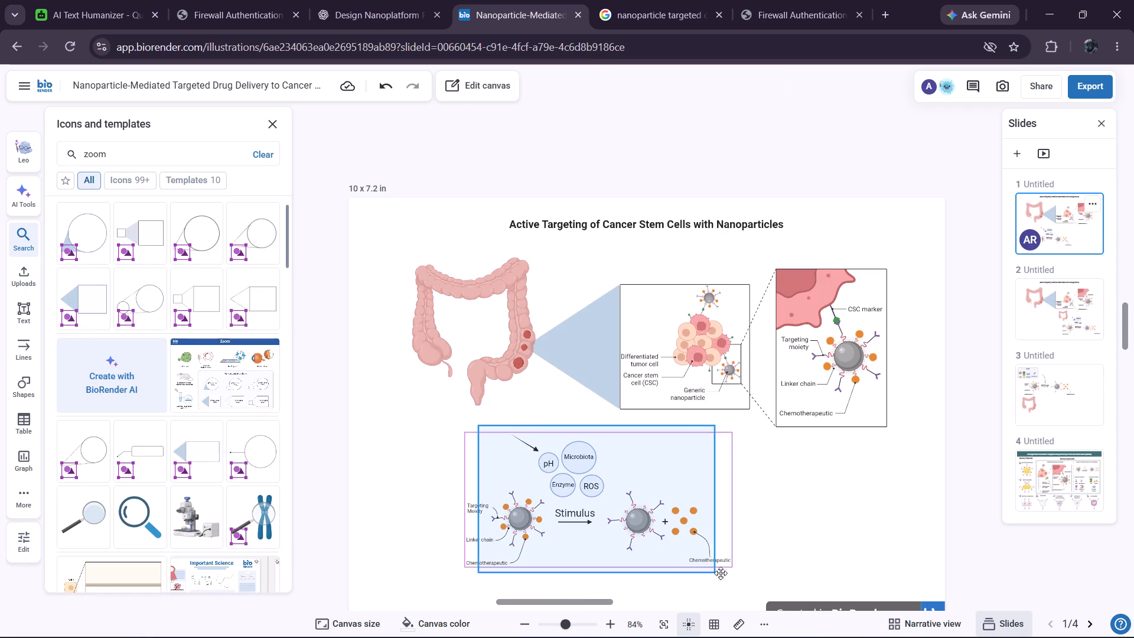
{"action": "left_click_drag", "start_coordinate": [721, 573], "coordinate": [742, 574]}
{"action": "left_click", "coordinate": [494, 367]}
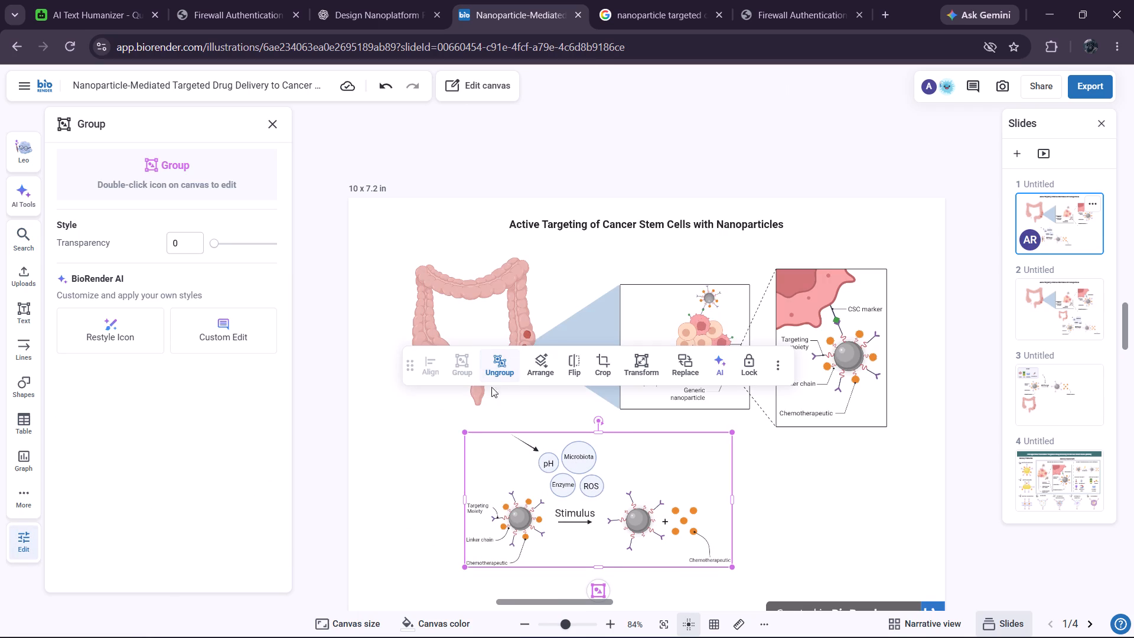
{"action": "left_click", "coordinate": [418, 439]}
Extend the arrow's tail up to the larger colon's lowest tumor and bow its curve left on the way to the pH circle.
{"action": "left_click", "coordinate": [521, 442]}
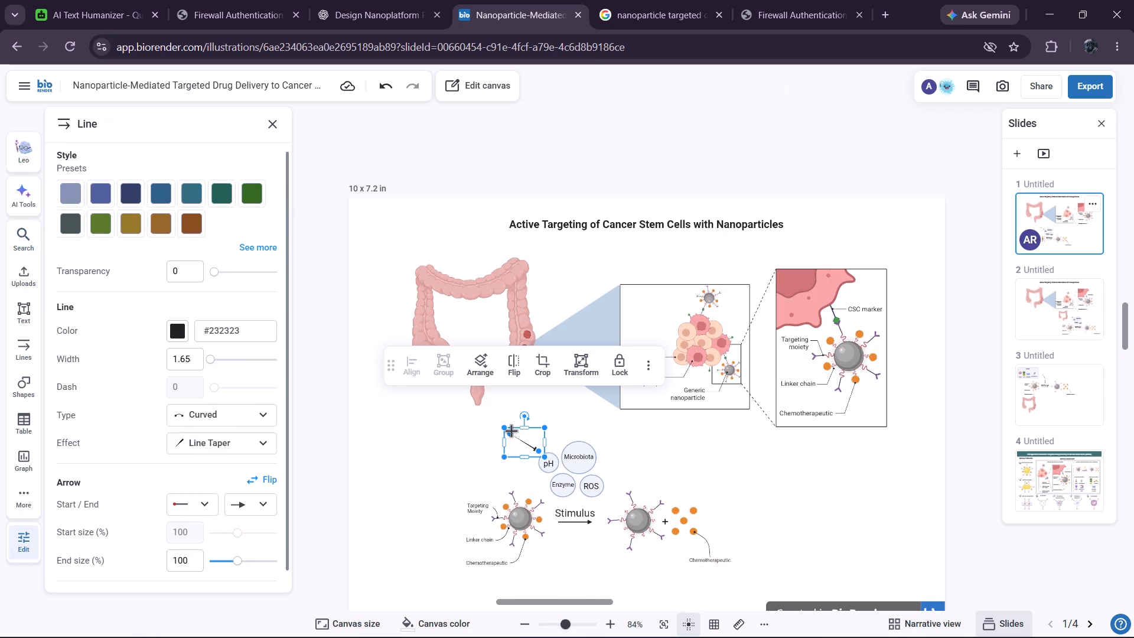
{"action": "left_click_drag", "start_coordinate": [510, 434], "coordinate": [537, 403]}
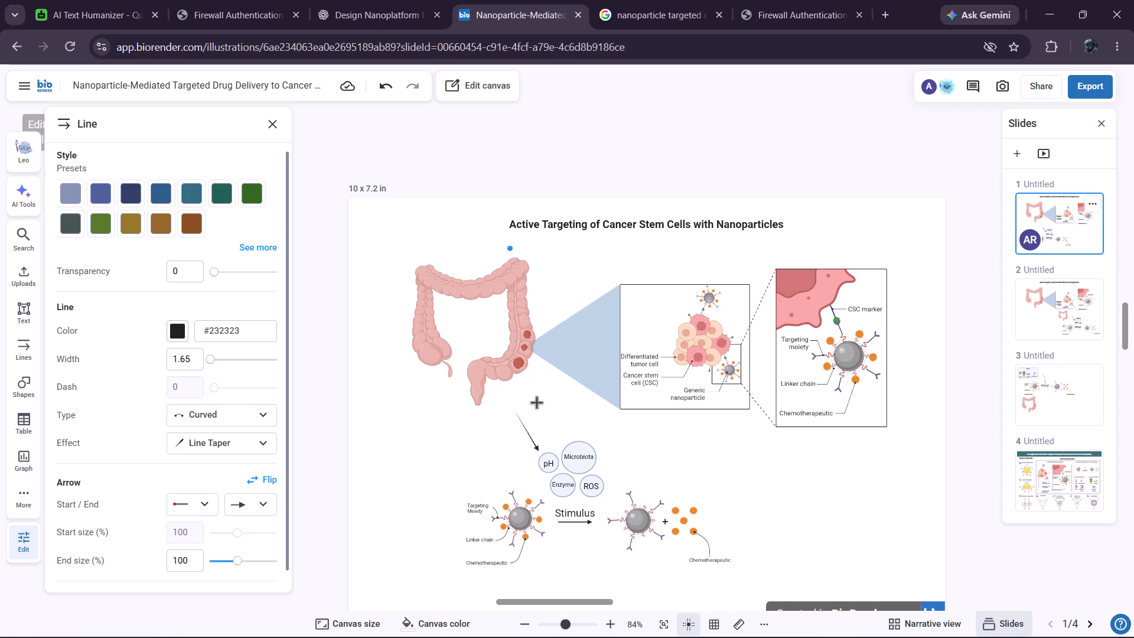
{"action": "left_click_drag", "start_coordinate": [537, 403], "coordinate": [528, 386]}
{"action": "left_click_drag", "start_coordinate": [528, 386], "coordinate": [526, 358]}
{"action": "left_click_drag", "start_coordinate": [526, 358], "coordinate": [522, 368]}
{"action": "left_click_drag", "start_coordinate": [532, 411], "coordinate": [548, 415]}
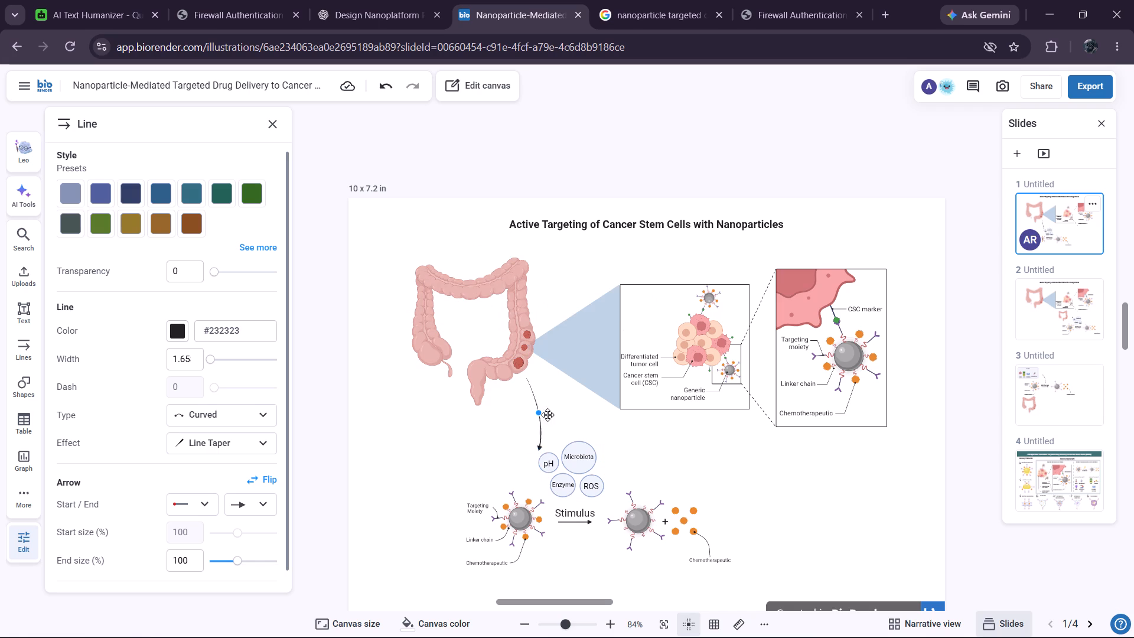
{"action": "left_click_drag", "start_coordinate": [548, 415], "coordinate": [511, 426]}
Reduce the leftward bow of the curved arrow running from the colon's lowest tumor to the pH circle.
{"action": "left_click_drag", "start_coordinate": [511, 426], "coordinate": [517, 422]}
{"action": "left_click", "coordinate": [436, 448]}
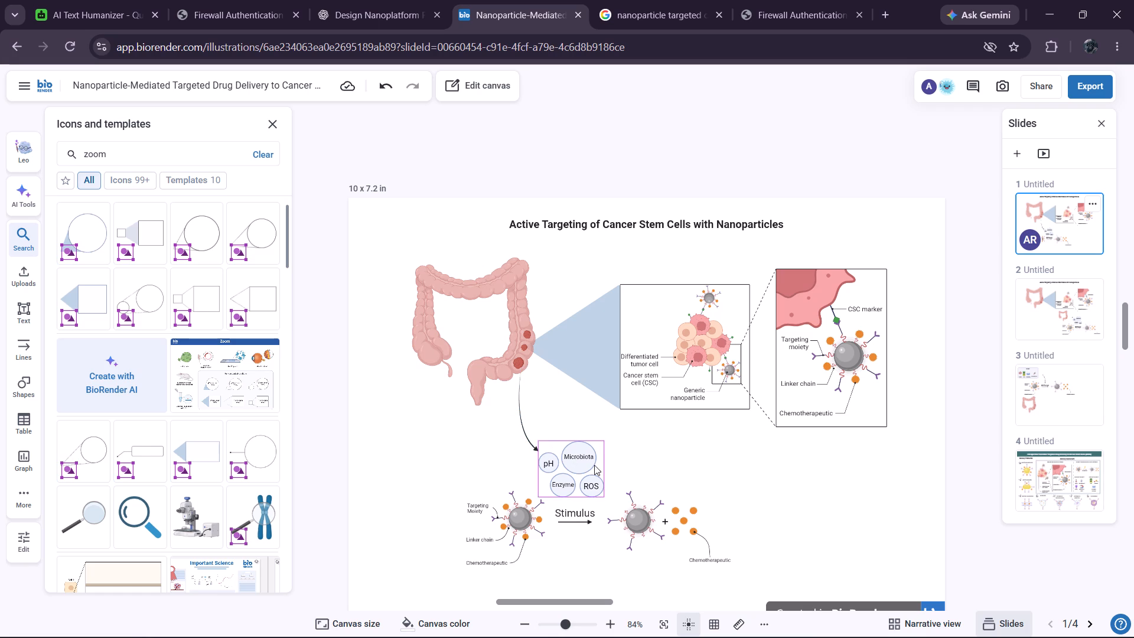
{"action": "left_click", "coordinate": [480, 458]}
Move the stimulus circles and nanoparticle release diagram right and slightly up, leaving the curved arrow in place.
{"action": "left_click_drag", "start_coordinate": [445, 438], "coordinate": [770, 576]}
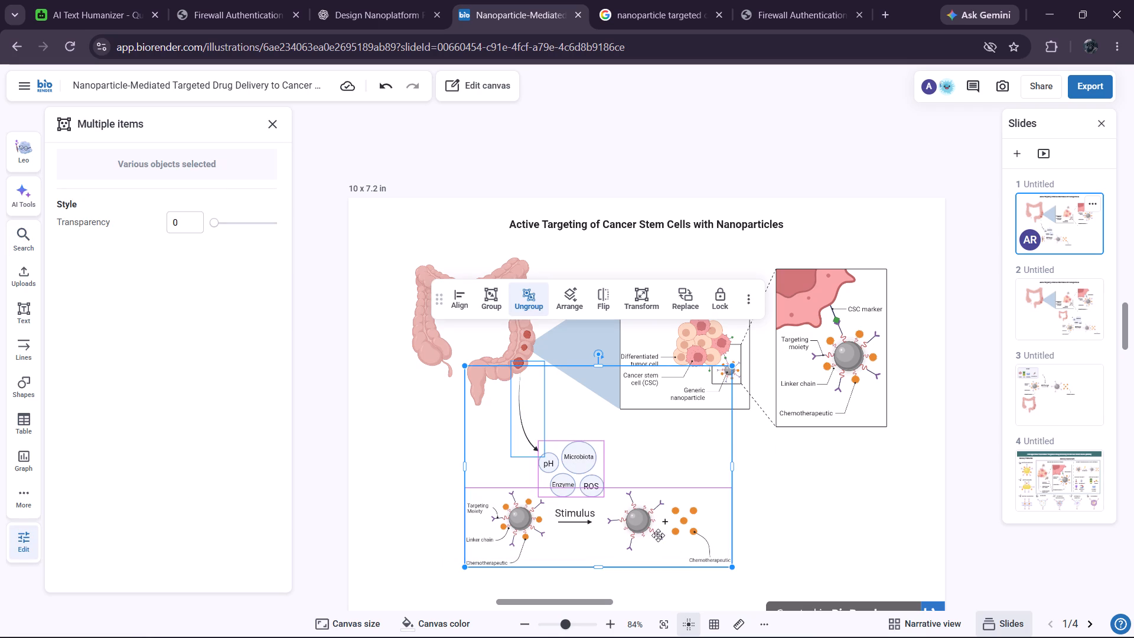
{"action": "left_click", "coordinate": [394, 492]}
{"action": "left_click_drag", "start_coordinate": [563, 425], "coordinate": [595, 474]}
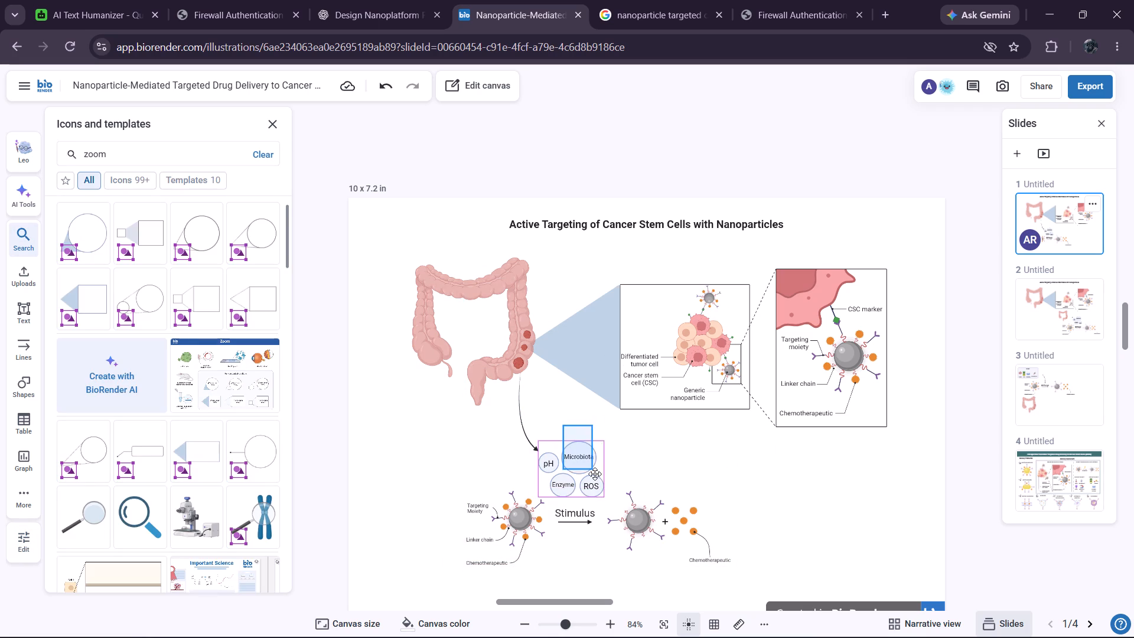
{"action": "left_click_drag", "start_coordinate": [595, 474], "coordinate": [721, 561]}
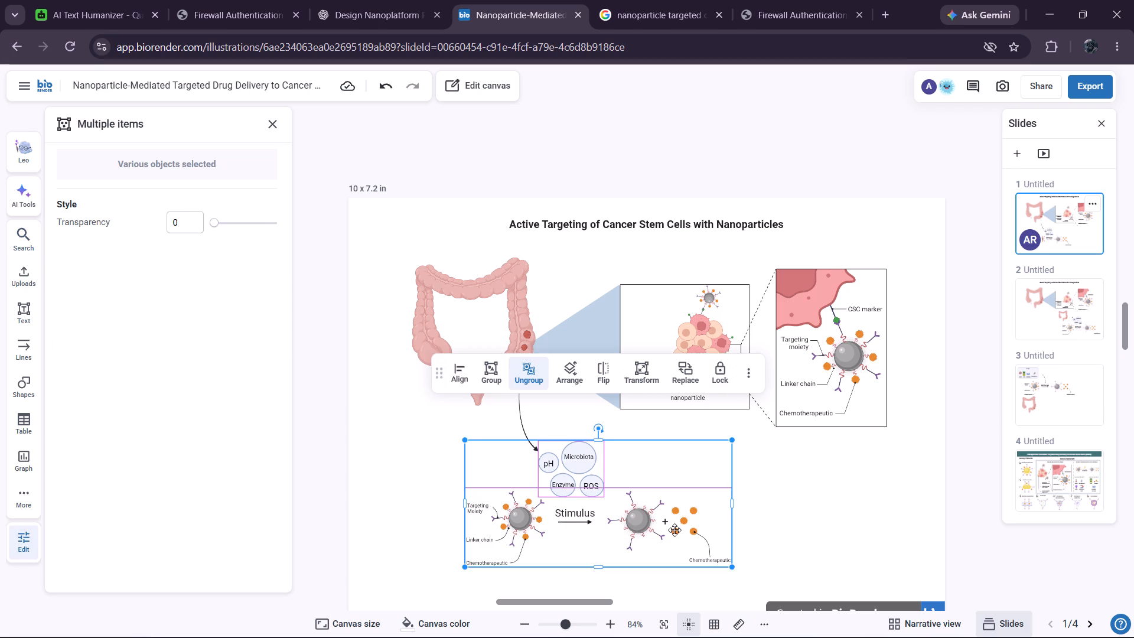
{"action": "left_click_drag", "start_coordinate": [674, 530], "coordinate": [731, 530]}
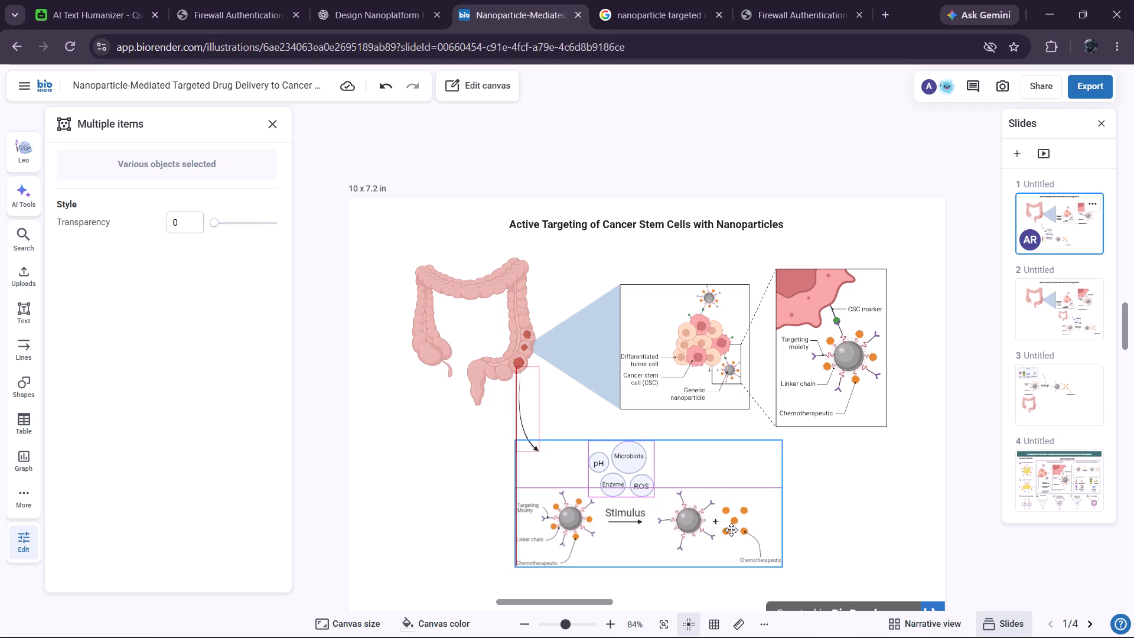
{"action": "left_click_drag", "start_coordinate": [731, 530], "coordinate": [757, 530]}
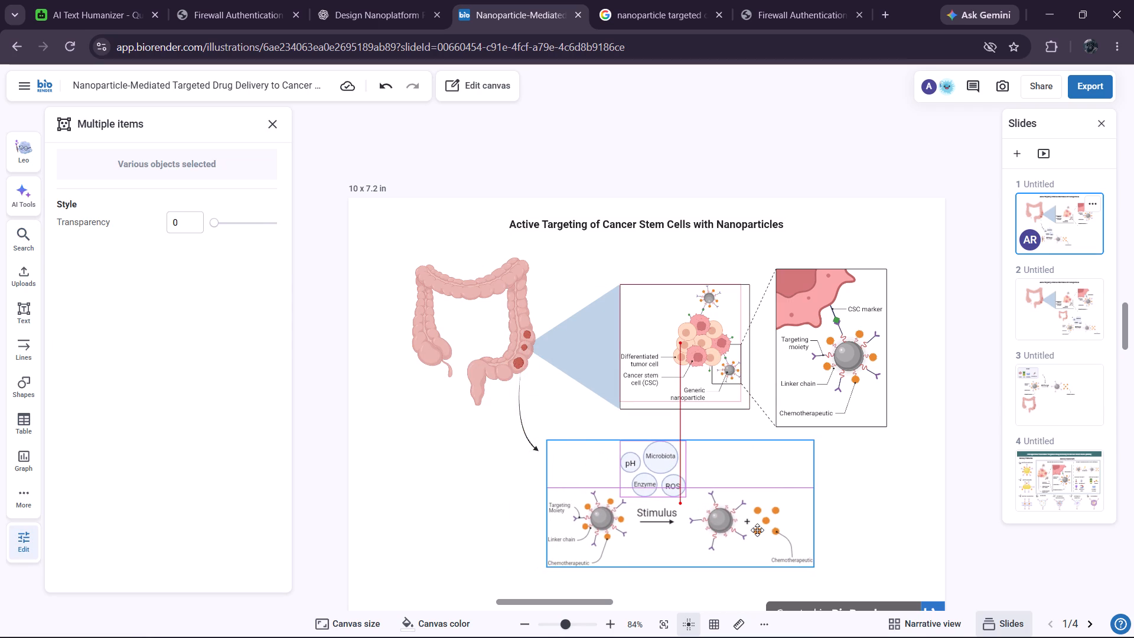
{"action": "left_click_drag", "start_coordinate": [757, 530], "coordinate": [738, 527]}
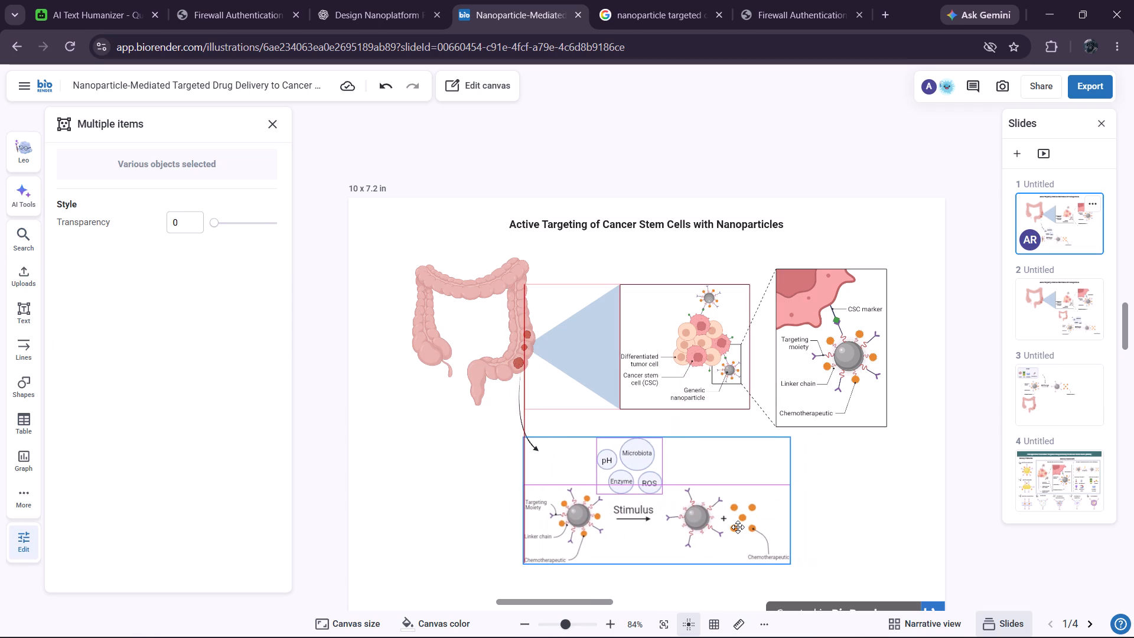
{"action": "left_click_drag", "start_coordinate": [738, 527], "coordinate": [738, 525]}
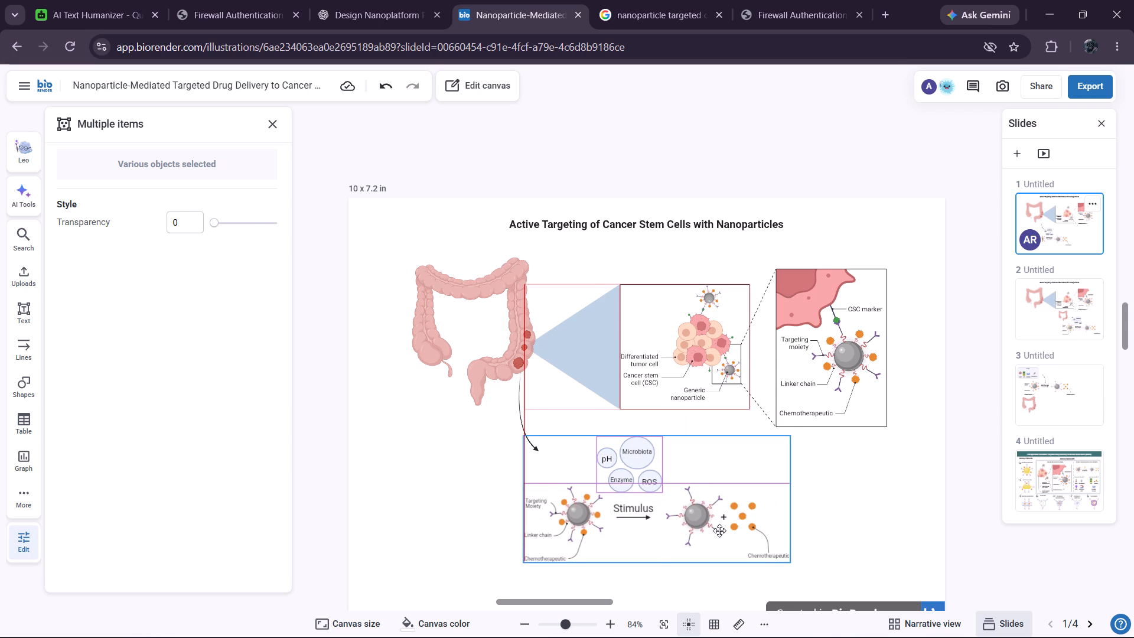
{"action": "left_click", "coordinate": [448, 484]}
Extend the curved arrow's head to the left edge of the pH circle in the moved release diagram.
{"action": "left_click", "coordinate": [536, 450]}
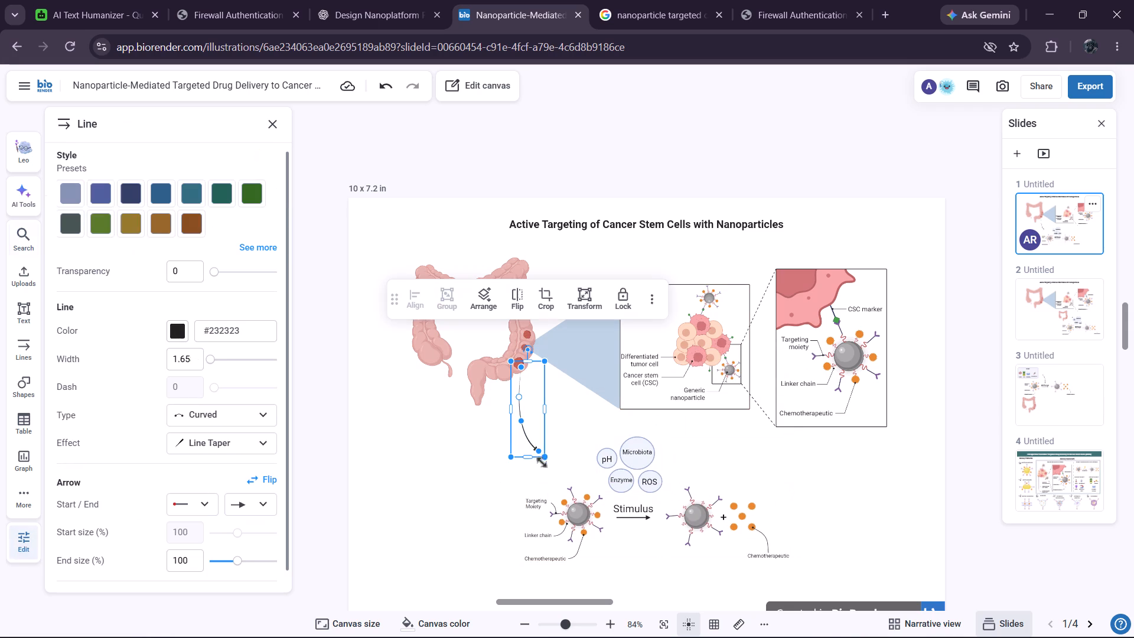
{"action": "left_click_drag", "start_coordinate": [539, 451], "coordinate": [591, 457]}
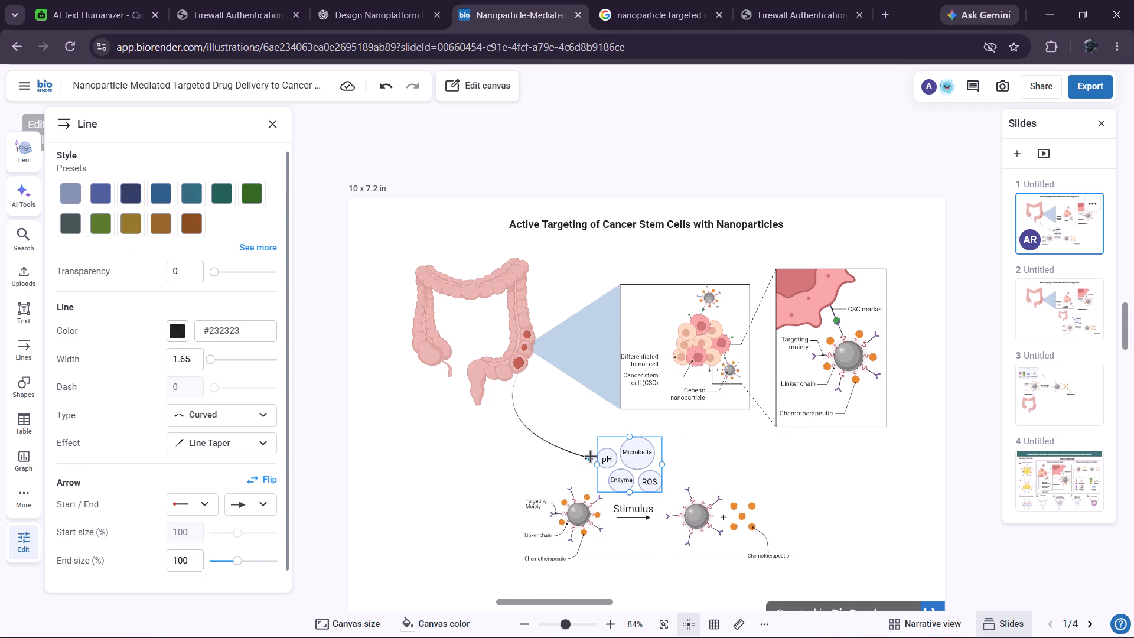
{"action": "left_click_drag", "start_coordinate": [591, 457], "coordinate": [612, 443]}
{"action": "left_click_drag", "start_coordinate": [612, 443], "coordinate": [597, 466]}
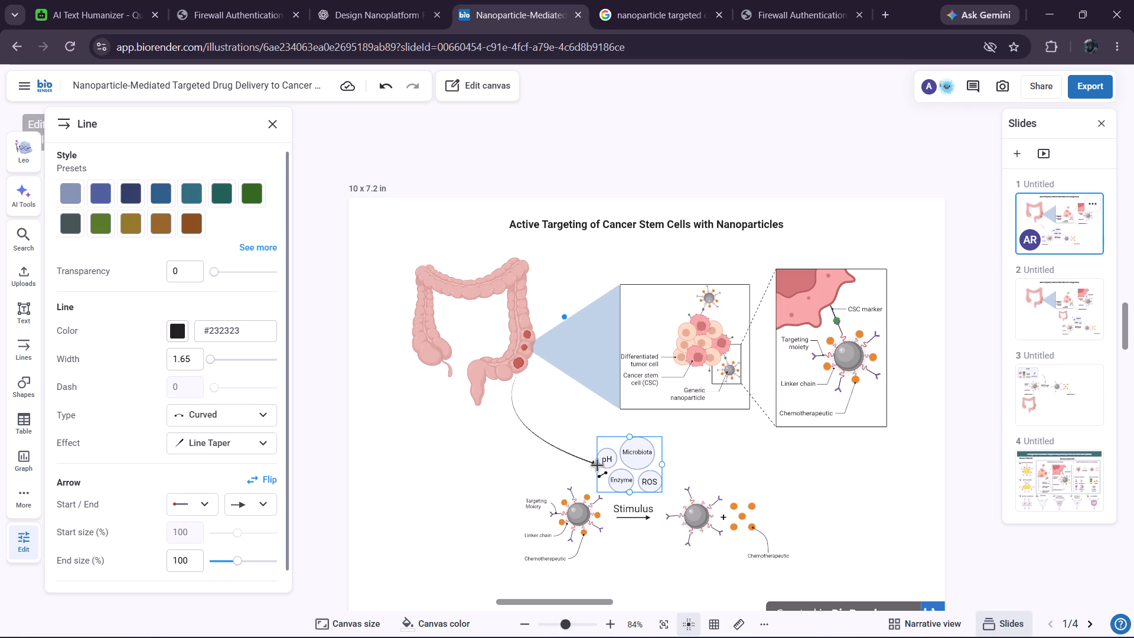
{"action": "left_click_drag", "start_coordinate": [597, 466], "coordinate": [595, 464]}
{"action": "left_click", "coordinate": [528, 479]}
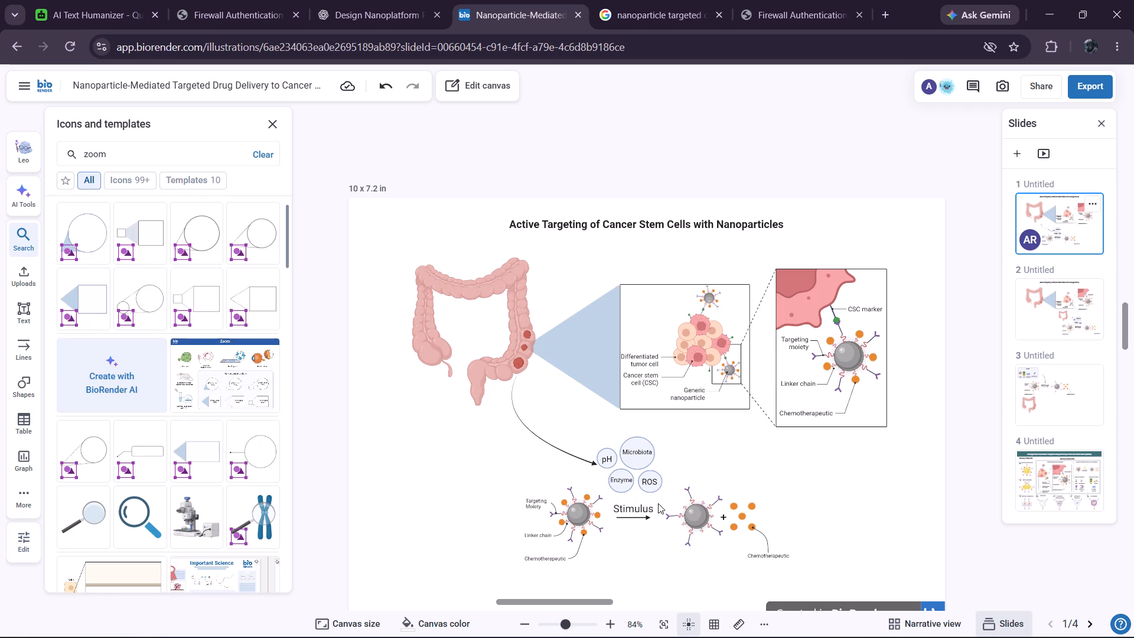
Group the stimulus circles with the nanoparticle release diagram.
{"action": "left_click", "coordinate": [635, 463]}
{"action": "left_click", "coordinate": [718, 526], "text": "shift"}
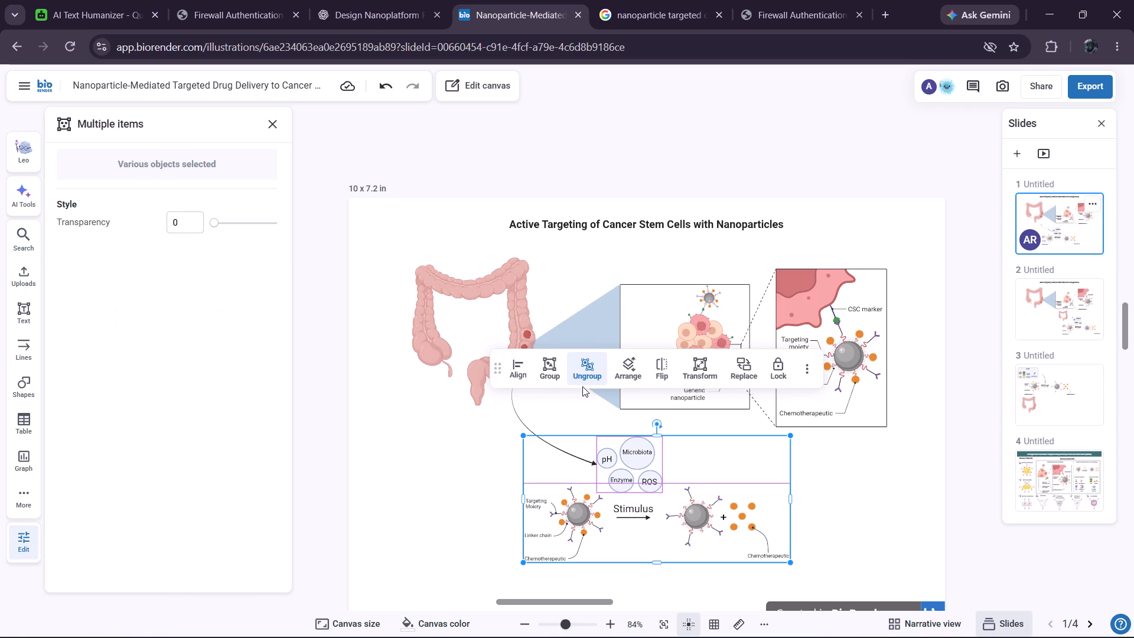
{"action": "left_click", "coordinate": [549, 375]}
Move the grouped release diagram right and down, aligning its center with the tumor cell cluster above and leaving a wider gap.
{"action": "left_click_drag", "start_coordinate": [704, 515], "coordinate": [705, 515]}
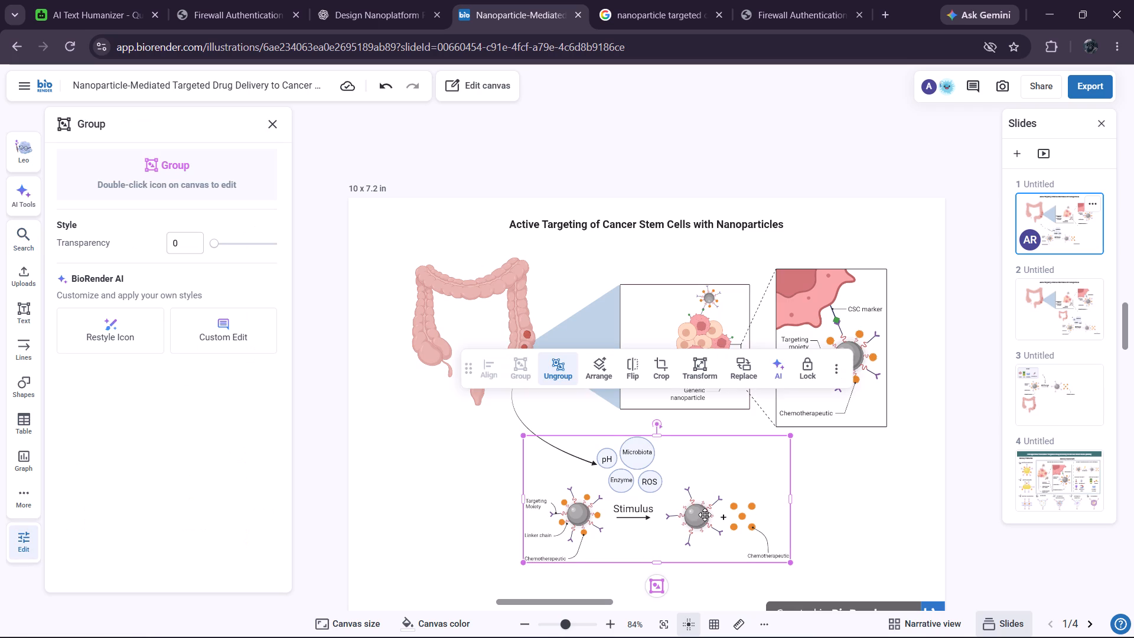
{"action": "left_click_drag", "start_coordinate": [705, 515], "coordinate": [737, 525]}
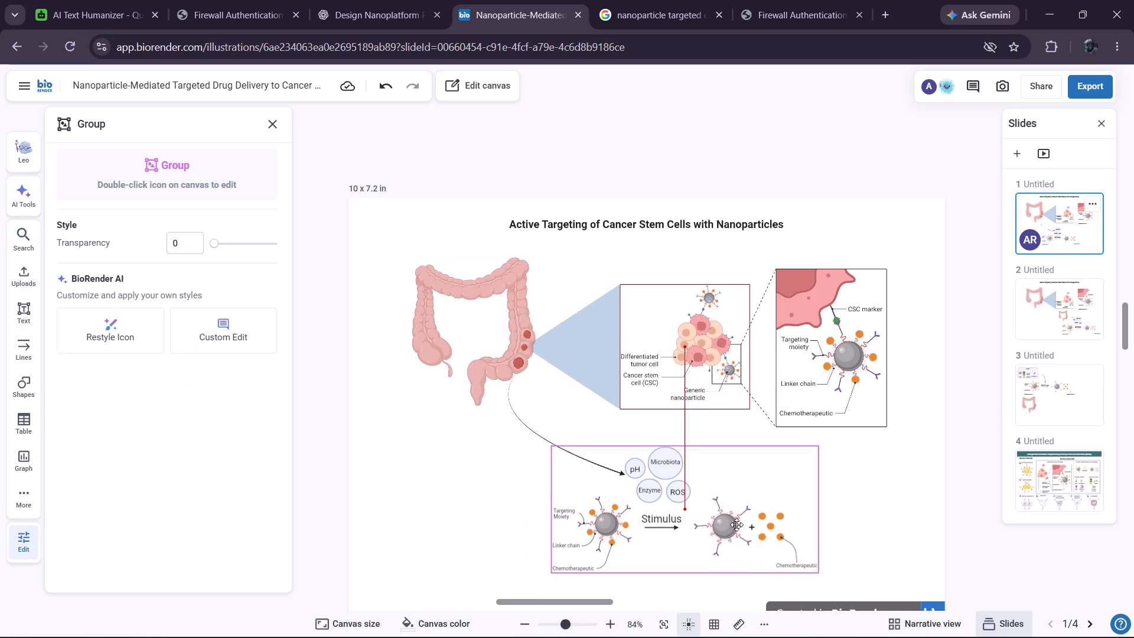
{"action": "left_click_drag", "start_coordinate": [737, 525], "coordinate": [724, 517]}
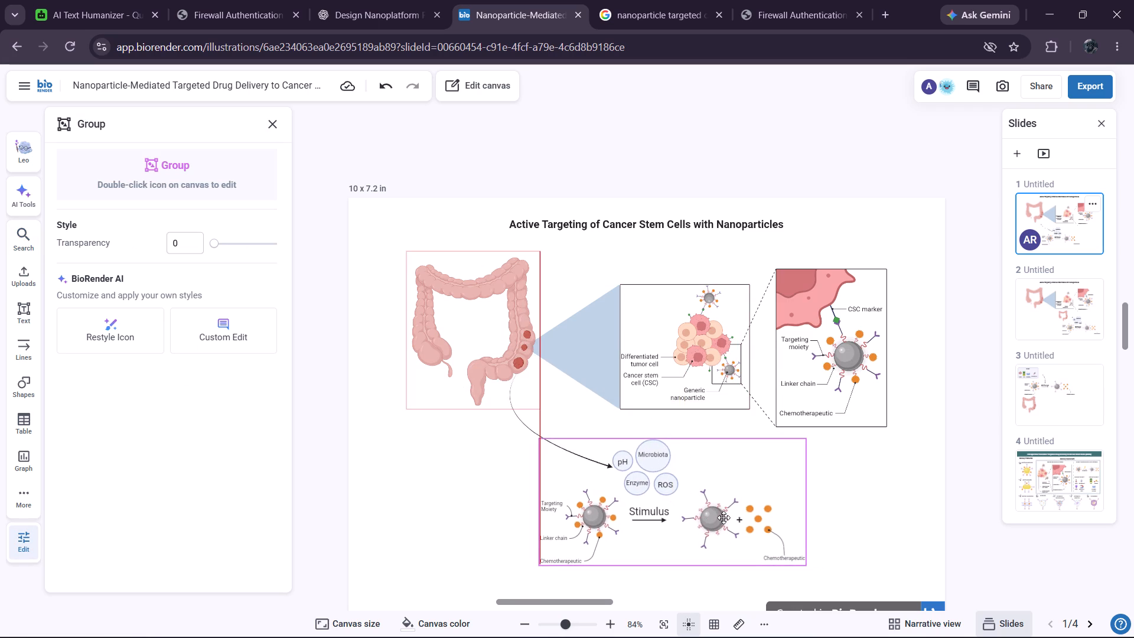
{"action": "left_click_drag", "start_coordinate": [724, 517], "coordinate": [728, 519]}
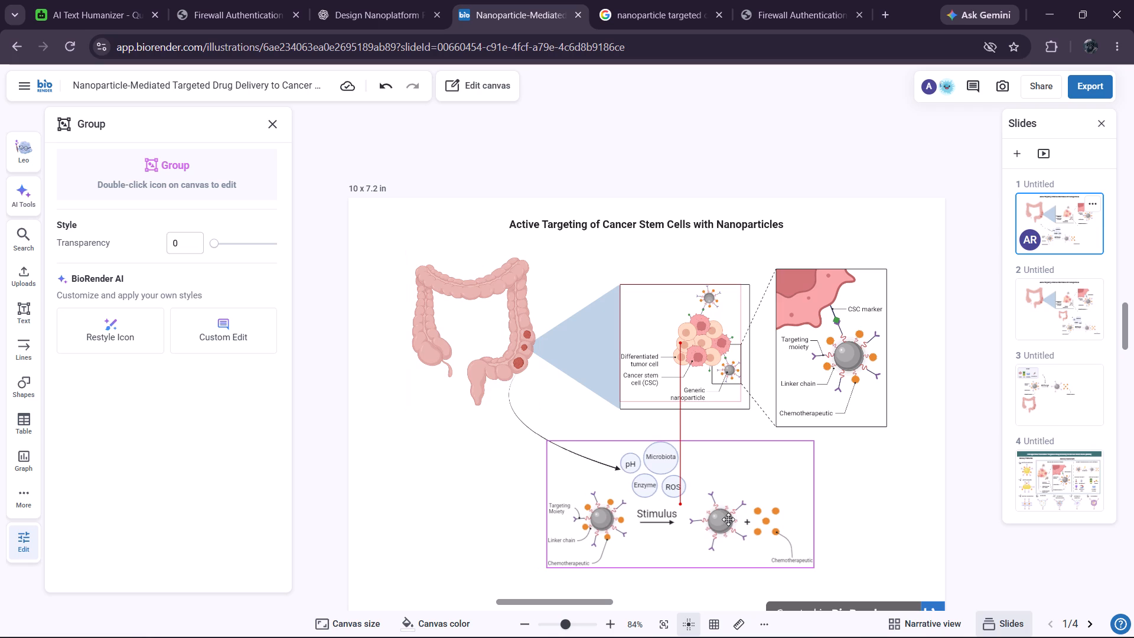
{"action": "left_click_drag", "start_coordinate": [728, 519], "coordinate": [728, 532]}
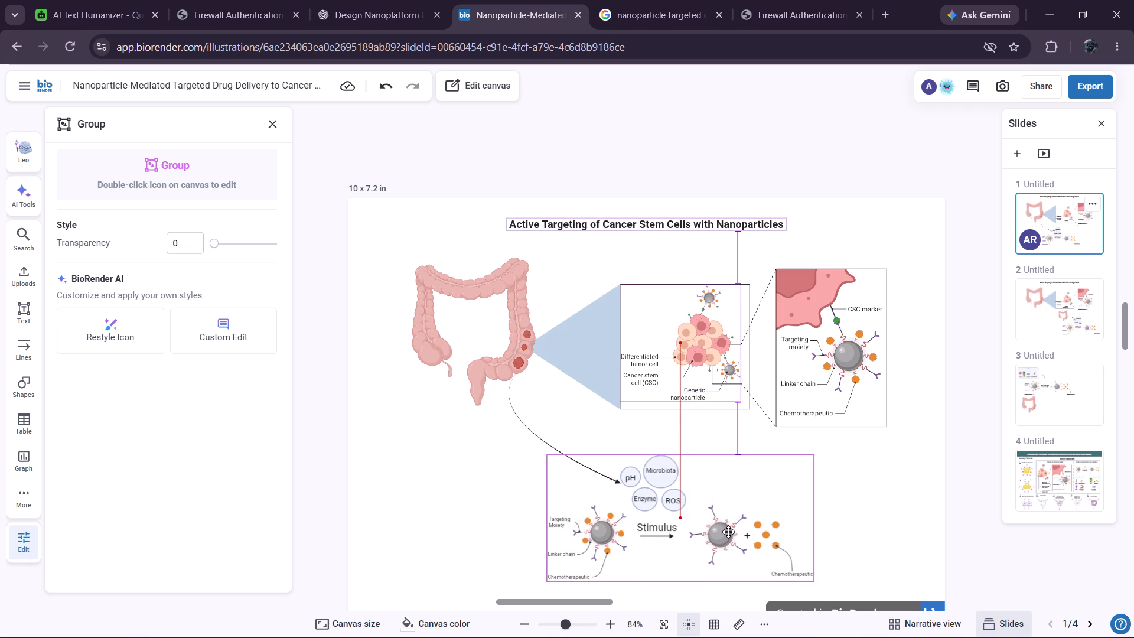
{"action": "left_click_drag", "start_coordinate": [728, 532], "coordinate": [729, 535]}
{"action": "left_click_drag", "start_coordinate": [729, 535], "coordinate": [728, 519]}
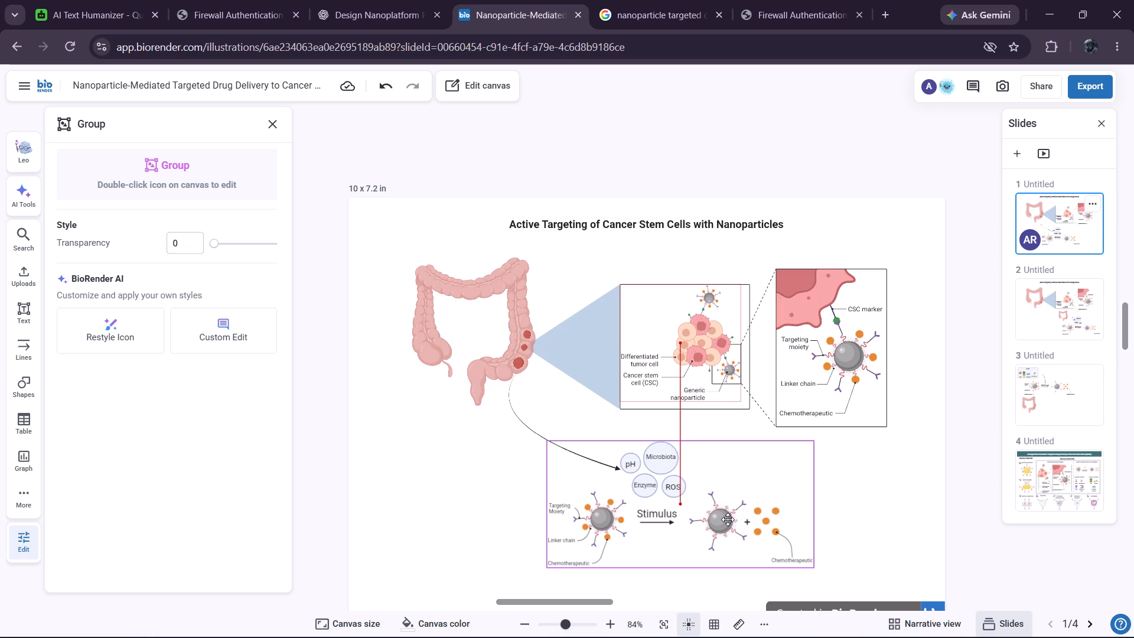
{"action": "left_click_drag", "start_coordinate": [728, 519], "coordinate": [724, 533]}
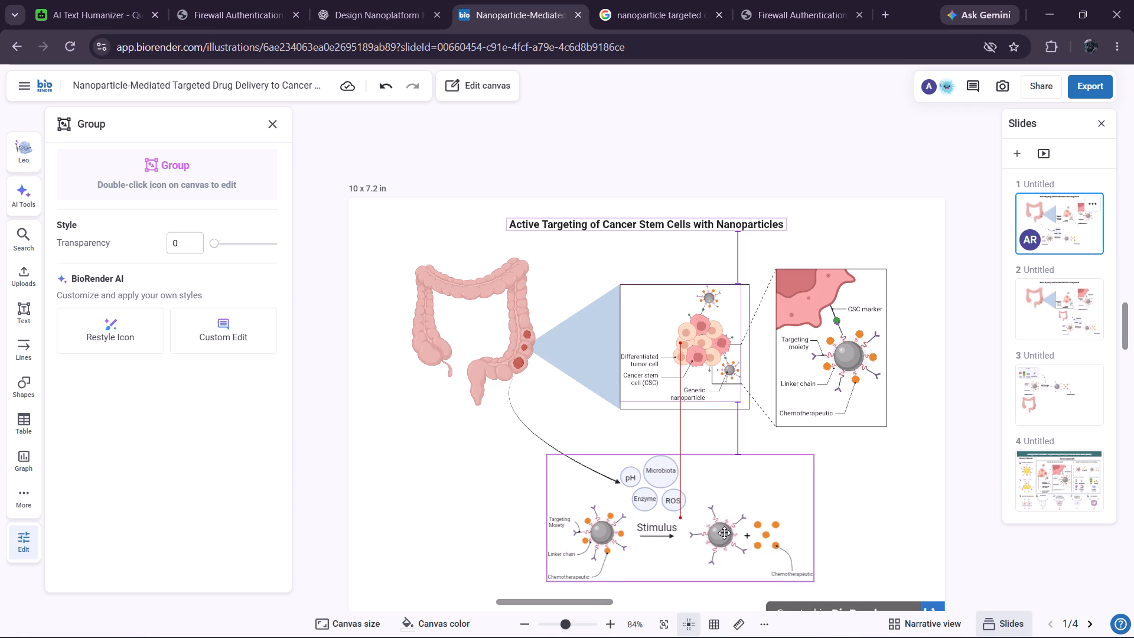
{"action": "left_click_drag", "start_coordinate": [724, 533], "coordinate": [724, 541]}
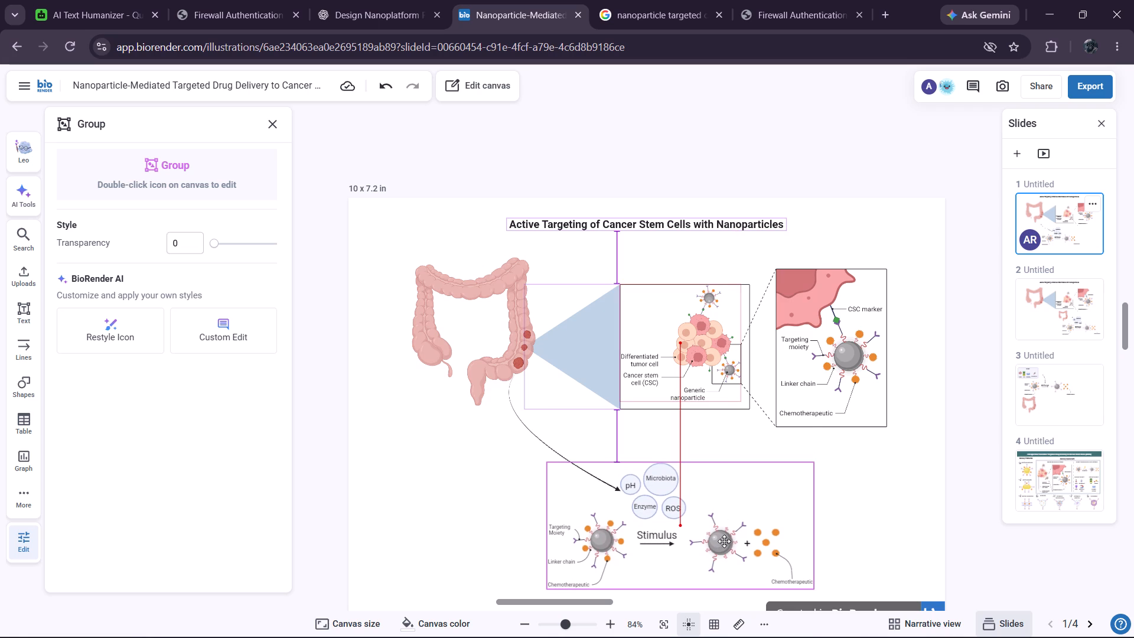
{"action": "left_click_drag", "start_coordinate": [724, 541], "coordinate": [724, 543]}
{"action": "left_click", "coordinate": [457, 525]}
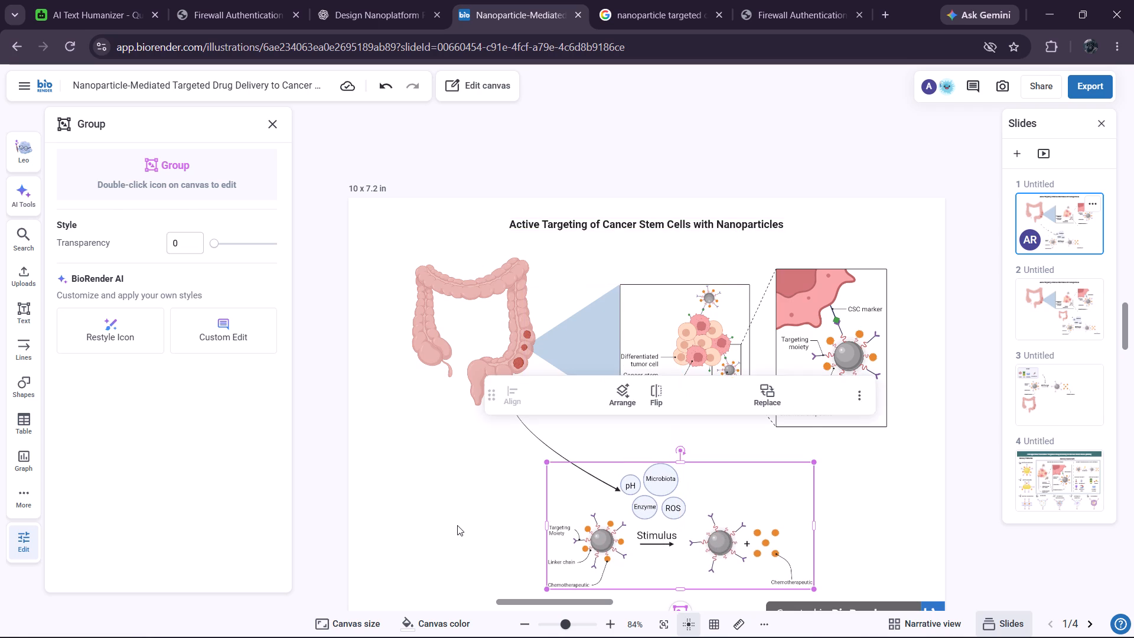
Reshape the curved arrow so it bows up and right between the colon and the pH circle.
{"action": "scroll", "coordinate": [460, 522], "scroll_direction": "down", "scroll_amount": 3}
{"action": "scroll", "coordinate": [462, 495], "scroll_direction": "up", "scroll_amount": 2}
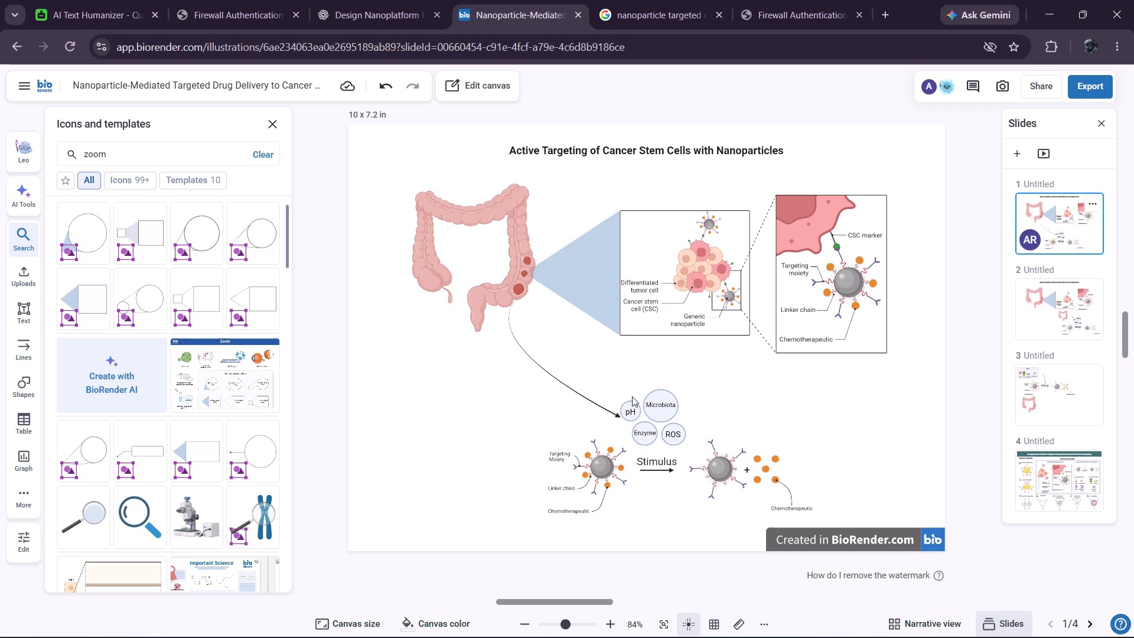
{"action": "left_click", "coordinate": [511, 328]}
{"action": "left_click_drag", "start_coordinate": [522, 348], "coordinate": [534, 347]}
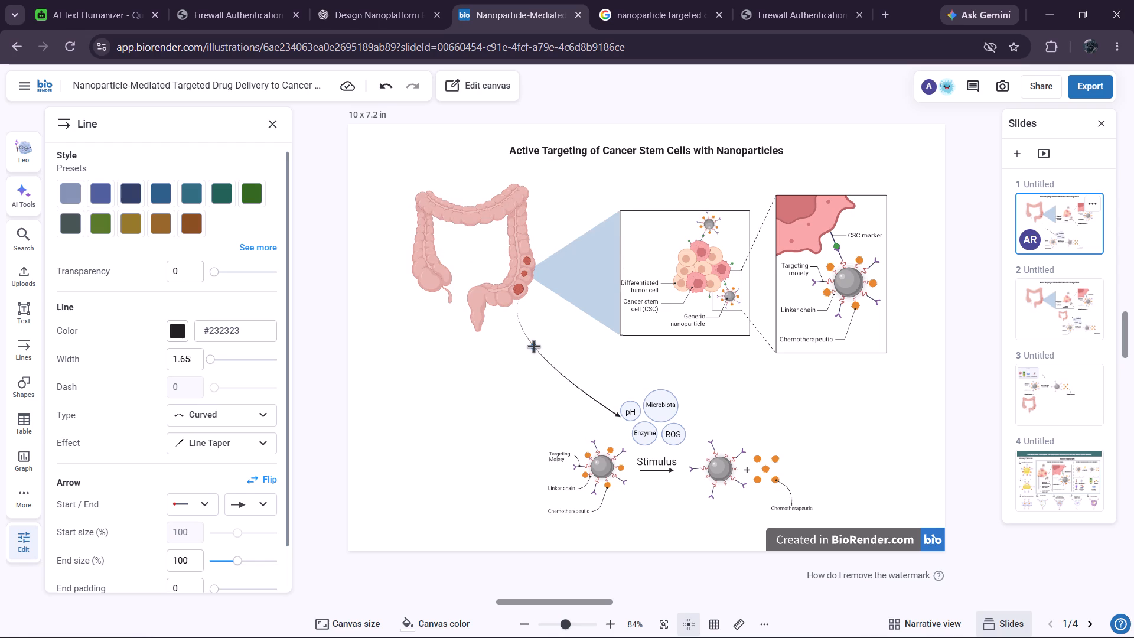
{"action": "left_click_drag", "start_coordinate": [534, 347], "coordinate": [586, 341]}
{"action": "left_click_drag", "start_coordinate": [586, 341], "coordinate": [585, 345]}
{"action": "left_click", "coordinate": [470, 364]}
Move the colon with tumors down and slightly left beside the blue triangle.
{"action": "left_click", "coordinate": [465, 241]}
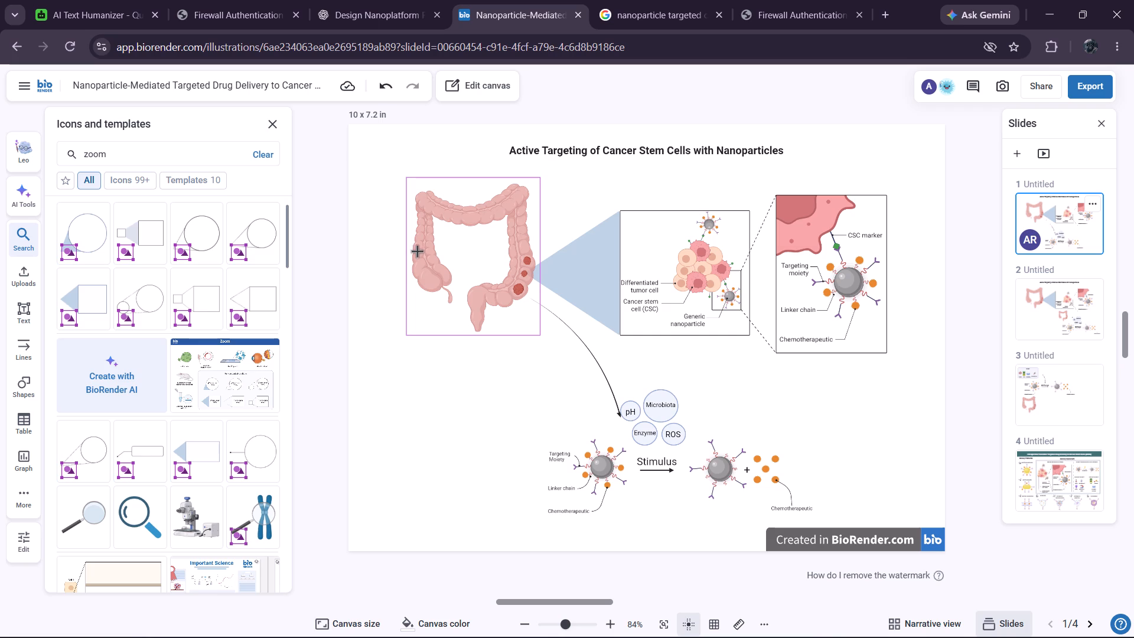
{"action": "left_click_drag", "start_coordinate": [422, 256], "coordinate": [418, 282]}
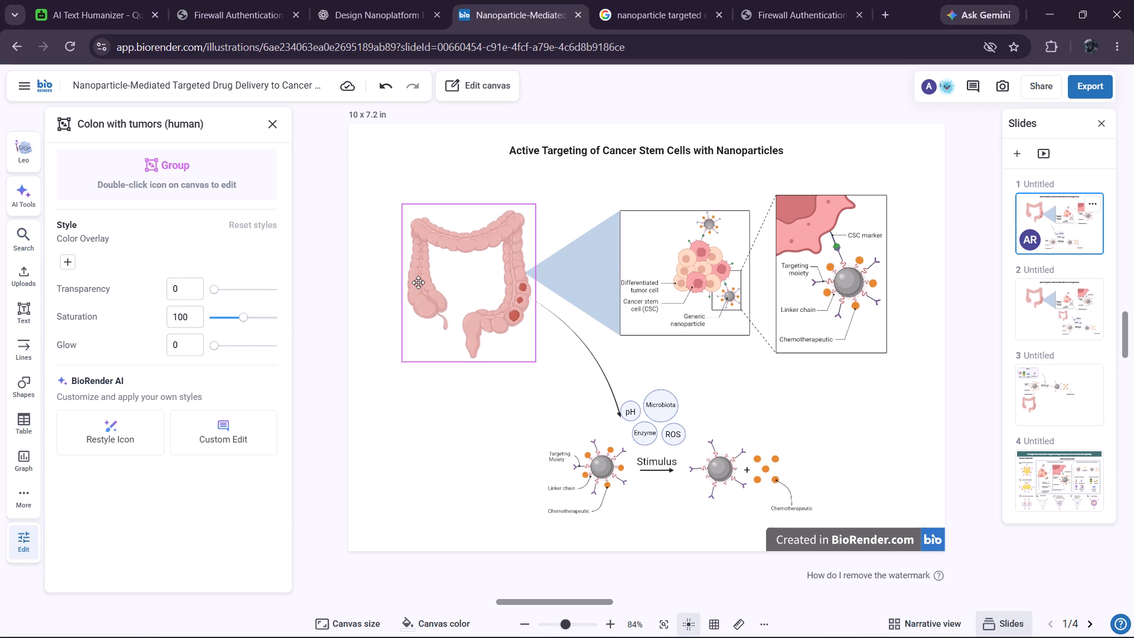
{"action": "left_click_drag", "start_coordinate": [418, 282], "coordinate": [417, 282]}
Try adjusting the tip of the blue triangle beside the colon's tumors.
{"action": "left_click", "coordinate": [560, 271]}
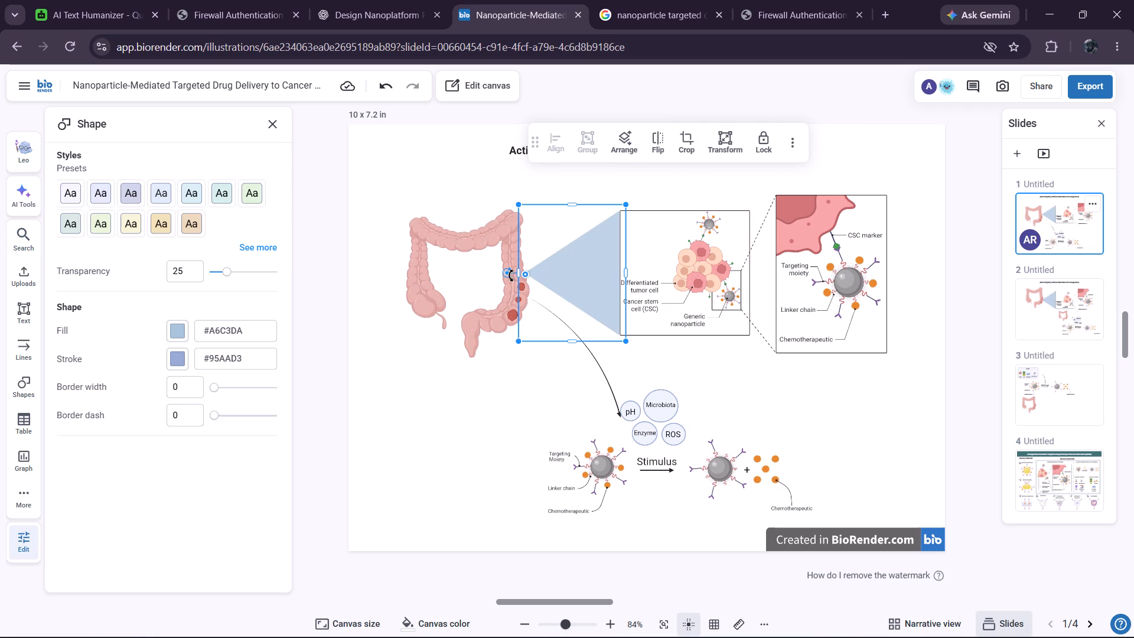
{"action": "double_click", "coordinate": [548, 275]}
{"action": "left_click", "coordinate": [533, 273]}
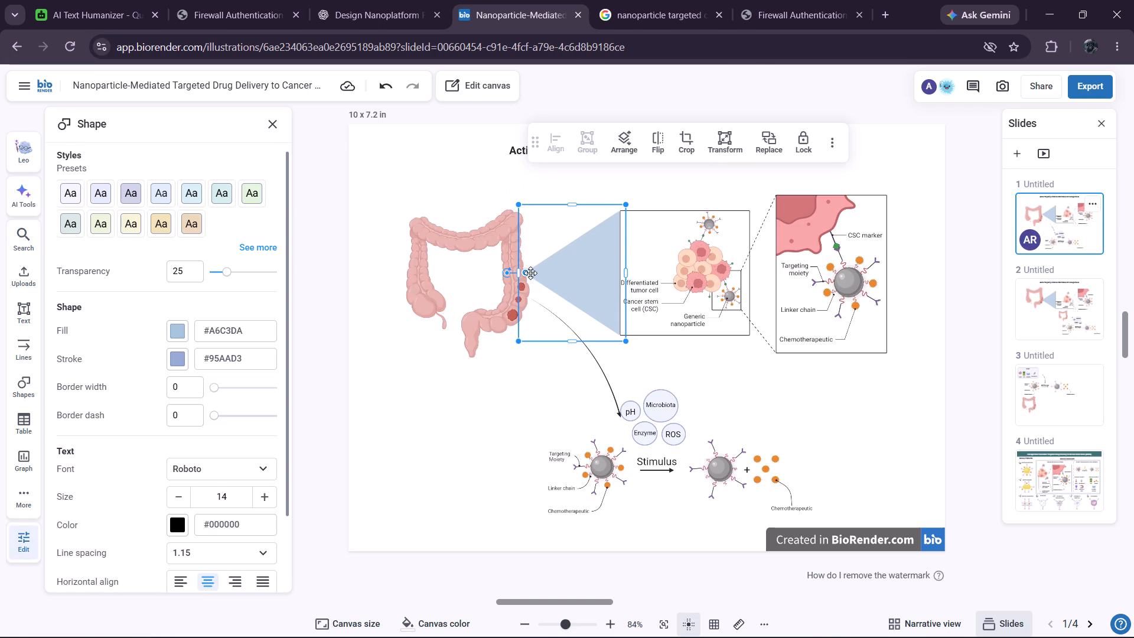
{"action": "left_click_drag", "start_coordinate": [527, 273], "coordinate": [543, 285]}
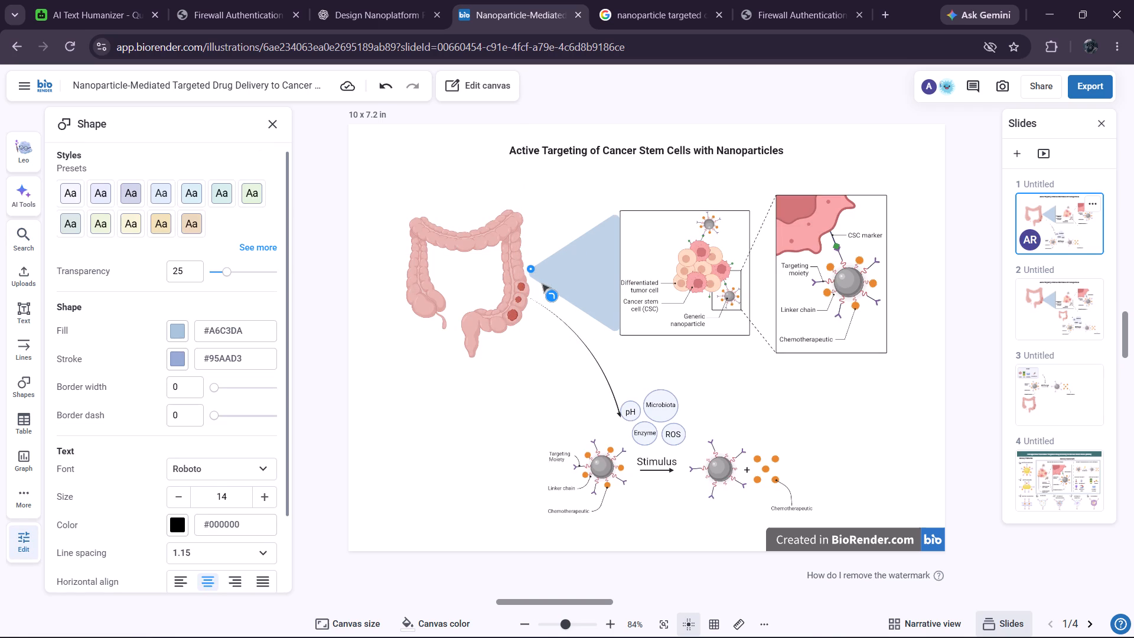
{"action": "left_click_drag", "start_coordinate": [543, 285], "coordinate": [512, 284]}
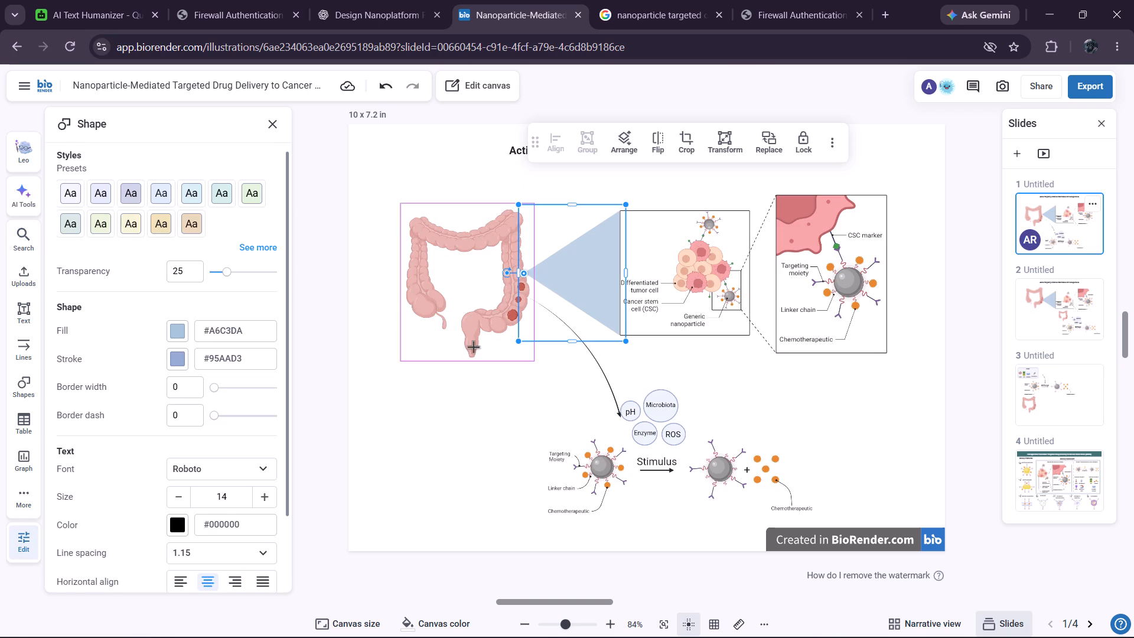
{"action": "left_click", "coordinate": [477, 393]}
Move the colon with tumors up slightly so its tumors line up with the tip of the blue triangle.
{"action": "left_click_drag", "start_coordinate": [500, 319], "coordinate": [499, 321]}
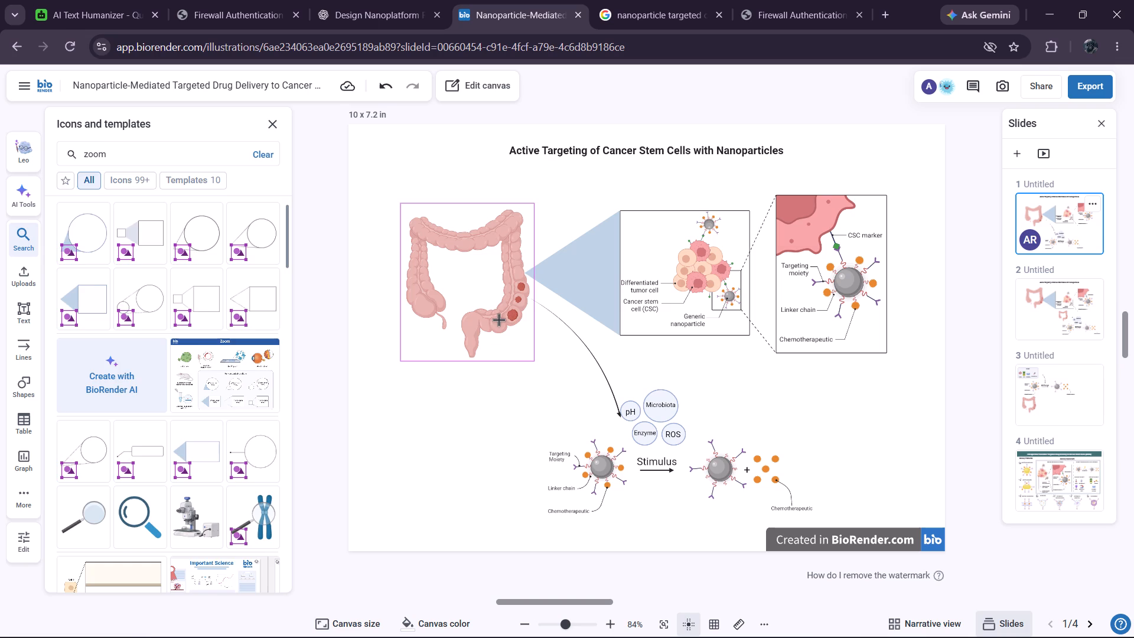
{"action": "left_click_drag", "start_coordinate": [499, 321], "coordinate": [501, 300]}
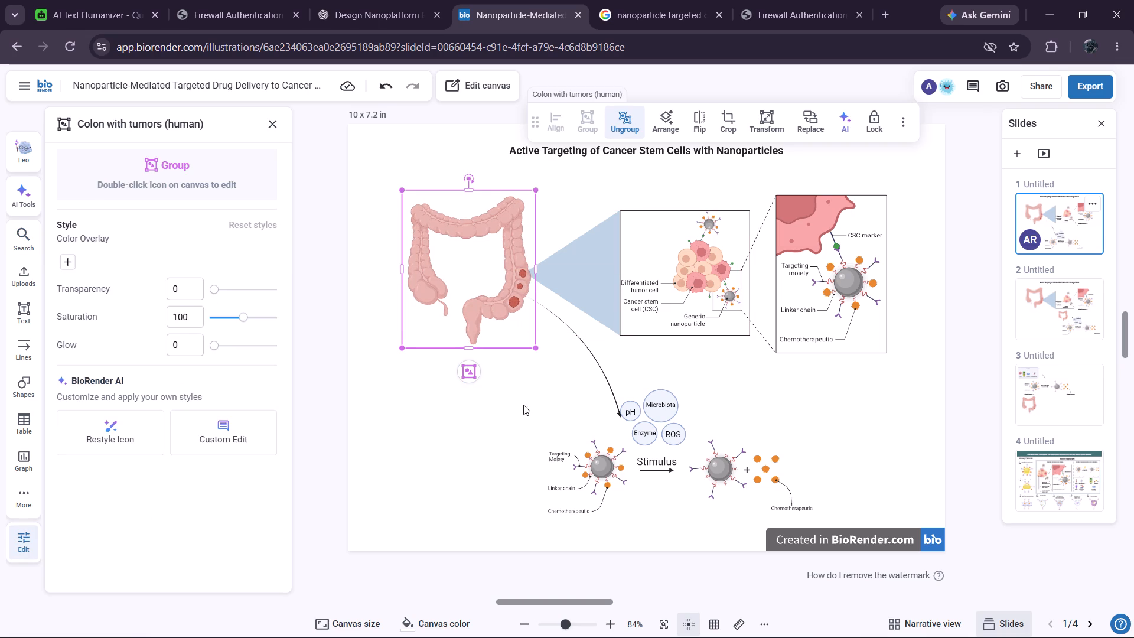
{"action": "left_click", "coordinate": [502, 441]}
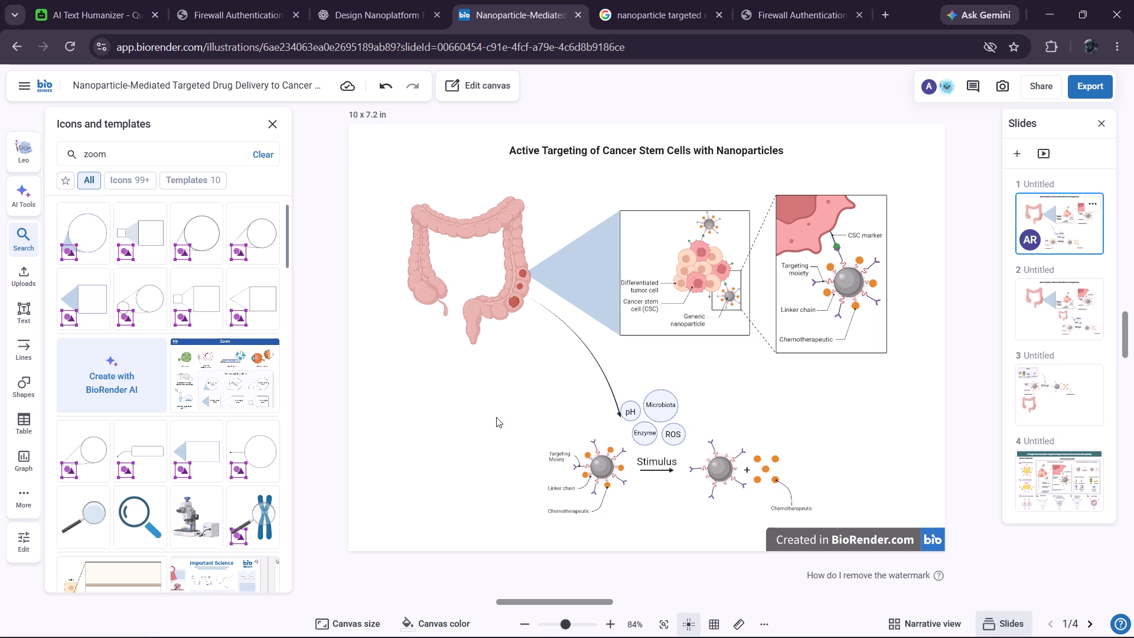
{"action": "left_click", "coordinate": [467, 333]}
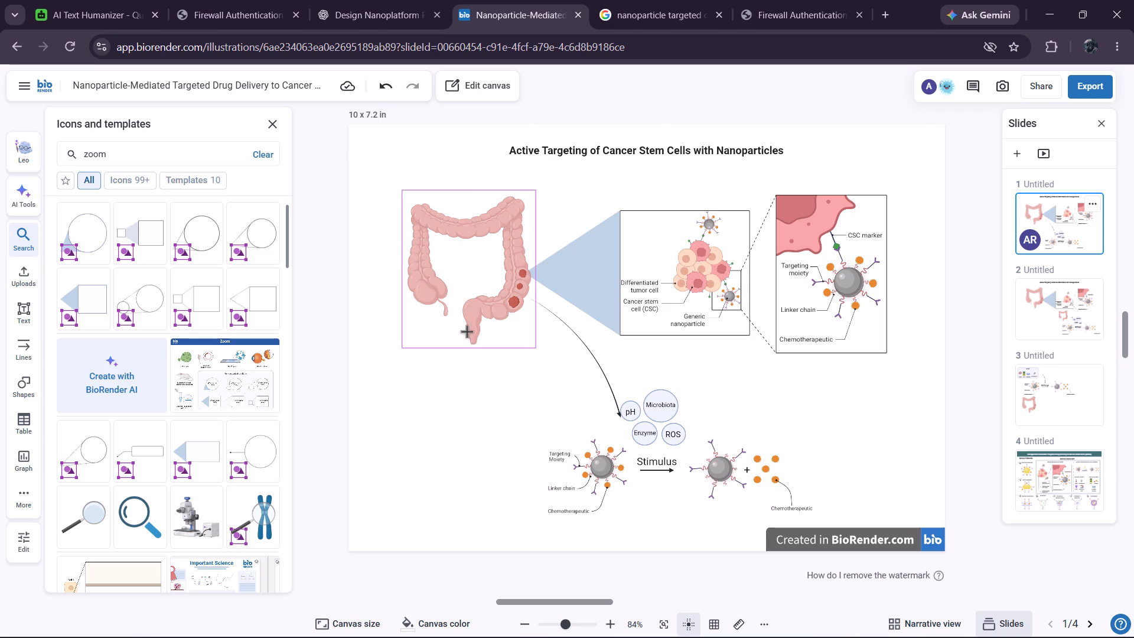
{"action": "left_click", "coordinate": [423, 376]}
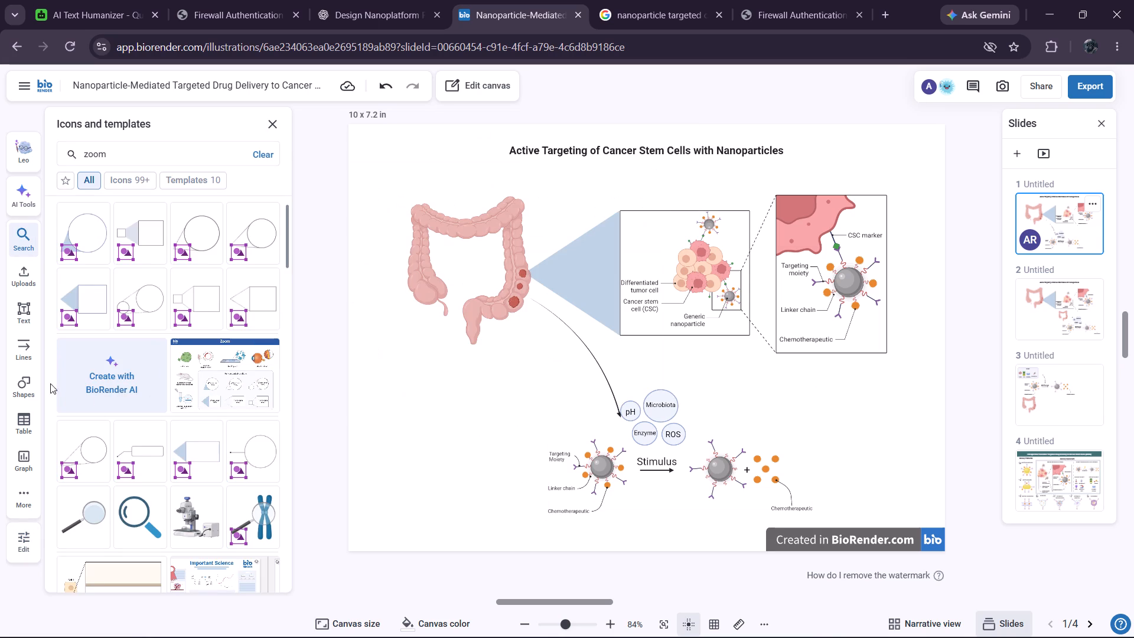
Add a center-aligned text label reading "Colon cancer" below the colon.
{"action": "left_click", "coordinate": [22, 315]}
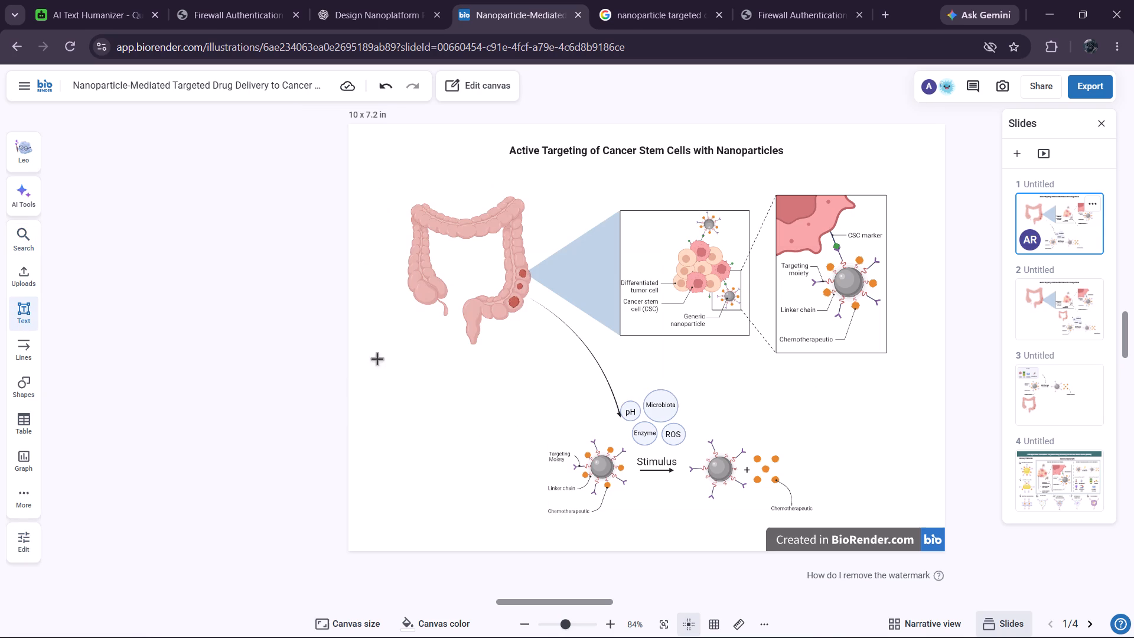
{"action": "left_click_drag", "start_coordinate": [415, 351], "coordinate": [510, 372]}
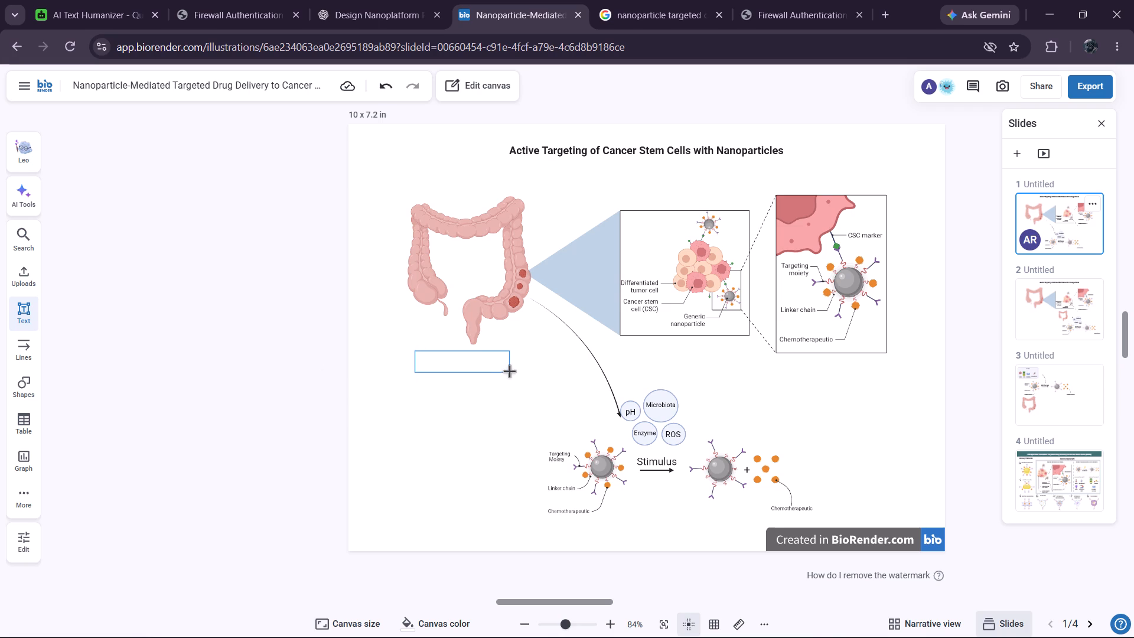
{"action": "left_click_drag", "start_coordinate": [510, 372], "coordinate": [512, 371]}
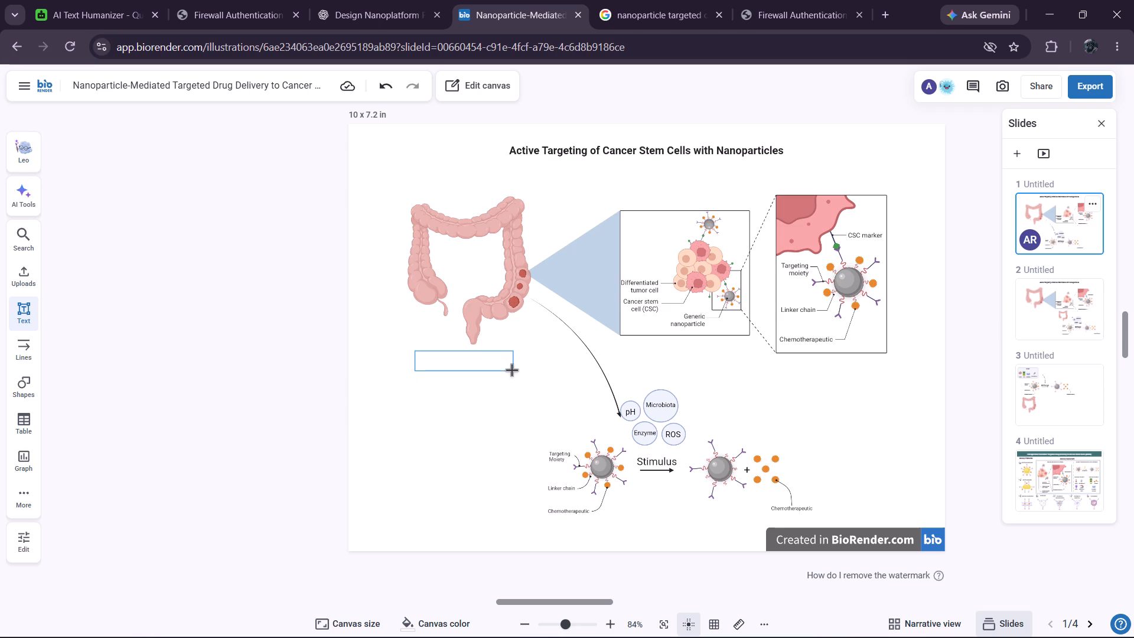
{"action": "left_click_drag", "start_coordinate": [512, 371], "coordinate": [514, 371]}
{"action": "left_click_drag", "start_coordinate": [514, 371], "coordinate": [514, 371]}
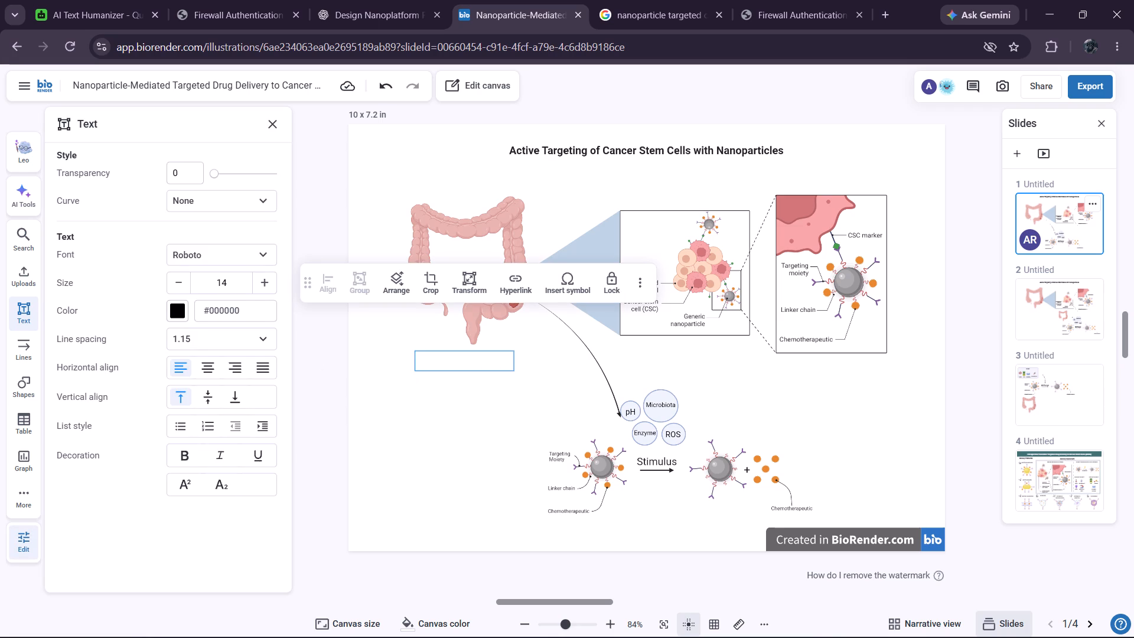
{"action": "type", "text": "Colo"}
{"action": "type", "text": "n"}
{"action": "key", "text": "space"}
{"action": "type", "text": "can"}
{"action": "type", "text": "cer"}
{"action": "left_click", "coordinate": [204, 372]}
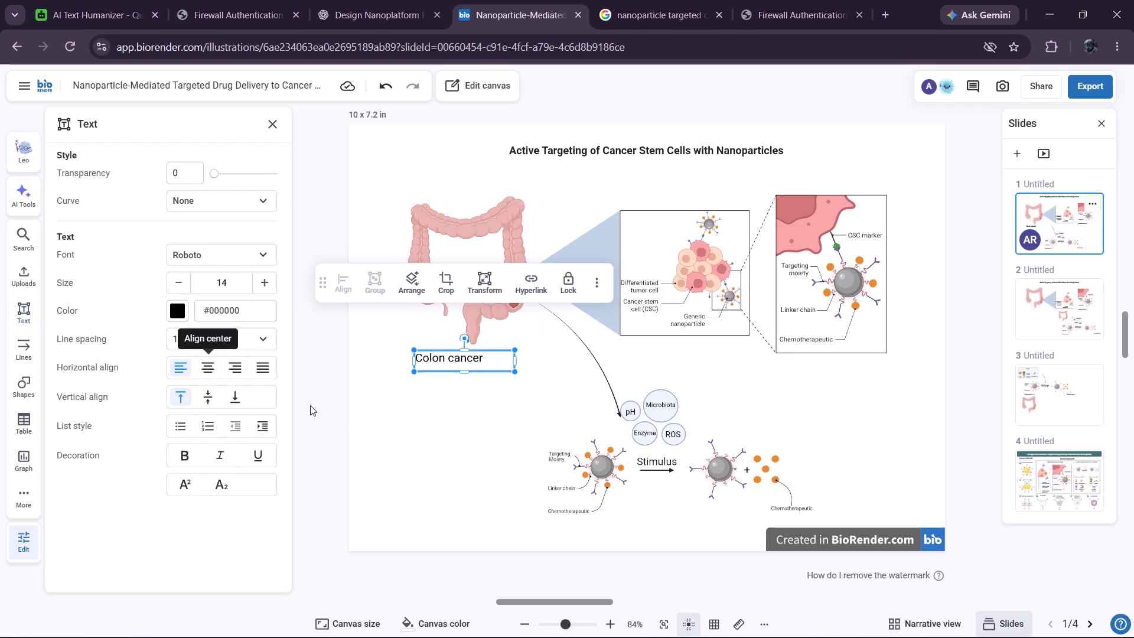
{"action": "left_click", "coordinate": [210, 361]}
{"action": "left_click", "coordinate": [434, 424]}
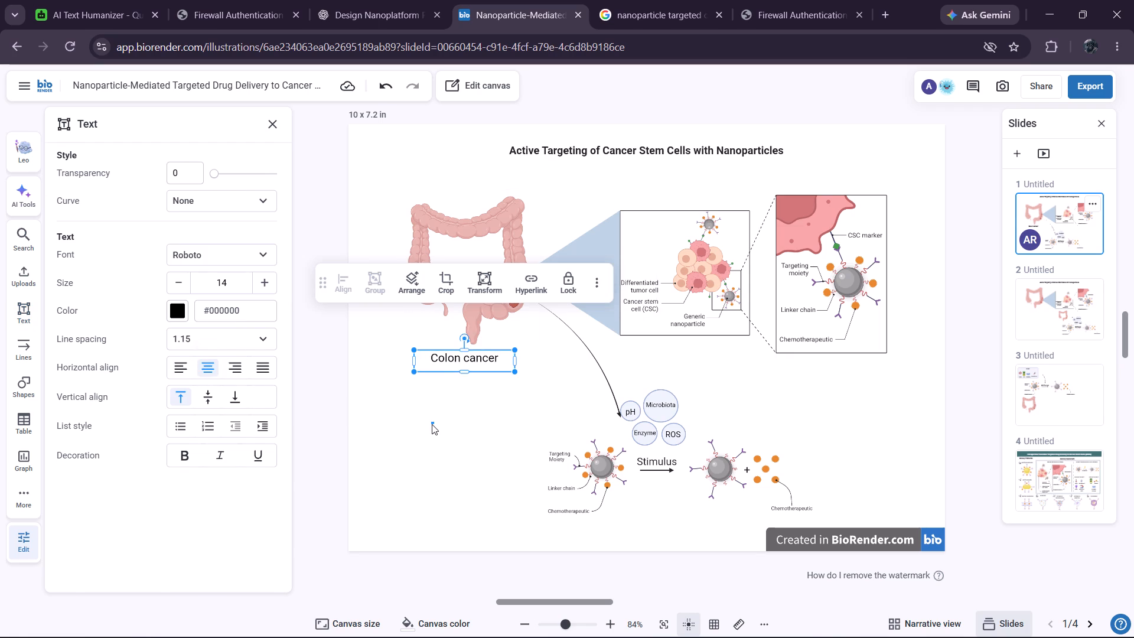
Nudge the "Colon cancer" label slightly right and down so it sits centered beneath the colon.
{"action": "left_click", "coordinate": [468, 362]}
{"action": "left_click_drag", "start_coordinate": [477, 372], "coordinate": [481, 380]}
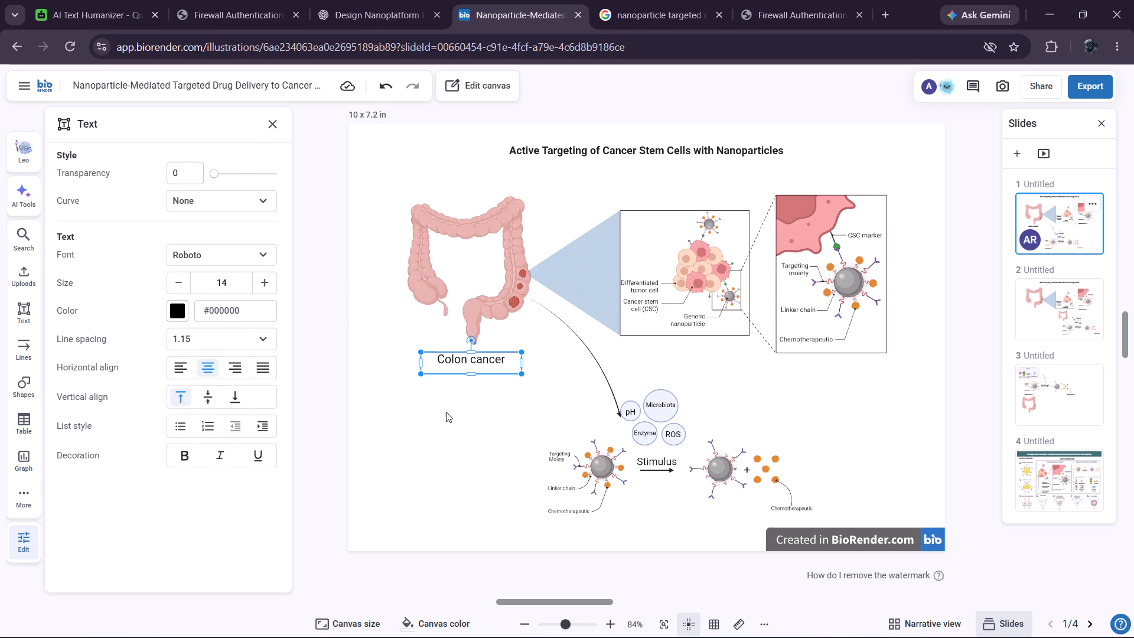
{"action": "left_click", "coordinate": [433, 414]}
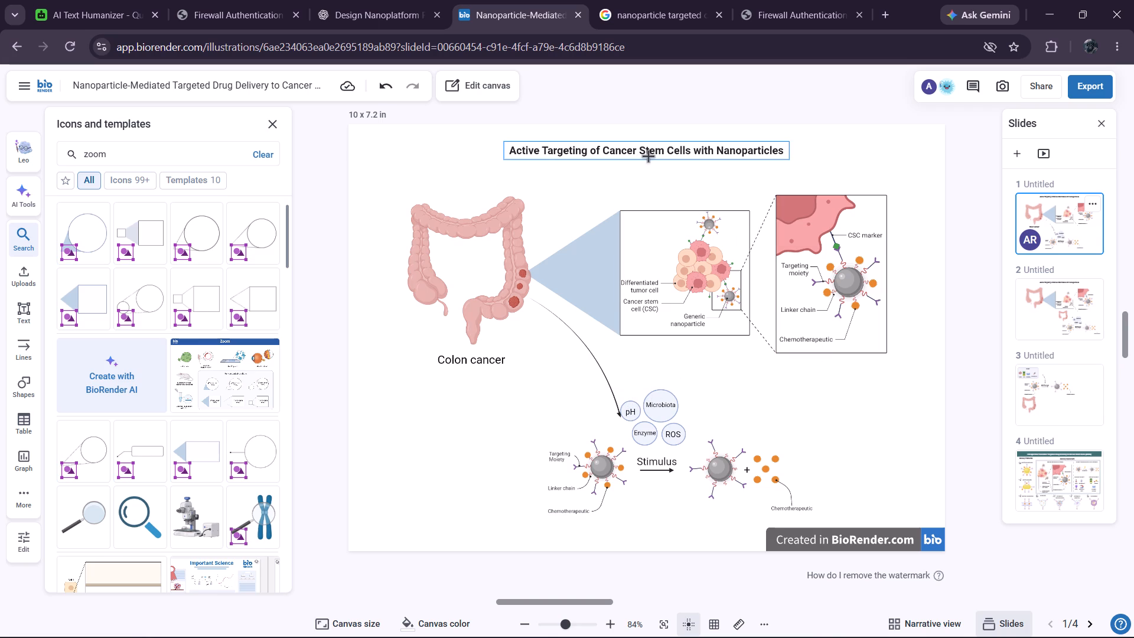
Move the "Active Targeting of Cancer Stem Cells with Nanoparticles" title right and down, directly above the two boxed targeting diagrams.
{"action": "left_click_drag", "start_coordinate": [643, 157], "coordinate": [665, 163]}
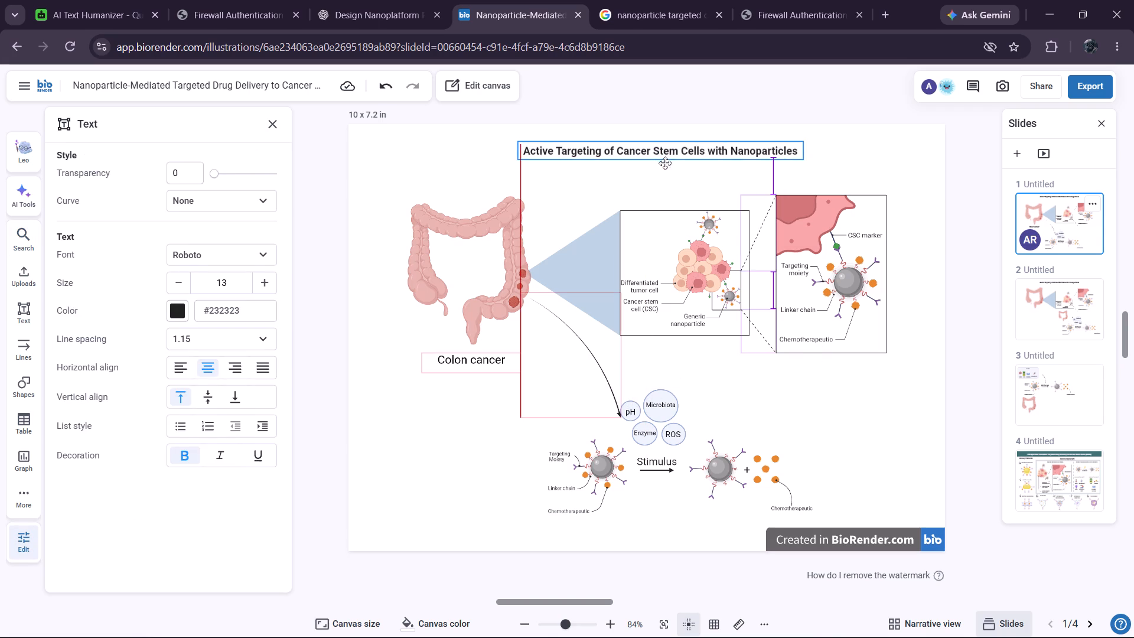
{"action": "left_click_drag", "start_coordinate": [665, 163], "coordinate": [741, 178]}
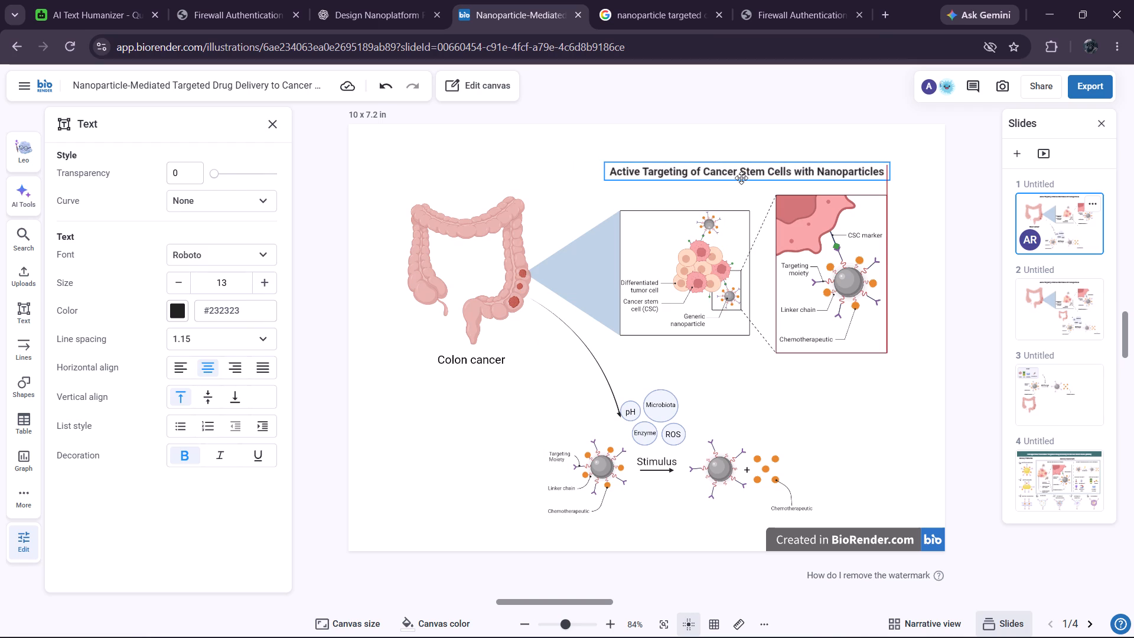
{"action": "left_click_drag", "start_coordinate": [741, 178], "coordinate": [742, 178]}
{"action": "left_click", "coordinate": [891, 412]}
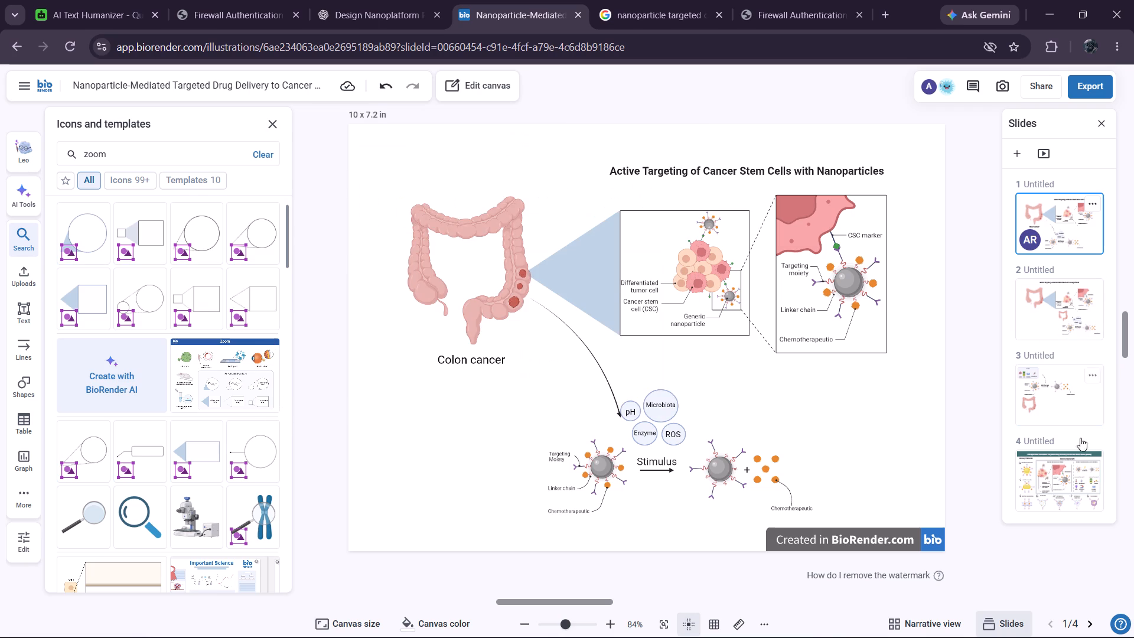
Review the layouts and headings on slides 2, 3 and 4 for comparison, and return to slide 1.
{"action": "left_click", "coordinate": [1076, 463]}
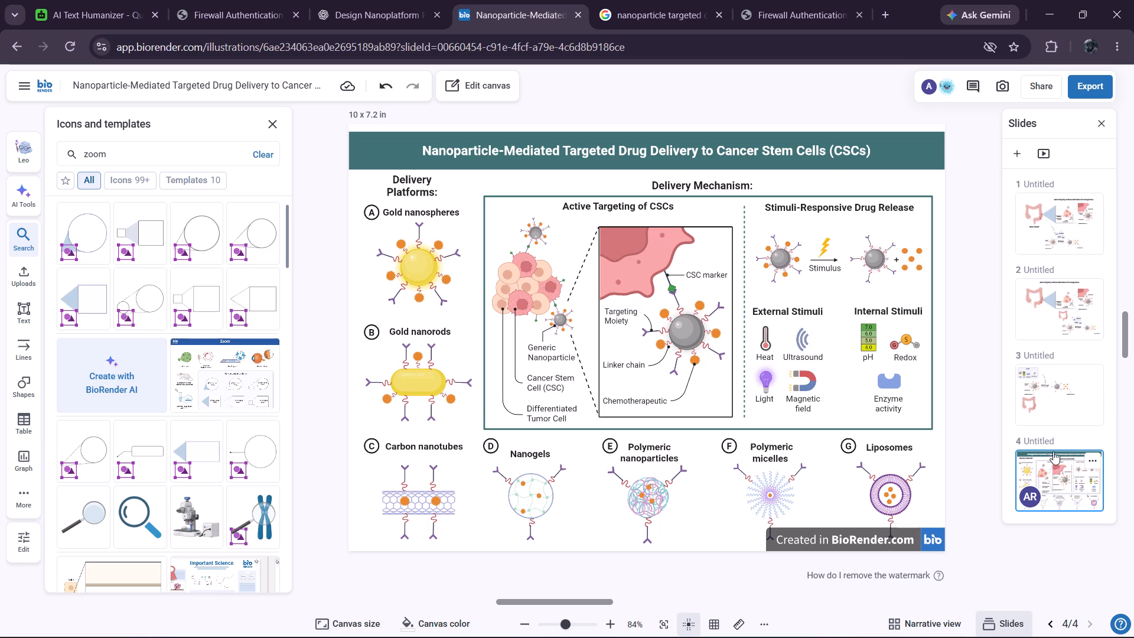
{"action": "left_click", "coordinate": [1043, 399]}
{"action": "left_click", "coordinate": [1037, 319]}
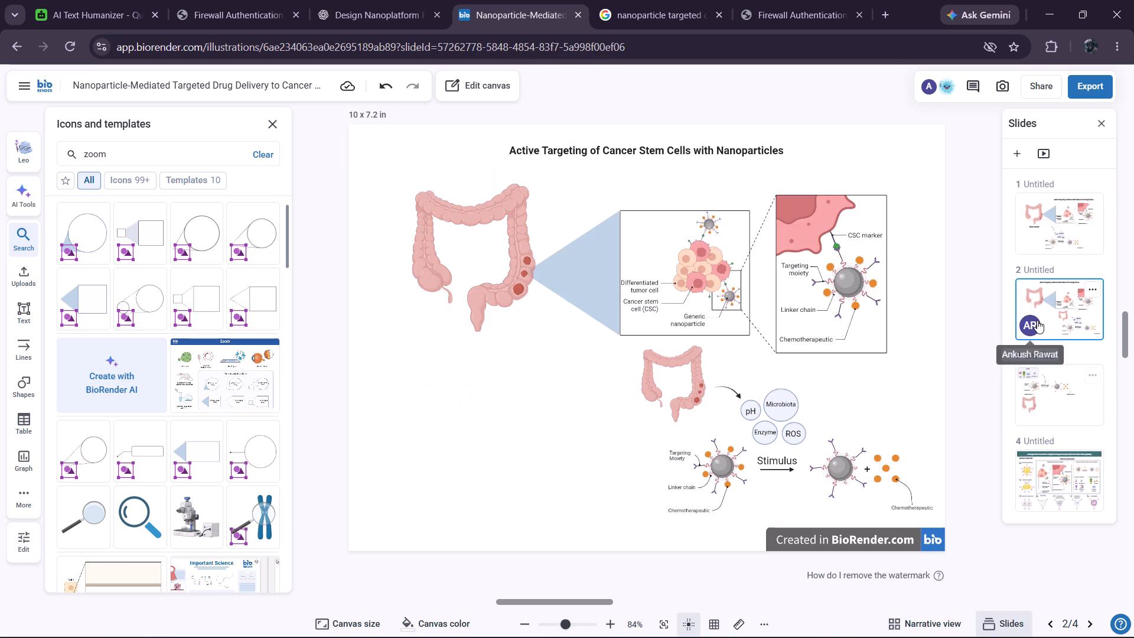
{"action": "left_click", "coordinate": [1050, 402]}
{"action": "left_click", "coordinate": [1073, 460]}
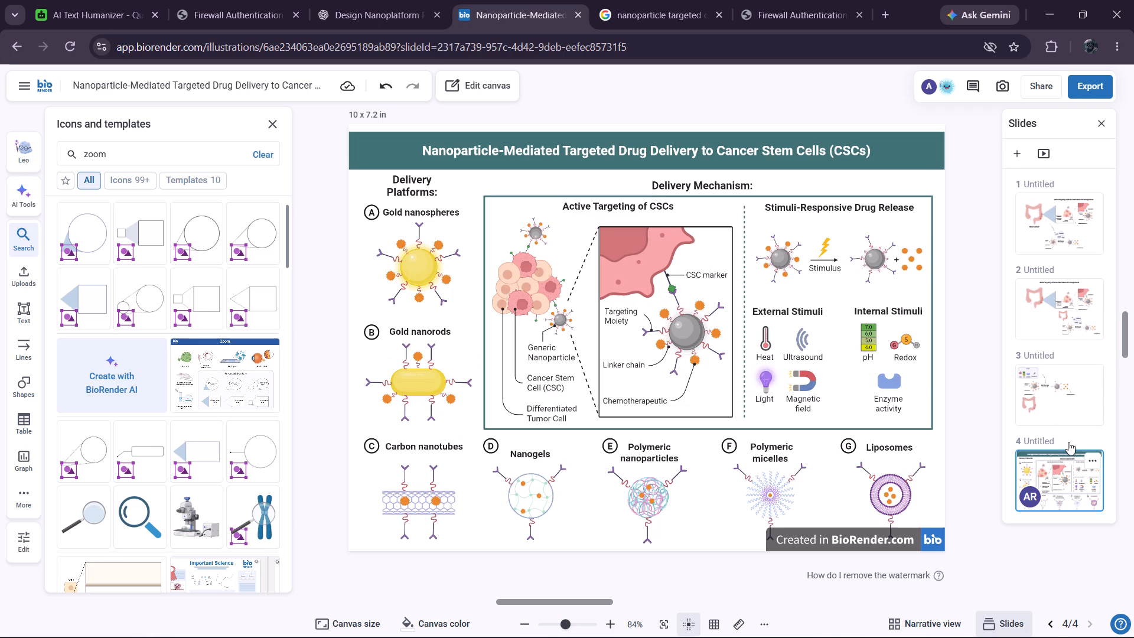
{"action": "left_click", "coordinate": [1061, 405]}
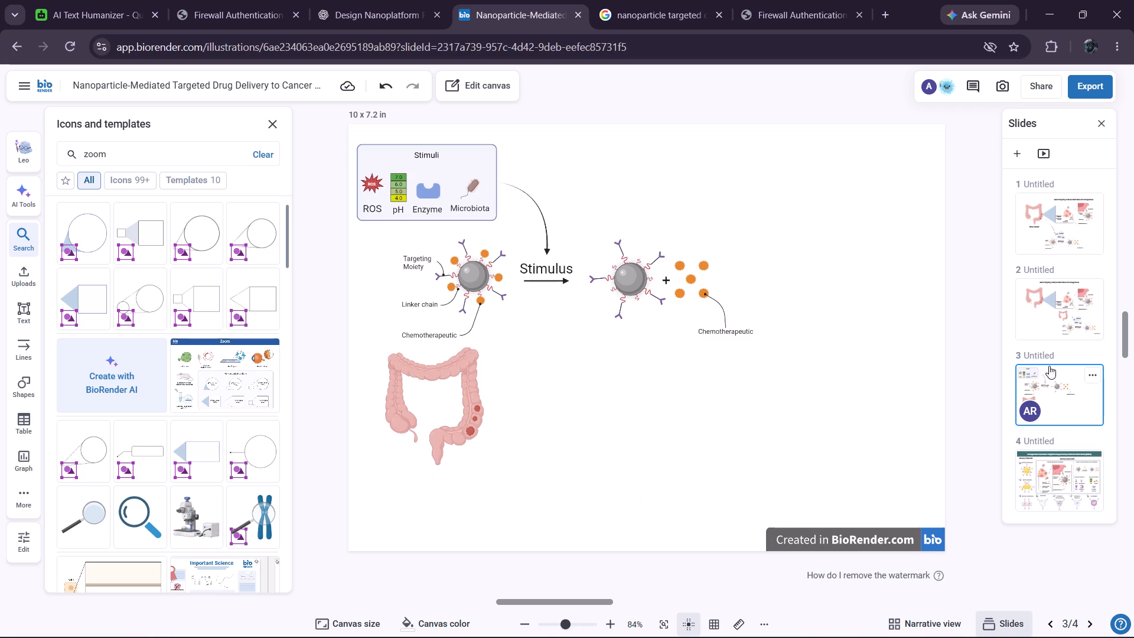
{"action": "left_click", "coordinate": [1041, 327]}
{"action": "left_click", "coordinate": [1061, 394]}
{"action": "left_click", "coordinate": [1079, 463]}
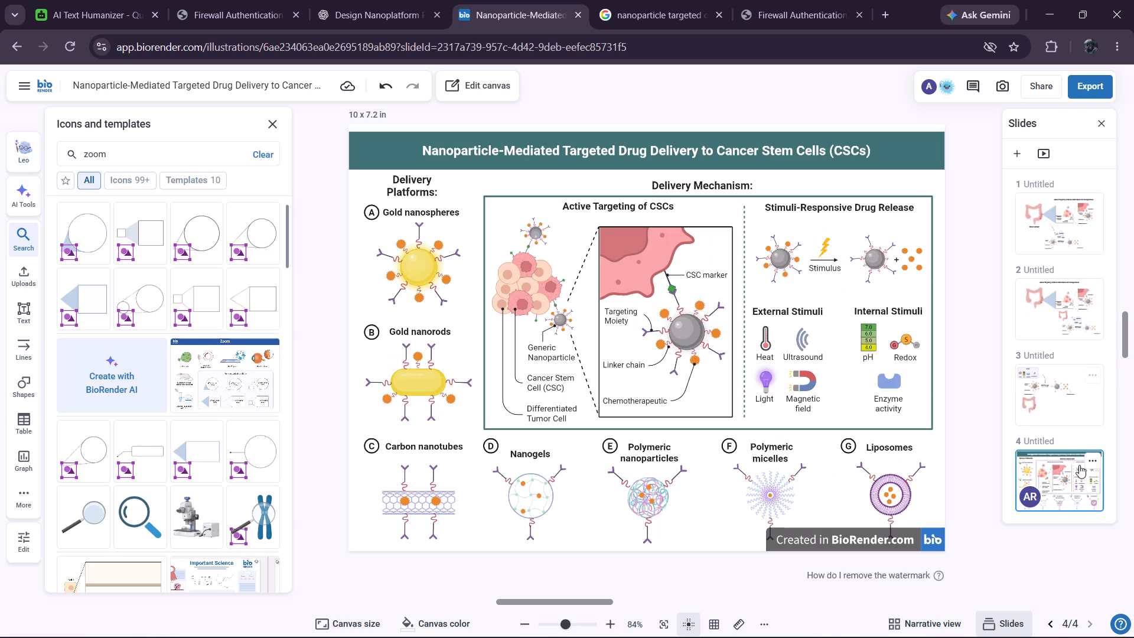
{"action": "left_click", "coordinate": [1066, 396]}
{"action": "left_click", "coordinate": [1084, 467]}
{"action": "left_click", "coordinate": [1065, 401]}
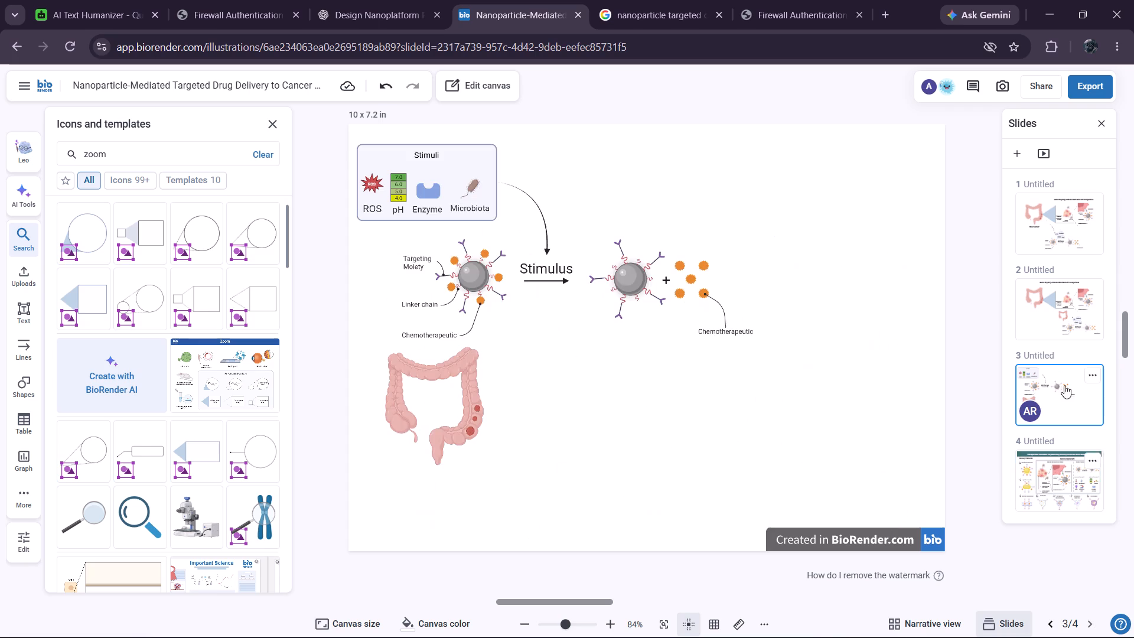
{"action": "left_click", "coordinate": [1052, 321]}
{"action": "left_click", "coordinate": [1081, 375]}
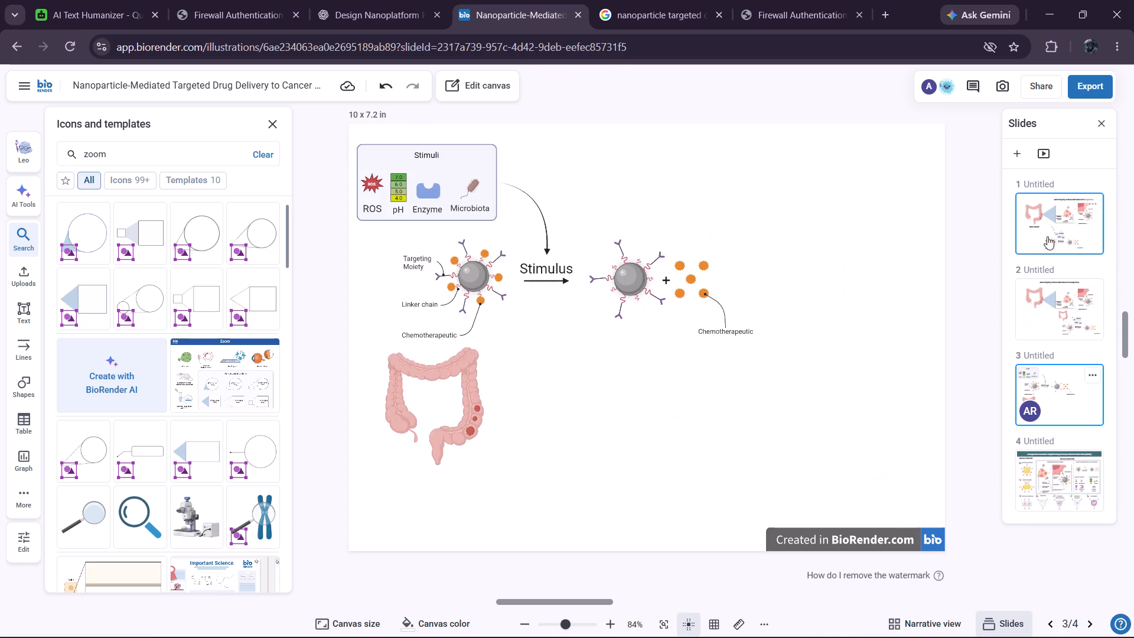
{"action": "left_click", "coordinate": [1047, 235]}
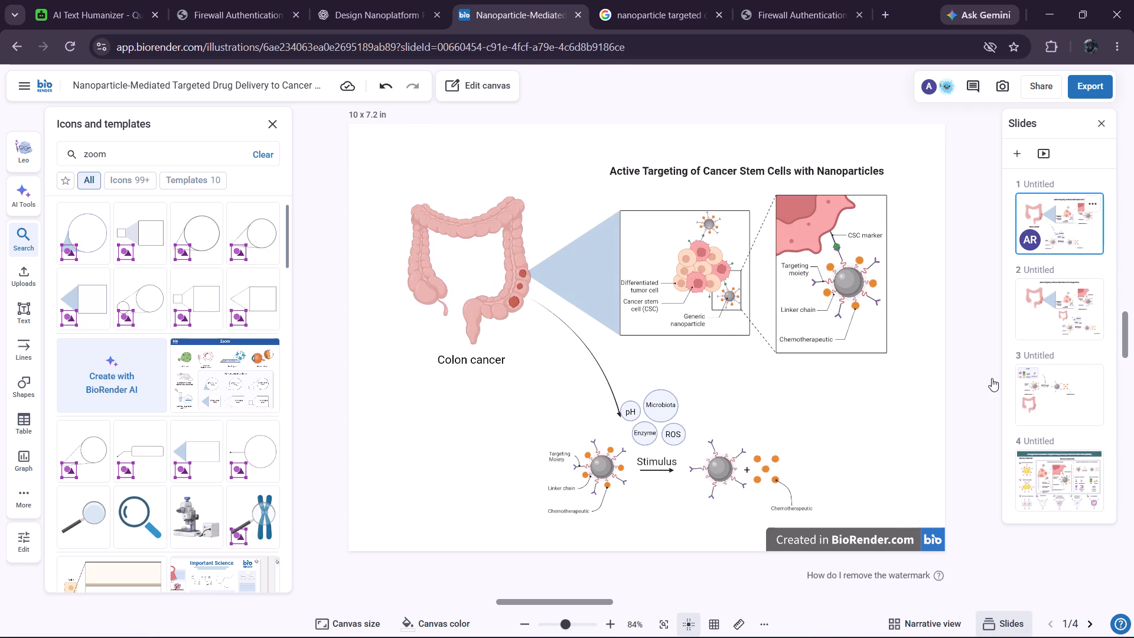
{"action": "left_click", "coordinate": [1025, 378]}
{"action": "left_click", "coordinate": [1011, 220]}
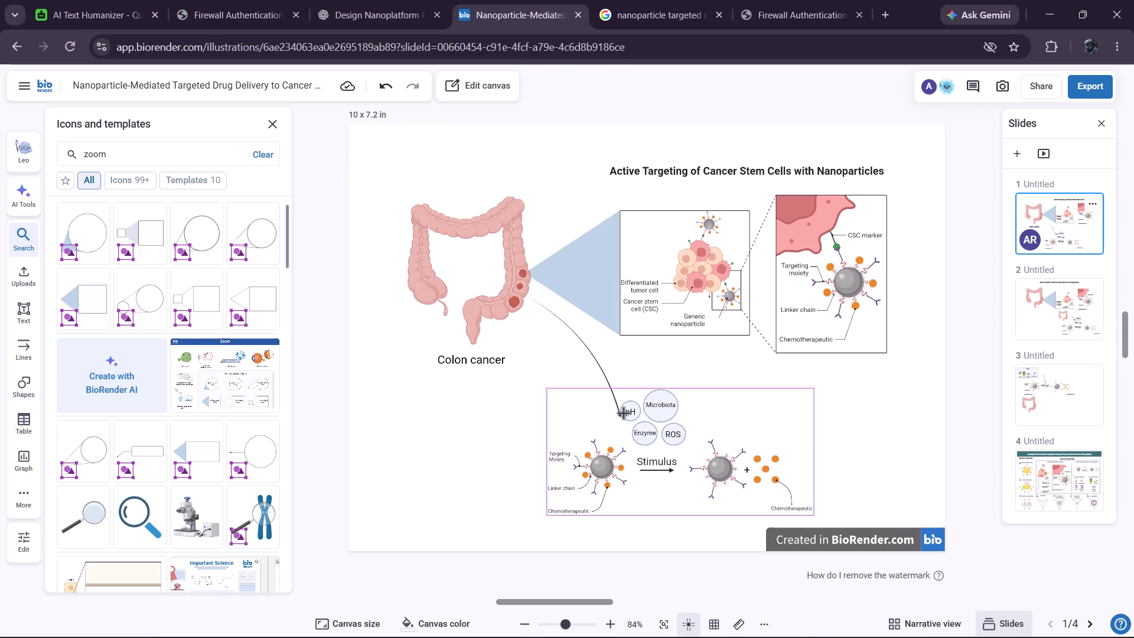
Pull the curved colon arrow's head back to just left of the pH circle and shift the whole arrow slightly up.
{"action": "left_click", "coordinate": [609, 377]}
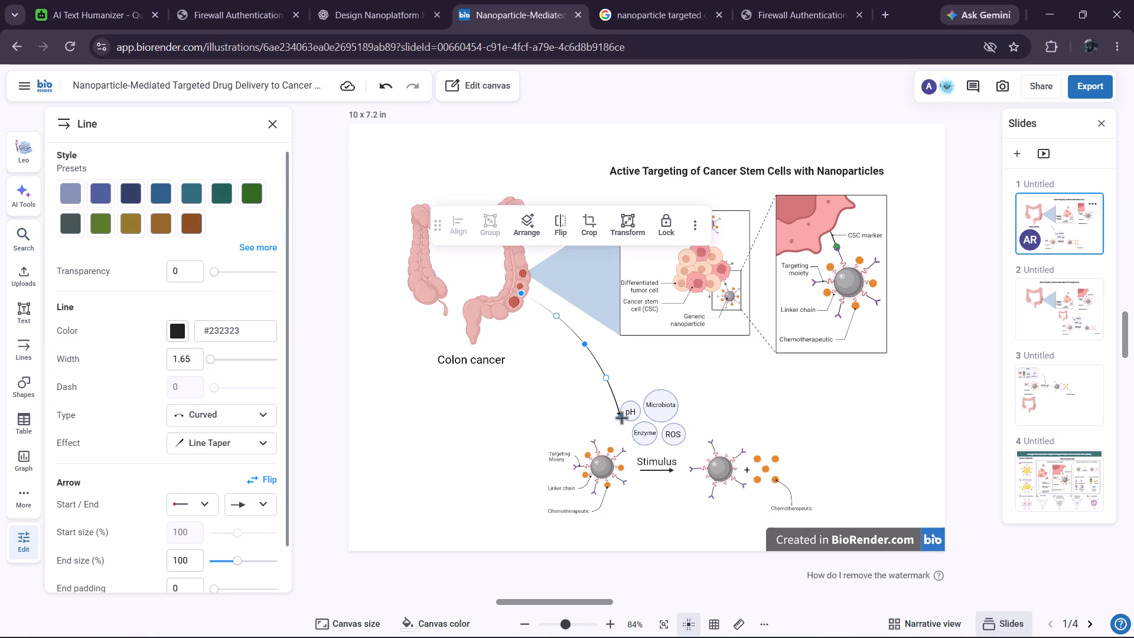
{"action": "left_click_drag", "start_coordinate": [622, 419], "coordinate": [651, 387]}
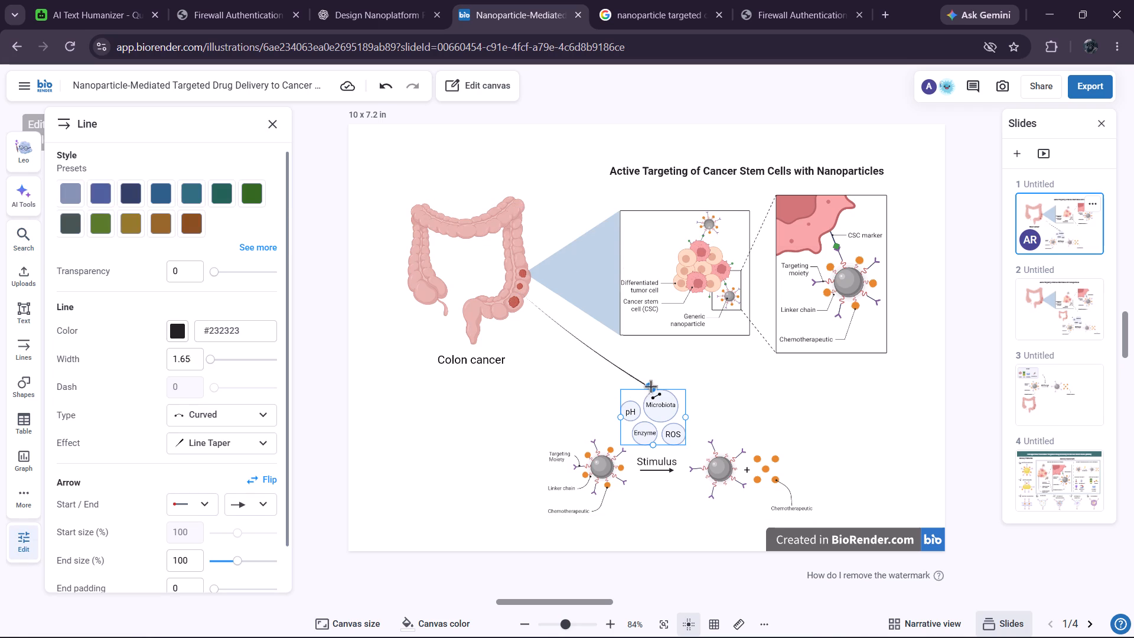
{"action": "left_click_drag", "start_coordinate": [651, 387], "coordinate": [610, 398]}
{"action": "left_click_drag", "start_coordinate": [610, 398], "coordinate": [609, 406]}
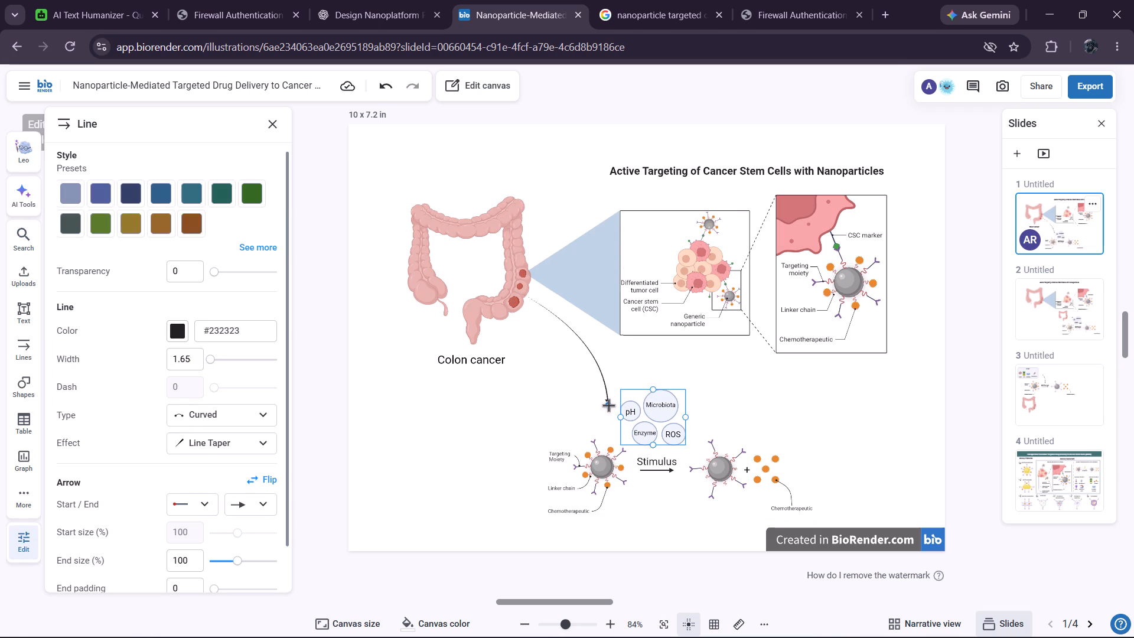
{"action": "left_click_drag", "start_coordinate": [609, 406], "coordinate": [606, 411]}
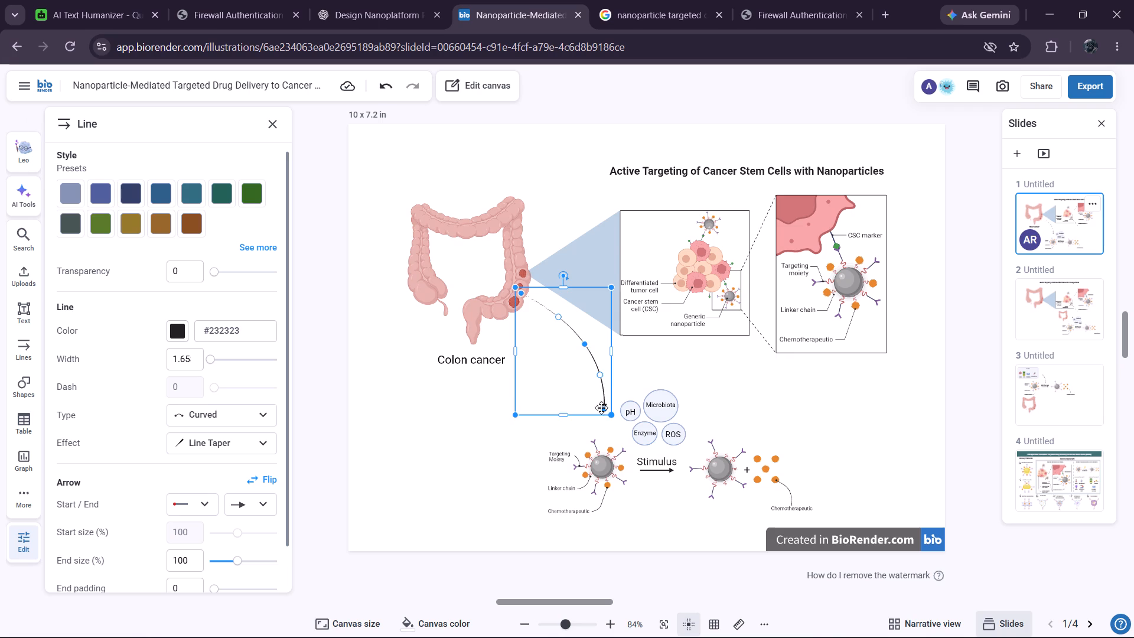
{"action": "left_click", "coordinate": [586, 349]}
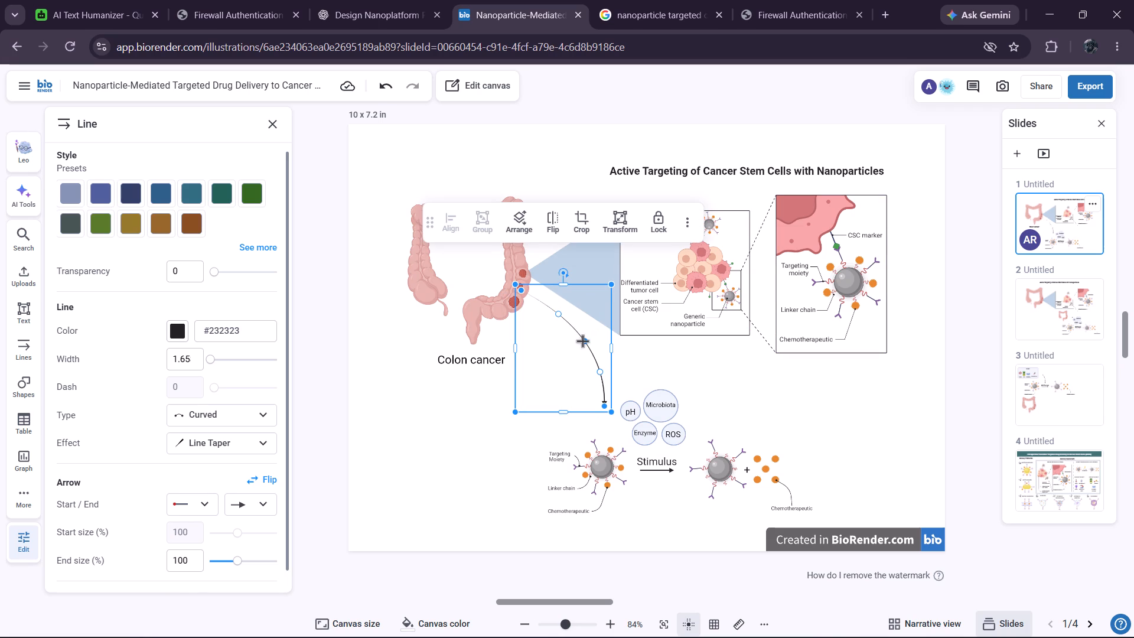
{"action": "left_click_drag", "start_coordinate": [582, 343], "coordinate": [588, 339]}
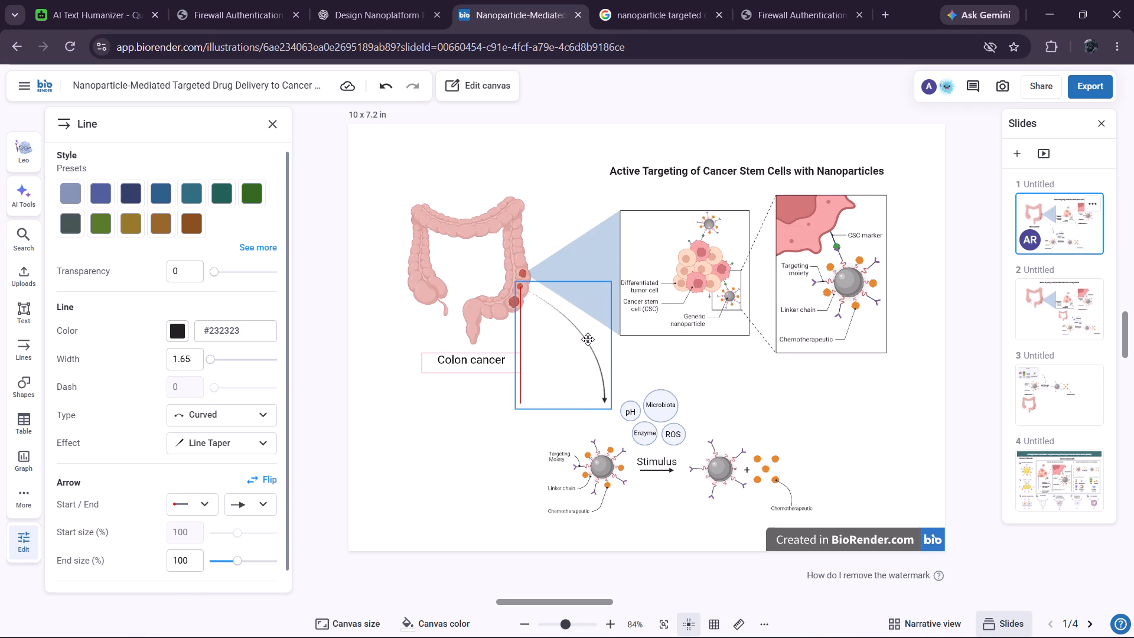
{"action": "left_click_drag", "start_coordinate": [588, 339], "coordinate": [588, 339]}
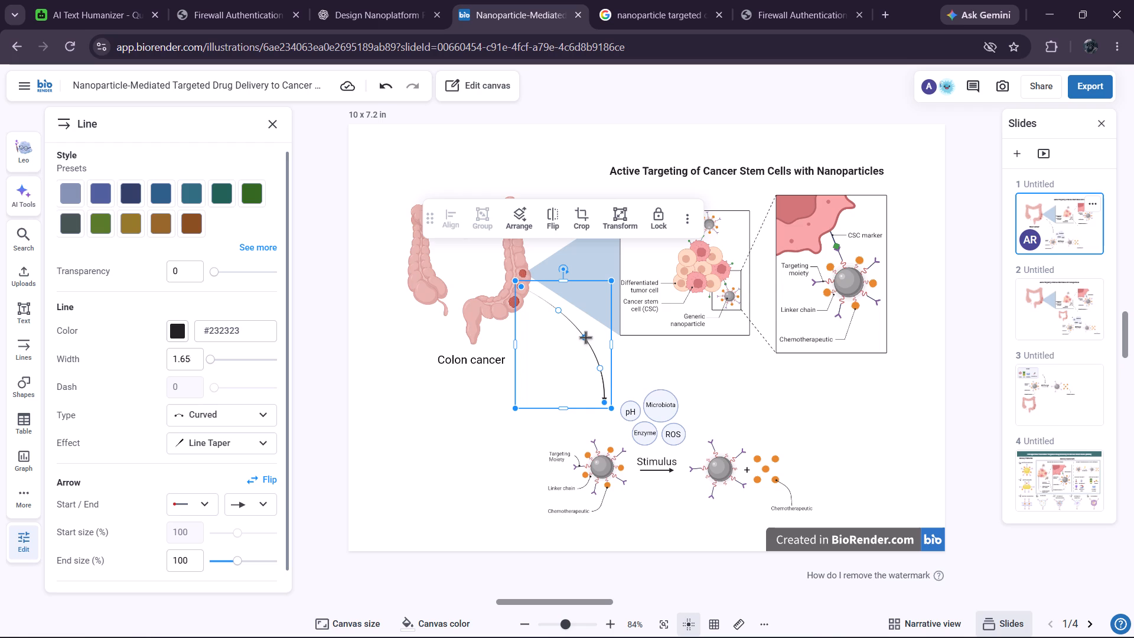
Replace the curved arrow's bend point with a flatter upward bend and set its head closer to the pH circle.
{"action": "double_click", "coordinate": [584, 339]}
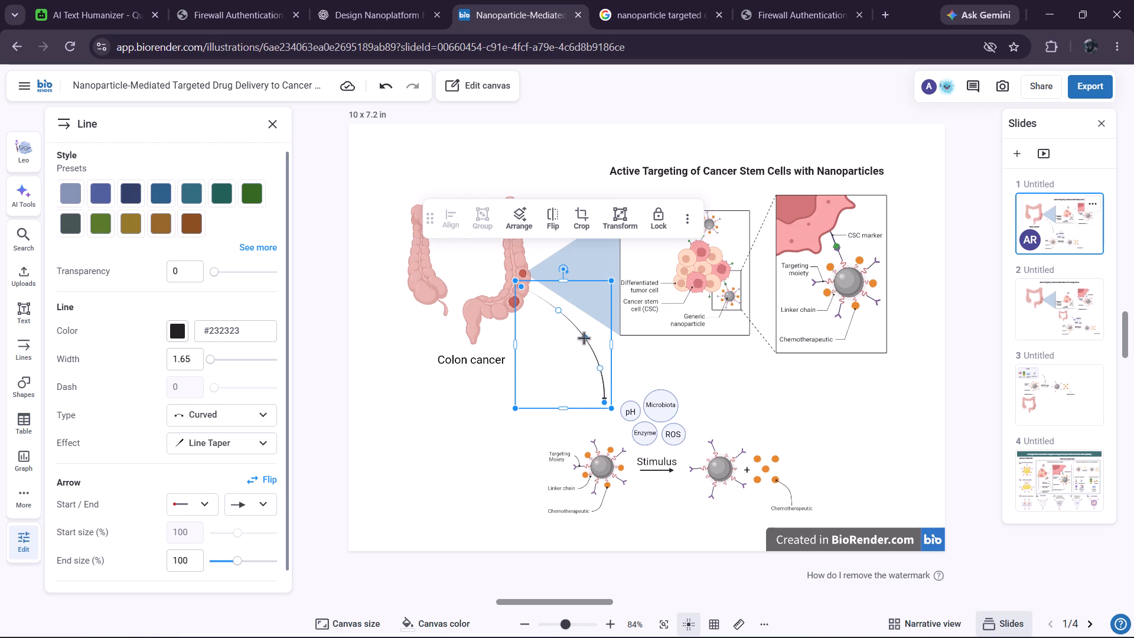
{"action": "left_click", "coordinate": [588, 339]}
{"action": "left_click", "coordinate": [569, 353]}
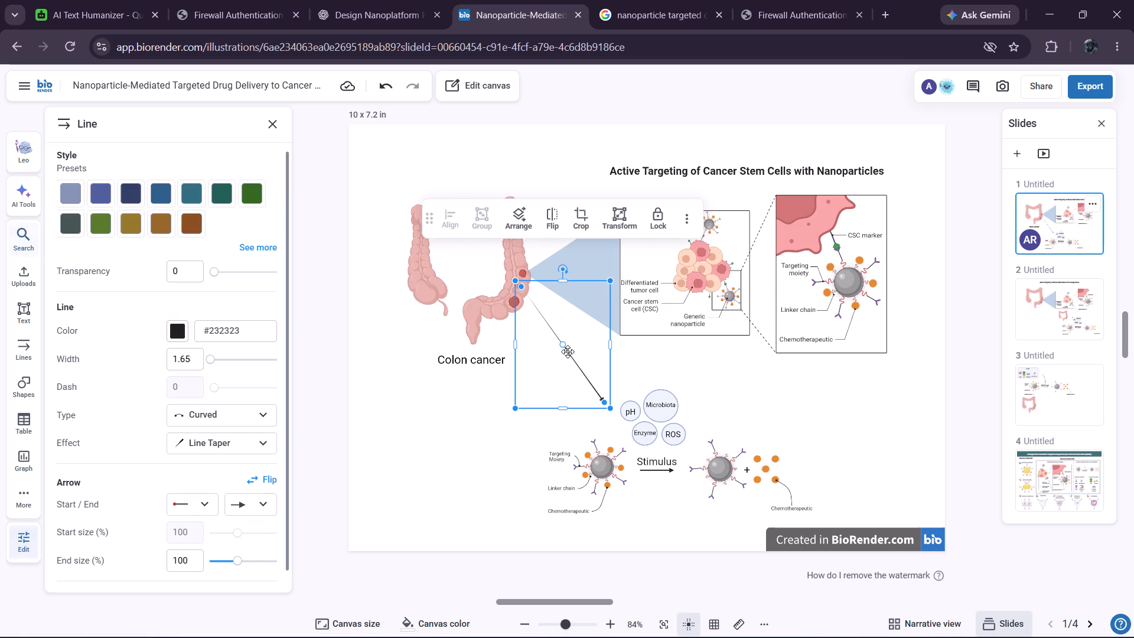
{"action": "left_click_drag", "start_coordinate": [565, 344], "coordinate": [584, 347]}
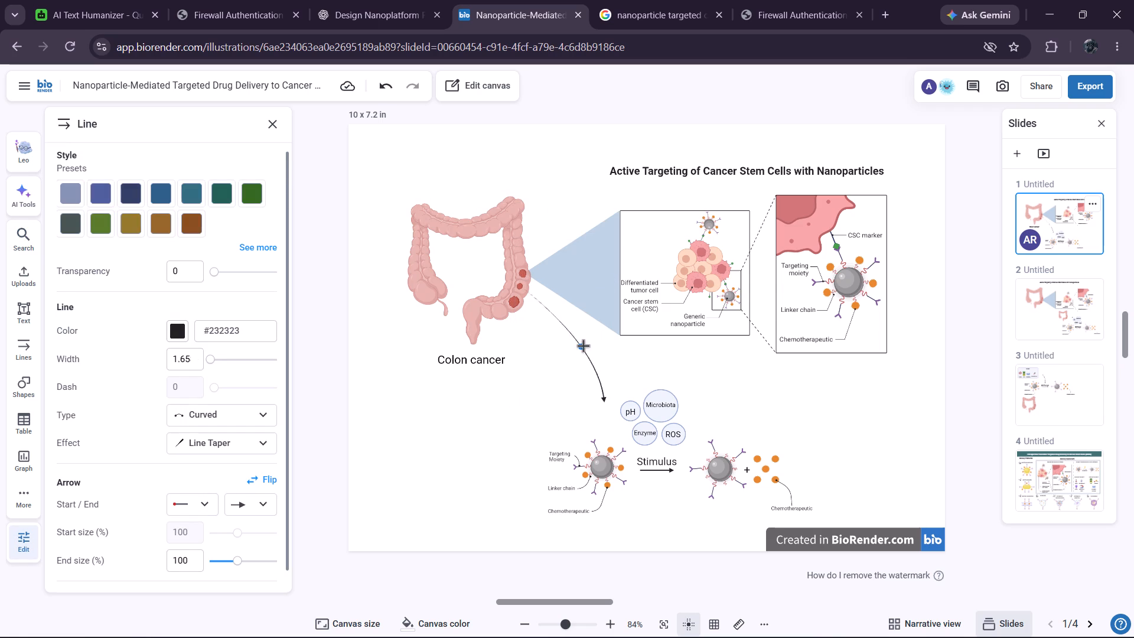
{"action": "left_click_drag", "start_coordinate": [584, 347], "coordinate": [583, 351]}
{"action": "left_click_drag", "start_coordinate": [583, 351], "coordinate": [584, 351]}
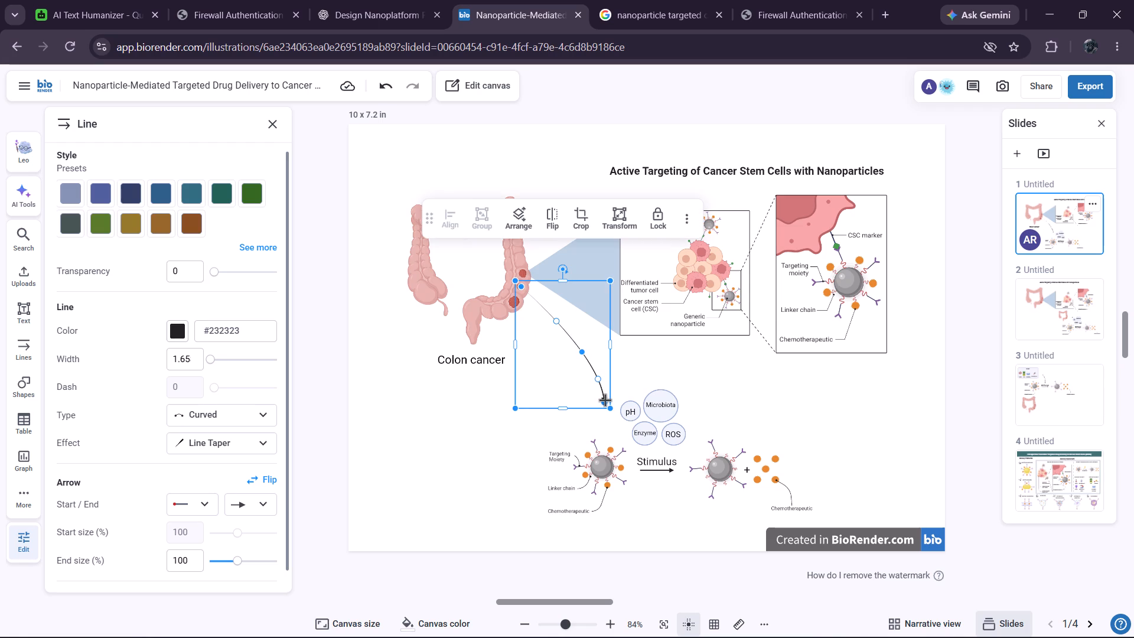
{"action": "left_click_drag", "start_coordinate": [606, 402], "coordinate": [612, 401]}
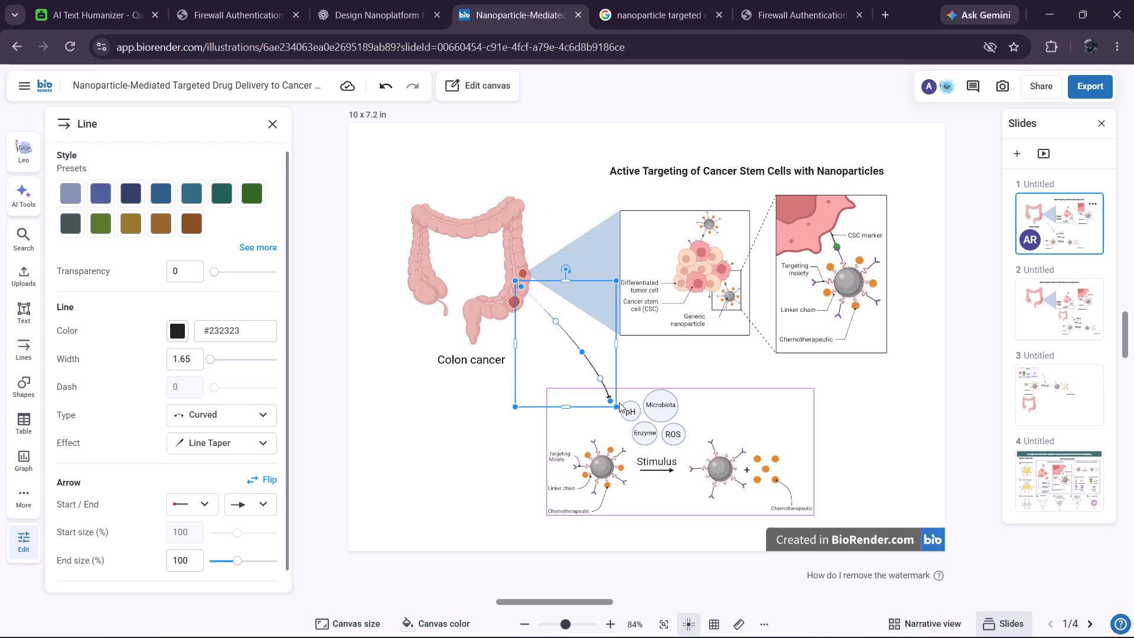
Reshape the colon arrow into a smooth curve bowing down and left, with its head just beside the pH circle.
{"action": "left_click", "coordinate": [586, 353]}
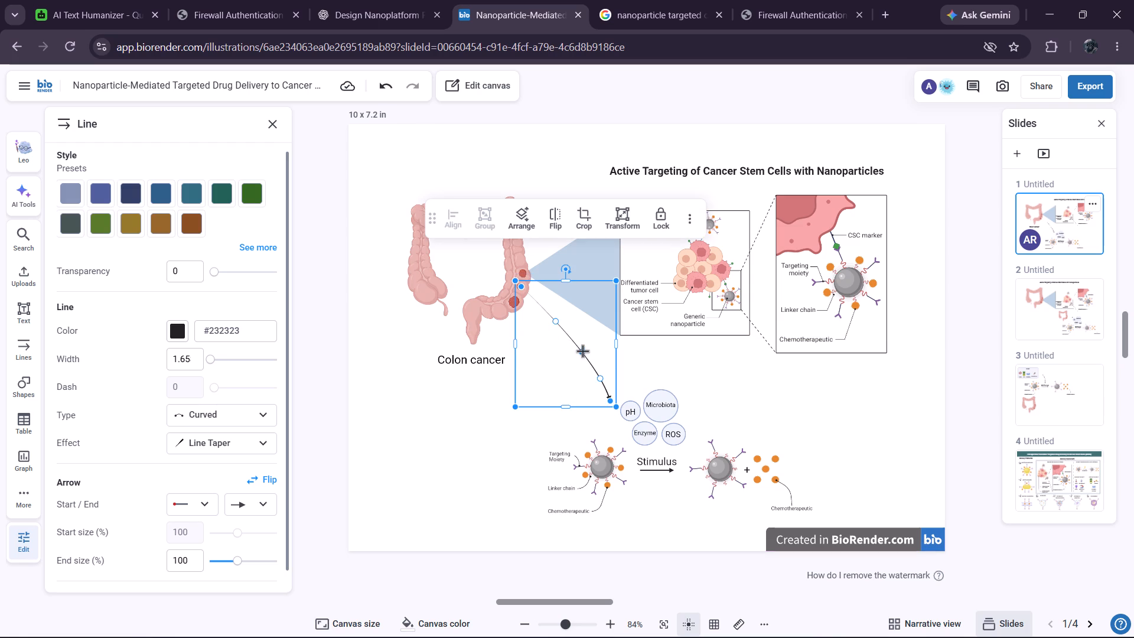
{"action": "left_click_drag", "start_coordinate": [583, 351], "coordinate": [567, 369]}
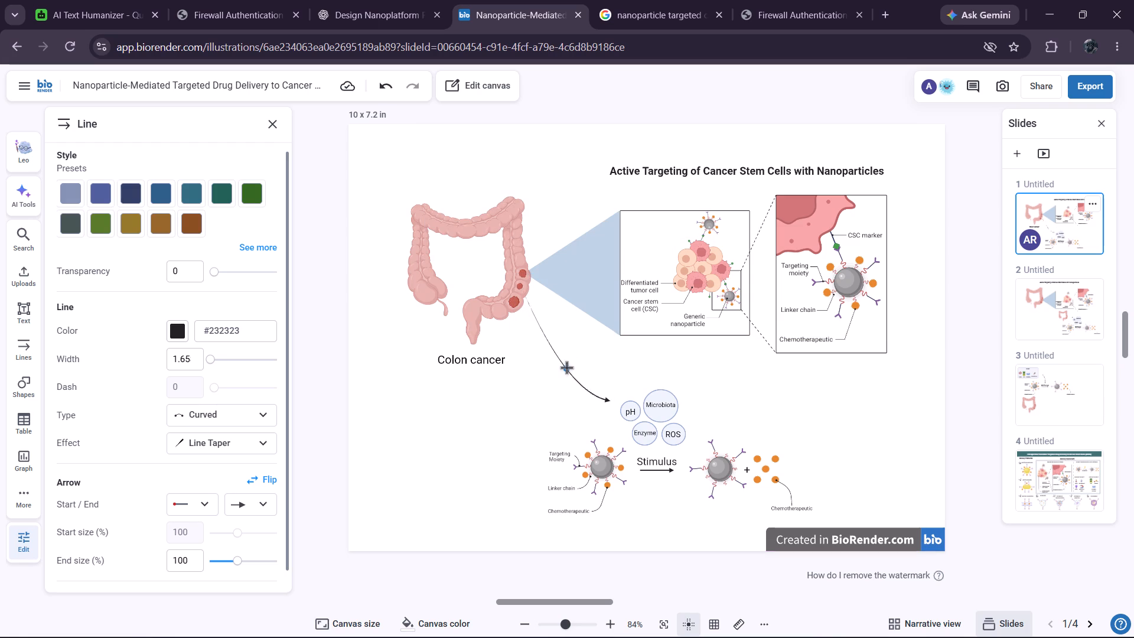
{"action": "left_click_drag", "start_coordinate": [567, 369], "coordinate": [579, 388]}
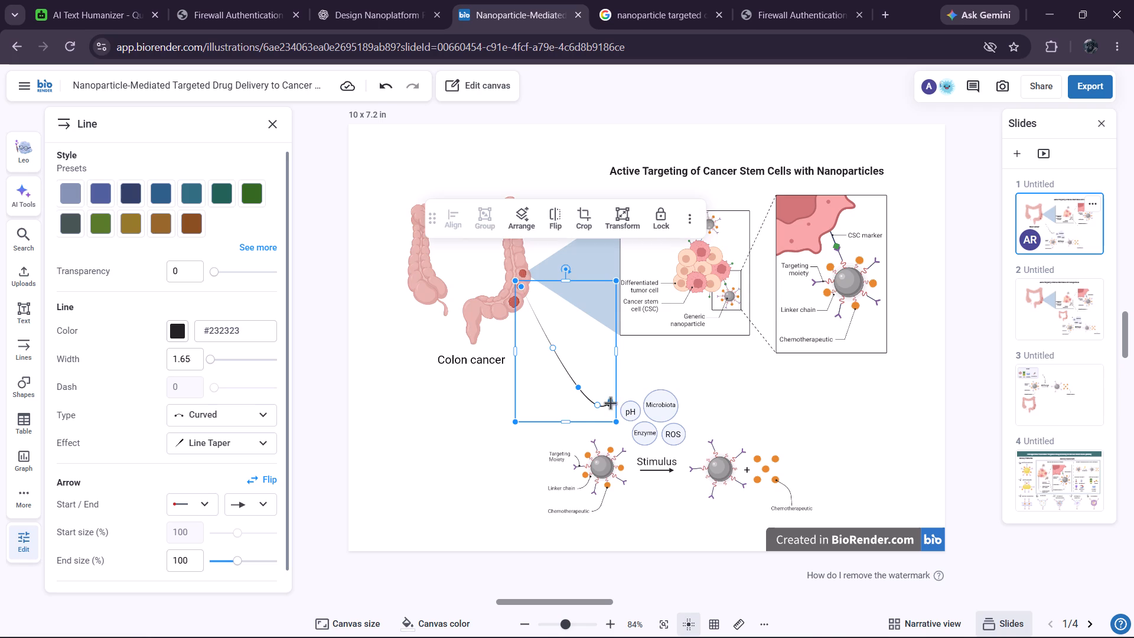
{"action": "left_click_drag", "start_coordinate": [611, 402], "coordinate": [615, 403]}
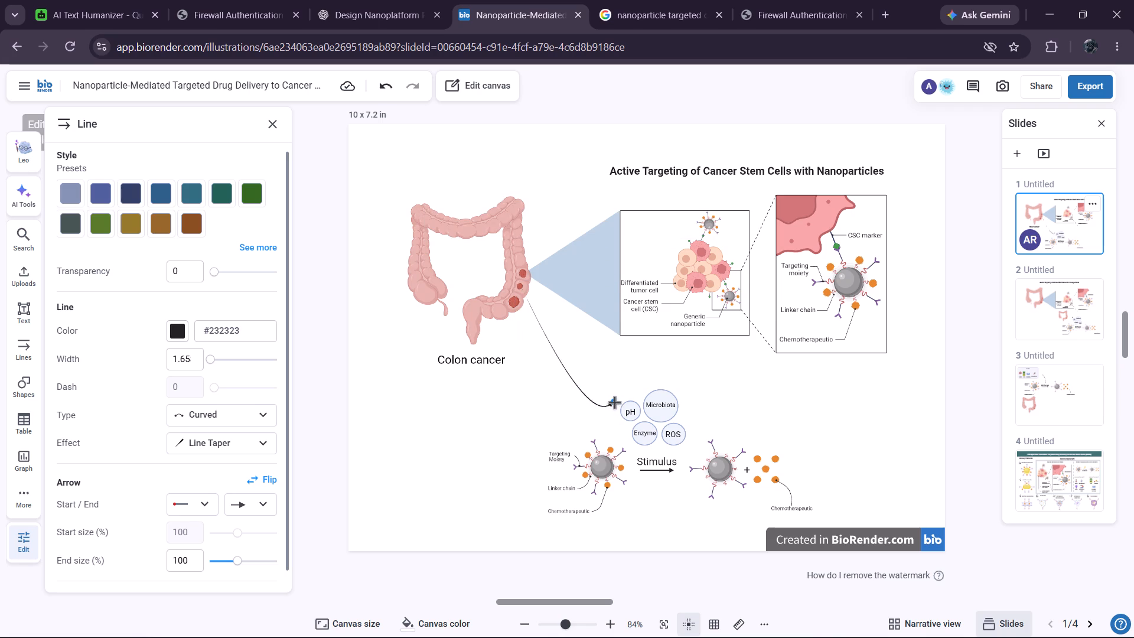
{"action": "left_click_drag", "start_coordinate": [615, 403], "coordinate": [613, 407]}
{"action": "left_click", "coordinate": [615, 406]}
{"action": "left_click", "coordinate": [599, 409]}
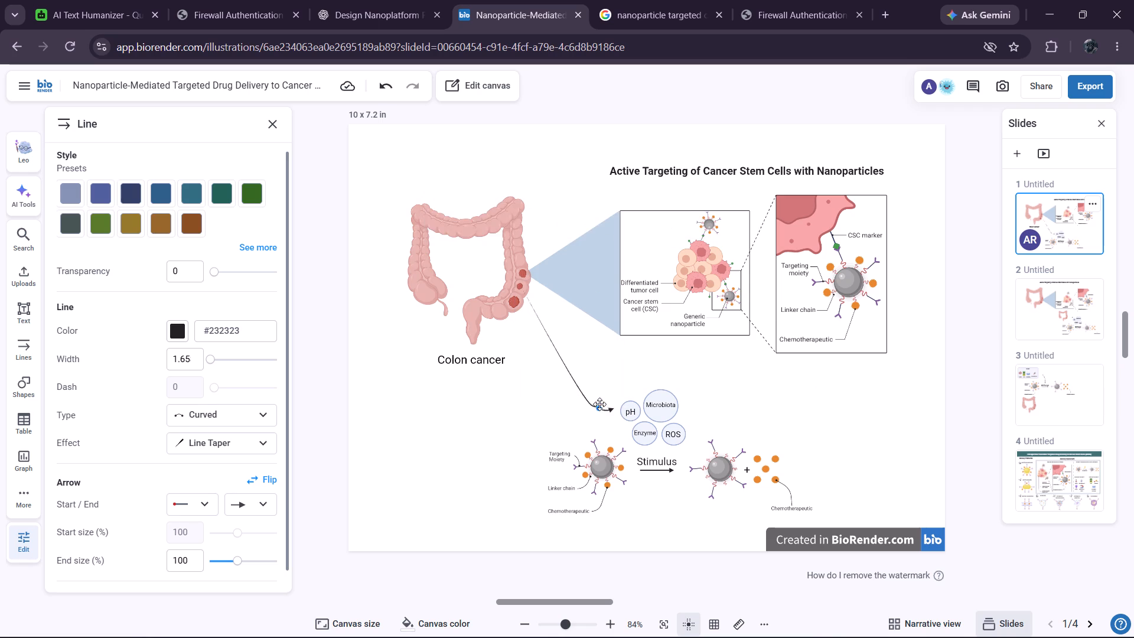
{"action": "left_click", "coordinate": [599, 409]}
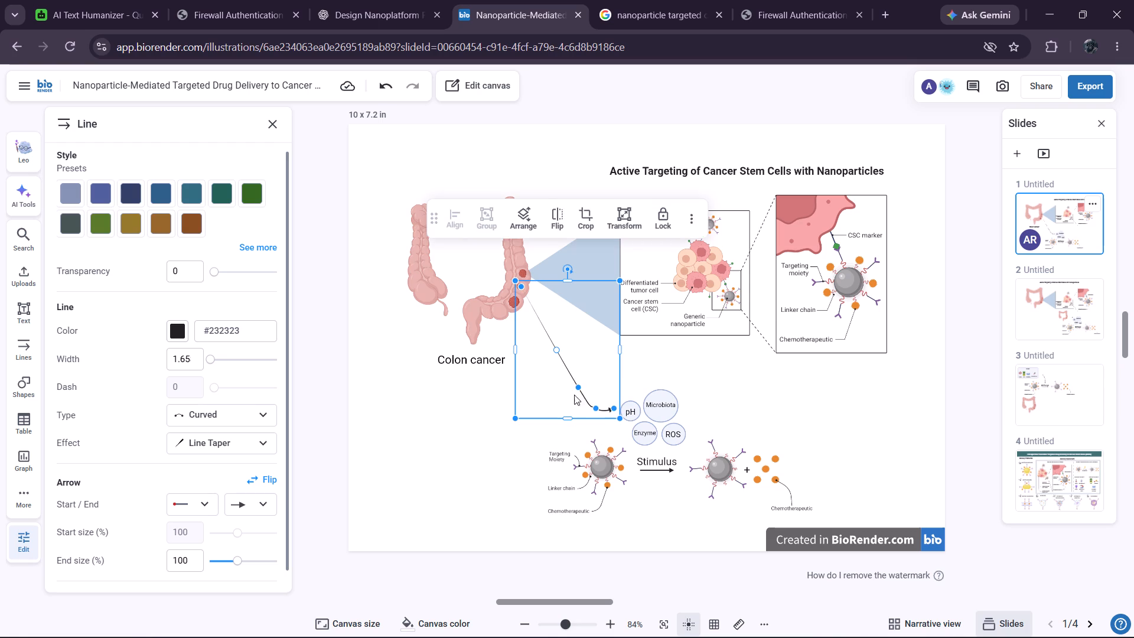
{"action": "left_click_drag", "start_coordinate": [580, 389], "coordinate": [579, 383]}
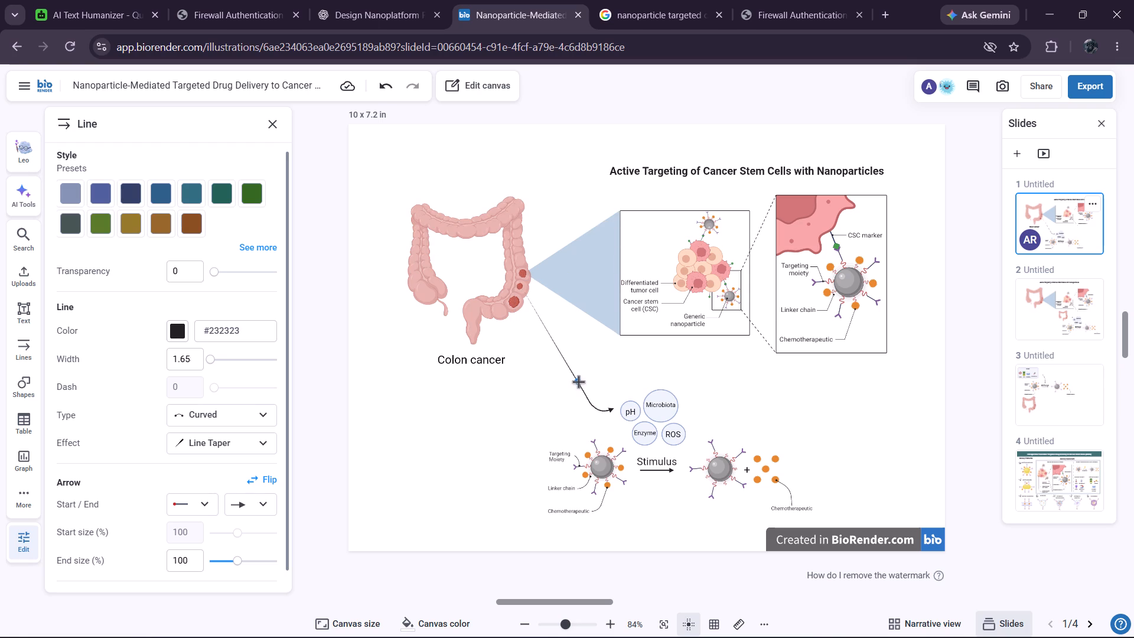
{"action": "left_click_drag", "start_coordinate": [579, 383], "coordinate": [577, 377]}
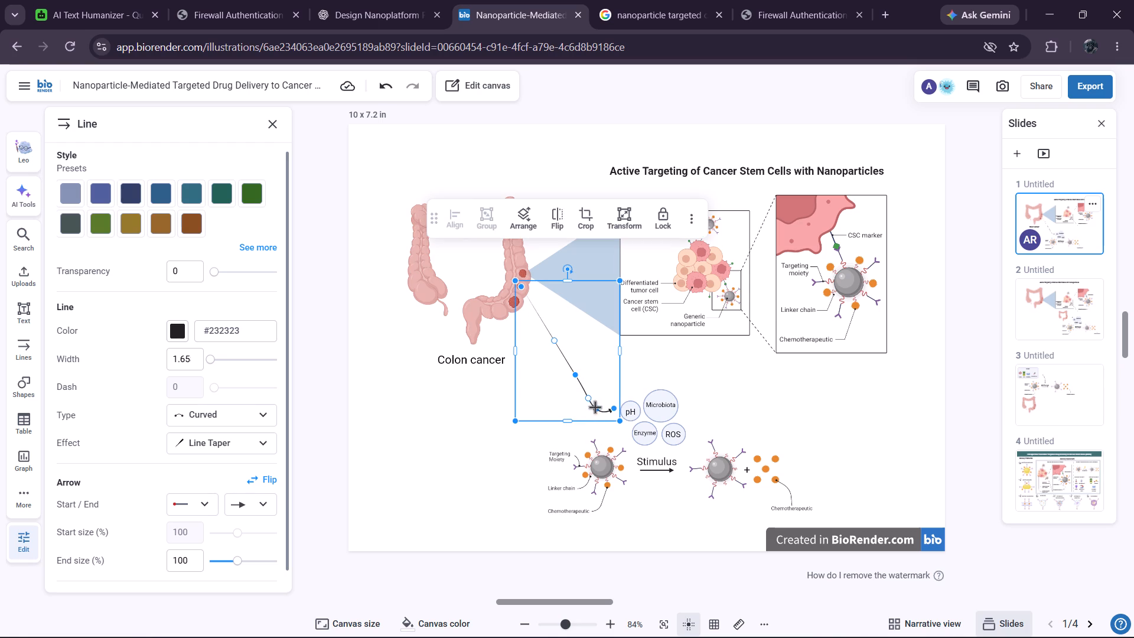
{"action": "double_click", "coordinate": [595, 409]}
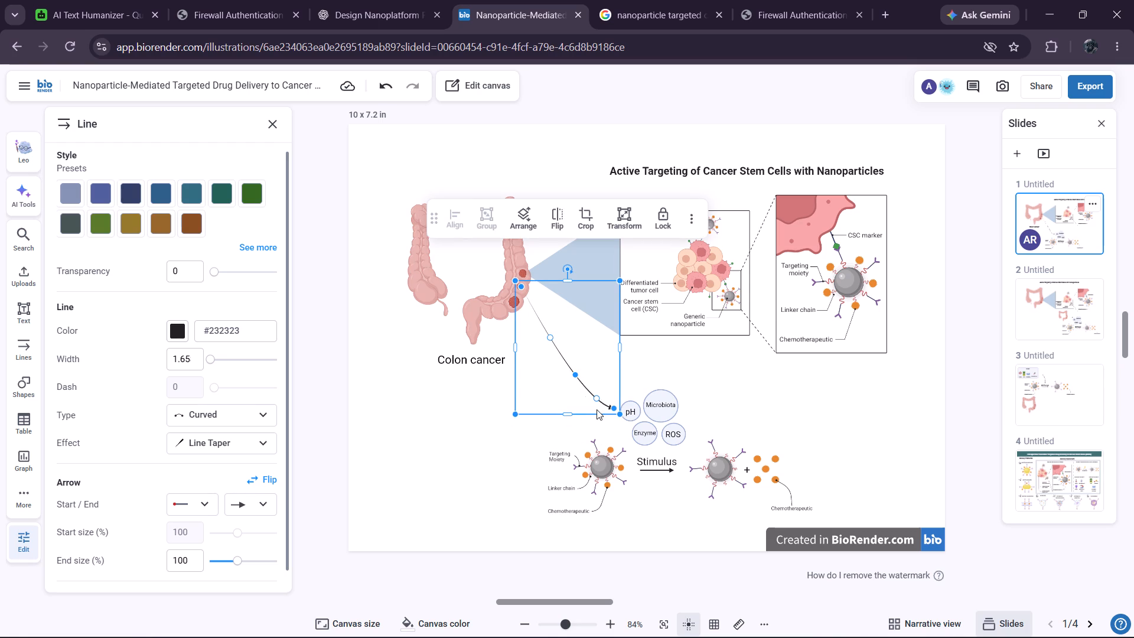
{"action": "left_click_drag", "start_coordinate": [578, 377], "coordinate": [573, 377]}
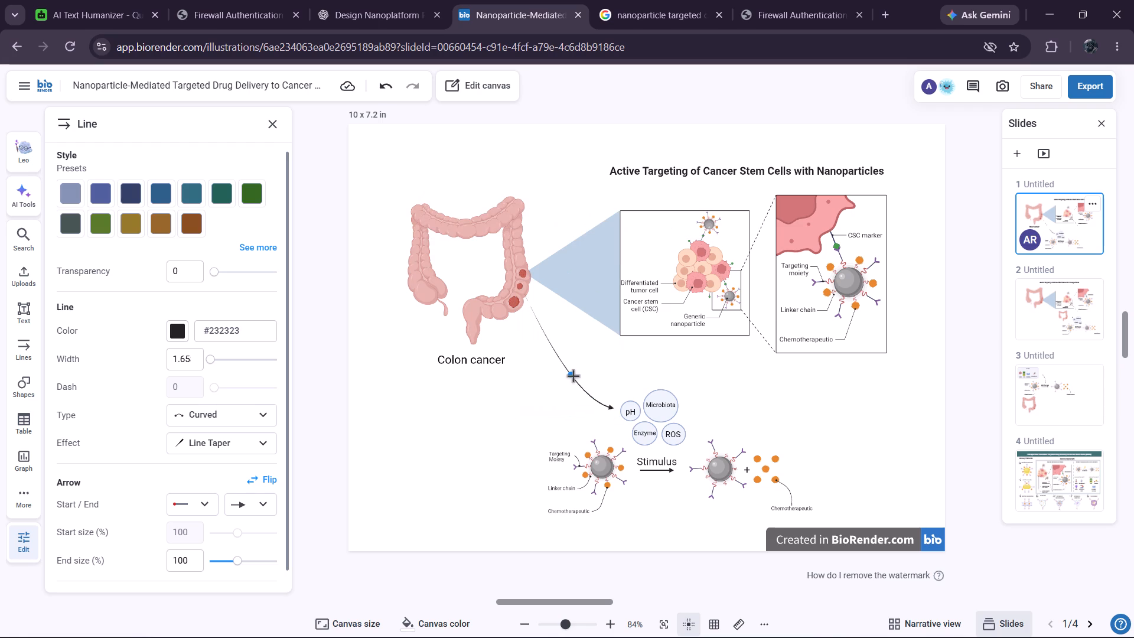
{"action": "left_click_drag", "start_coordinate": [573, 377], "coordinate": [572, 392]}
{"action": "left_click_drag", "start_coordinate": [572, 392], "coordinate": [564, 365]}
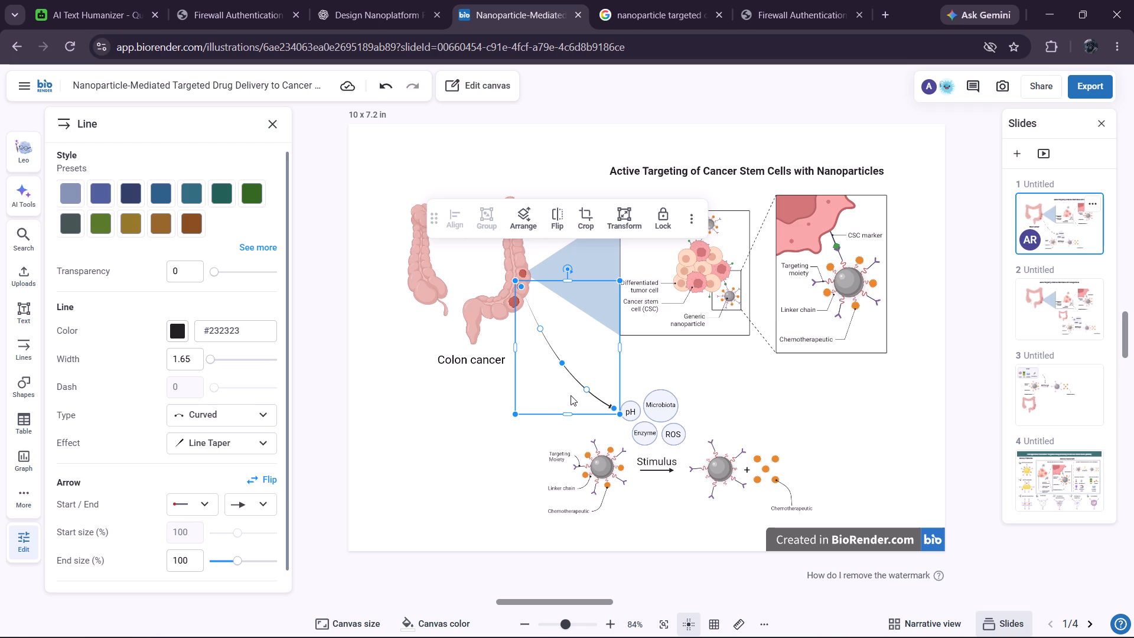
{"action": "left_click", "coordinate": [474, 478]}
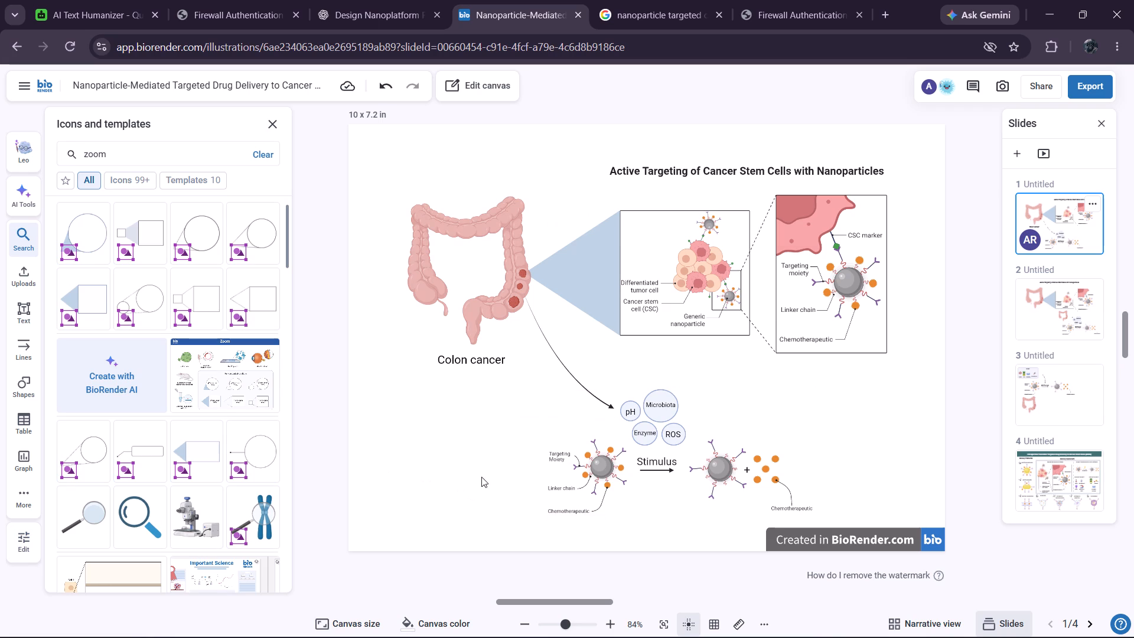
Enlarge the grouped stimulus-responsive release diagram and move it right, aligning its right edge with the boxed targeting diagram above.
{"action": "left_click", "coordinate": [649, 431]}
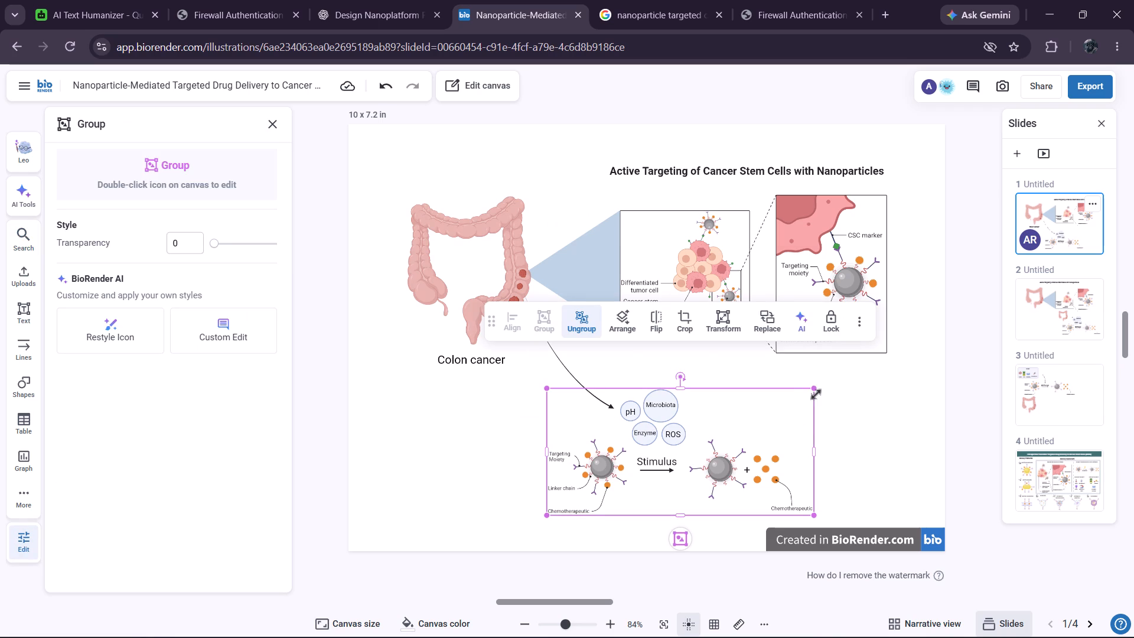
{"action": "left_click_drag", "start_coordinate": [817, 388], "coordinate": [860, 373]}
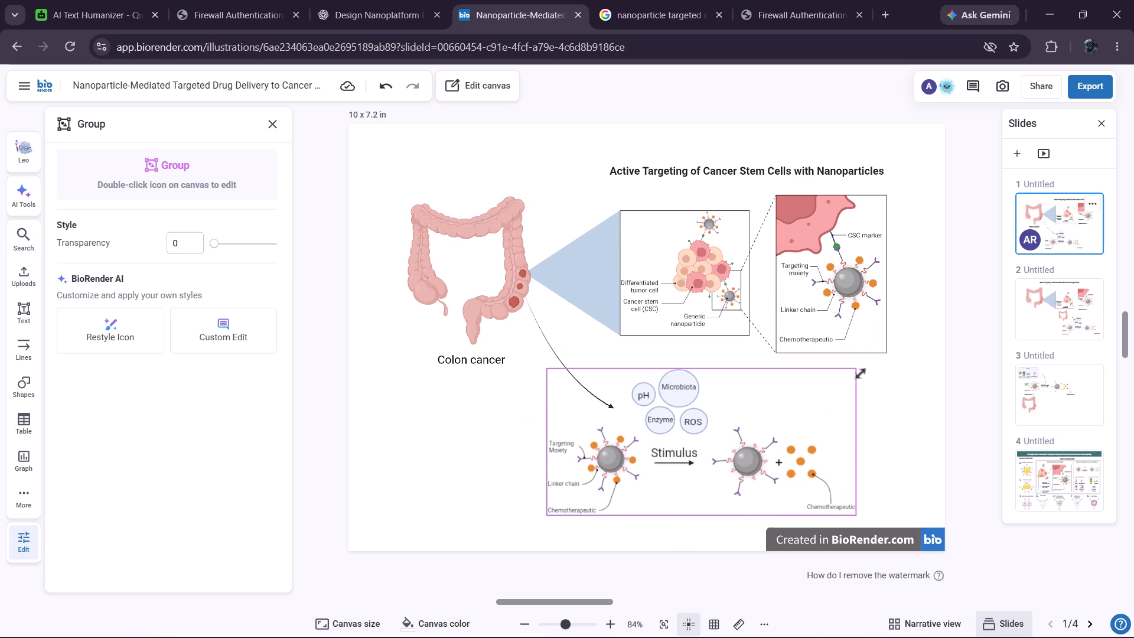
{"action": "left_click_drag", "start_coordinate": [860, 373], "coordinate": [858, 376]}
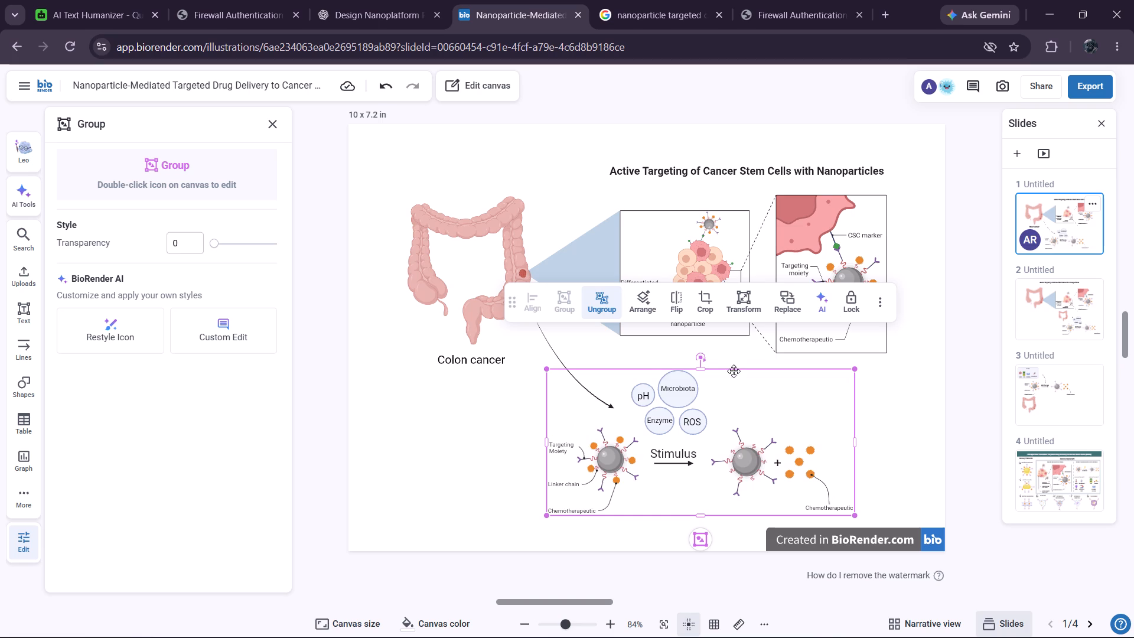
{"action": "left_click_drag", "start_coordinate": [735, 370], "coordinate": [767, 376]}
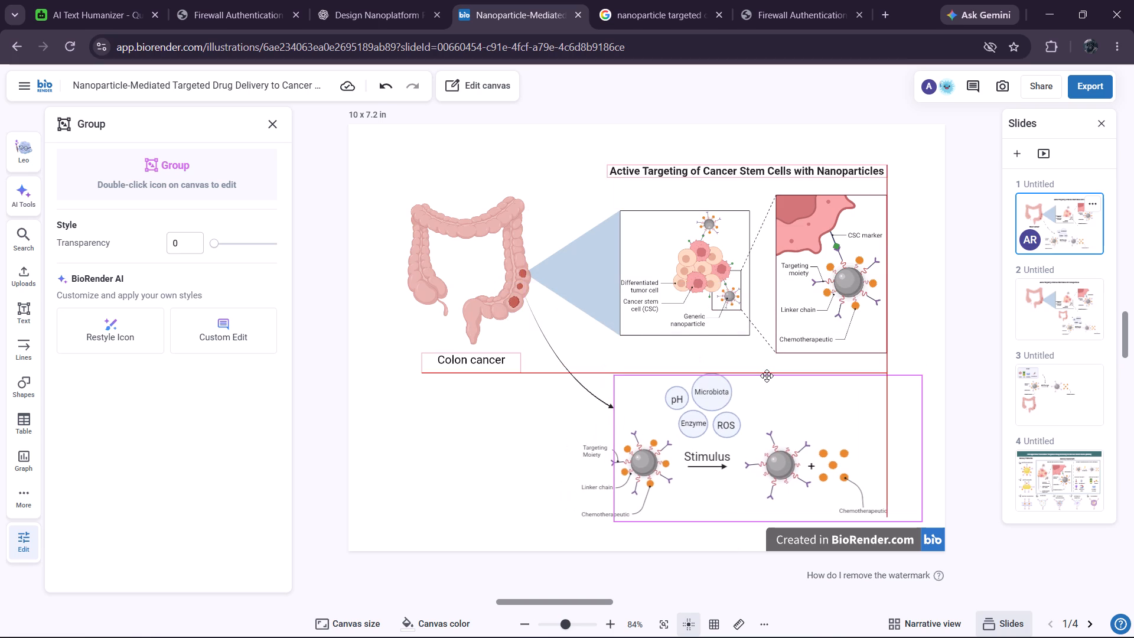
{"action": "left_click_drag", "start_coordinate": [767, 376], "coordinate": [767, 375]}
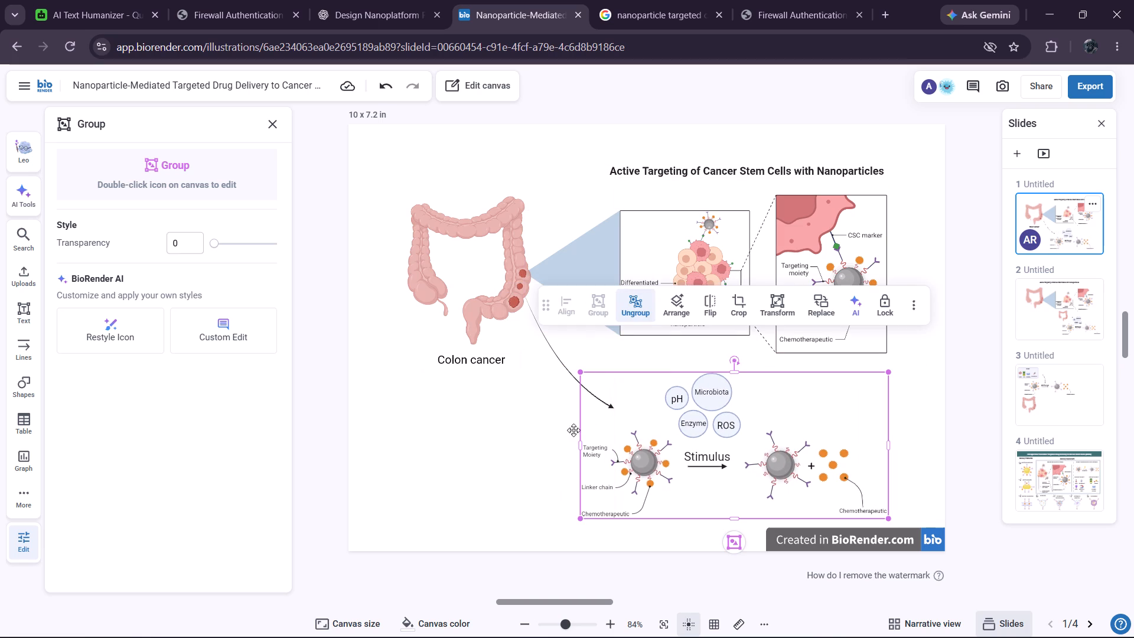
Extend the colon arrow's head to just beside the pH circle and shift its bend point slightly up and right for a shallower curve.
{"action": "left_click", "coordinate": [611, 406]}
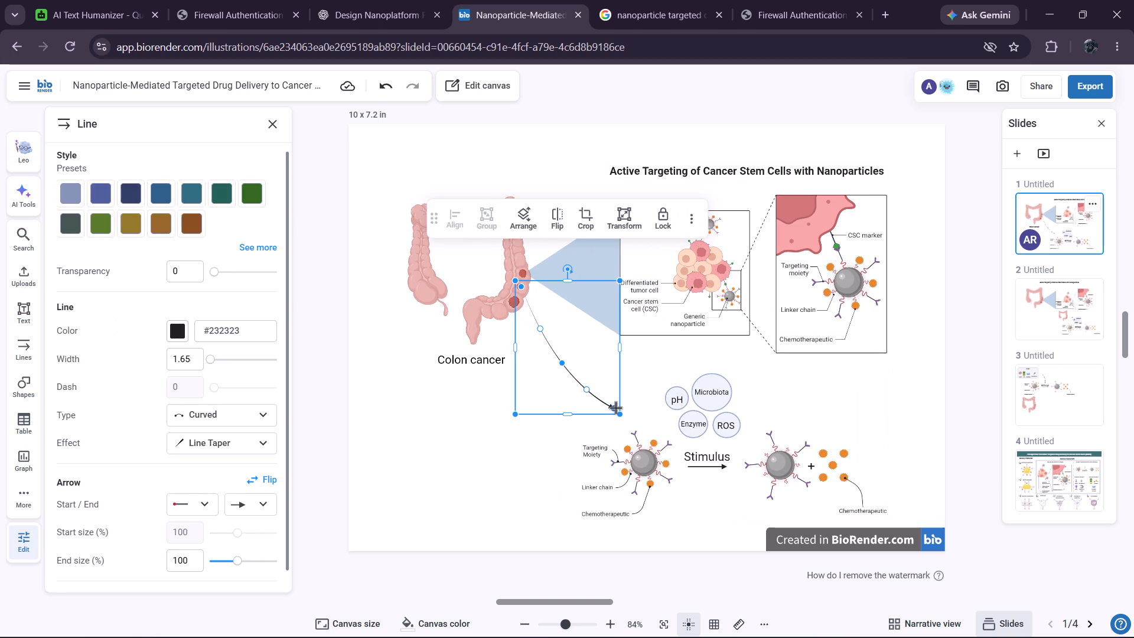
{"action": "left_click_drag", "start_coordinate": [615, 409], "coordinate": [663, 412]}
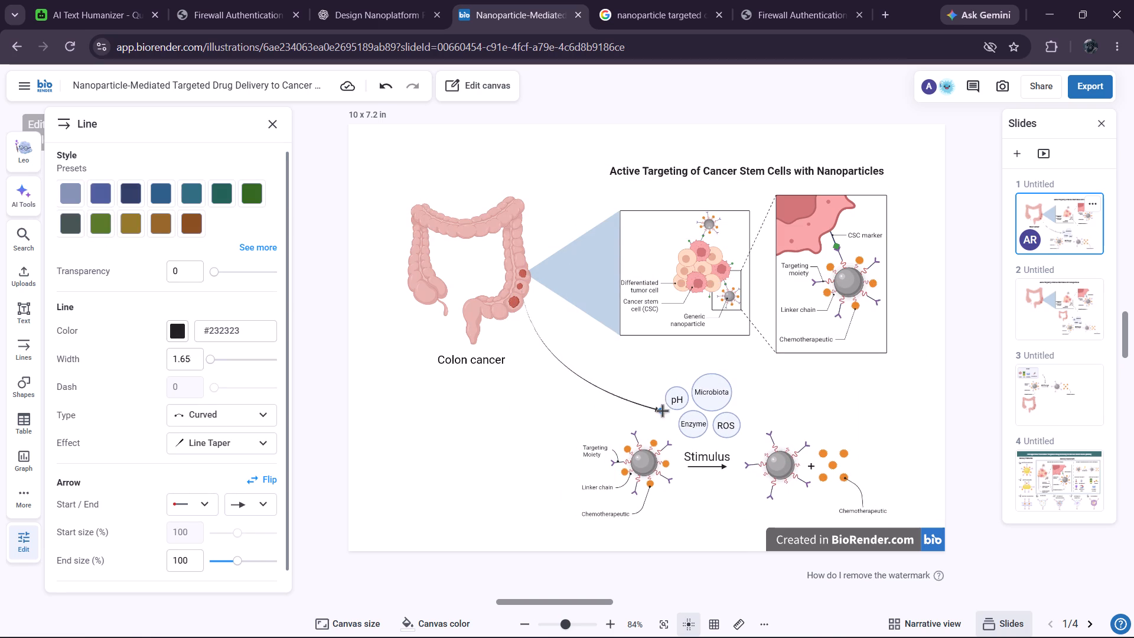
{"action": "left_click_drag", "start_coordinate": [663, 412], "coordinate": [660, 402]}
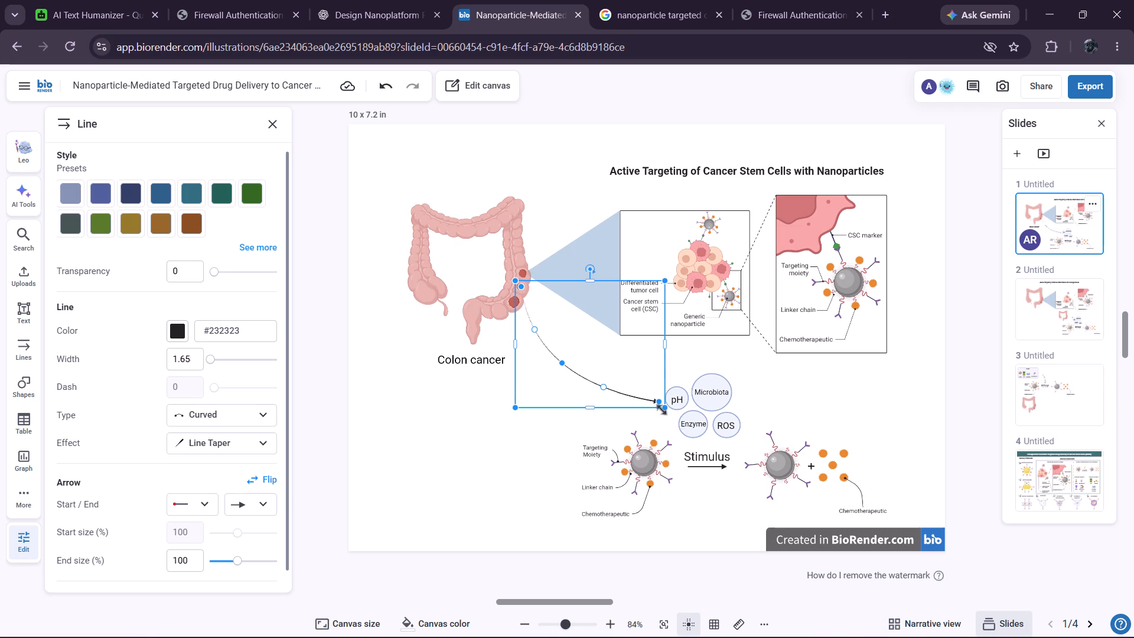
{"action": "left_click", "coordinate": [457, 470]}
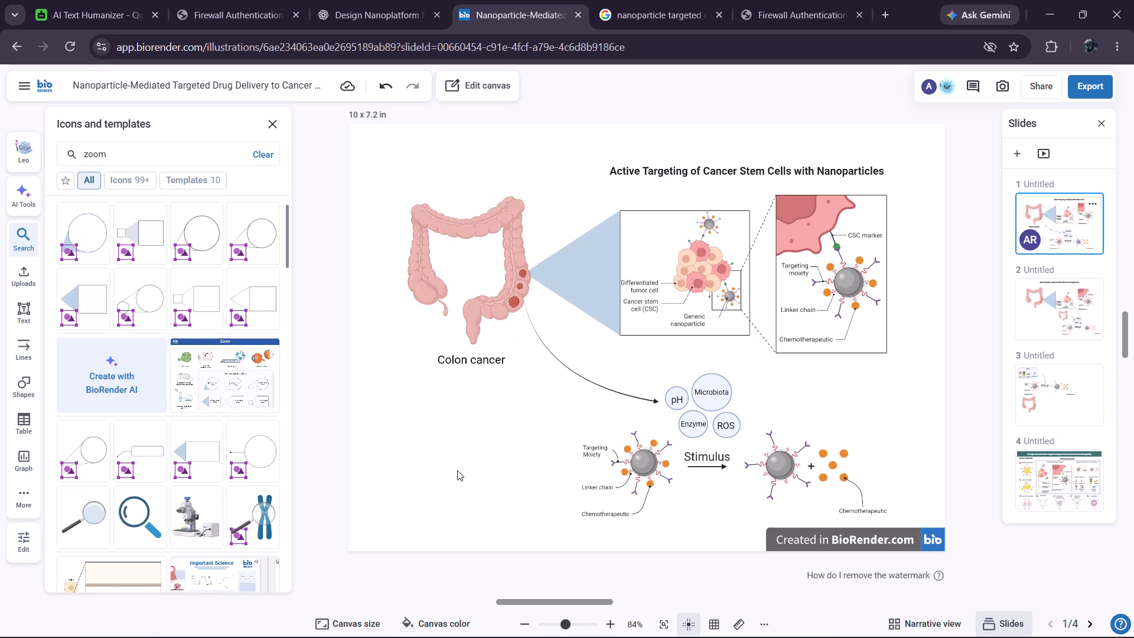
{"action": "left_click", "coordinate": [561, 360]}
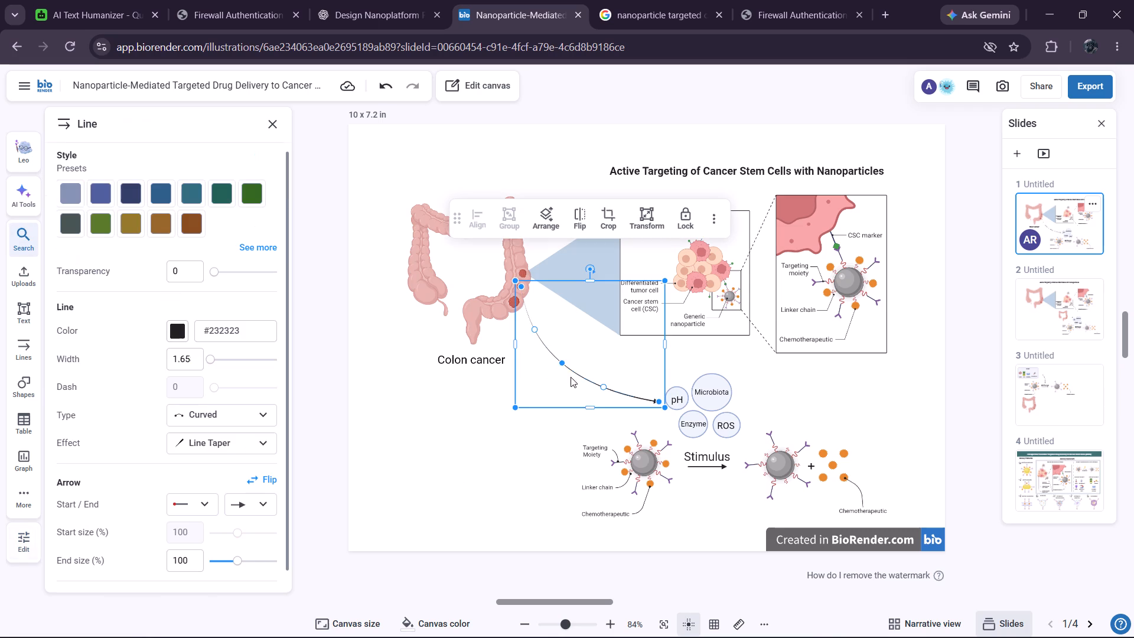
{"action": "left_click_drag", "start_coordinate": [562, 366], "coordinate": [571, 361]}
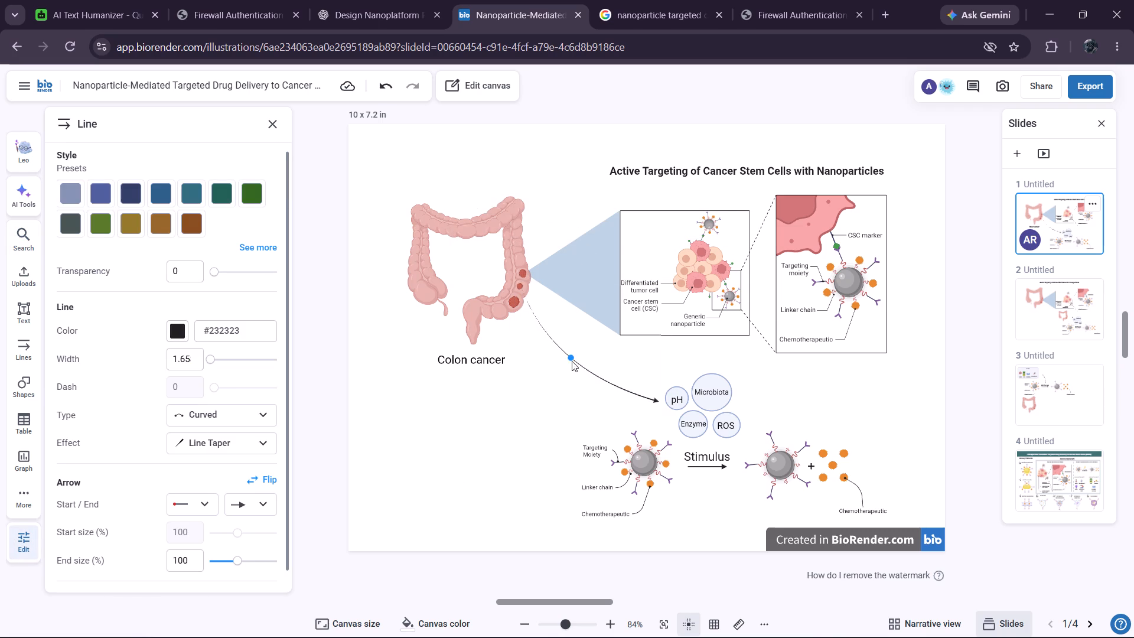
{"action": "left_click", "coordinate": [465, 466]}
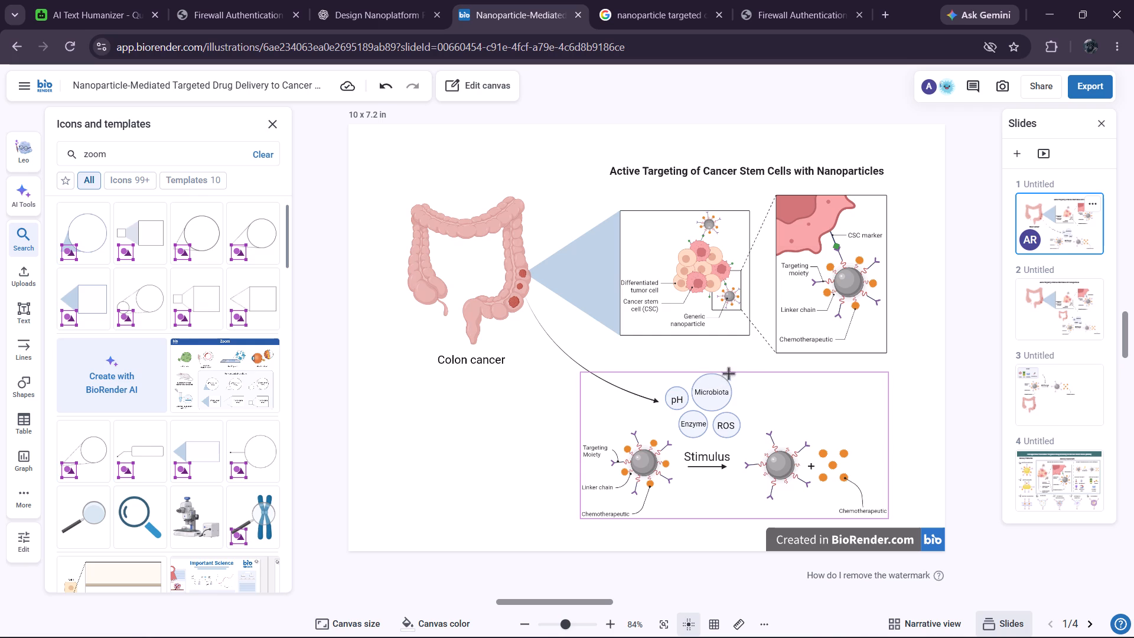
Move the grouped stimulus-responsive release diagram slightly down, keeping its right edge aligned with the boxed targeting diagram above.
{"action": "left_click", "coordinate": [729, 373]}
{"action": "left_click_drag", "start_coordinate": [713, 373], "coordinate": [709, 377]}
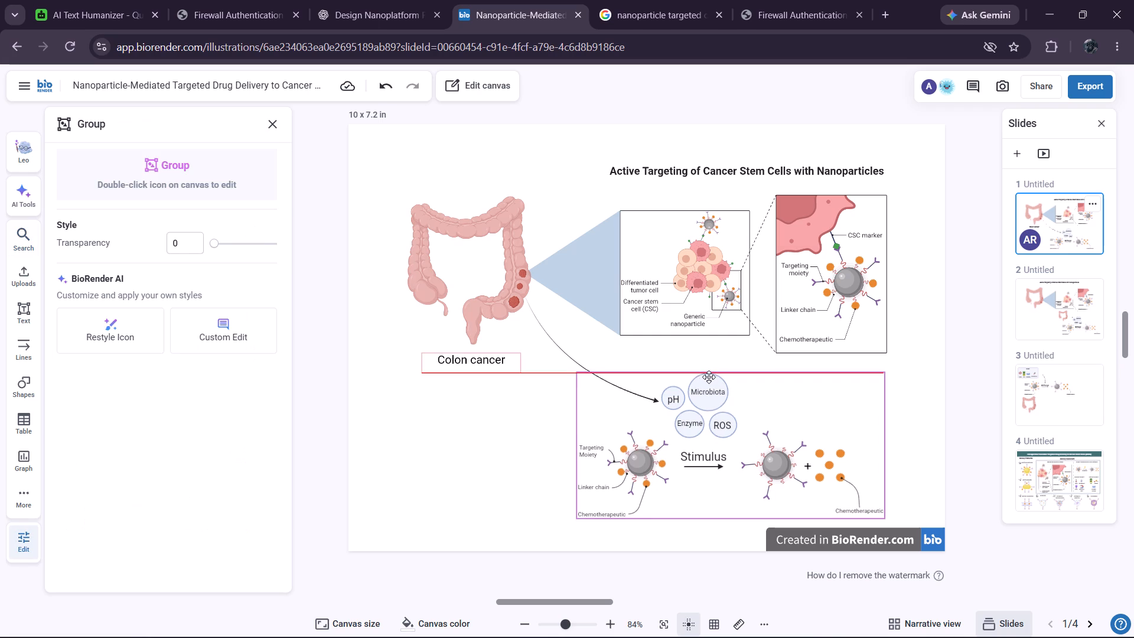
{"action": "left_click_drag", "start_coordinate": [709, 377], "coordinate": [719, 389]}
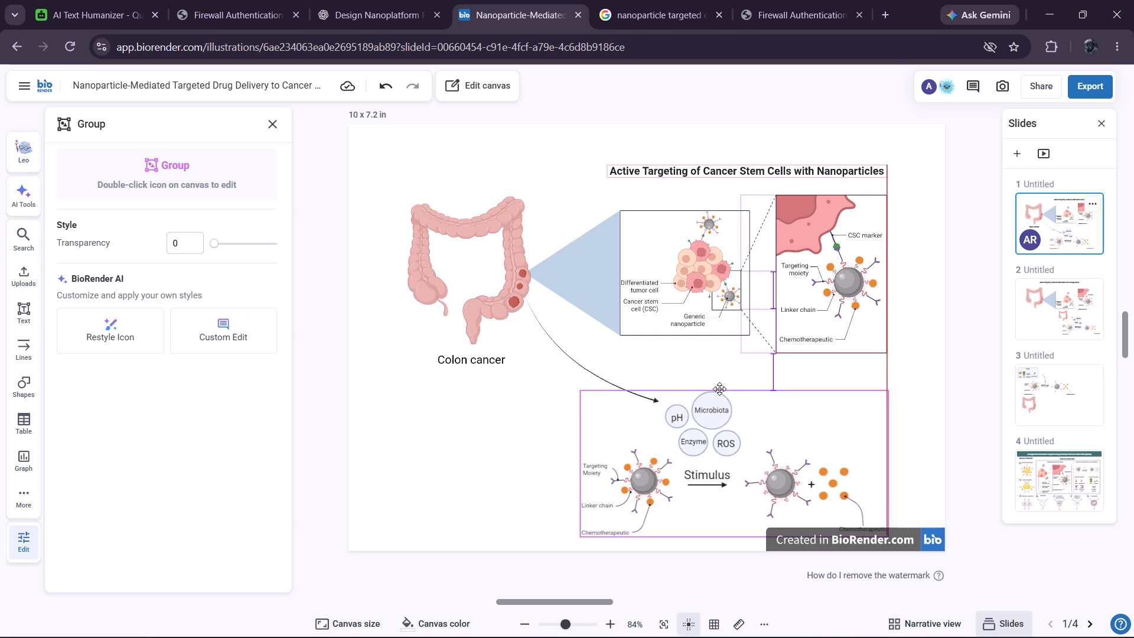
{"action": "left_click_drag", "start_coordinate": [719, 389], "coordinate": [714, 379]}
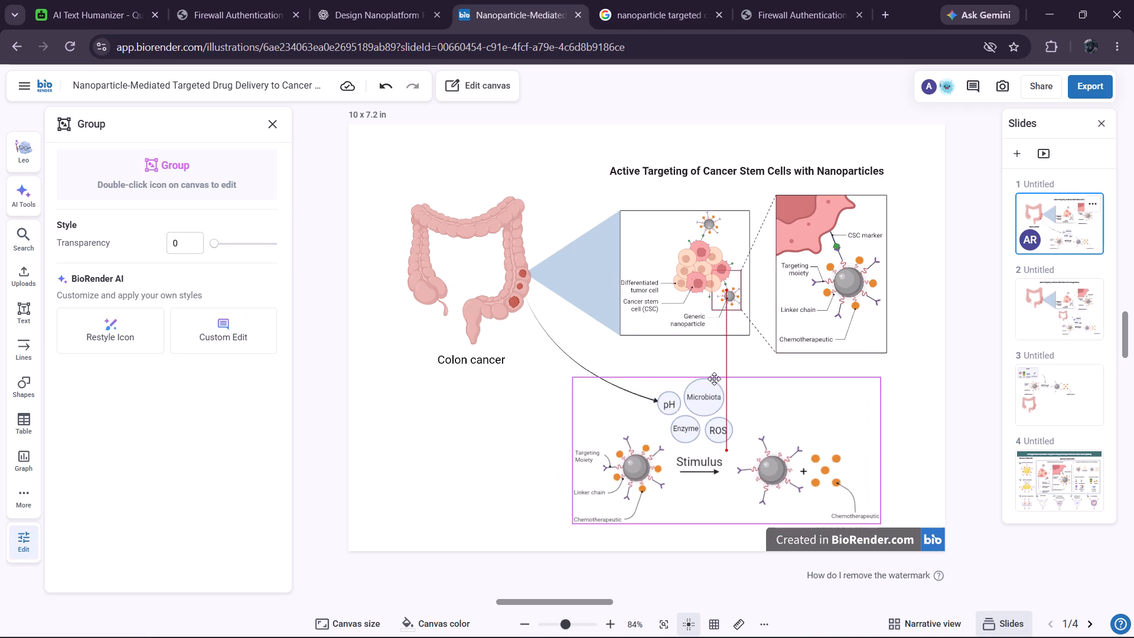
{"action": "left_click_drag", "start_coordinate": [714, 379], "coordinate": [721, 381]}
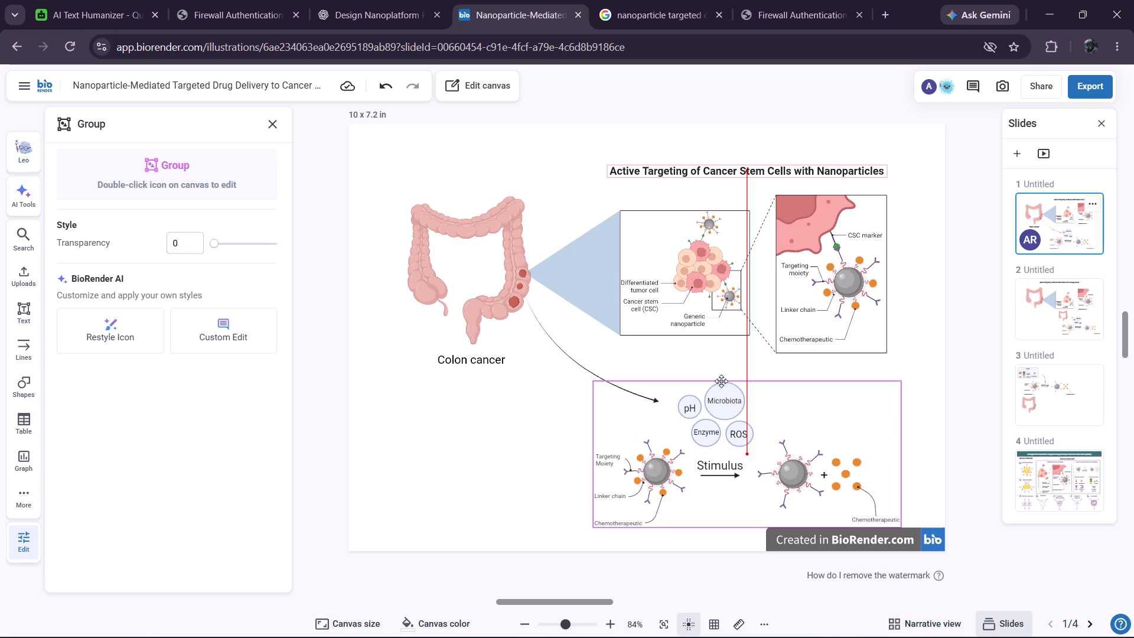
{"action": "left_click_drag", "start_coordinate": [721, 381], "coordinate": [722, 380]}
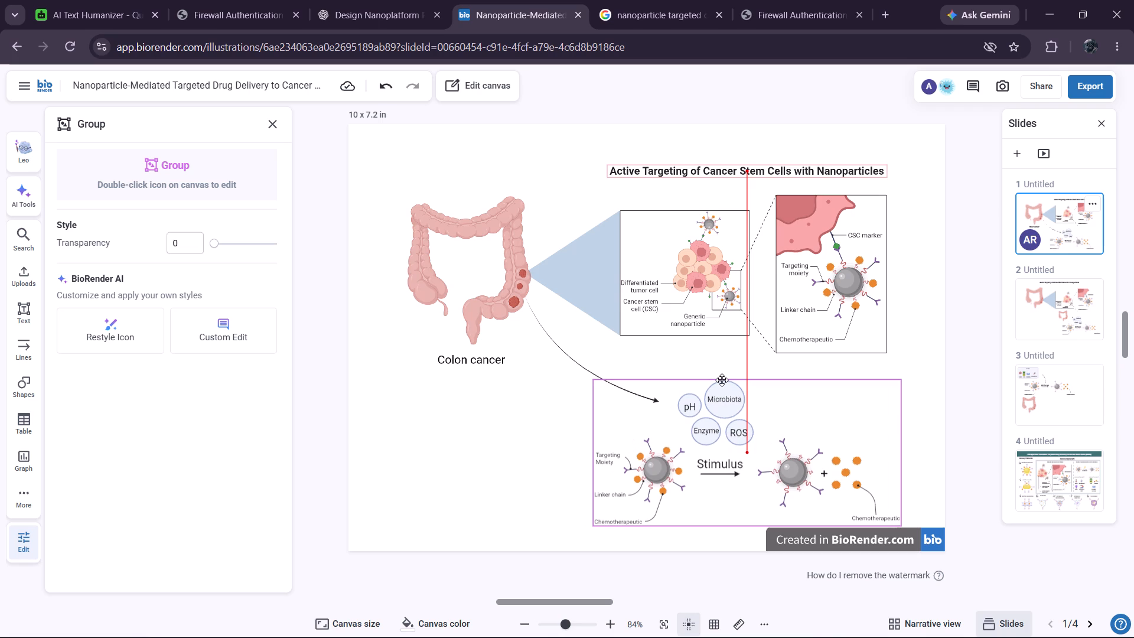
{"action": "left_click_drag", "start_coordinate": [722, 380], "coordinate": [716, 379]}
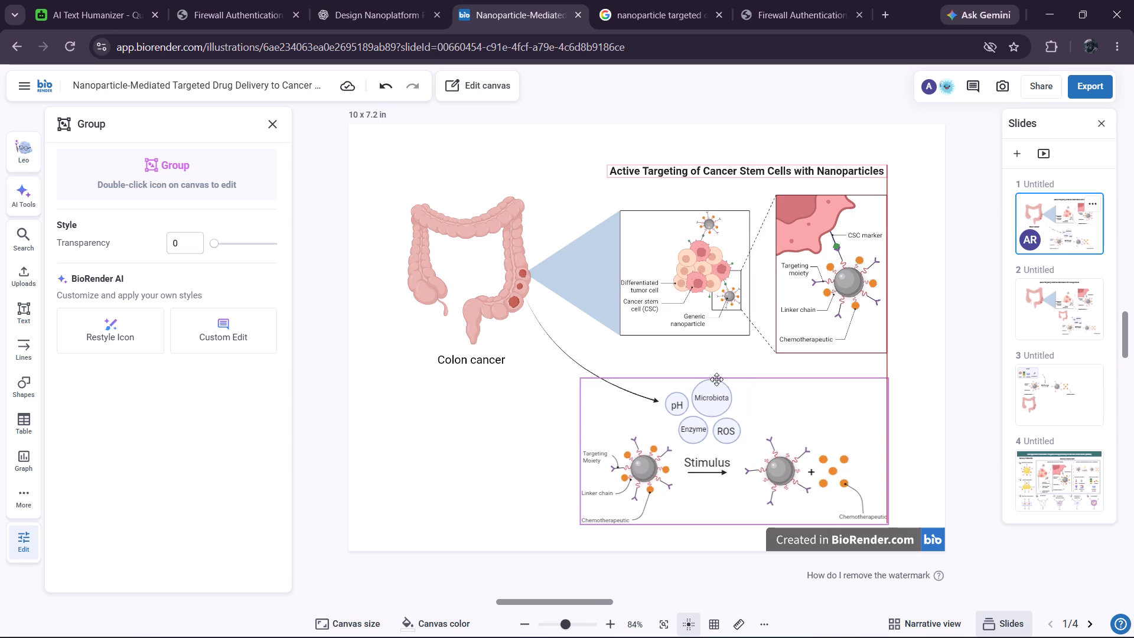
{"action": "left_click_drag", "start_coordinate": [716, 379], "coordinate": [715, 381]}
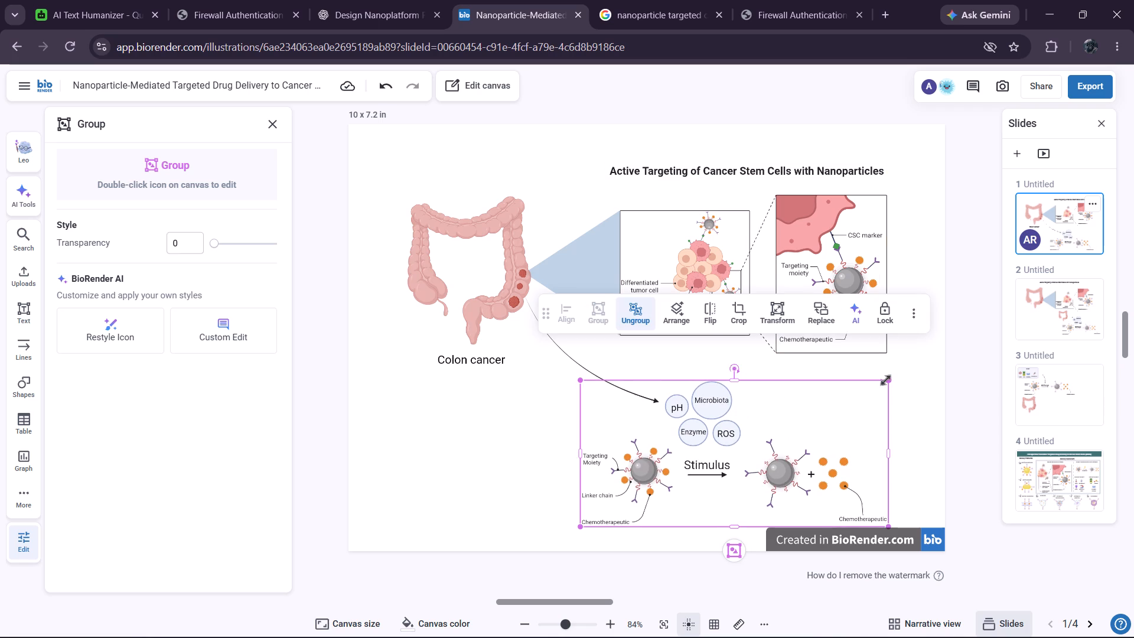
Shrink the grouped release diagram slightly and move it left so its left edge lines up near the colon arrow's start.
{"action": "left_click_drag", "start_coordinate": [885, 380], "coordinate": [865, 396]}
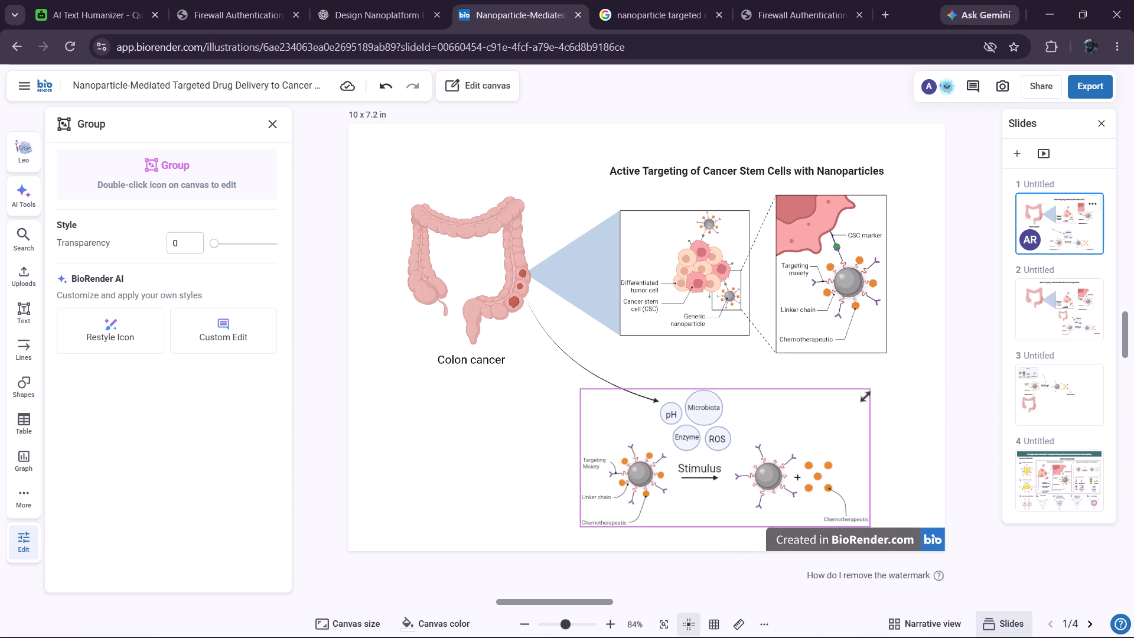
{"action": "left_click_drag", "start_coordinate": [865, 396], "coordinate": [865, 397]}
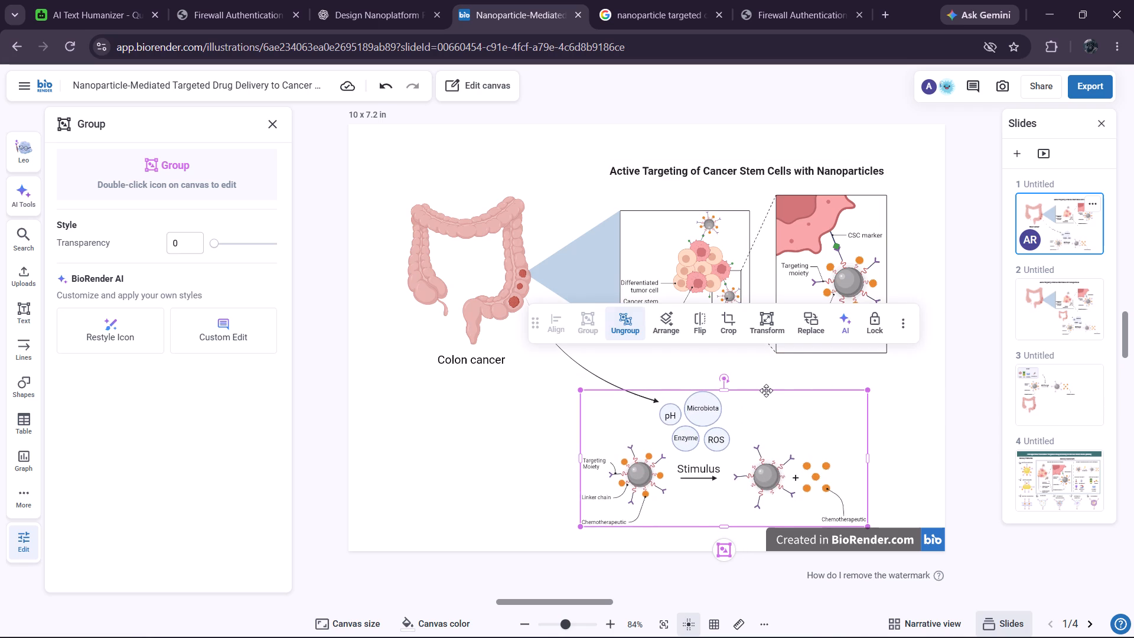
{"action": "left_click_drag", "start_coordinate": [768, 389], "coordinate": [707, 392]}
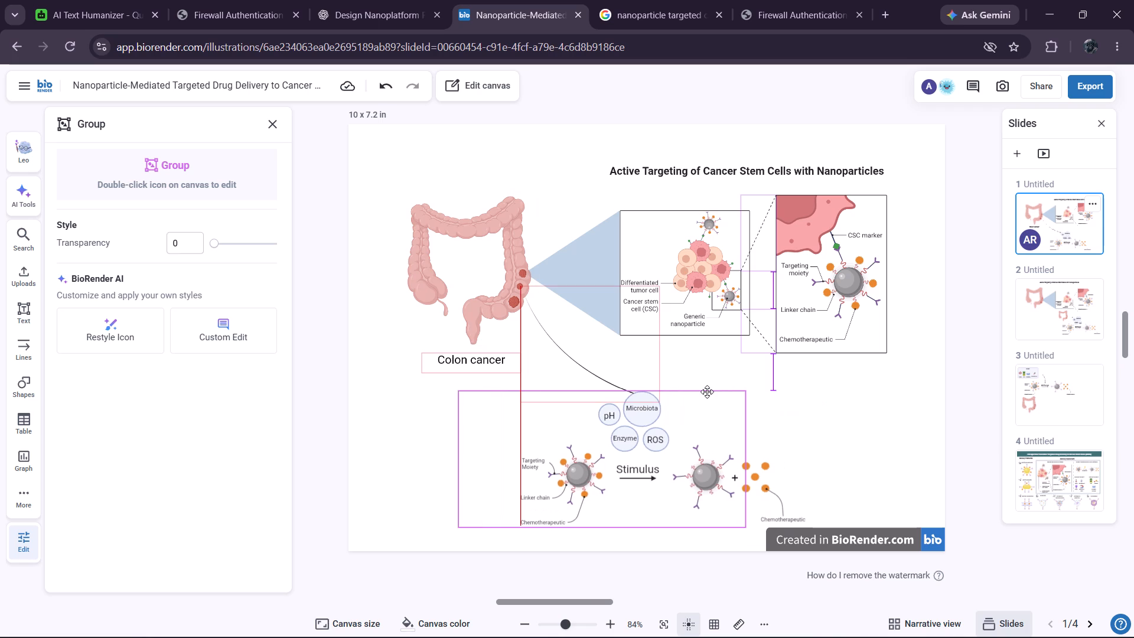
{"action": "left_click_drag", "start_coordinate": [707, 392], "coordinate": [706, 392]}
Pull the colon arrow's head back to just above the pH circle of the relocated release diagram.
{"action": "left_click", "coordinate": [600, 375]}
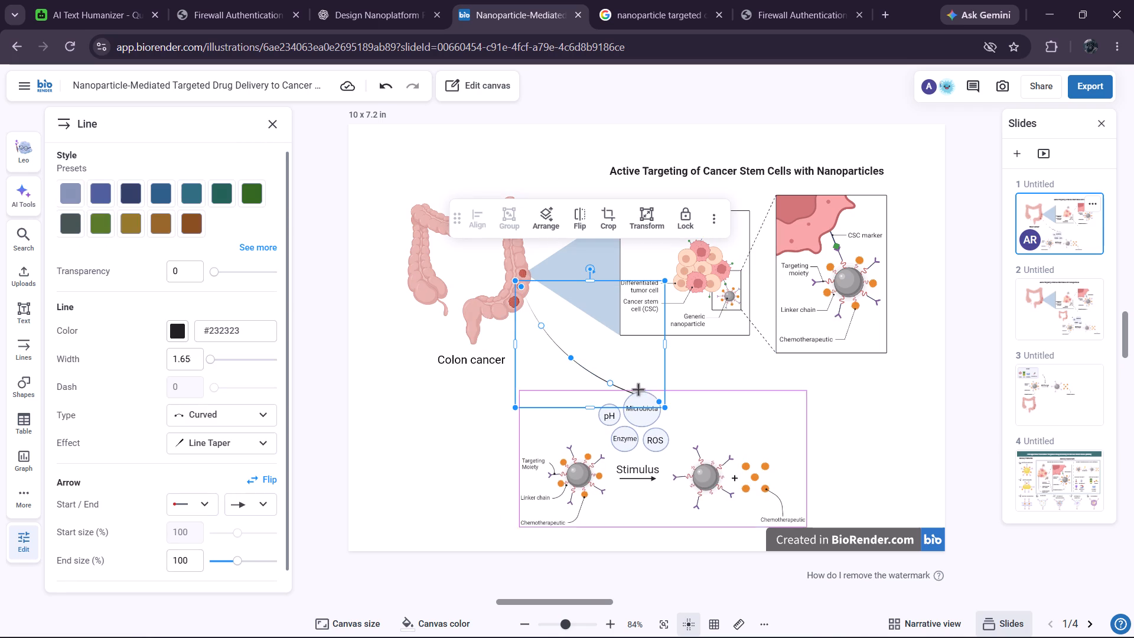
{"action": "left_click_drag", "start_coordinate": [659, 402], "coordinate": [603, 393]}
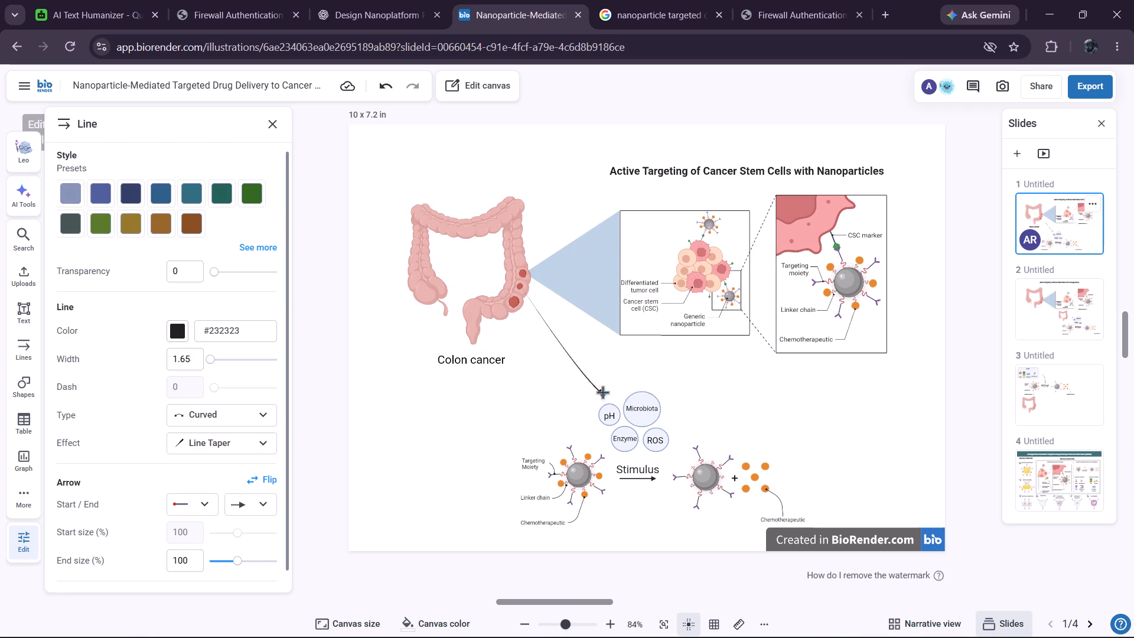
{"action": "left_click_drag", "start_coordinate": [603, 393], "coordinate": [604, 393]}
{"action": "left_click_drag", "start_coordinate": [604, 393], "coordinate": [605, 394]}
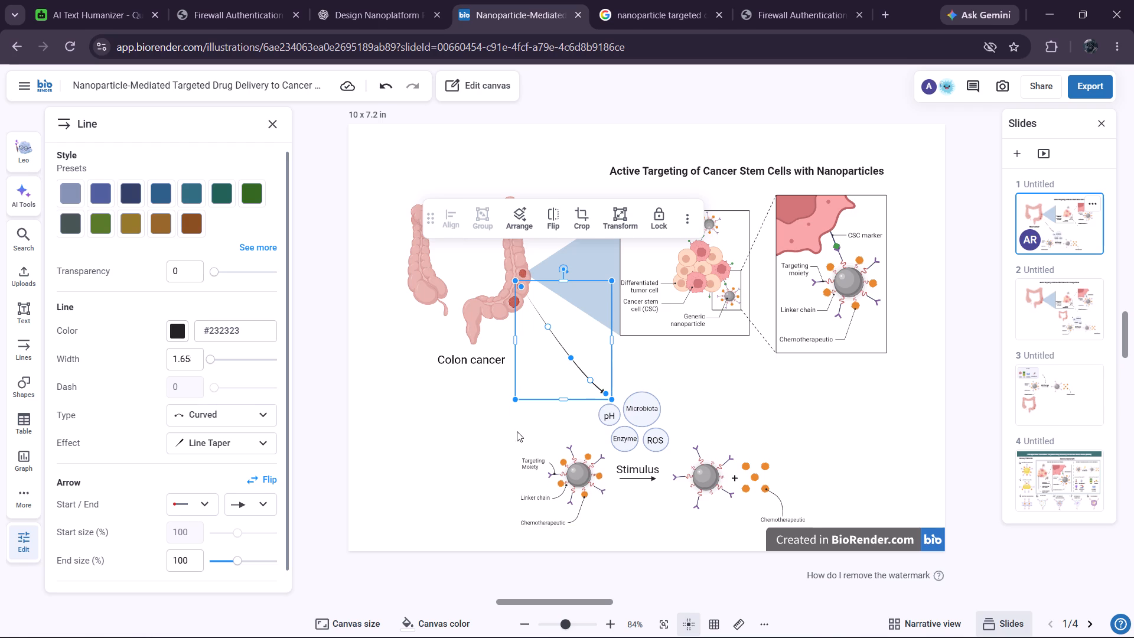
{"action": "left_click", "coordinate": [461, 434]}
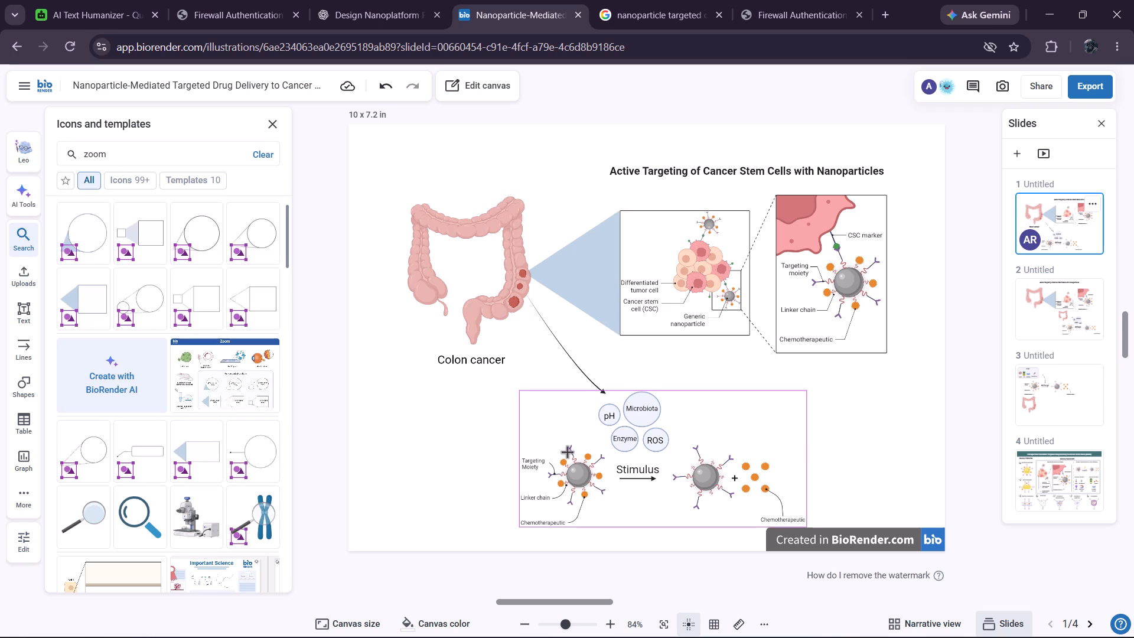
Reshape the colon arrow to bow up and right, nudging the whole arrow slightly so it curves down toward the pH circle.
{"action": "left_click", "coordinate": [565, 349]}
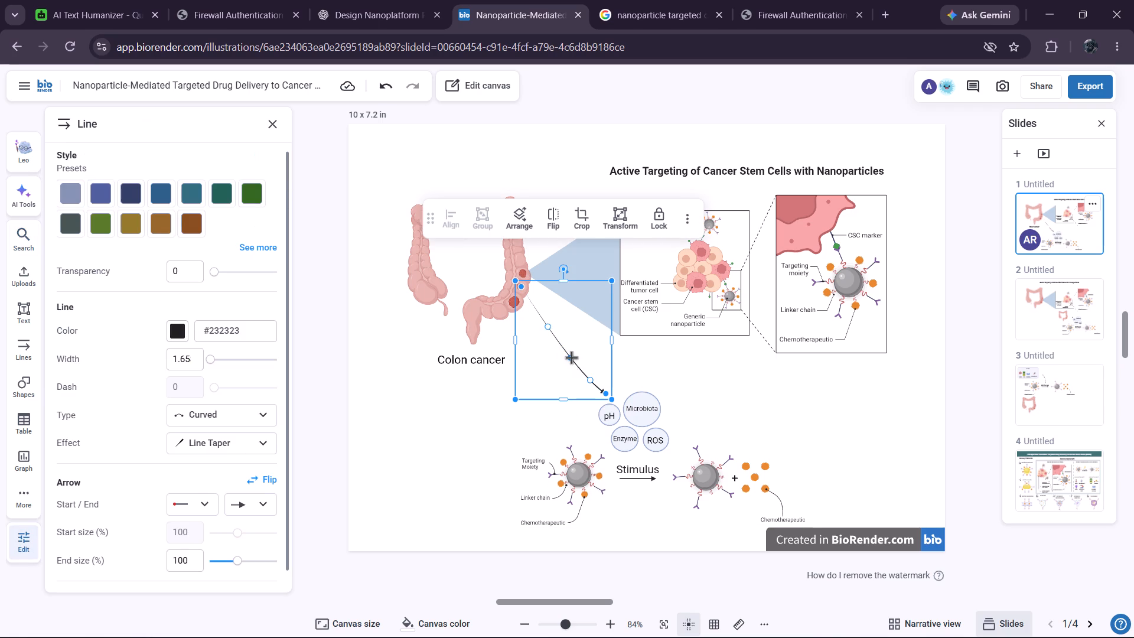
{"action": "left_click_drag", "start_coordinate": [572, 359], "coordinate": [583, 351]}
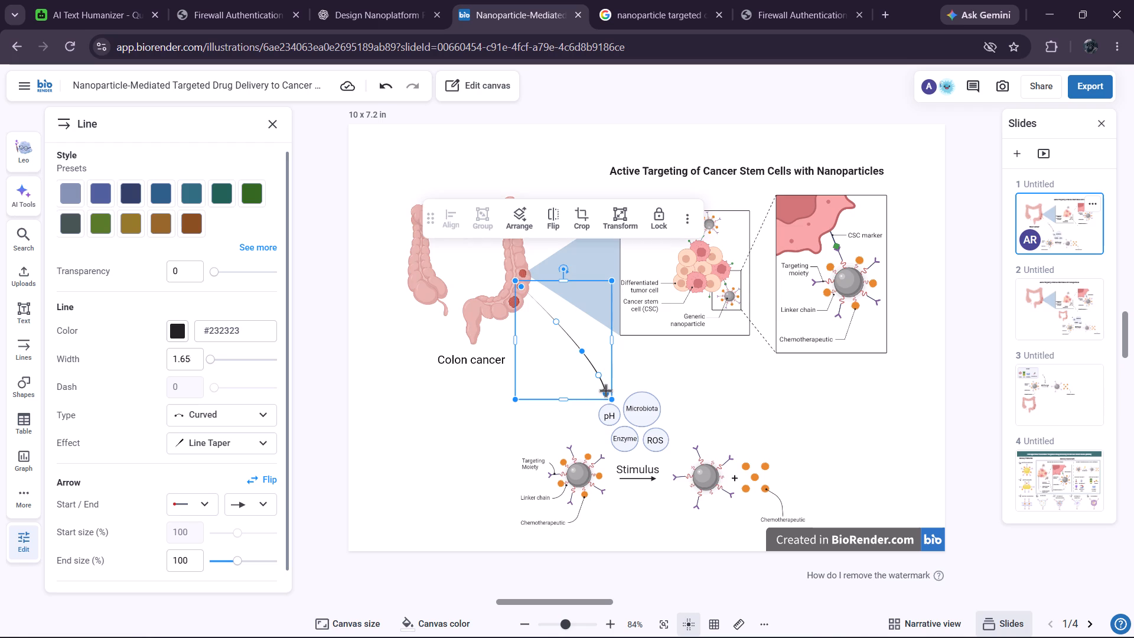
{"action": "left_click", "coordinate": [607, 393]}
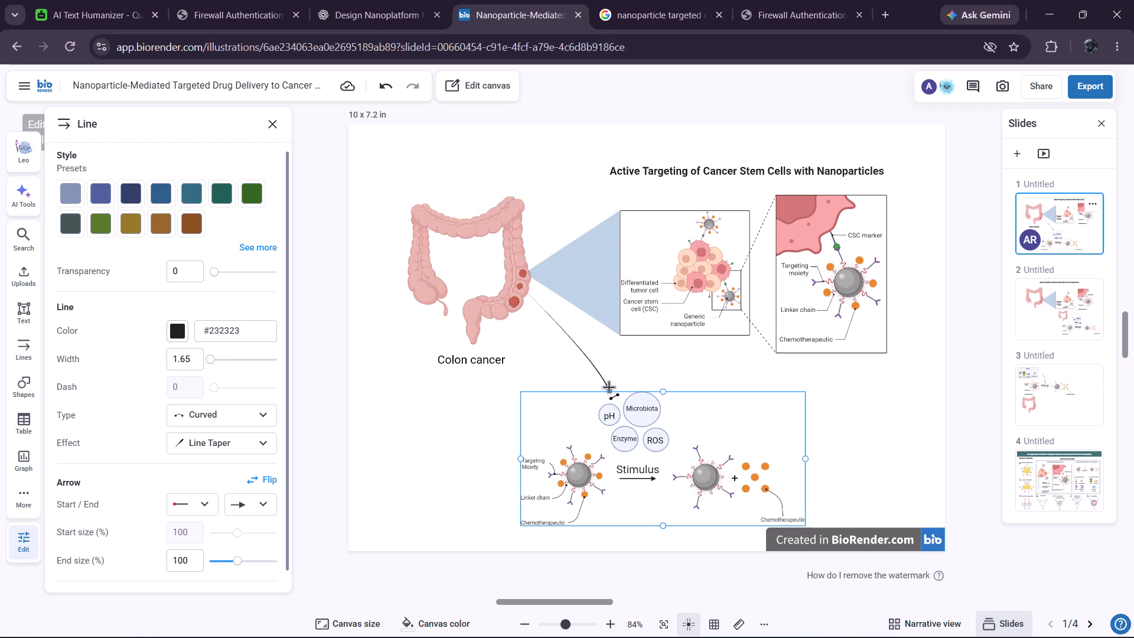
{"action": "left_click", "coordinate": [586, 351]}
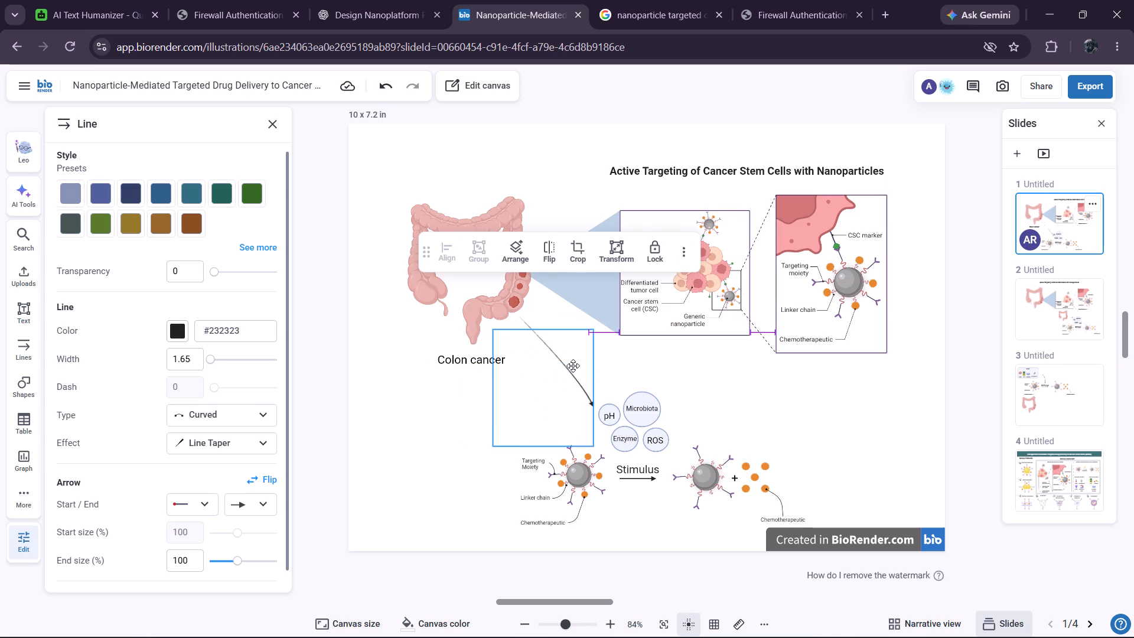
{"action": "right_click", "coordinate": [578, 359]}
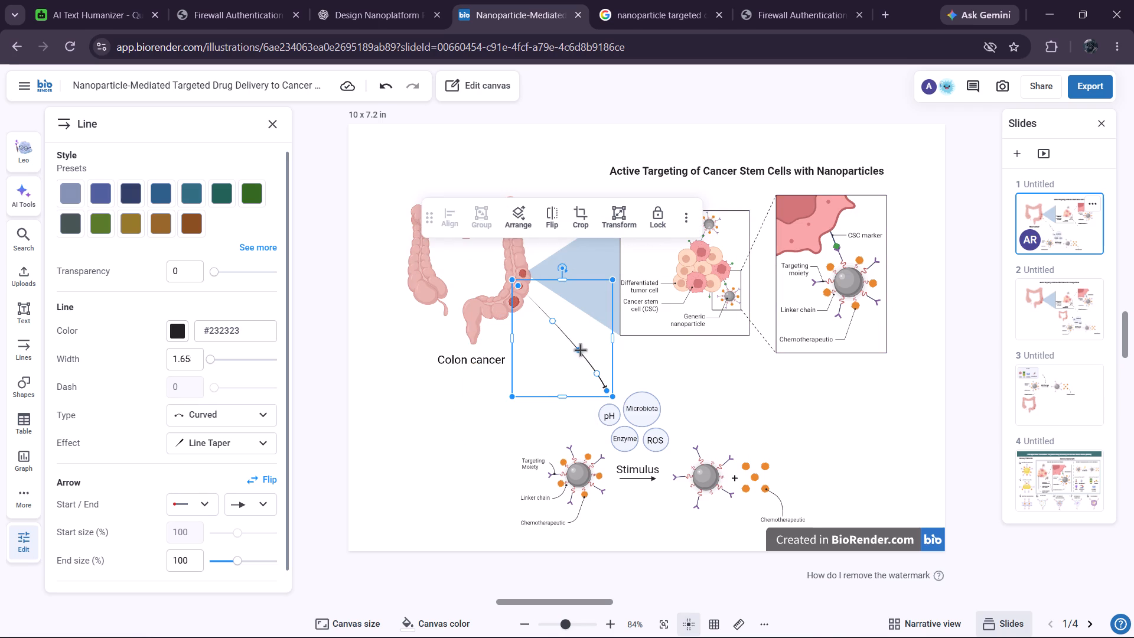
{"action": "left_click_drag", "start_coordinate": [581, 351], "coordinate": [581, 340]}
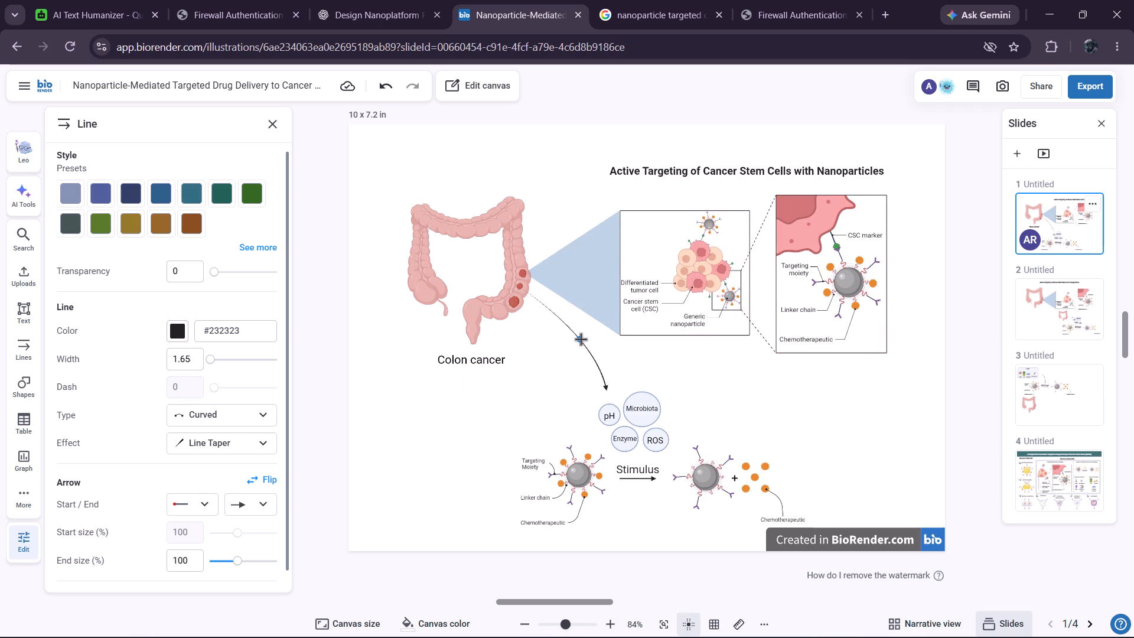
{"action": "left_click_drag", "start_coordinate": [581, 340], "coordinate": [591, 352]}
{"action": "left_click_drag", "start_coordinate": [591, 352], "coordinate": [586, 346]}
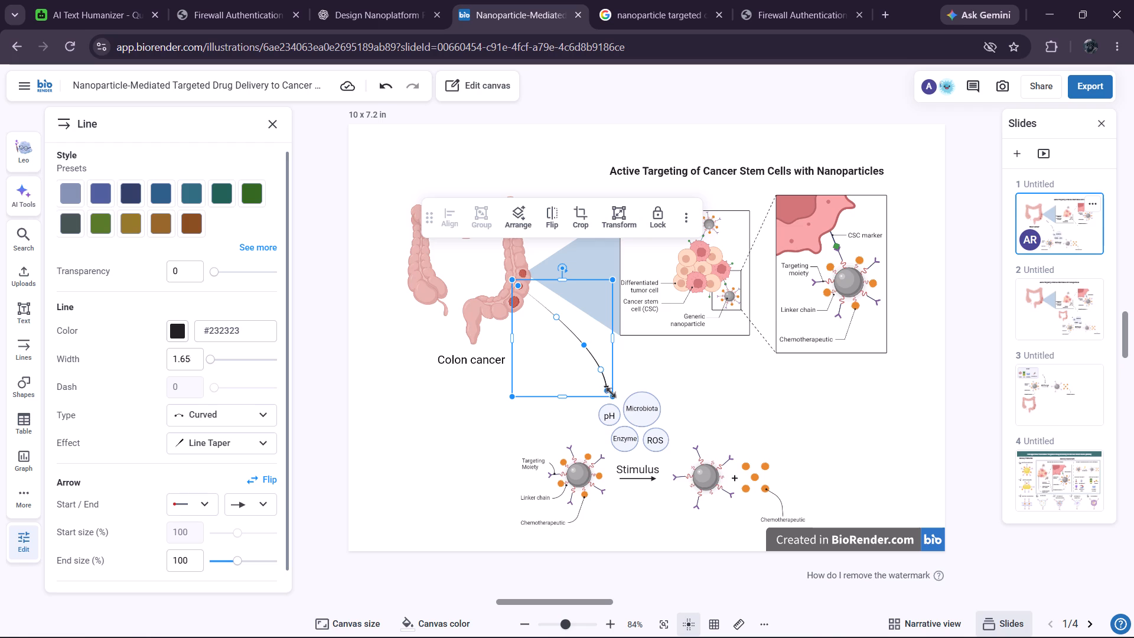
Fine-tune the colon arrow's head slightly right, placing it just above the gap between the pH and Microbiota circles.
{"action": "left_click_drag", "start_coordinate": [607, 391], "coordinate": [612, 391]}
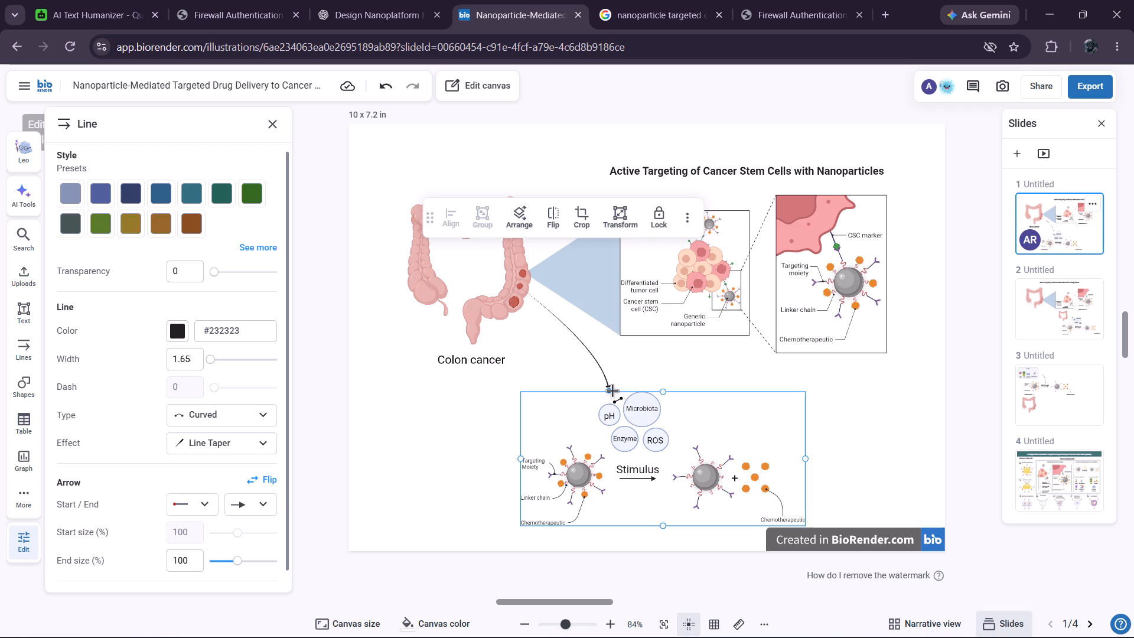
{"action": "left_click_drag", "start_coordinate": [612, 391], "coordinate": [620, 389]}
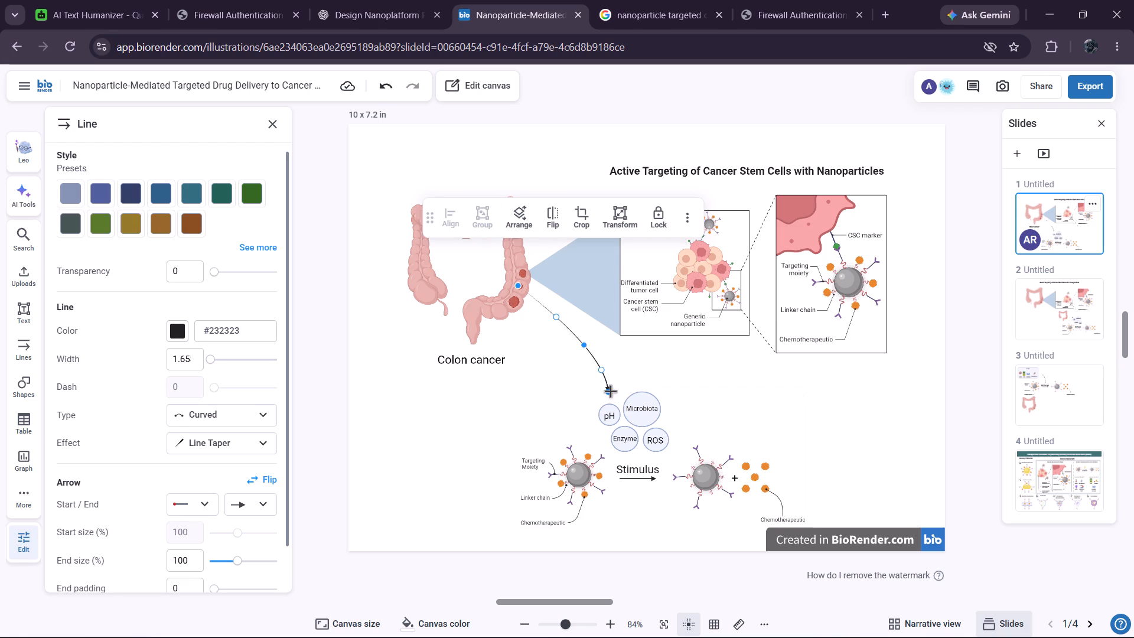
{"action": "left_click_drag", "start_coordinate": [608, 391], "coordinate": [615, 391]}
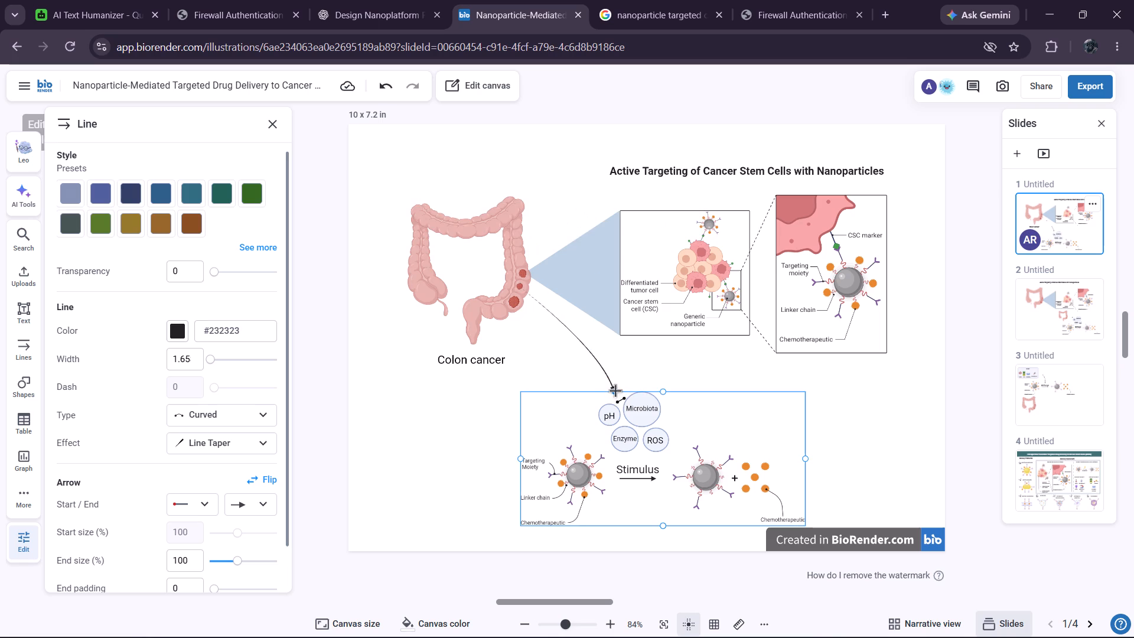
{"action": "left_click_drag", "start_coordinate": [615, 391], "coordinate": [615, 393]}
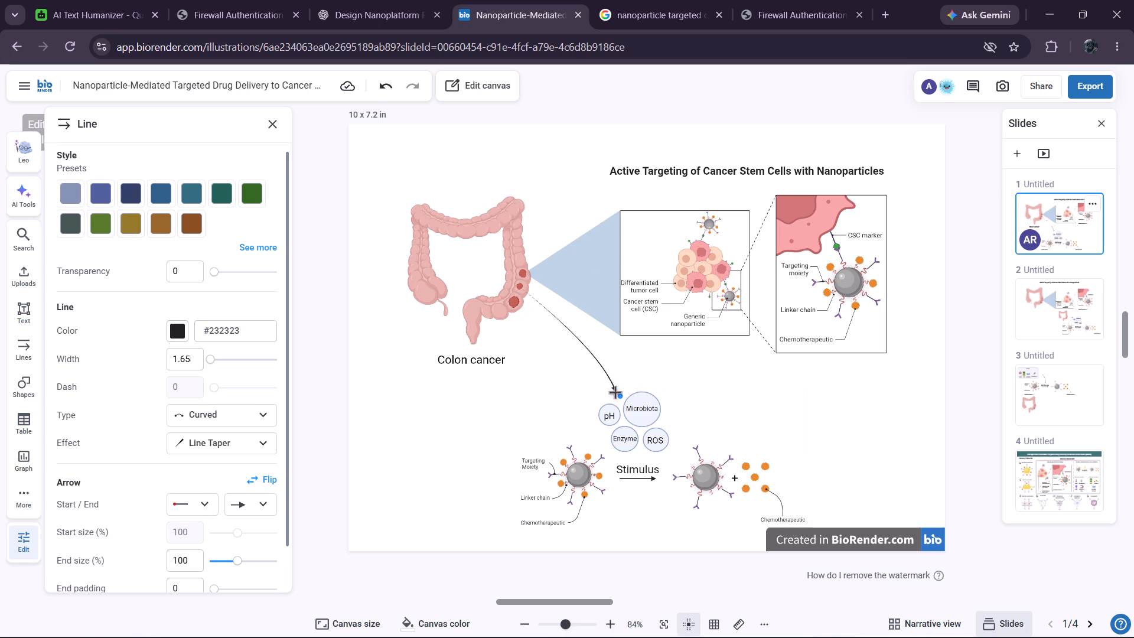
{"action": "left_click_drag", "start_coordinate": [615, 393], "coordinate": [614, 392]}
Nudge the colon arrow's head slightly so it ends just above the gap between the pH and Microbiota circles.
{"action": "left_click_drag", "start_coordinate": [614, 392], "coordinate": [615, 392]}
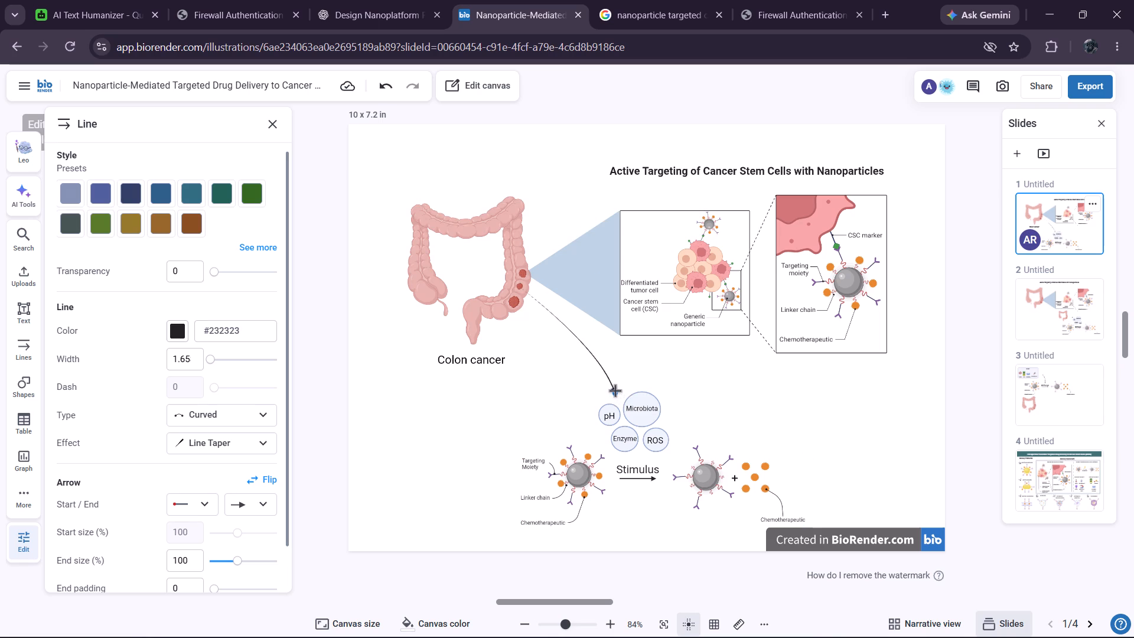
{"action": "left_click_drag", "start_coordinate": [615, 392], "coordinate": [630, 389]}
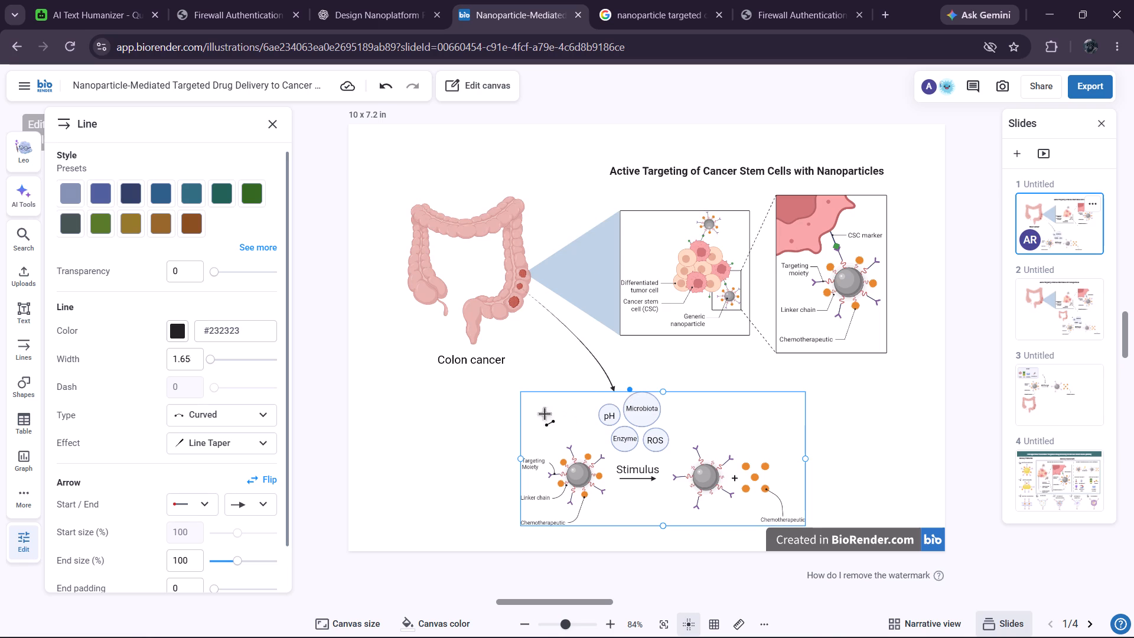
{"action": "left_click", "coordinate": [453, 432]}
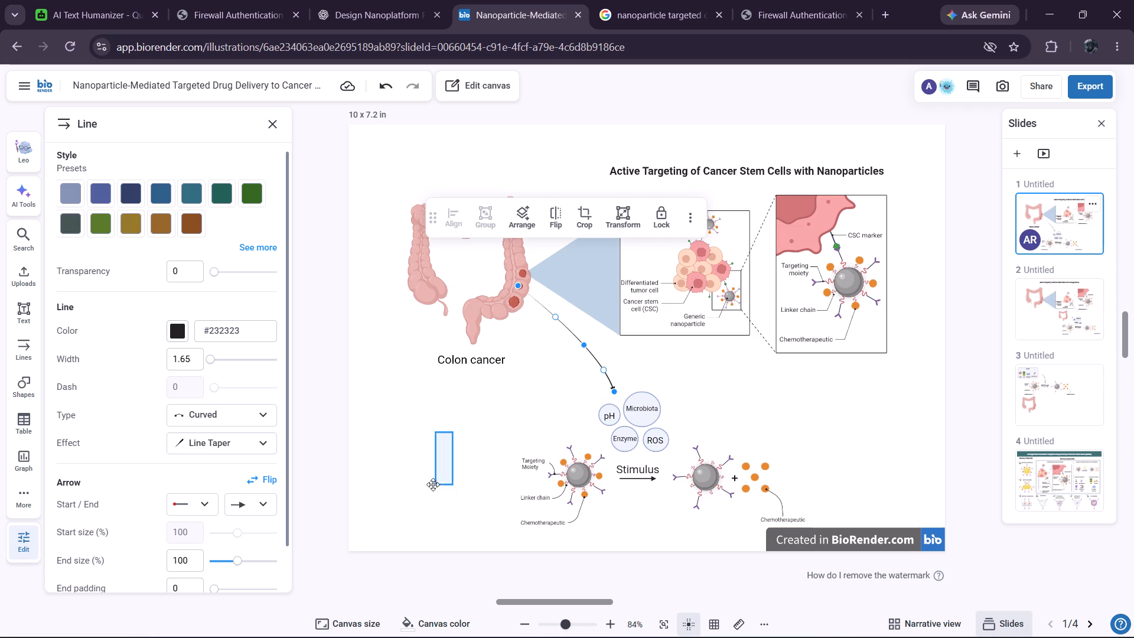
{"action": "right_click", "coordinate": [444, 477]}
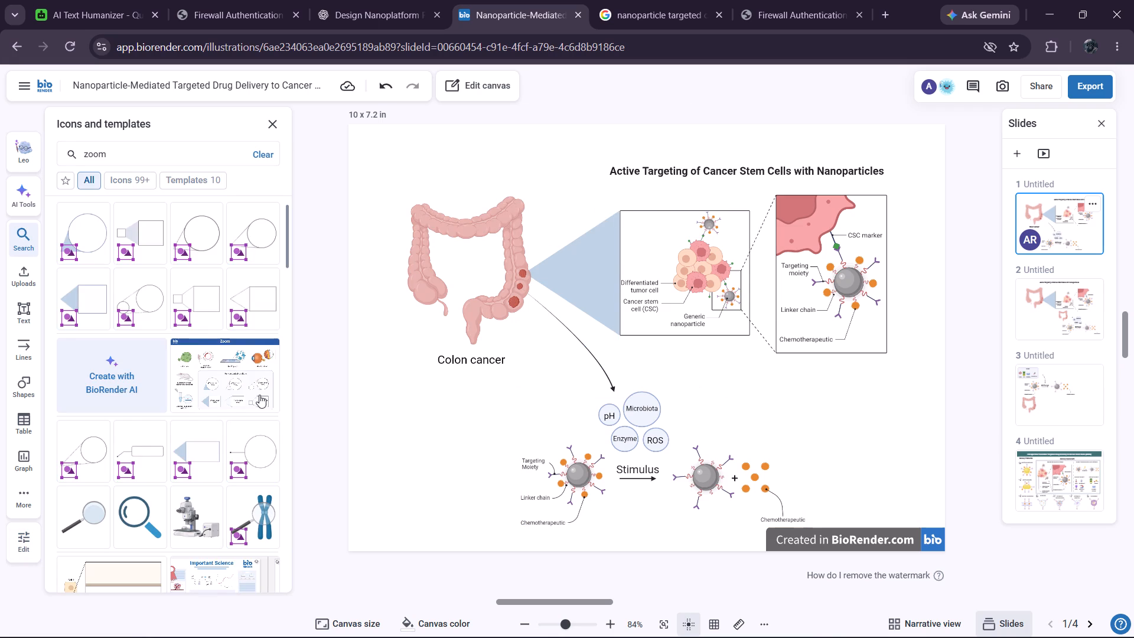
Add a wide, single-line text box above the release diagram, right of the arrow's head, and begin it with "Stimuli".
{"action": "left_click", "coordinate": [19, 315]}
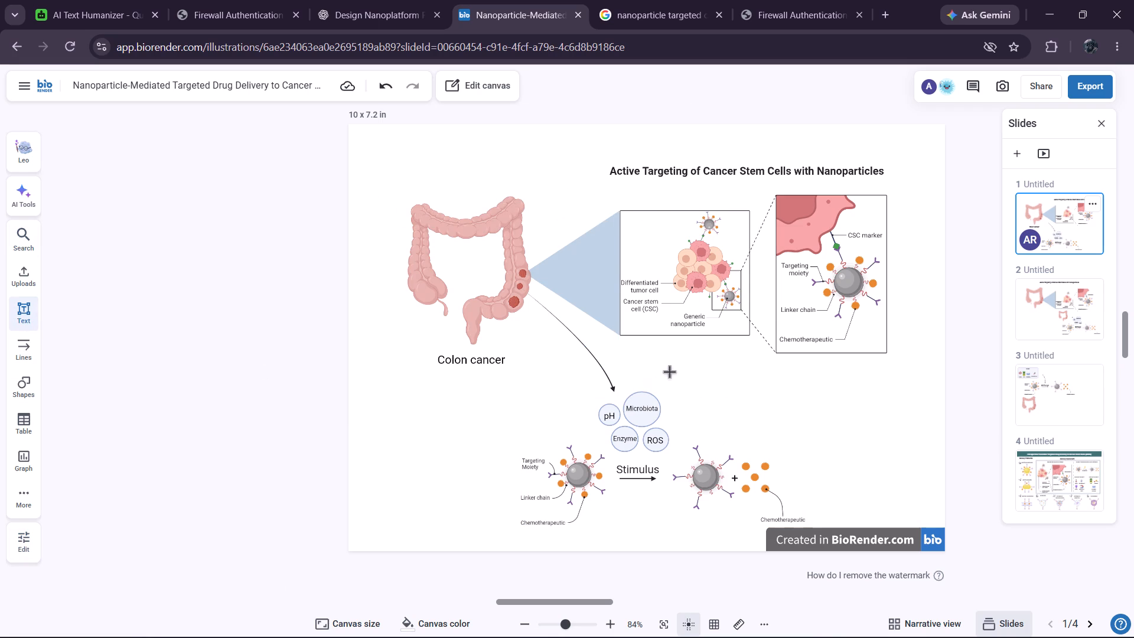
{"action": "left_click_drag", "start_coordinate": [657, 374], "coordinate": [891, 392]}
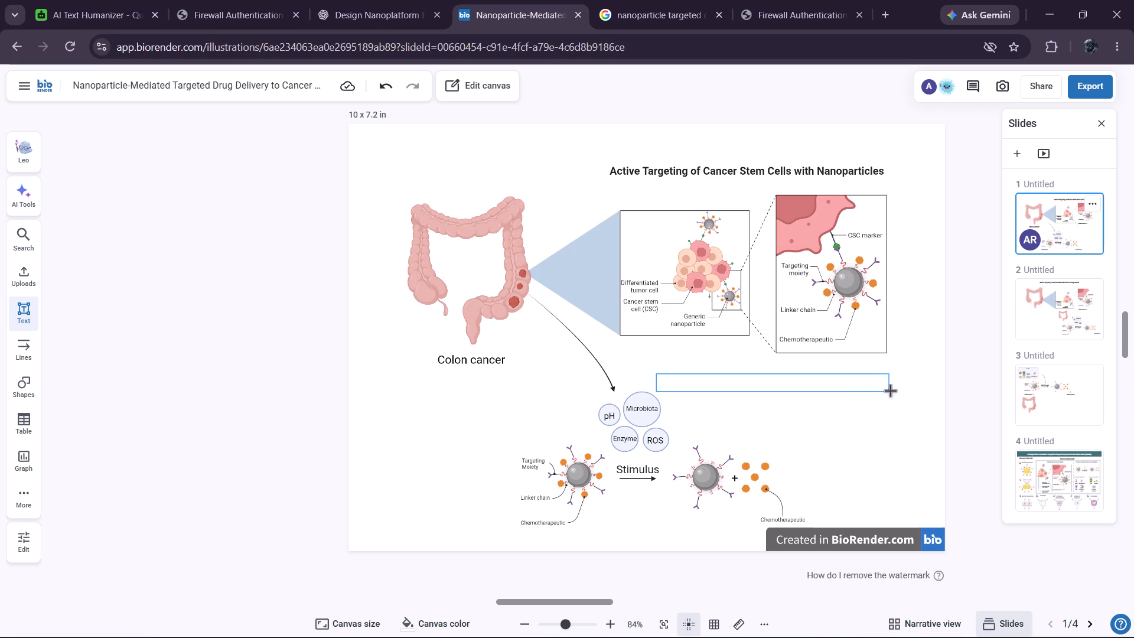
{"action": "left_click_drag", "start_coordinate": [891, 392], "coordinate": [886, 390]}
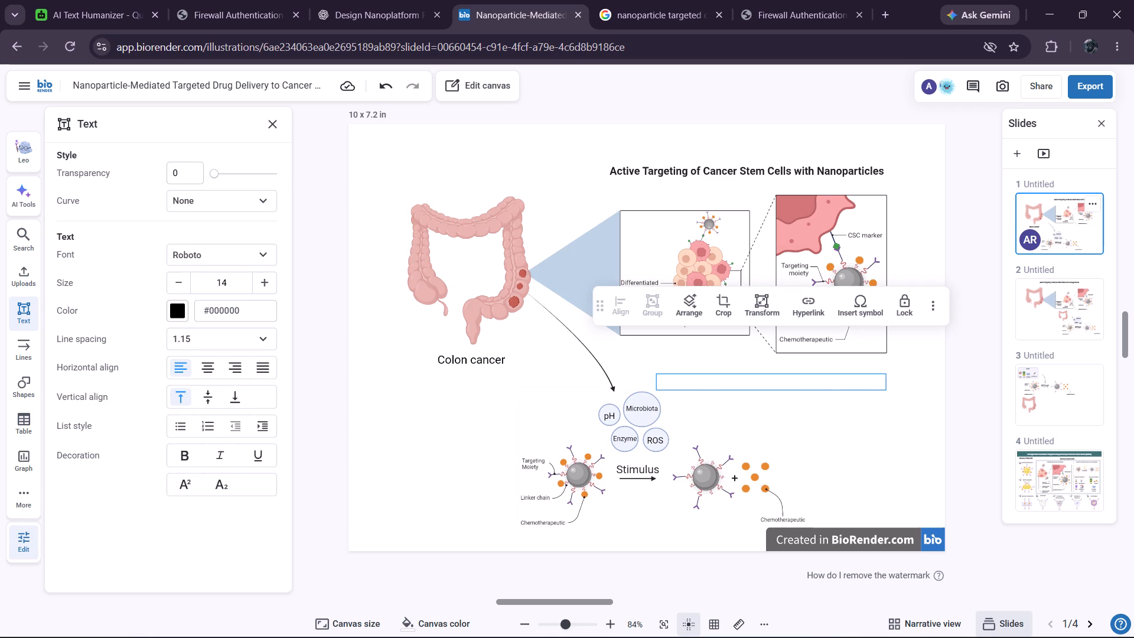
{"action": "type", "text": "Stimuli"}
{"action": "key", "text": "space"}
{"action": "key", "text": "BackSpace"}
Examine the ChatGPT summary of stimuli-responsive nanocarriers and the Google image results for "nanoparticle targeted colon delivery" for reference.
{"action": "key", "text": "alt+Tab"}
{"action": "key", "text": "alt+Tab"}
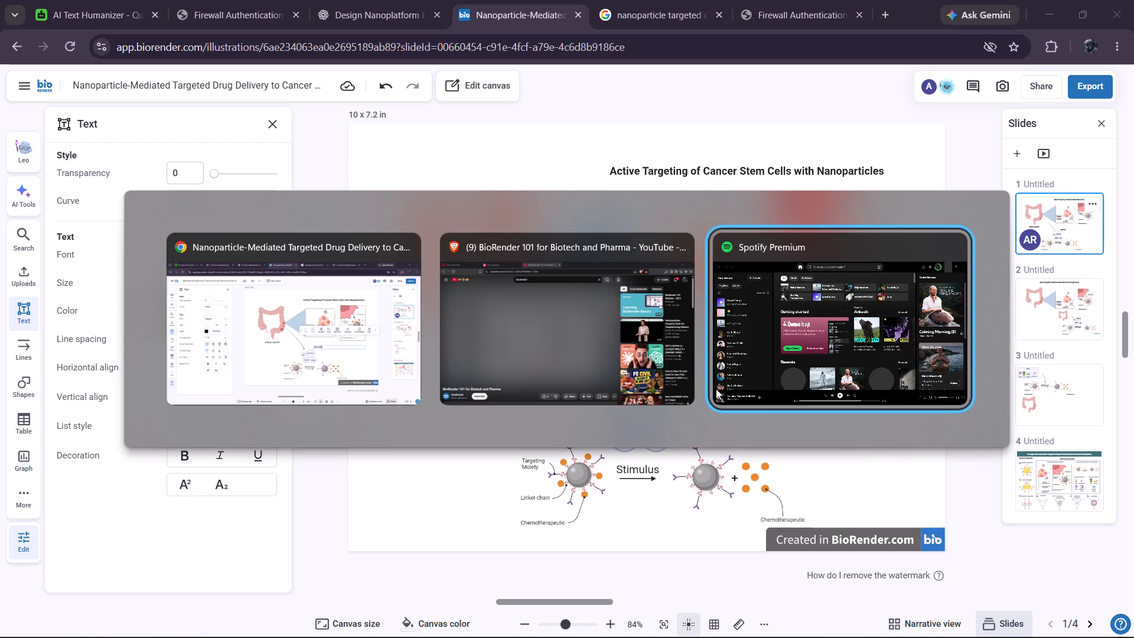
{"action": "key", "text": "alt+Tab"}
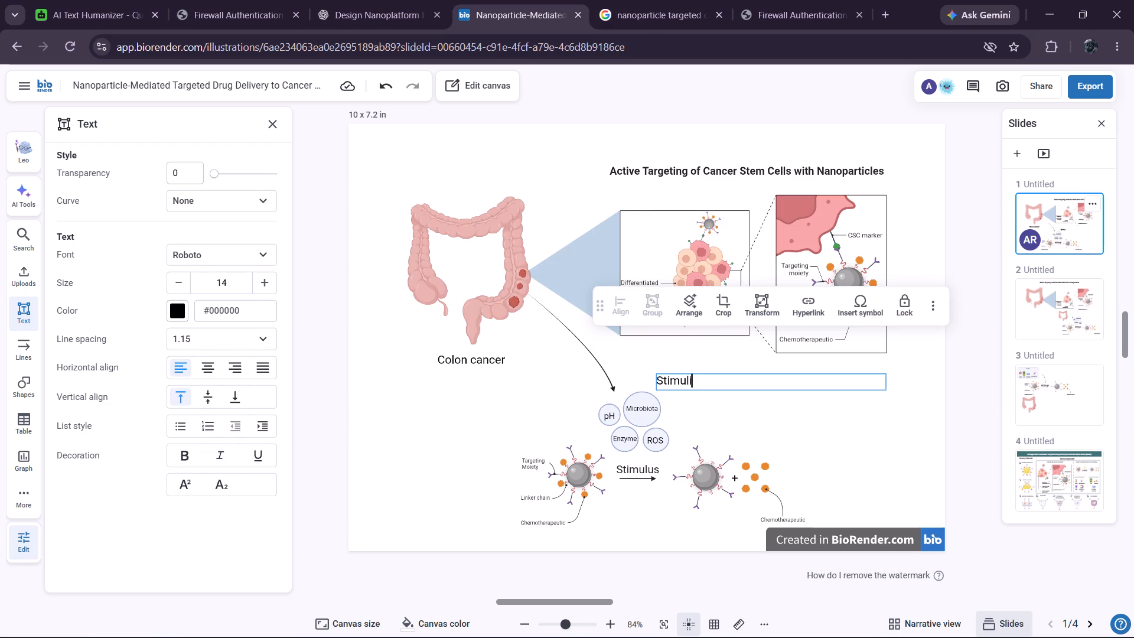
{"action": "left_click", "coordinate": [651, 17]}
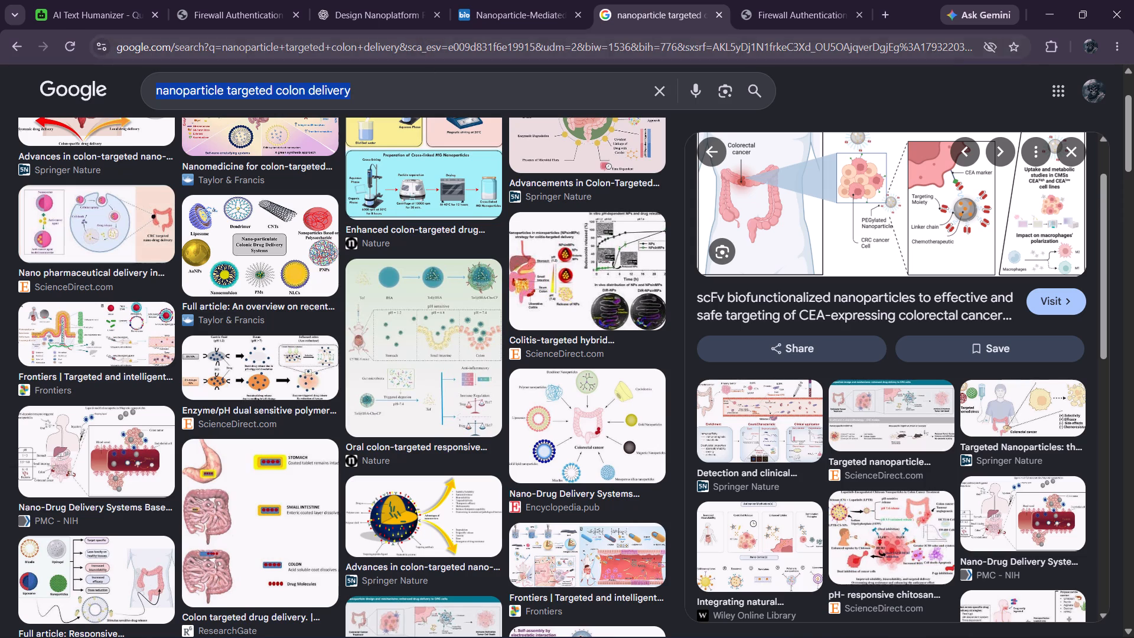
{"action": "left_click", "coordinate": [486, 14]}
{"action": "left_click", "coordinate": [372, 24]}
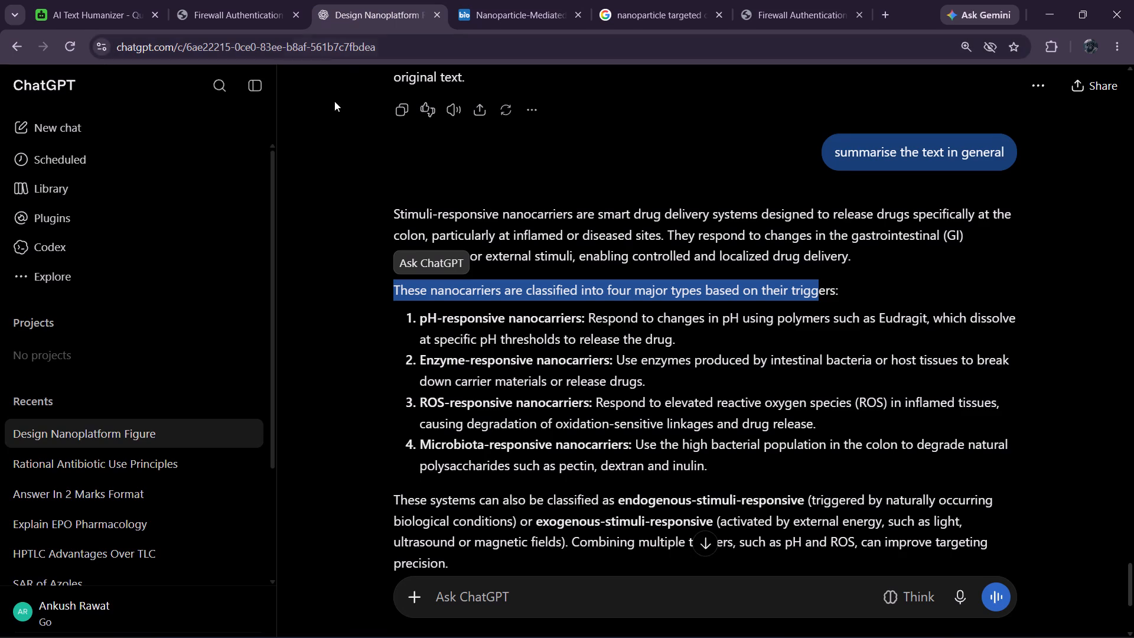
{"action": "left_click", "coordinate": [240, 9]}
{"action": "left_click", "coordinate": [402, 17]}
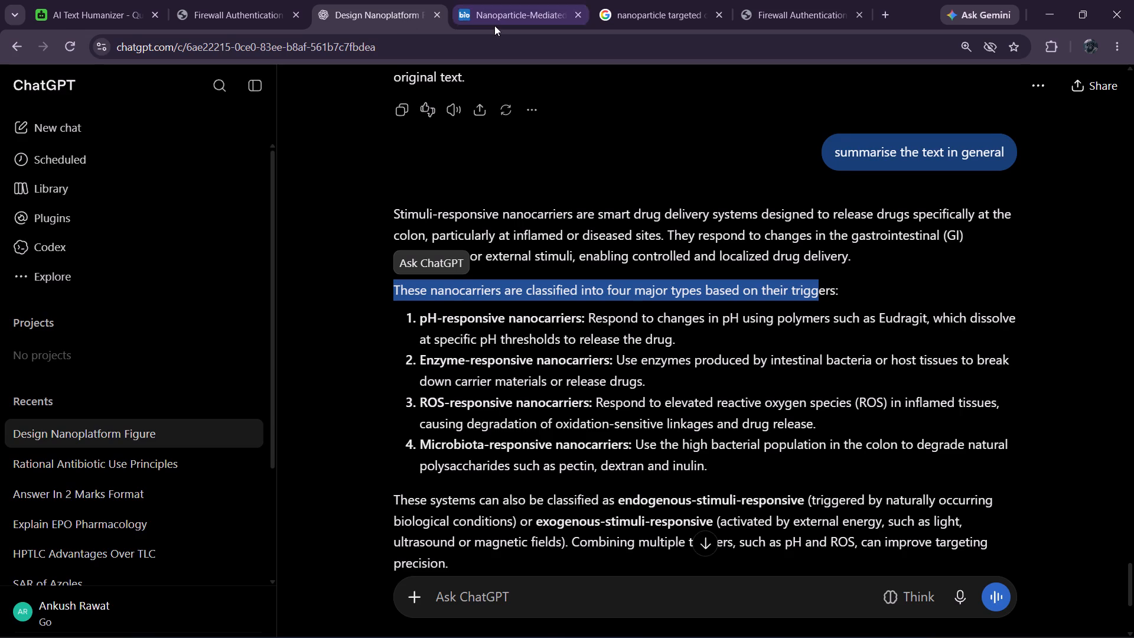
{"action": "left_click", "coordinate": [500, 21]}
{"action": "left_click", "coordinate": [641, 22]}
{"action": "scroll", "coordinate": [588, 432], "scroll_direction": "up", "scroll_amount": 1}
{"action": "scroll", "coordinate": [588, 432], "scroll_direction": "down", "scroll_amount": 1}
{"action": "scroll", "coordinate": [588, 432], "scroll_direction": "up", "scroll_amount": 1}
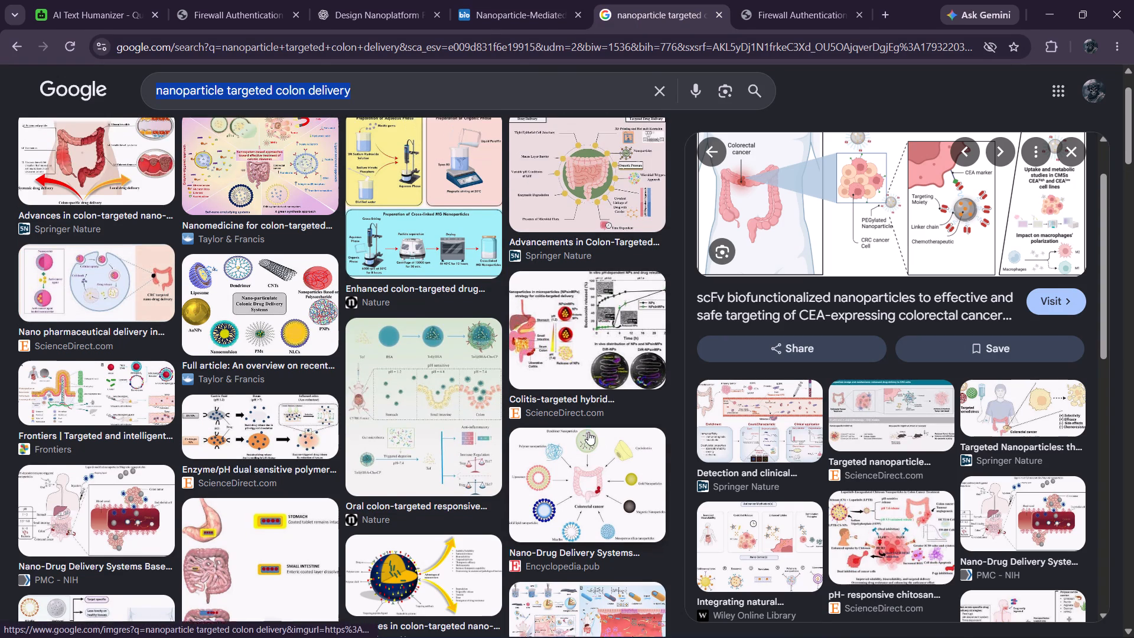
{"action": "scroll", "coordinate": [588, 432], "scroll_direction": "up", "scroll_amount": 1}
{"action": "scroll", "coordinate": [588, 432], "scroll_direction": "down", "scroll_amount": 1}
{"action": "scroll", "coordinate": [588, 432], "scroll_direction": "up", "scroll_amount": 2}
{"action": "scroll", "coordinate": [796, 324], "scroll_direction": "down", "scroll_amount": 1}
{"action": "scroll", "coordinate": [797, 324], "scroll_direction": "up", "scroll_amount": 7}
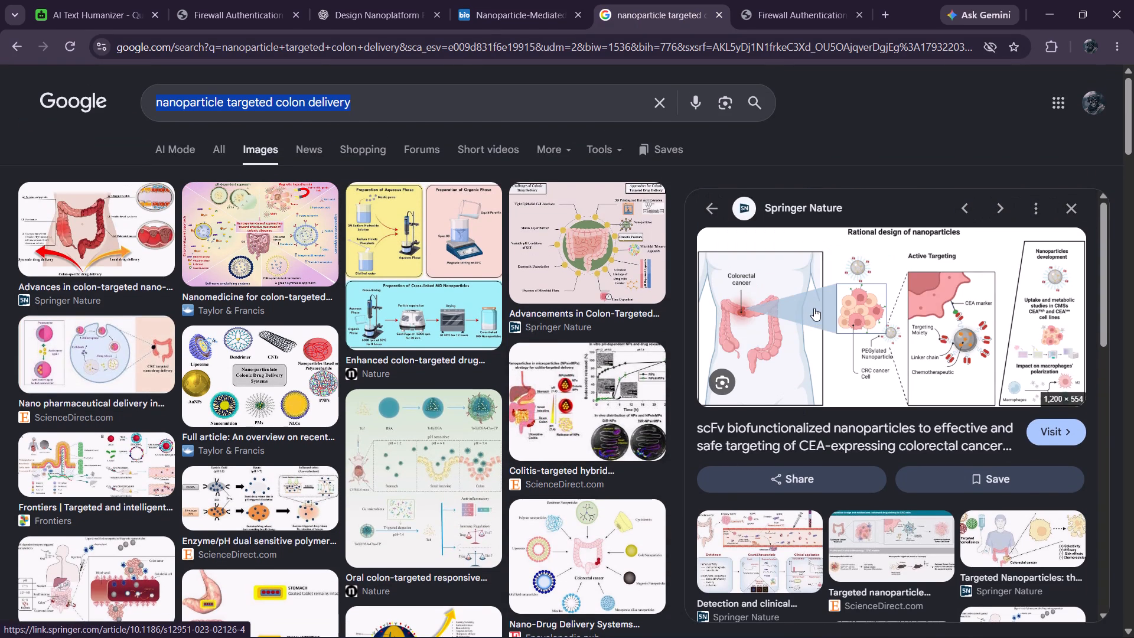
{"action": "scroll", "coordinate": [816, 308], "scroll_direction": "up", "scroll_amount": 2}
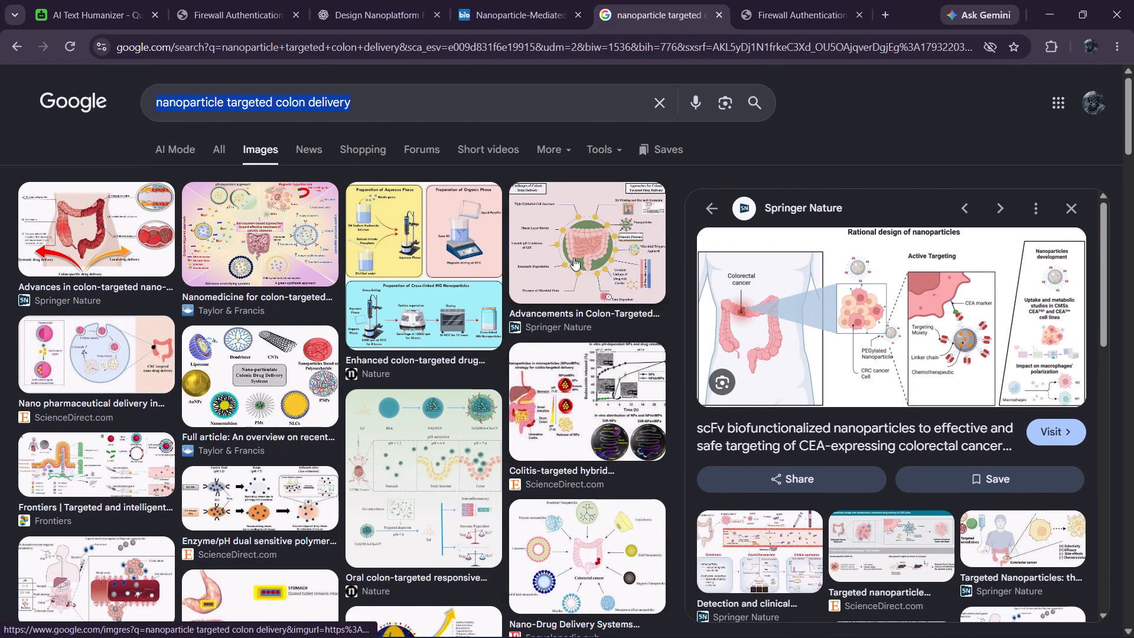
{"action": "scroll", "coordinate": [113, 287], "scroll_direction": "down", "scroll_amount": 2}
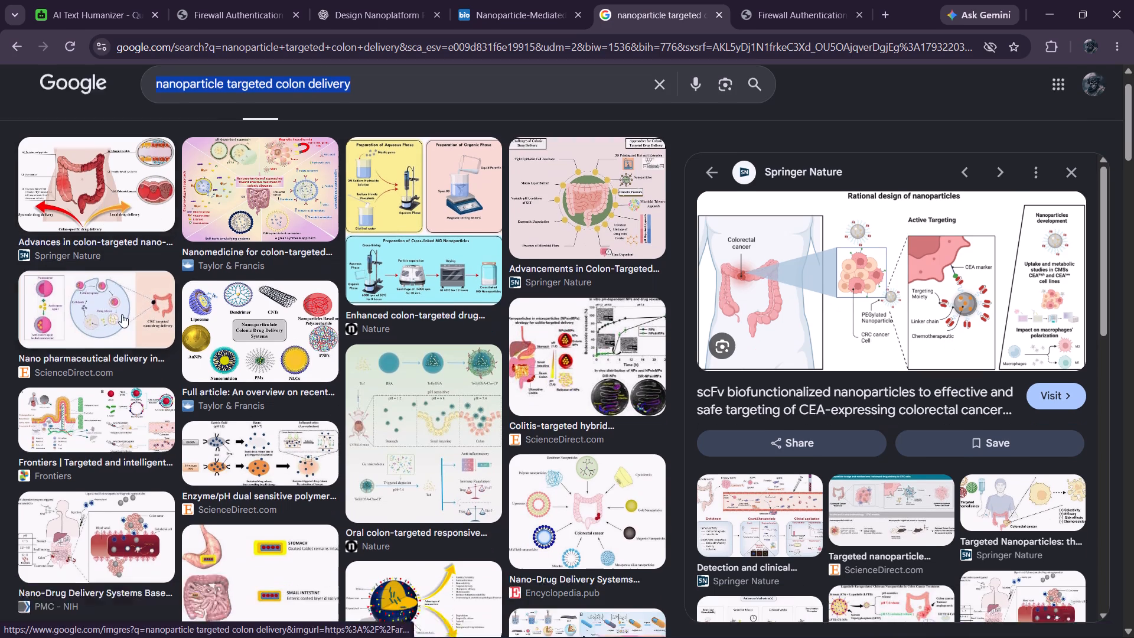
{"action": "scroll", "coordinate": [122, 314], "scroll_direction": "down", "scroll_amount": 1}
Switch to Brave and go back through the YouTube history to the "colon specific stimuli responsive nanoparticle" search for reference.
{"action": "left_click", "coordinate": [1048, 15]}
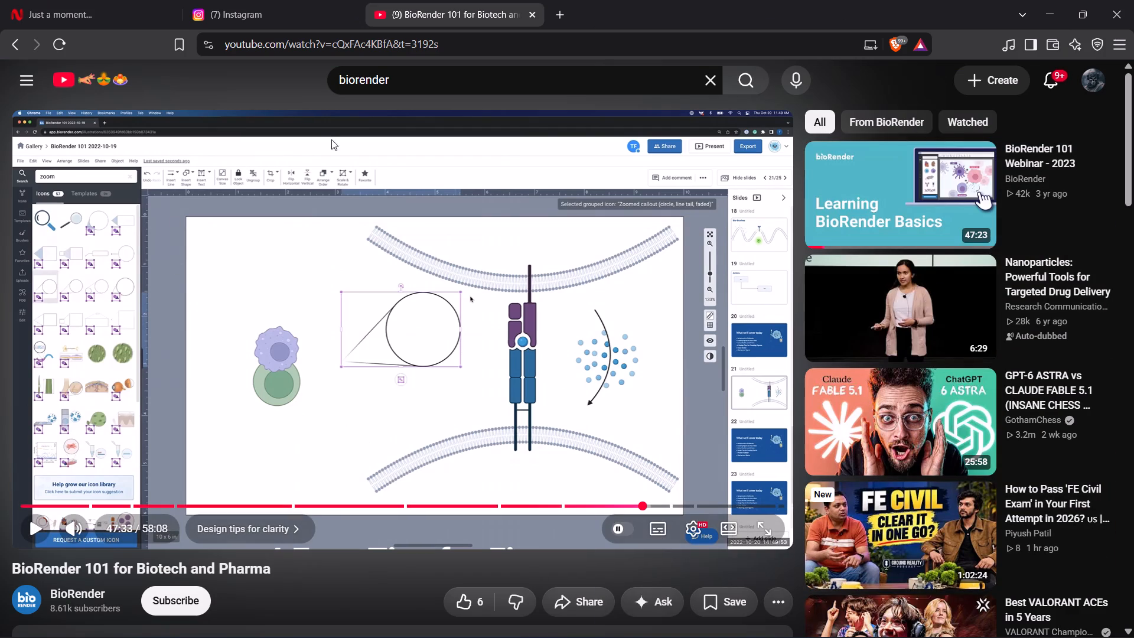
{"action": "left_click", "coordinate": [15, 48]}
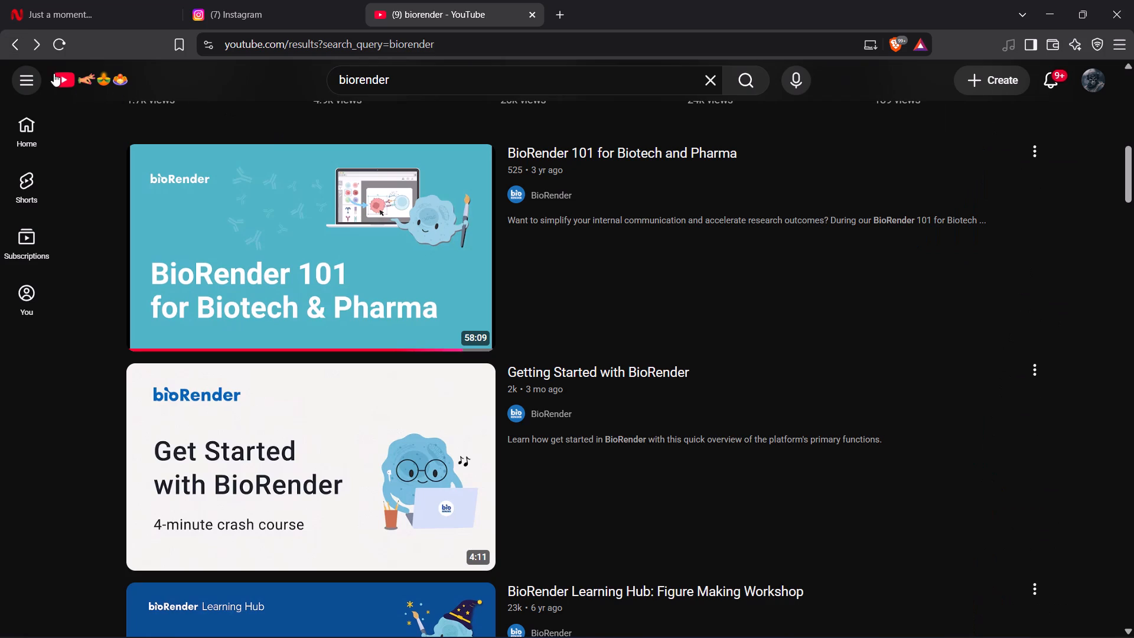
{"action": "left_click", "coordinate": [15, 44]}
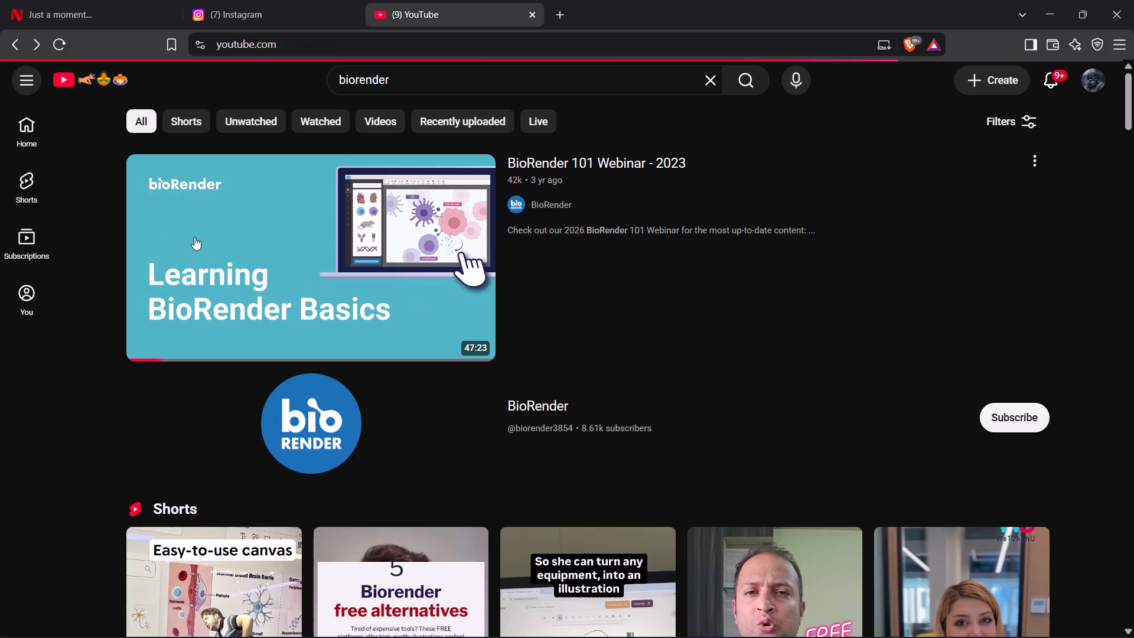
{"action": "left_click", "coordinate": [15, 44]}
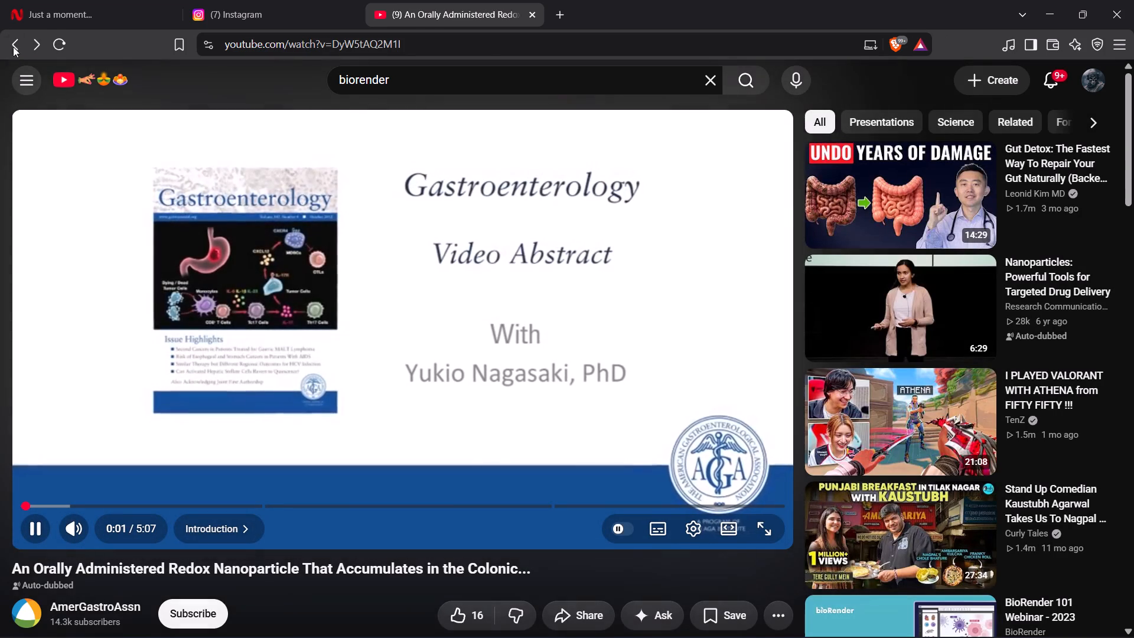
{"action": "left_click", "coordinate": [20, 39]}
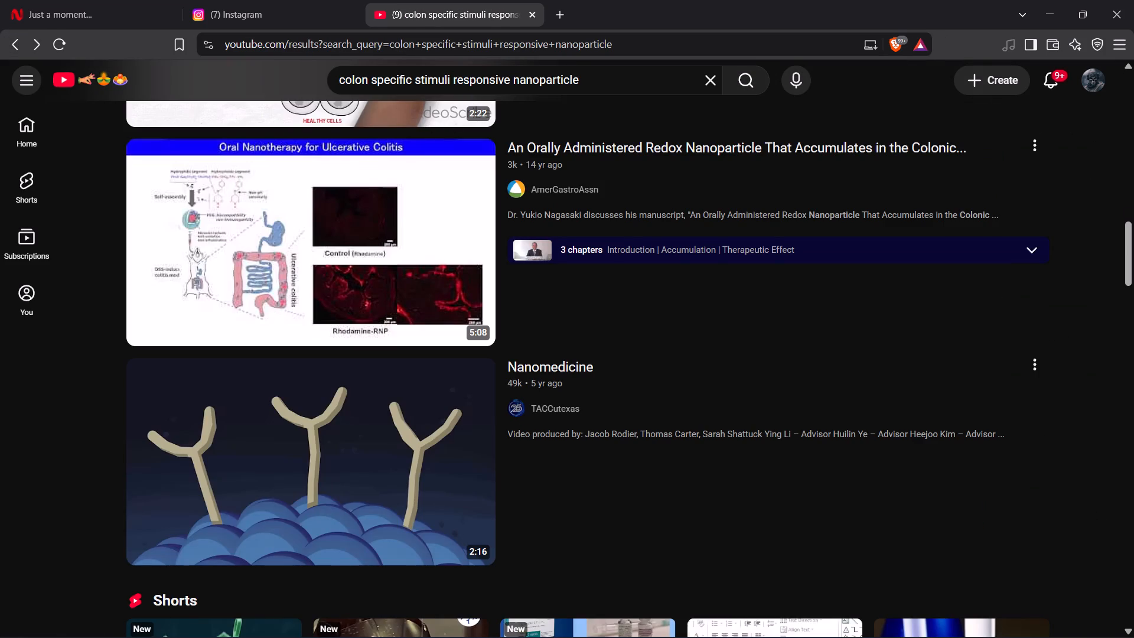
{"action": "key", "text": "alt+Tab"}
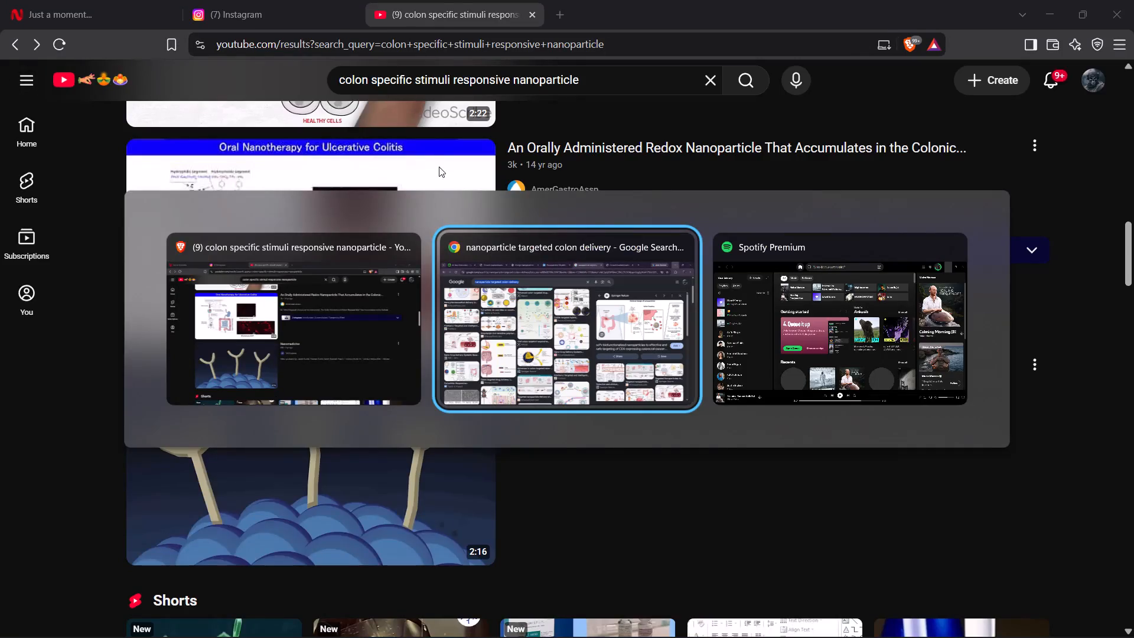
{"action": "key", "text": "alt+Tab"}
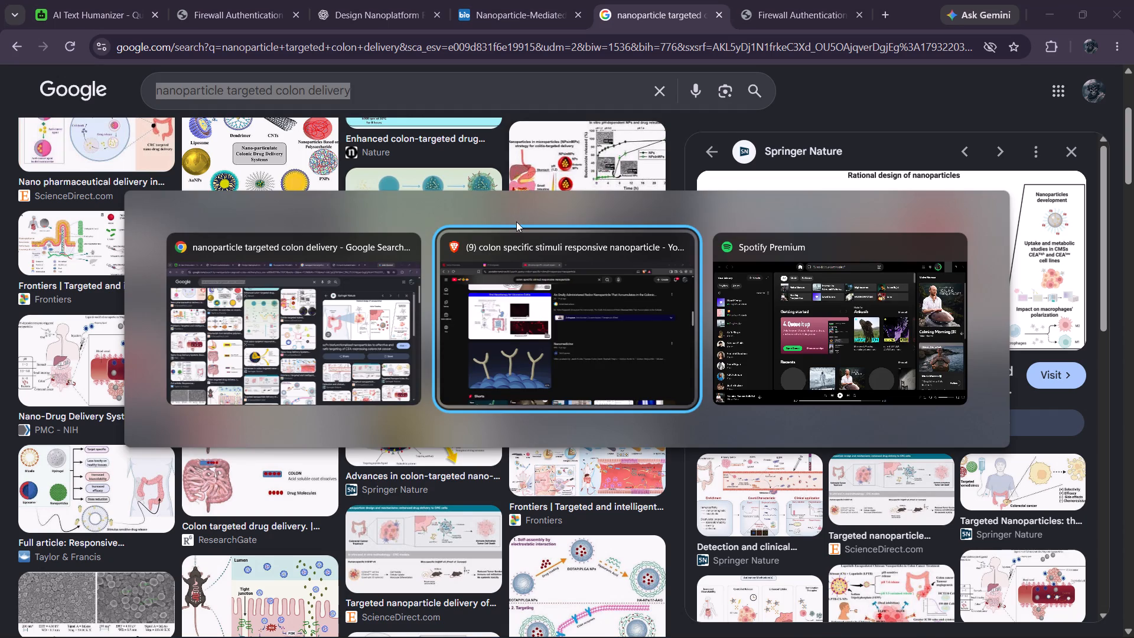
{"action": "key", "text": "alt+Tab"}
{"action": "key", "text": "alt+Tab"}
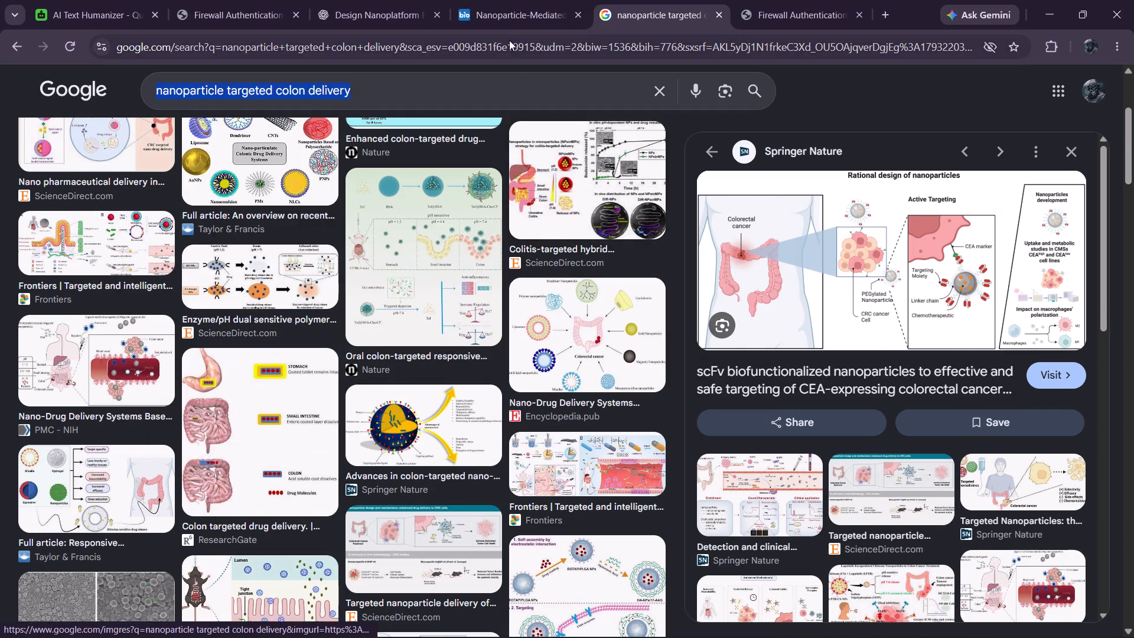
Return to the BioRender figure and complete the release diagram's heading as "Stimuli-responsive drug release".
{"action": "left_click", "coordinate": [507, 10]}
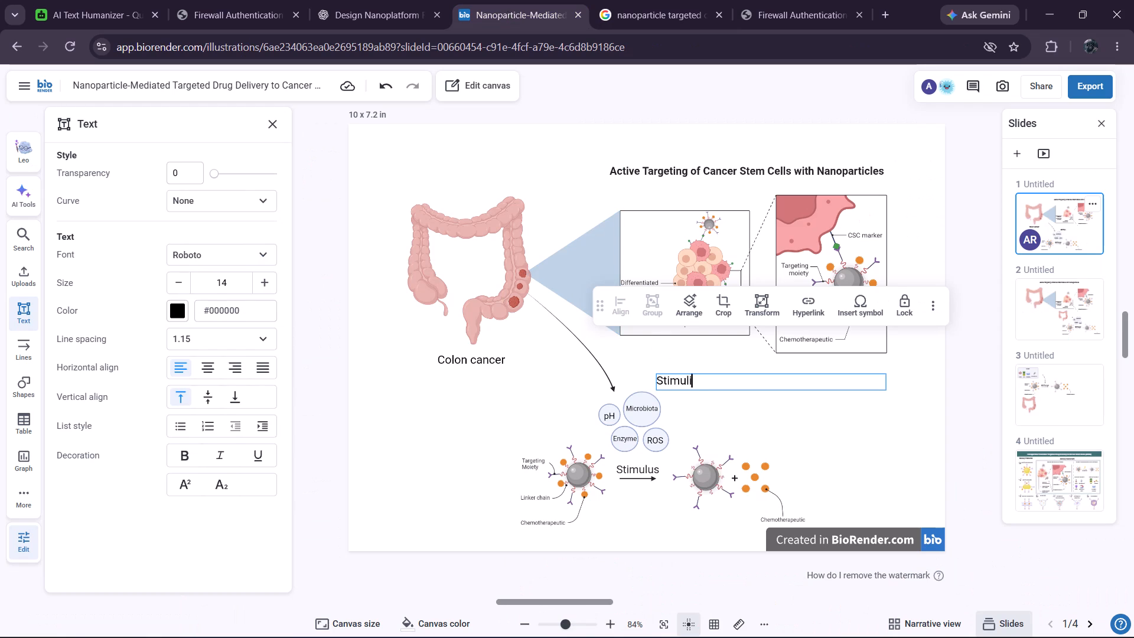
{"action": "key", "text": "minus"}
{"action": "type", "text": "respon"}
{"action": "type", "text": "sio"}
{"action": "key", "text": "BackSpace"}
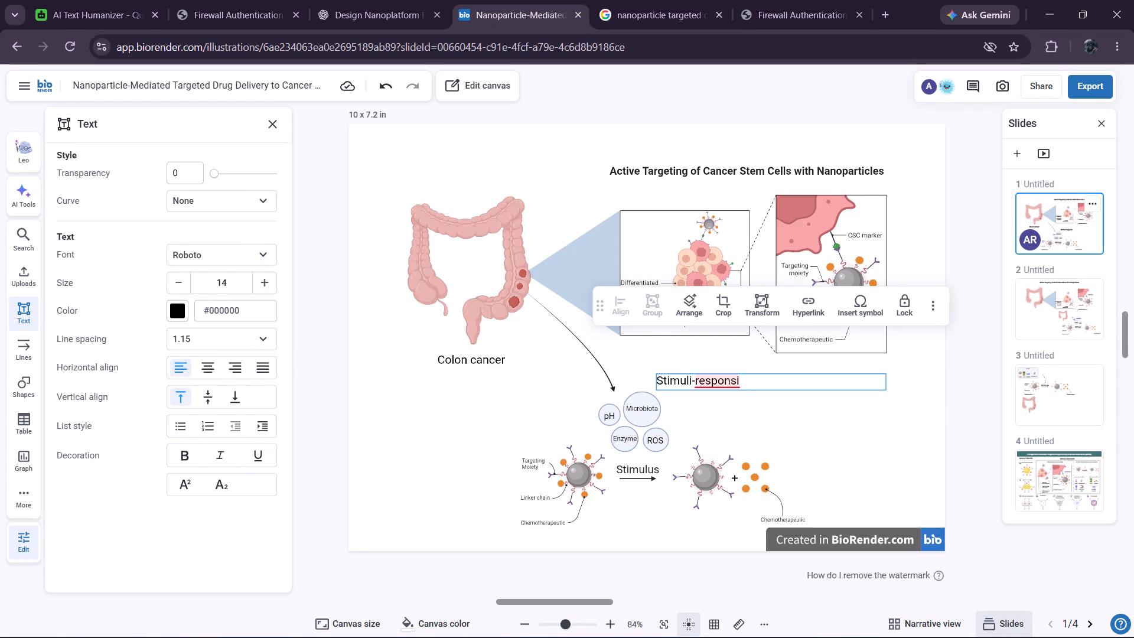
{"action": "type", "text": "vw"}
{"action": "key", "text": "BackSpace"}
{"action": "type", "text": "e"}
{"action": "key", "text": "space"}
{"action": "type", "text": "dru"}
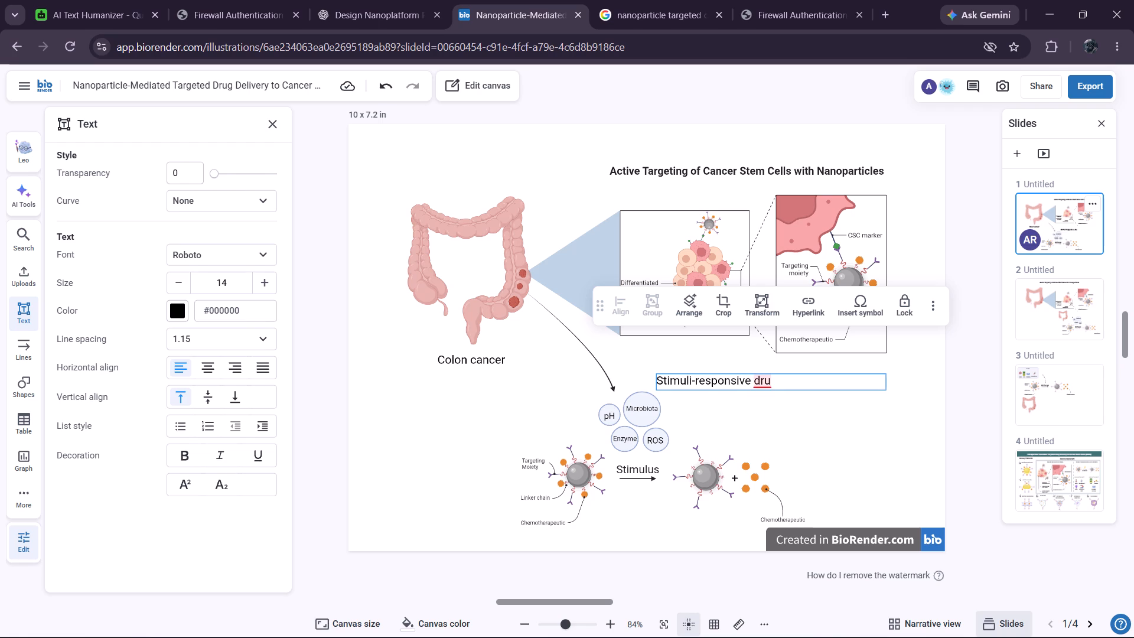
{"action": "type", "text": "g"}
{"action": "key", "text": "space"}
{"action": "type", "text": "re"}
{"action": "type", "text": "lease"}
{"action": "key", "text": "space"}
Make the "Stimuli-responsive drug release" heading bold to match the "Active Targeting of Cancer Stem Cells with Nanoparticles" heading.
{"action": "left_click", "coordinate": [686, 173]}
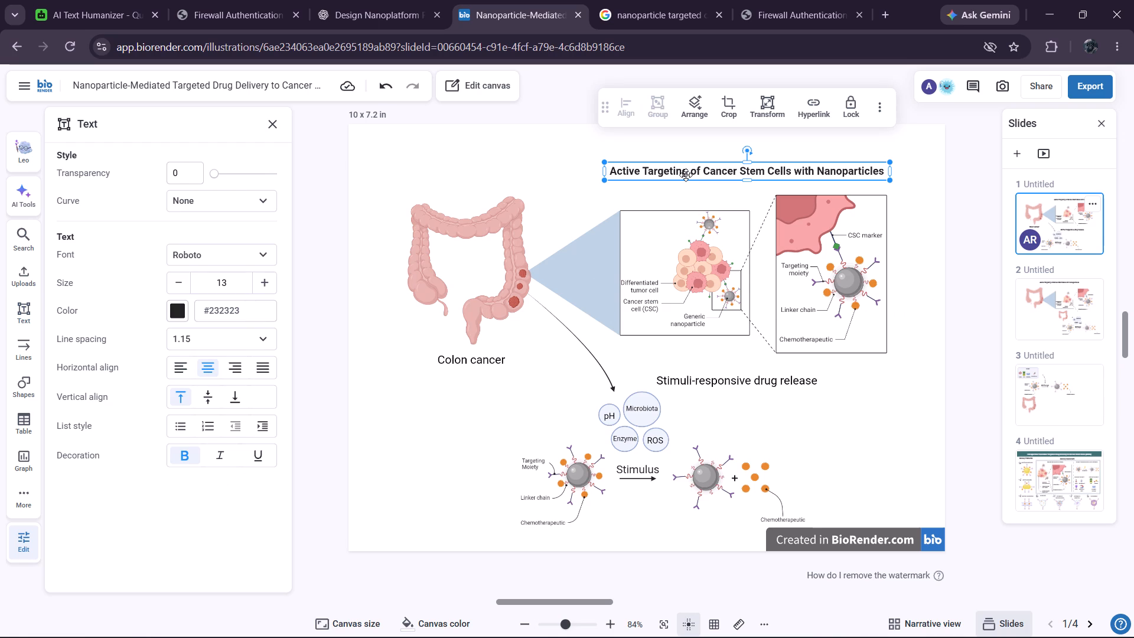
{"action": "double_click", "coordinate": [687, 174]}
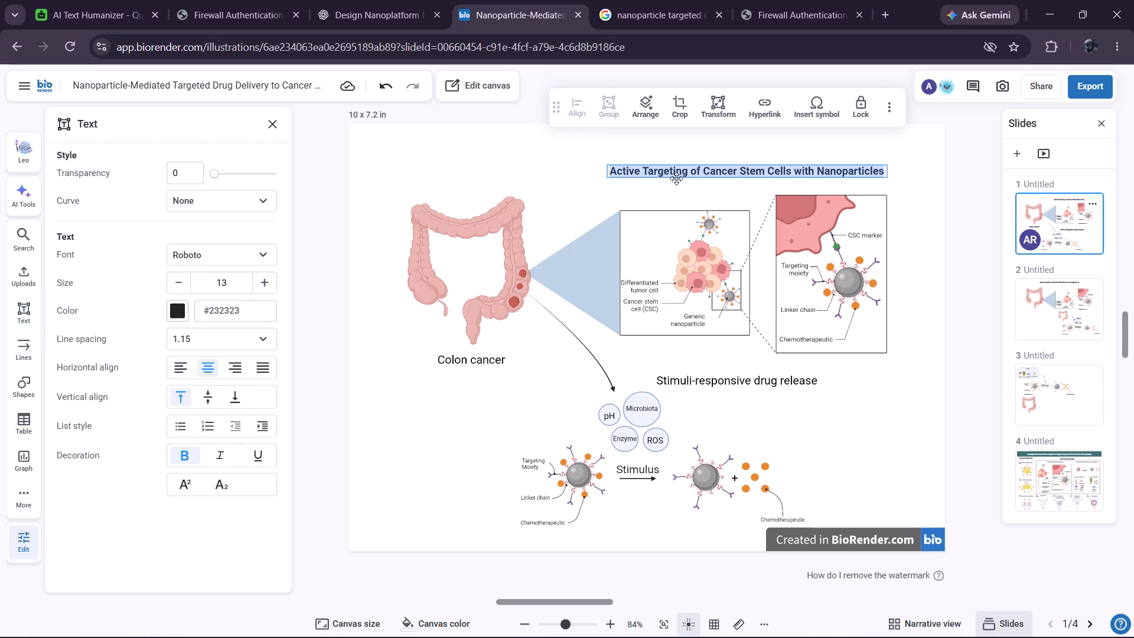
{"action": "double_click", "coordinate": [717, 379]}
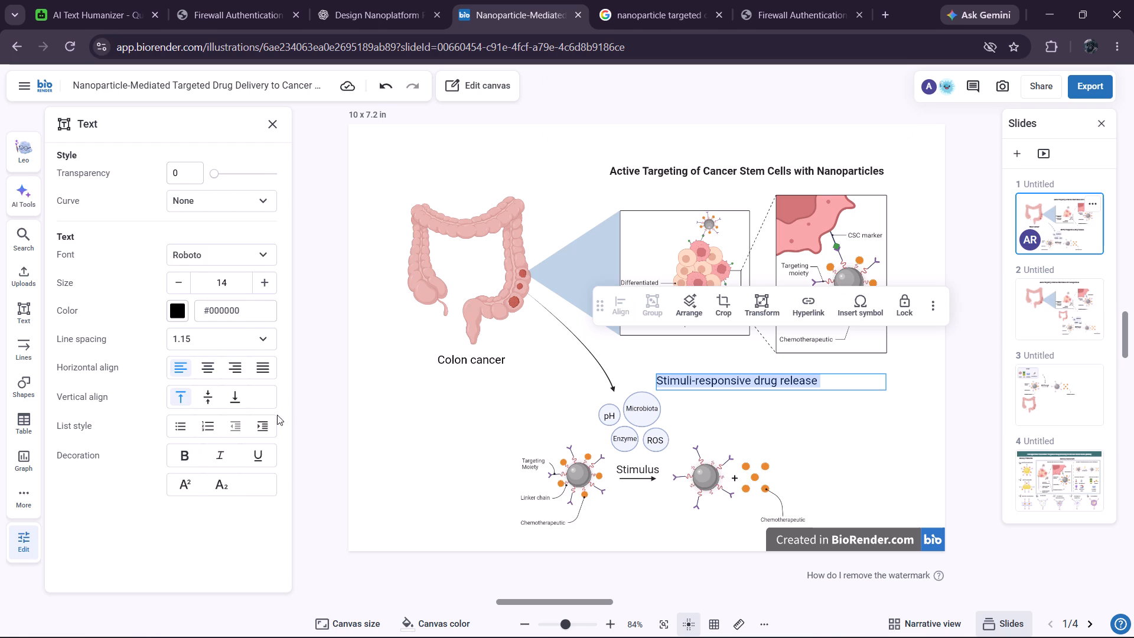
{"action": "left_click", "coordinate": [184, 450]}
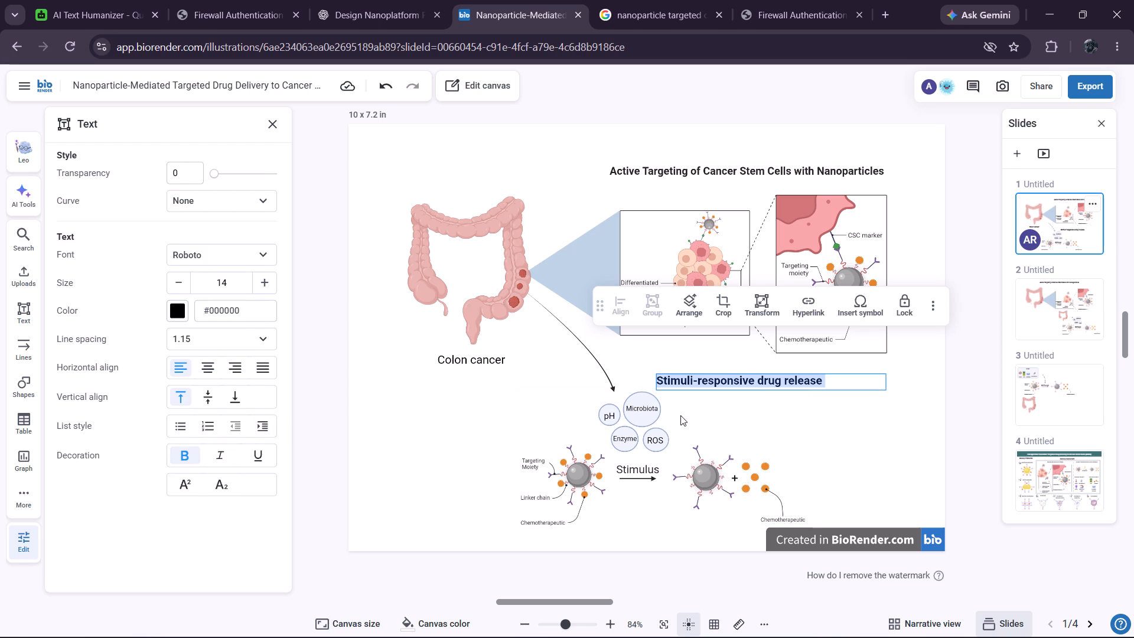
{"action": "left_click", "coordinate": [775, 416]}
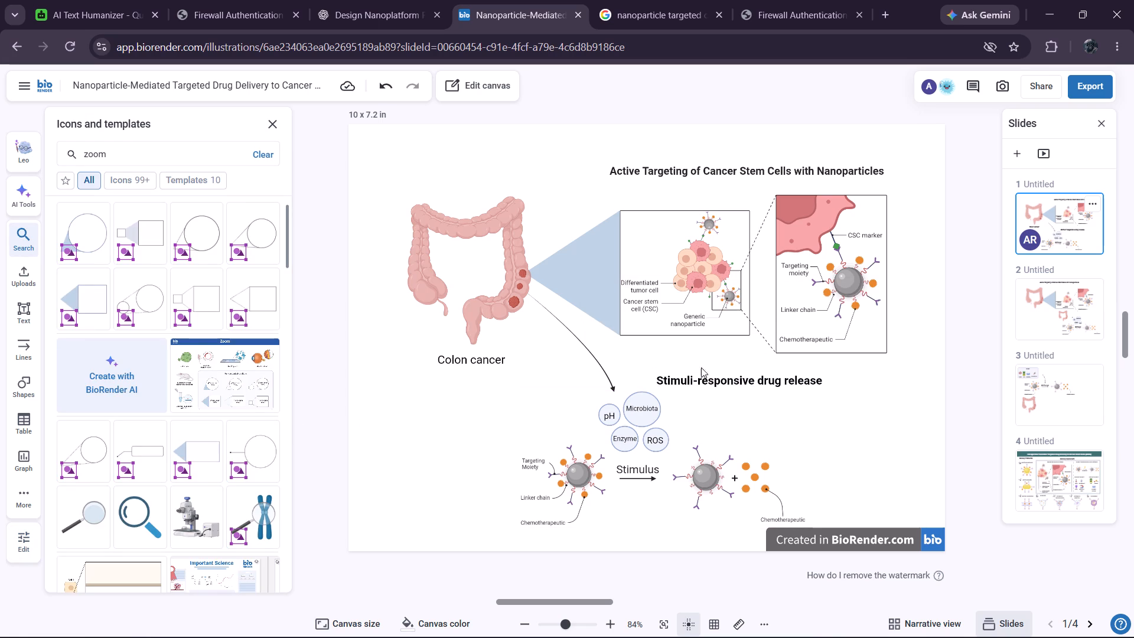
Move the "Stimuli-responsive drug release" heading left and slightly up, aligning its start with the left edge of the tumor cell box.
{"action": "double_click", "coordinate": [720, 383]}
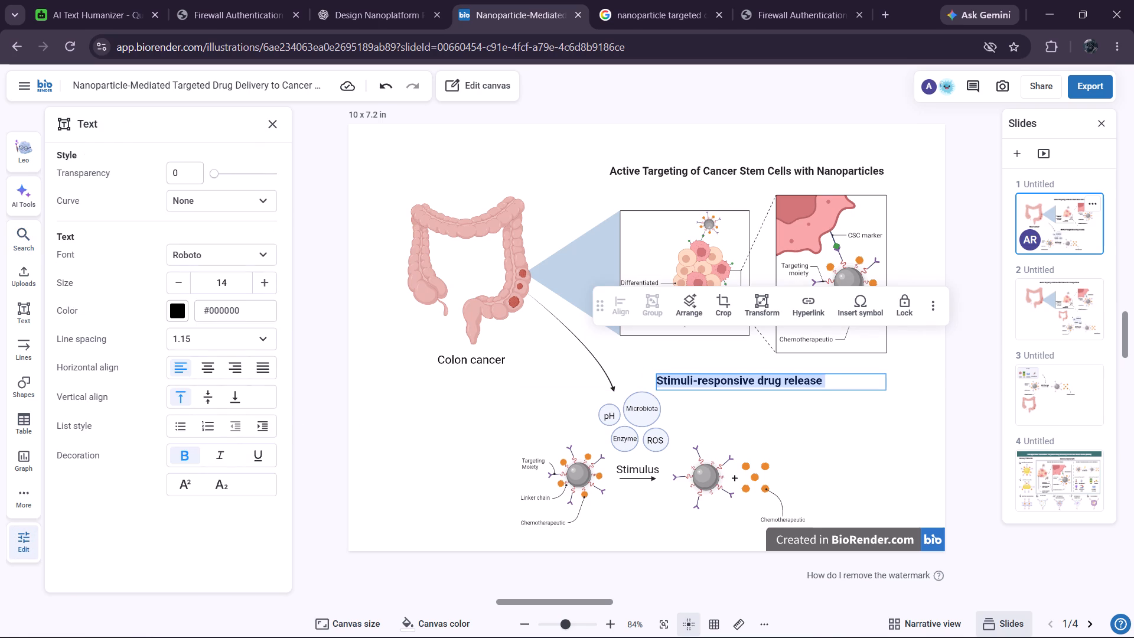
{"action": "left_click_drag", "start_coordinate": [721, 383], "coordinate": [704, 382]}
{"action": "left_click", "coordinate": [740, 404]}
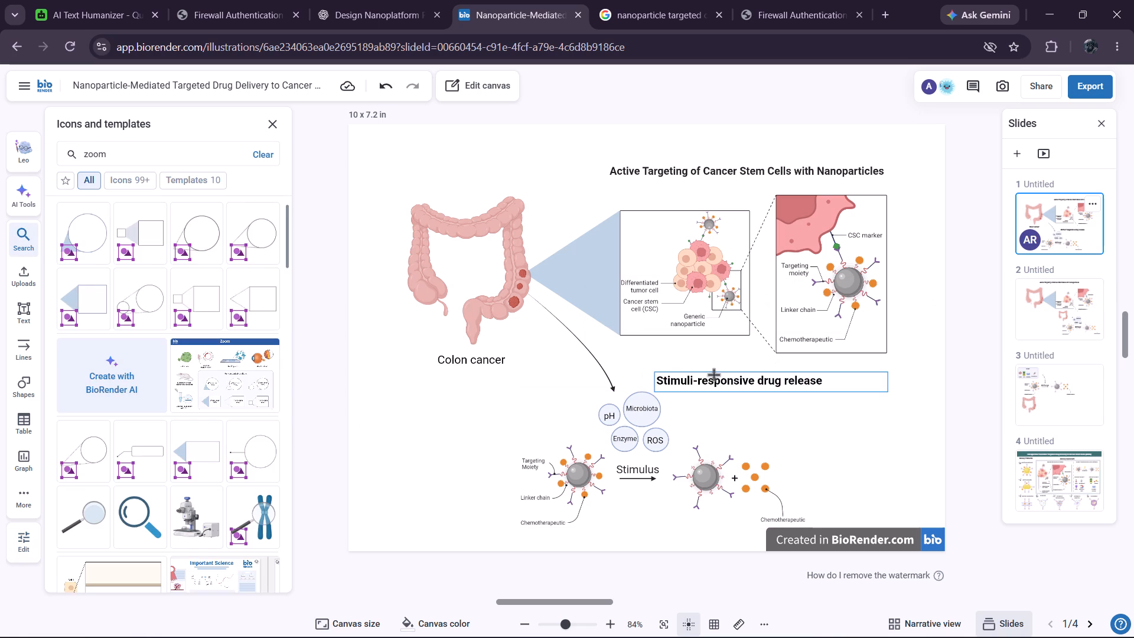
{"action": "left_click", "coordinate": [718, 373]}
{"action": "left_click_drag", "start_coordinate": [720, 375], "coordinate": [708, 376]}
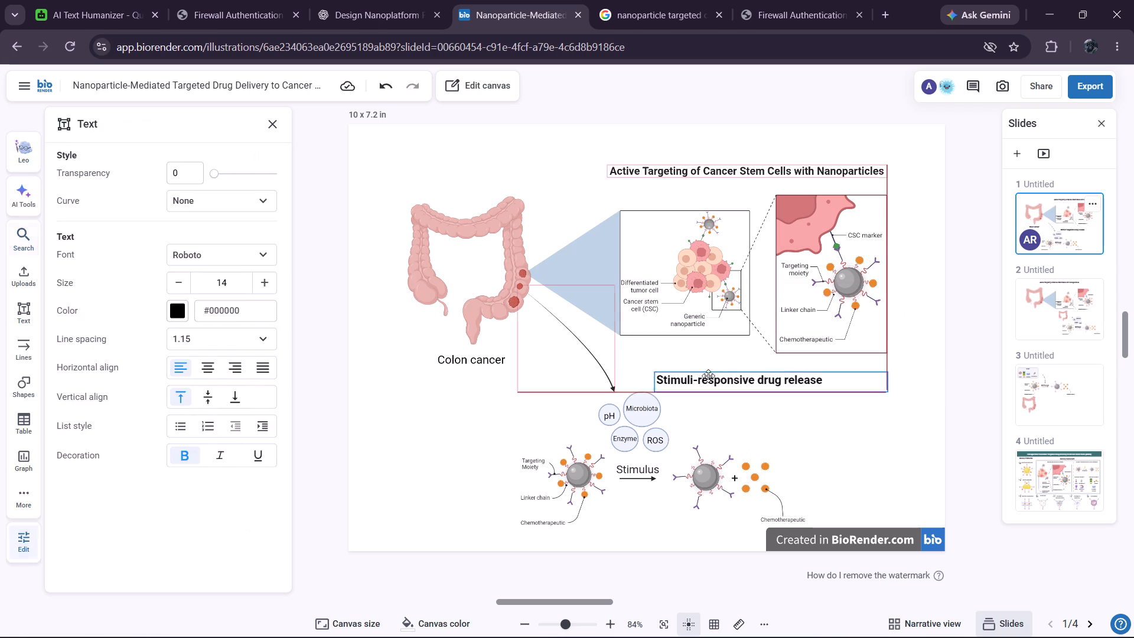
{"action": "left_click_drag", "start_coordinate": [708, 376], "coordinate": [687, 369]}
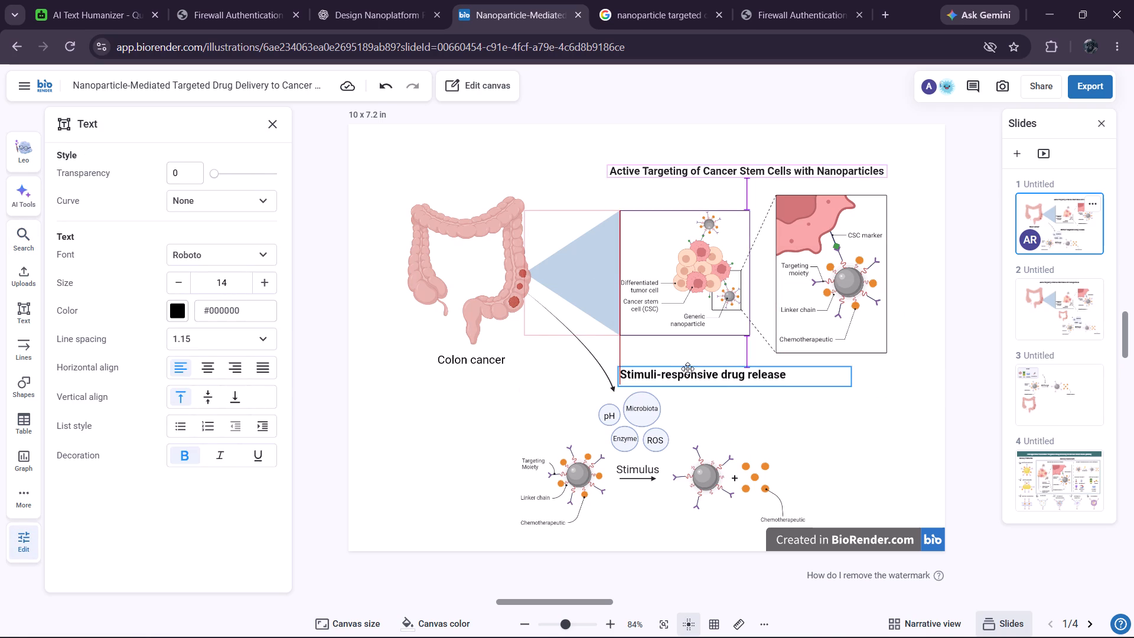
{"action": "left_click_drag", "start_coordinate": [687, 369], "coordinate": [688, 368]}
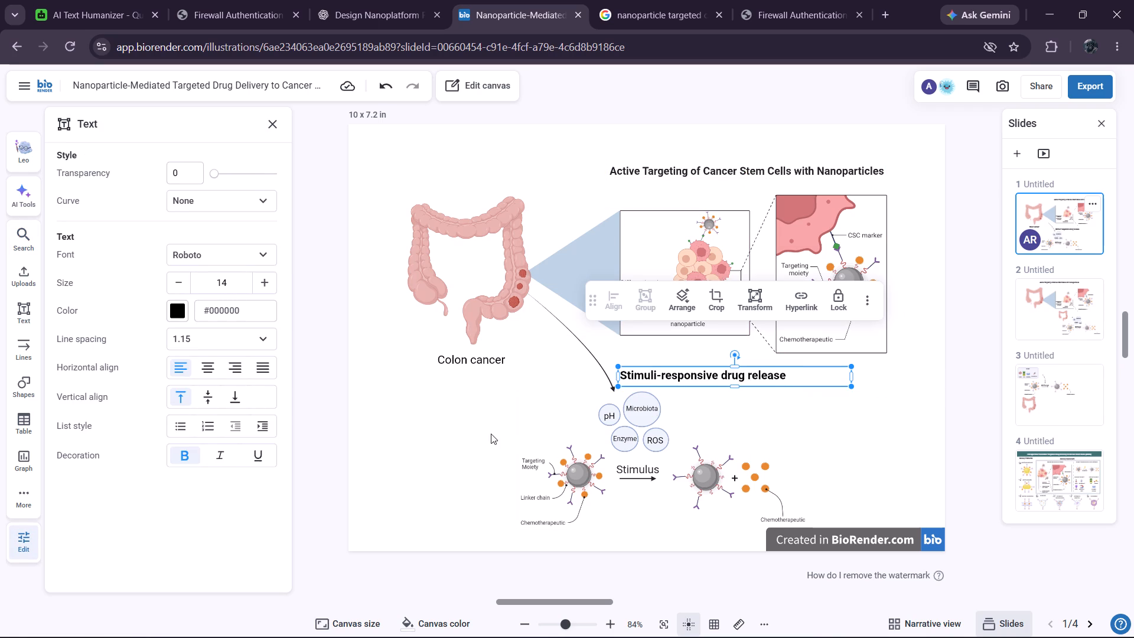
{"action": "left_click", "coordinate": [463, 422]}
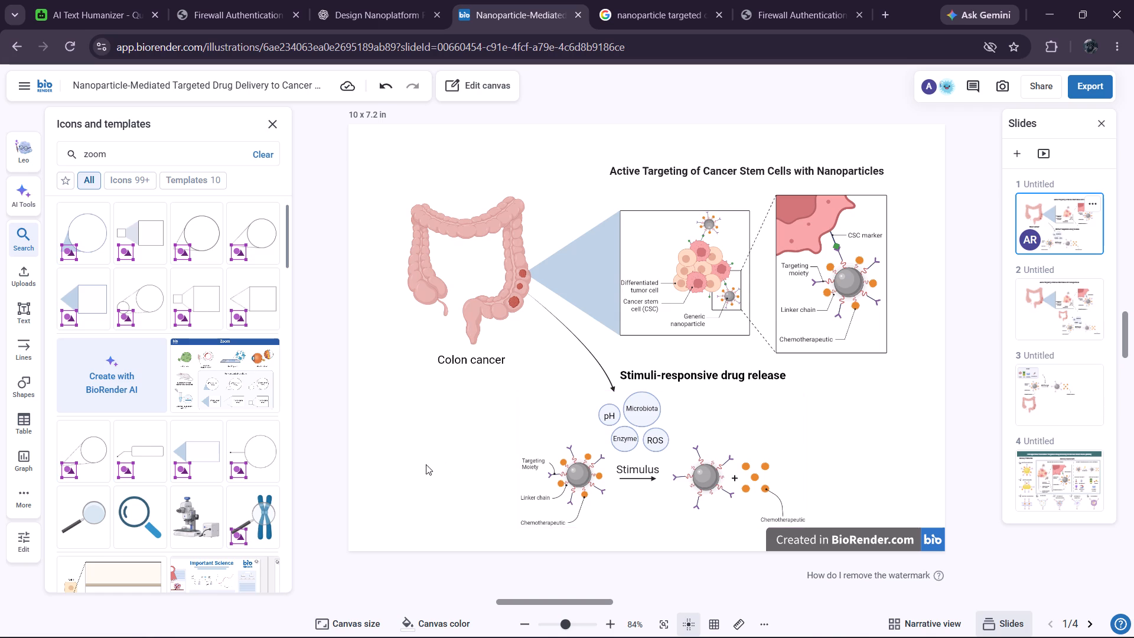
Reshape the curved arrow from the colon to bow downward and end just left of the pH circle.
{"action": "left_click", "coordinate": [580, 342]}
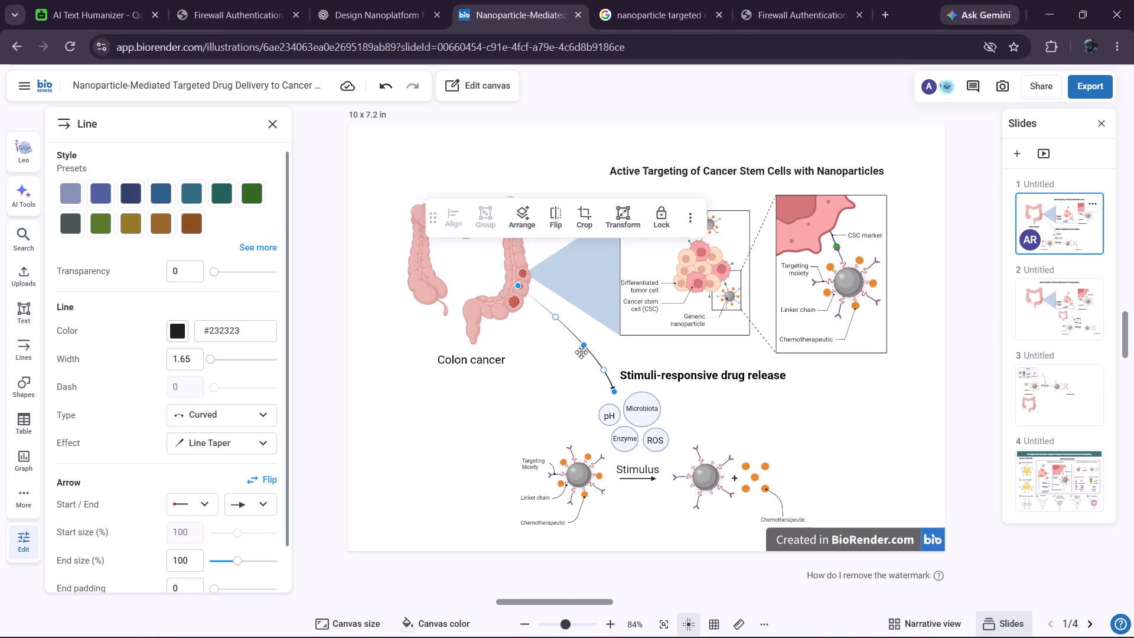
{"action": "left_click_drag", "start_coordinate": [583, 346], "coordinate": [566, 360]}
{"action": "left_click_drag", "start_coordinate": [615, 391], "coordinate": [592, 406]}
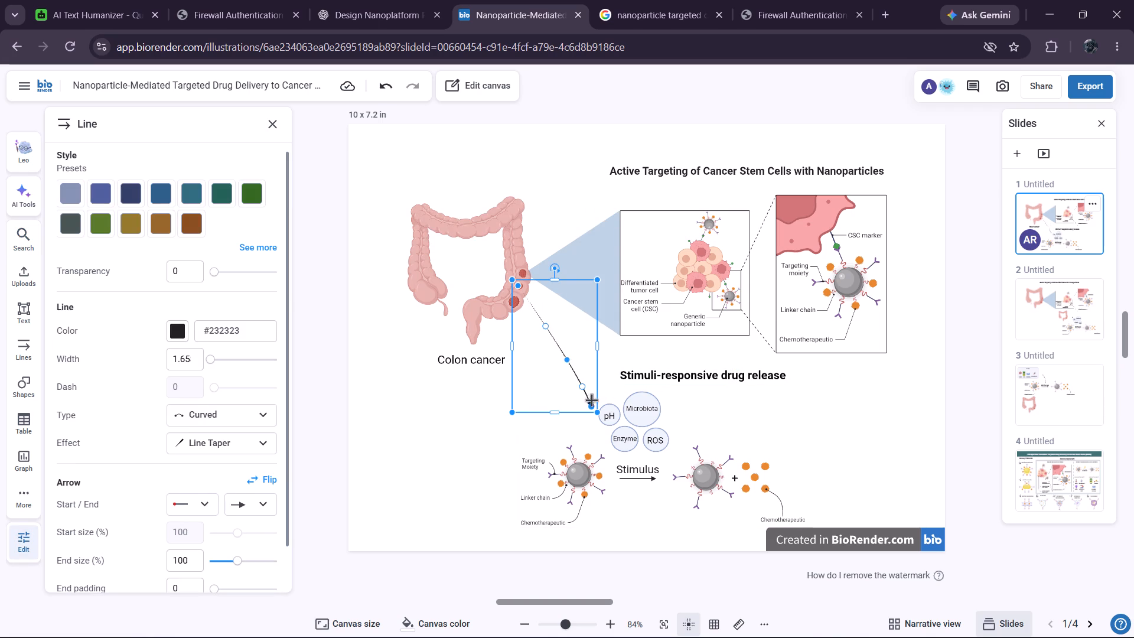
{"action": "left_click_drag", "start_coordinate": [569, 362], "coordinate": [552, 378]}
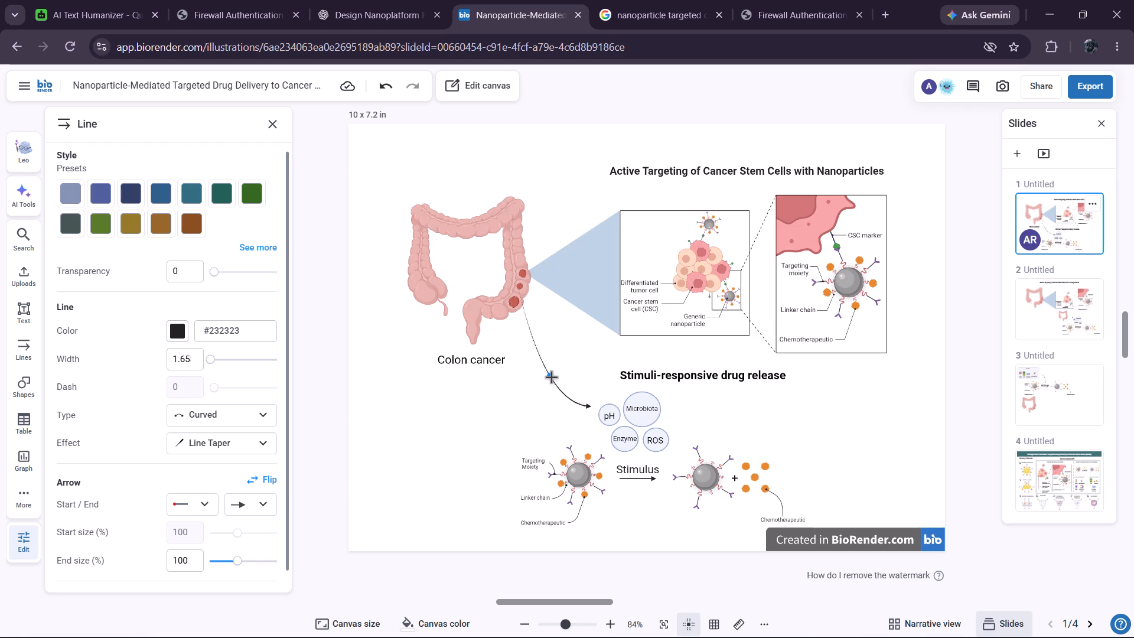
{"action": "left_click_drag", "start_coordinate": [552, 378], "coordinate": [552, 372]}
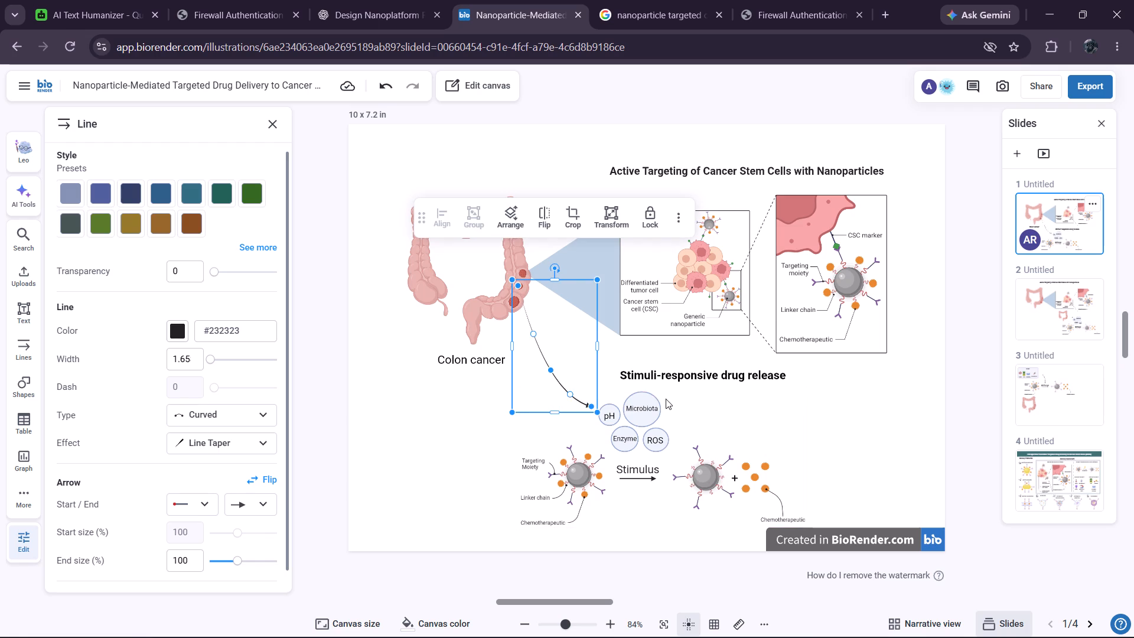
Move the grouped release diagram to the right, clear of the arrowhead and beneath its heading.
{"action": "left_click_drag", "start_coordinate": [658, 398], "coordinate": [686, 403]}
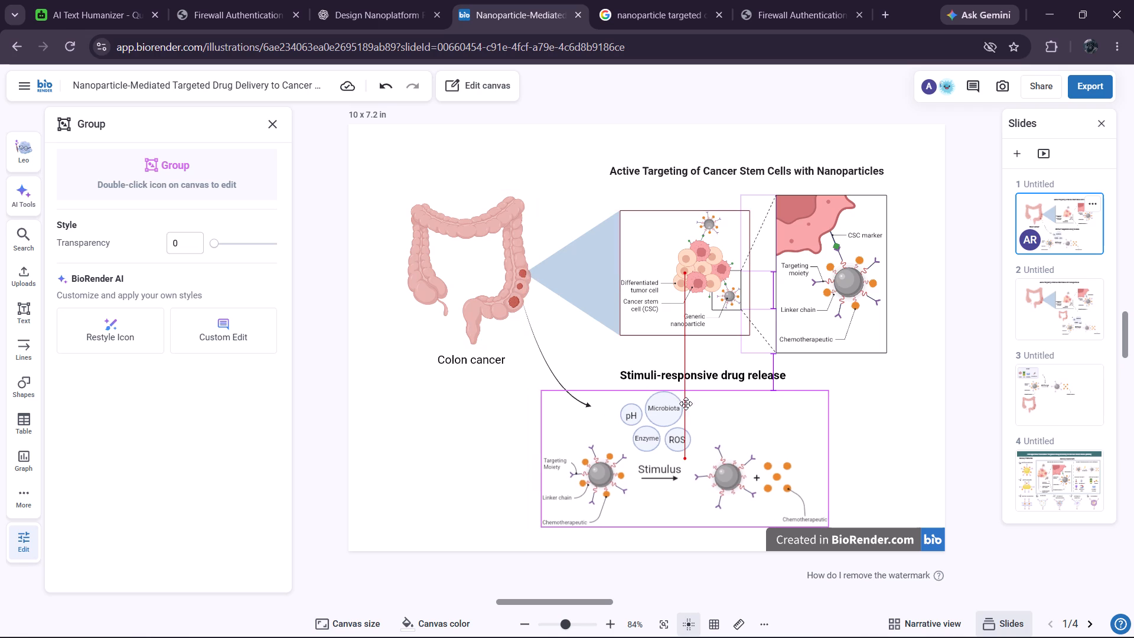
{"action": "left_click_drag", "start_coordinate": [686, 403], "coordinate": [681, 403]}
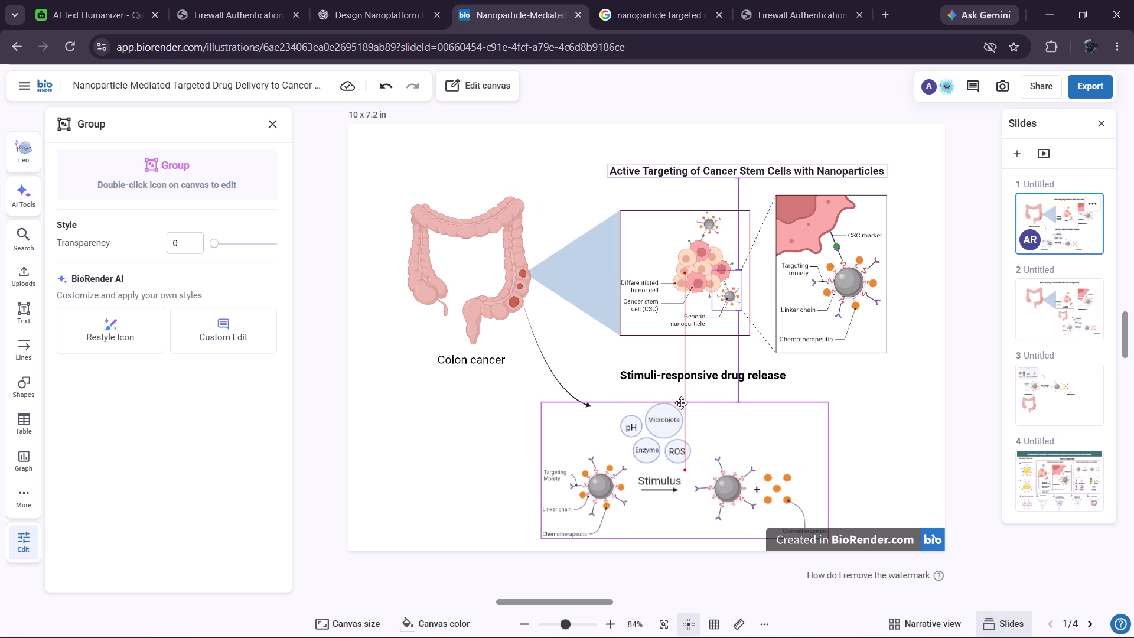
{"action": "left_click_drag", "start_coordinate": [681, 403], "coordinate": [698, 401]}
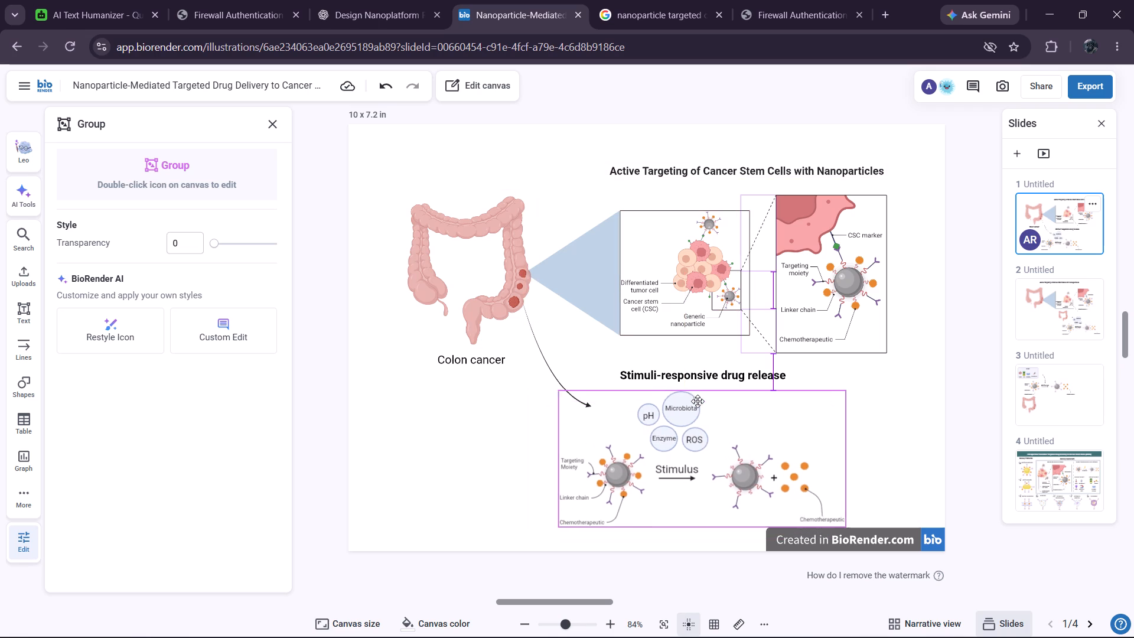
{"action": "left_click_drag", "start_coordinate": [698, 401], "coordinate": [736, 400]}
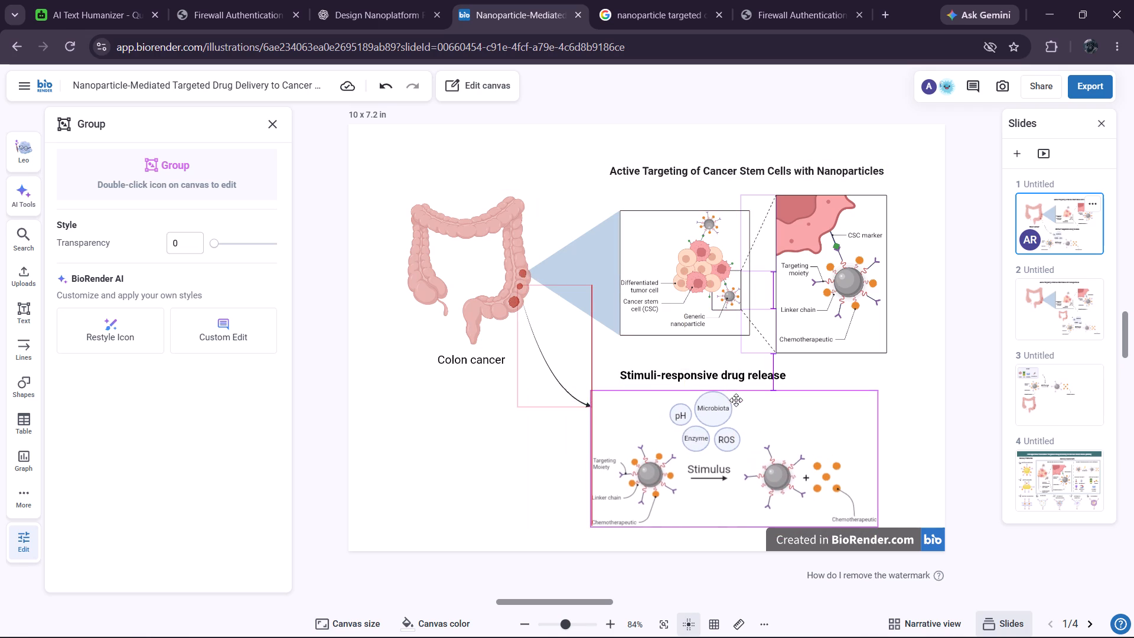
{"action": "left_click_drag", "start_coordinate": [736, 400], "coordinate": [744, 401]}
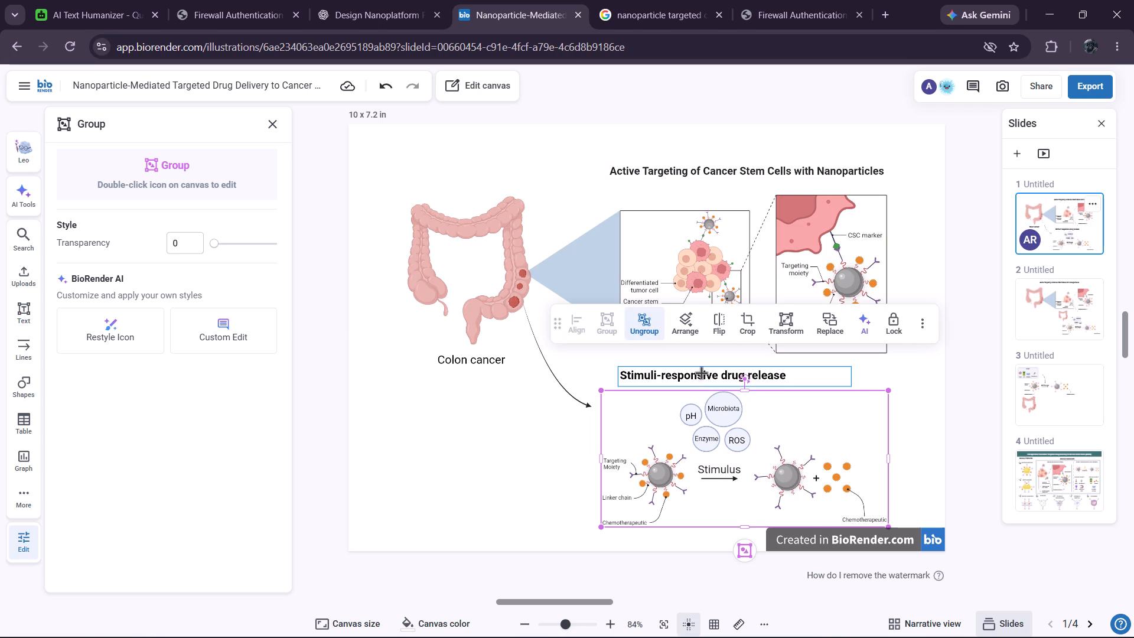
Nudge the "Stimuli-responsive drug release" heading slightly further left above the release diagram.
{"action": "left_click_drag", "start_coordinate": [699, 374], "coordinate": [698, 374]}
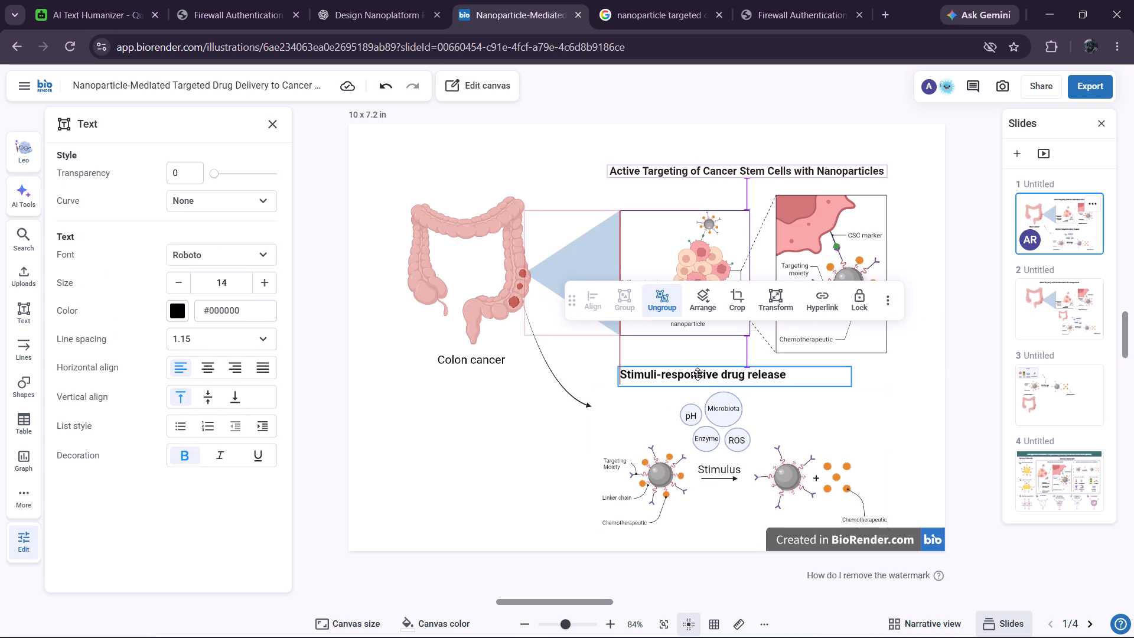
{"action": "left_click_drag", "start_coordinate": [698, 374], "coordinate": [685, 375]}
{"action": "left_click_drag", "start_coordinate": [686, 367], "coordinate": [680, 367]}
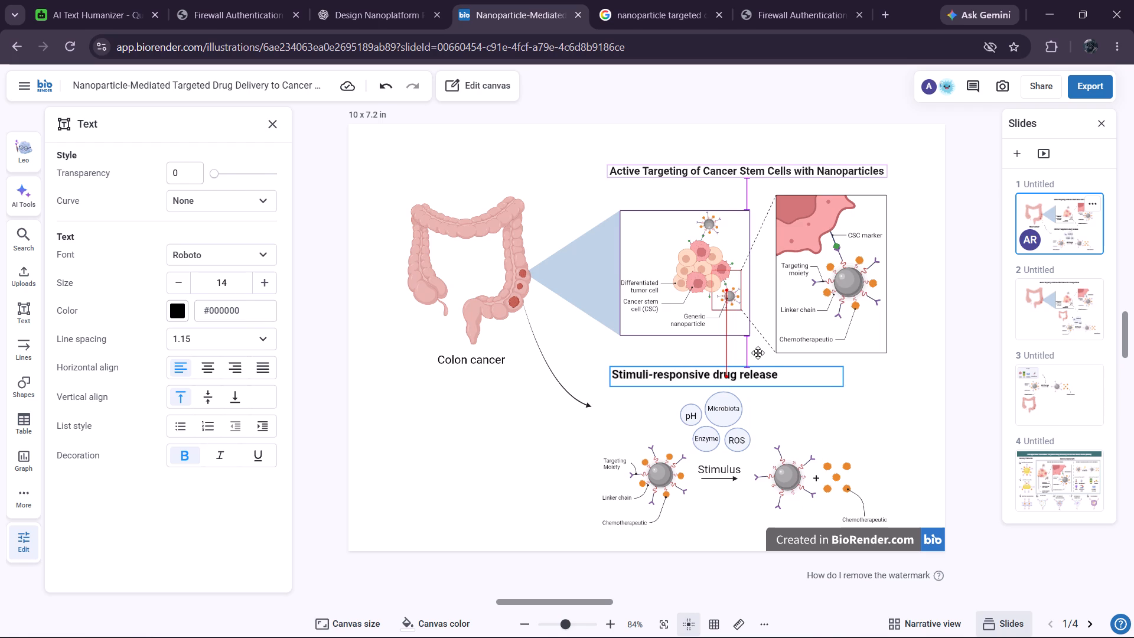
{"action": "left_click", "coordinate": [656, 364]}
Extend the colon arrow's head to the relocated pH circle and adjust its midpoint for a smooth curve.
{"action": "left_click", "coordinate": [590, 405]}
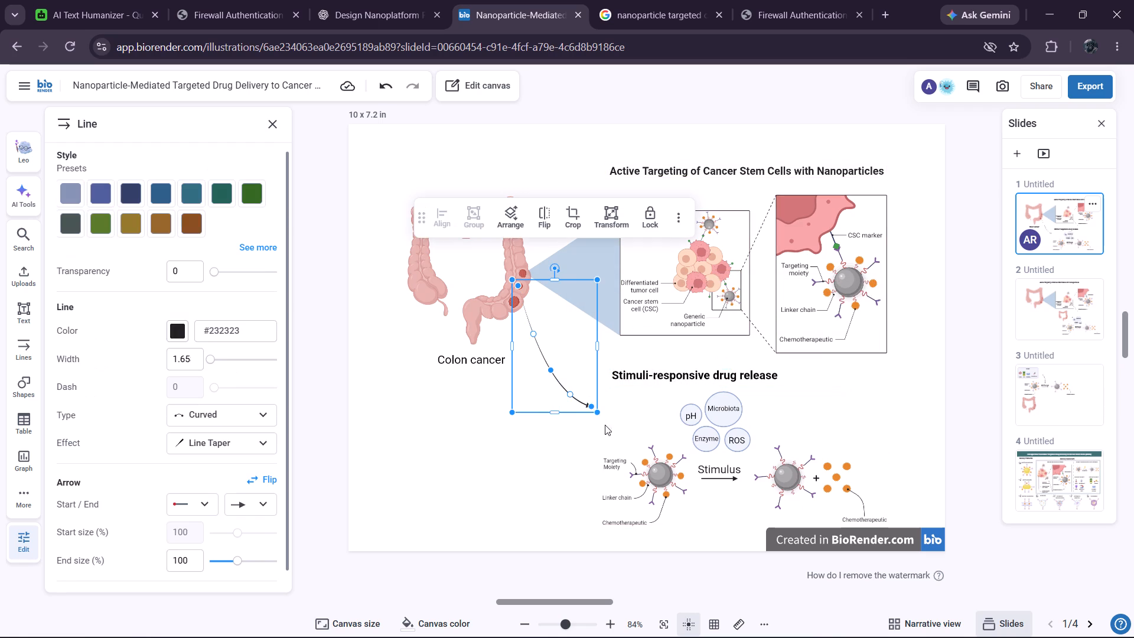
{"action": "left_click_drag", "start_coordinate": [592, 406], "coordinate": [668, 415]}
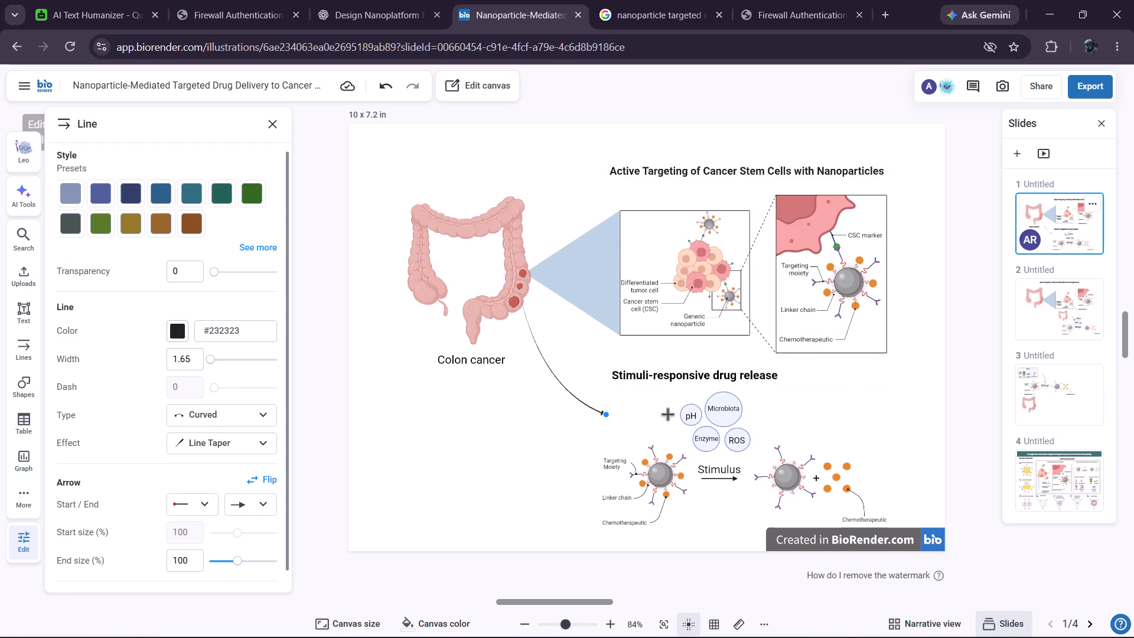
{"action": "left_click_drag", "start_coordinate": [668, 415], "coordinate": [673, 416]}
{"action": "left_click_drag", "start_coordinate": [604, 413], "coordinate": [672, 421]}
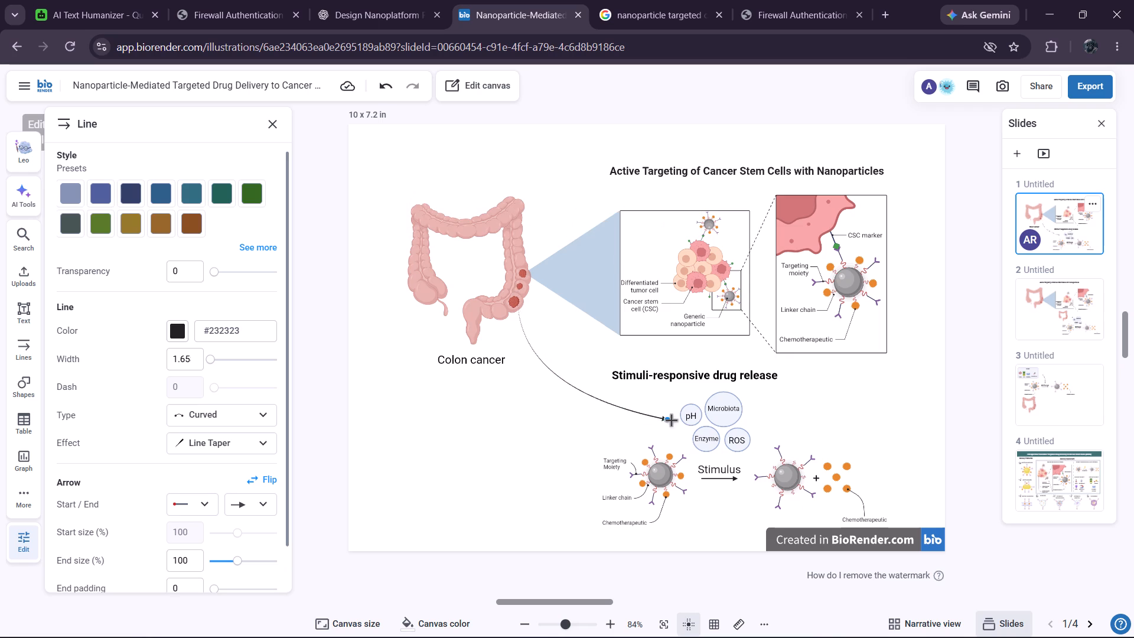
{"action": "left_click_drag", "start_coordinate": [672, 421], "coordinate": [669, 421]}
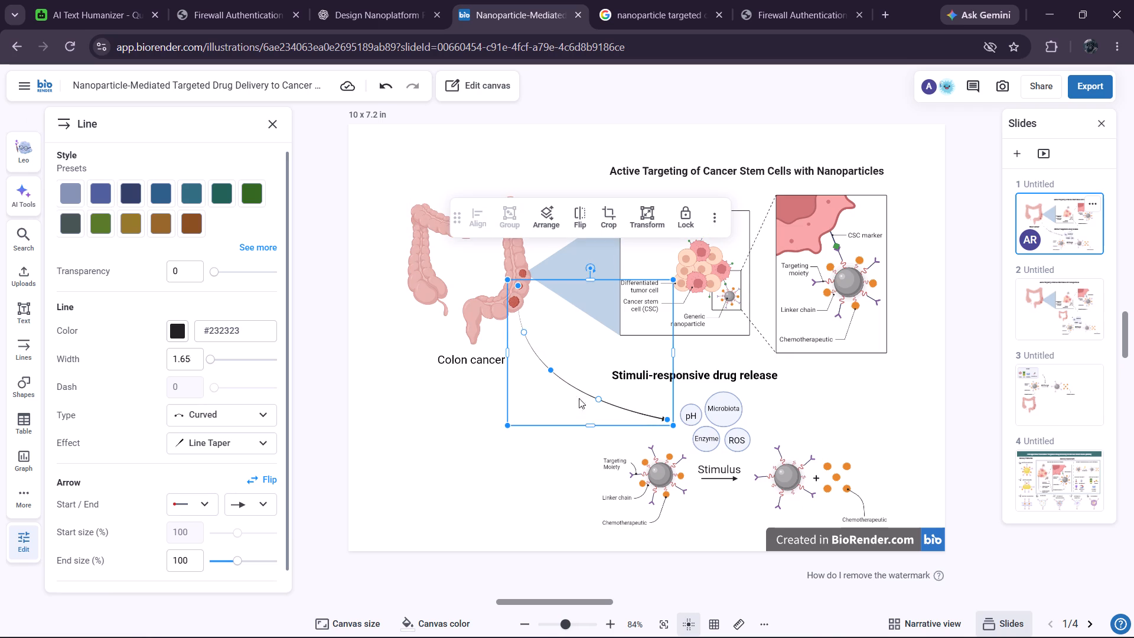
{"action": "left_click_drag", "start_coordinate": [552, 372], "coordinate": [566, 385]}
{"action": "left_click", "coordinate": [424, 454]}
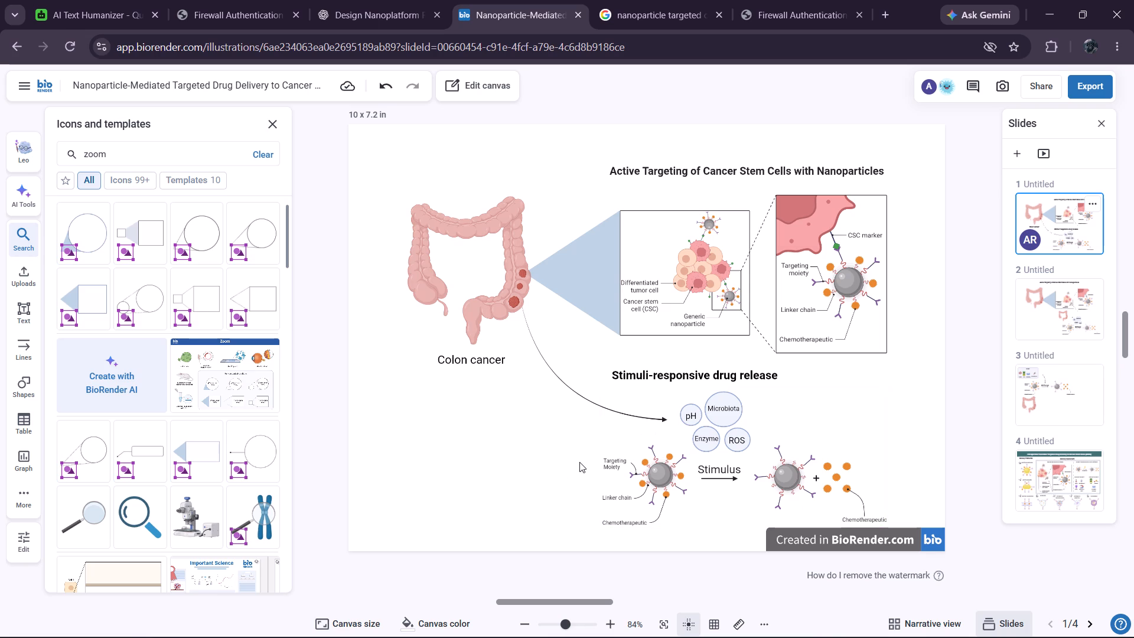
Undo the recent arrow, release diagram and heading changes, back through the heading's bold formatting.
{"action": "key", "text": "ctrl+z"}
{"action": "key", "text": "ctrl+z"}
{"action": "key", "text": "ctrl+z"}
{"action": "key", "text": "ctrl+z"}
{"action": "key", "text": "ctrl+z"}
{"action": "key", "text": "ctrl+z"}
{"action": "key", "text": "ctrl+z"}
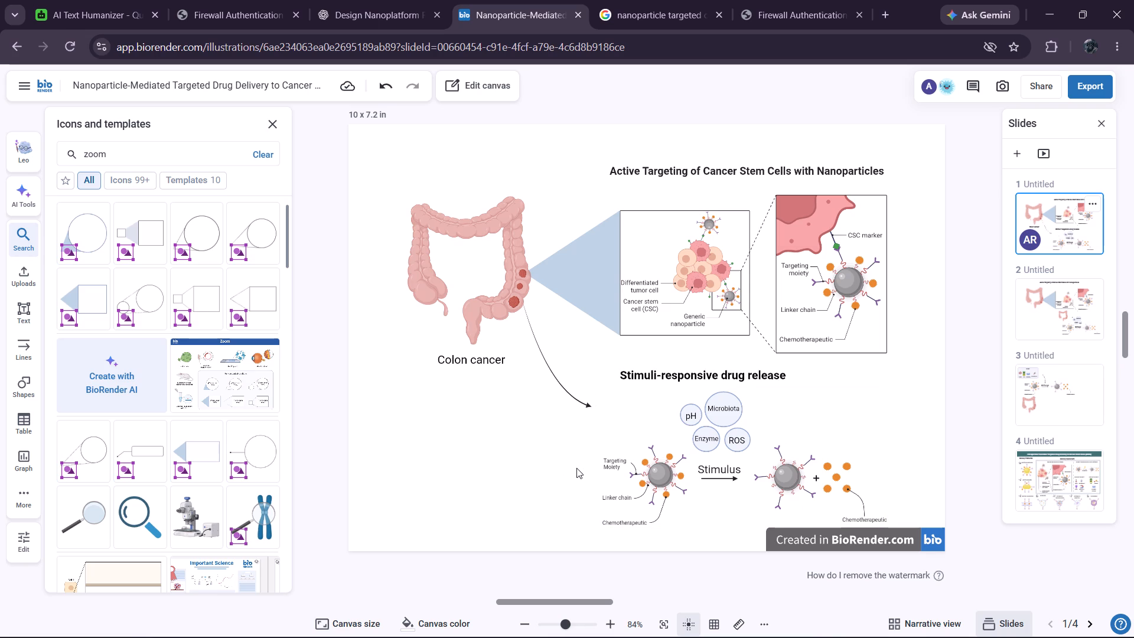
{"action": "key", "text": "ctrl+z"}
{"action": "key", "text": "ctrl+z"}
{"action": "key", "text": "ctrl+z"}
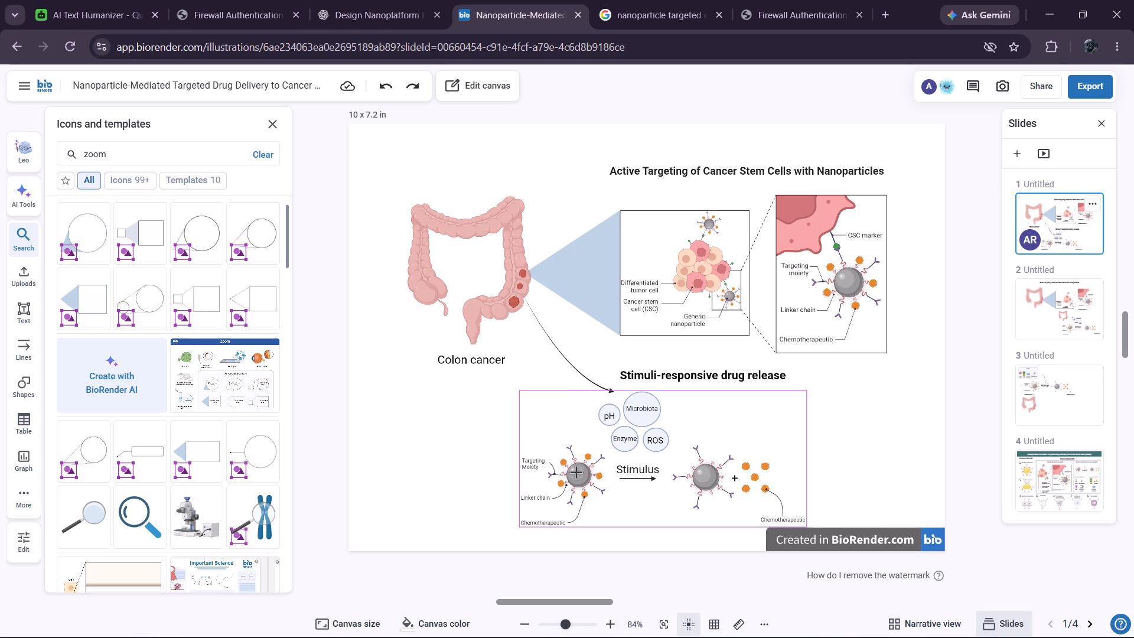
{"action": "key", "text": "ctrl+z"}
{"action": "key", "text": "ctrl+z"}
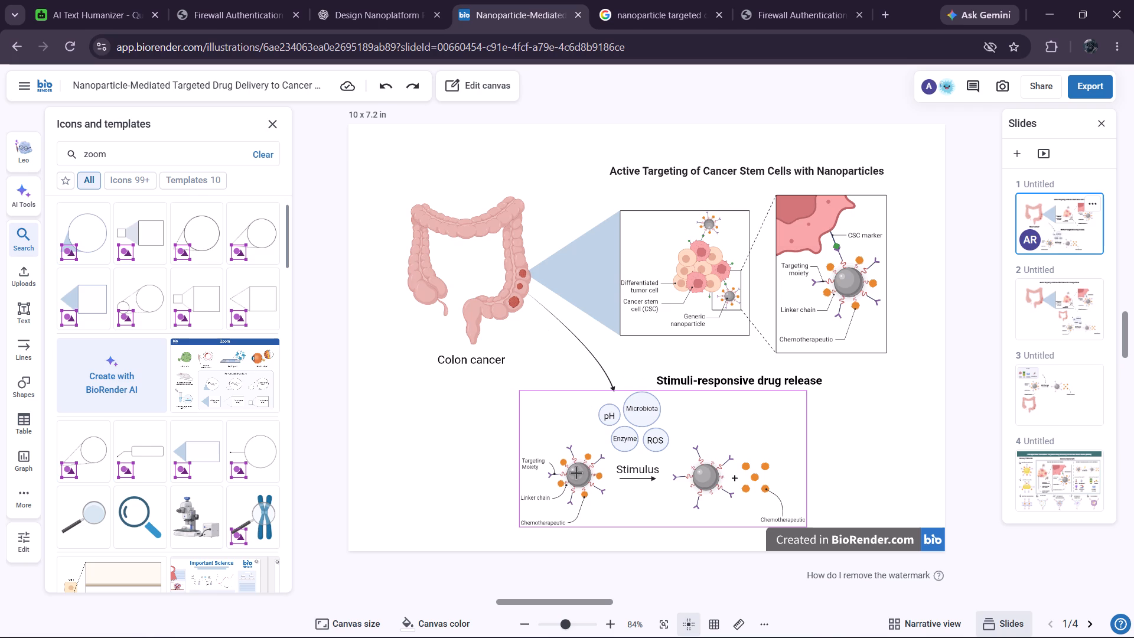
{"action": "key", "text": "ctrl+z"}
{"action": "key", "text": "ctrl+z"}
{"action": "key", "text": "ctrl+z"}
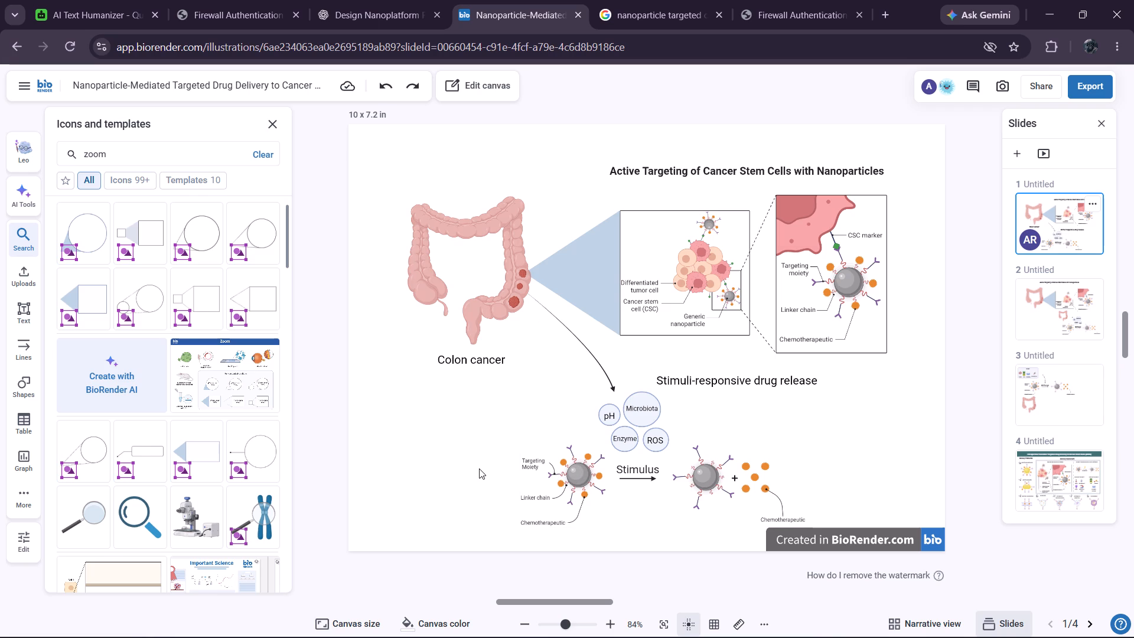
Redo the bold formatting on the "Stimuli-responsive drug release" heading.
{"action": "key", "text": "ctrl+shift+z"}
{"action": "left_click", "coordinate": [472, 434]}
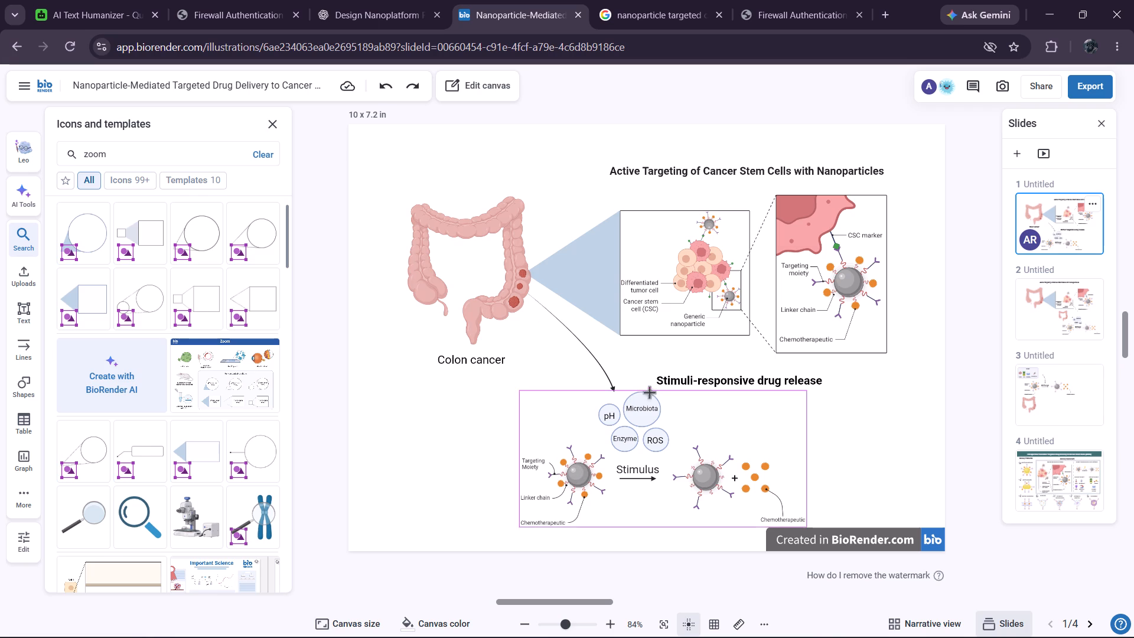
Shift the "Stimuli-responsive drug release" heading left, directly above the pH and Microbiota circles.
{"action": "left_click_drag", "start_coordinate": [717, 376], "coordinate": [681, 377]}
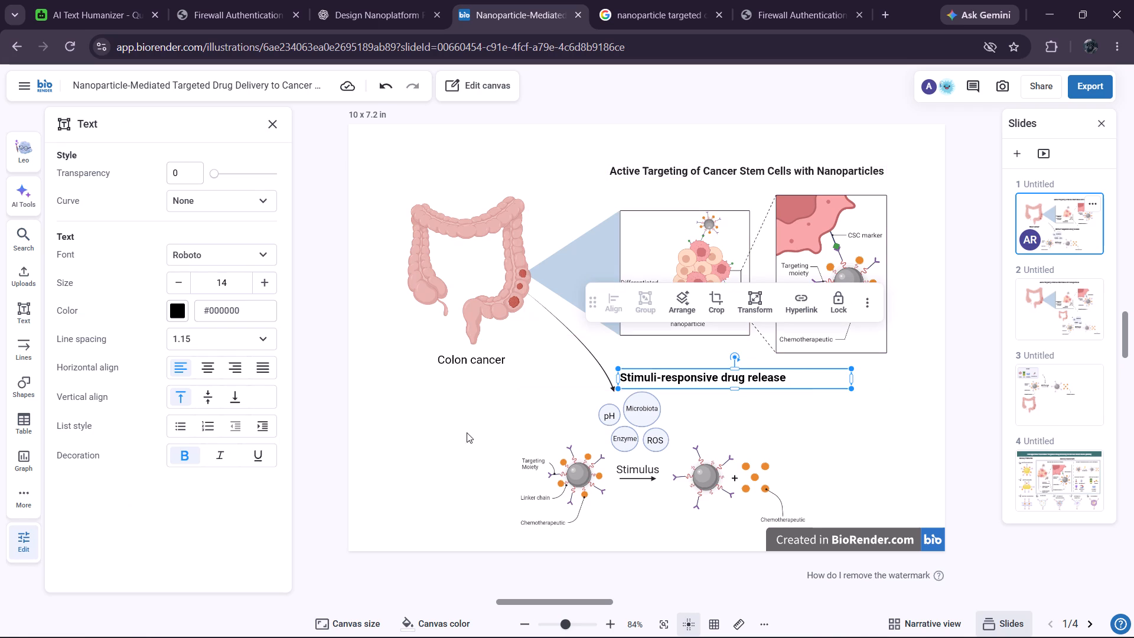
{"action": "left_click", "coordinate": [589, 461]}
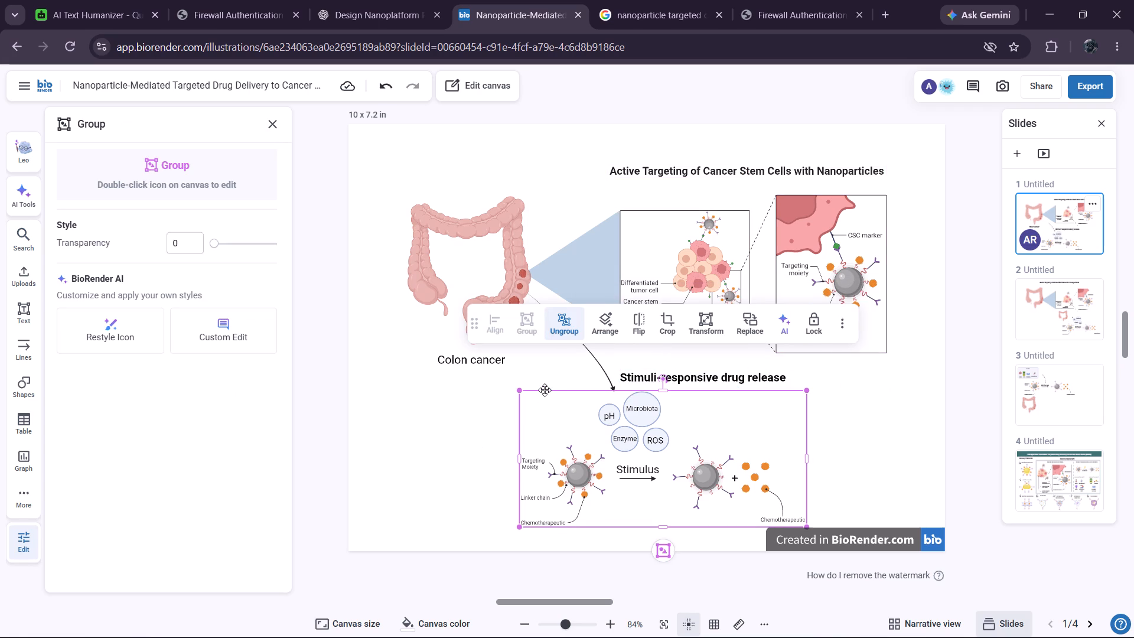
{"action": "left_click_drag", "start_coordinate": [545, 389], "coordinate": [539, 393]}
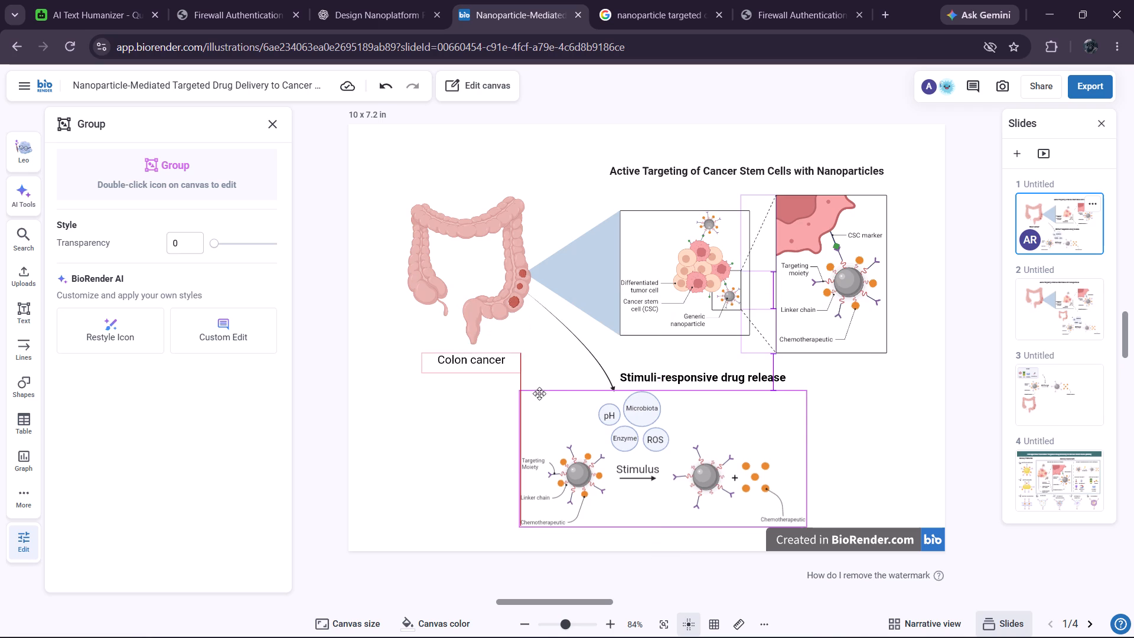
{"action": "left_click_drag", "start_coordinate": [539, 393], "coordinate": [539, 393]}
Pull the colon arrow's head back beside the pH circle and bend its midpoint so the curve sags down toward the colon label.
{"action": "left_click", "coordinate": [585, 349]}
{"action": "left_click_drag", "start_coordinate": [585, 344], "coordinate": [565, 353]}
{"action": "left_click_drag", "start_coordinate": [615, 393], "coordinate": [594, 395]}
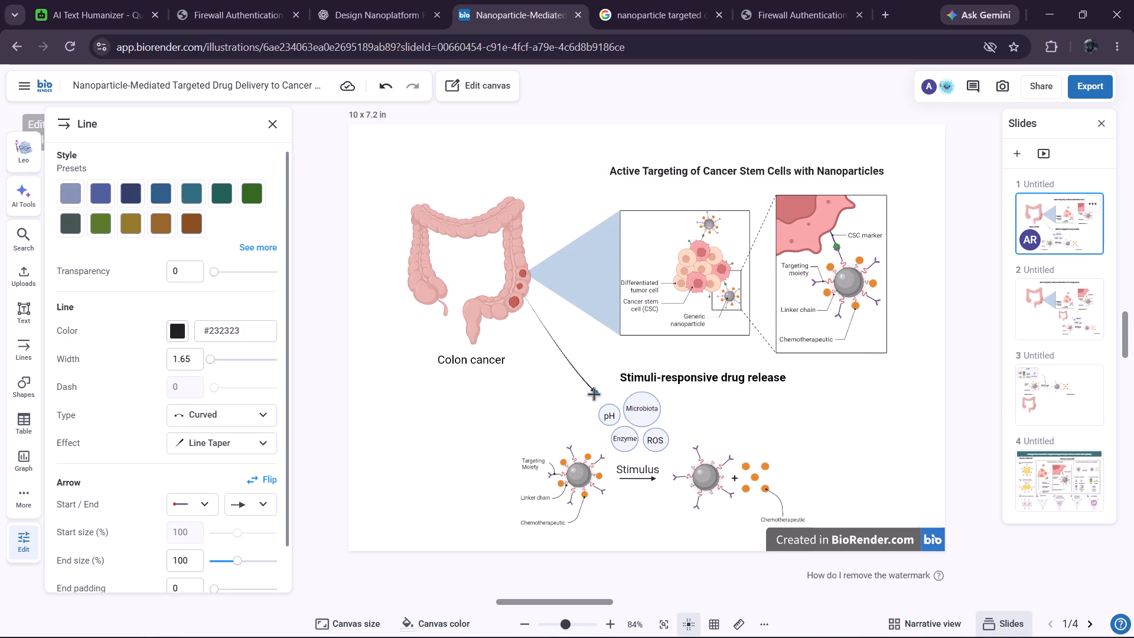
{"action": "left_click_drag", "start_coordinate": [594, 395], "coordinate": [591, 401]}
{"action": "left_click_drag", "start_coordinate": [561, 354], "coordinate": [543, 365]}
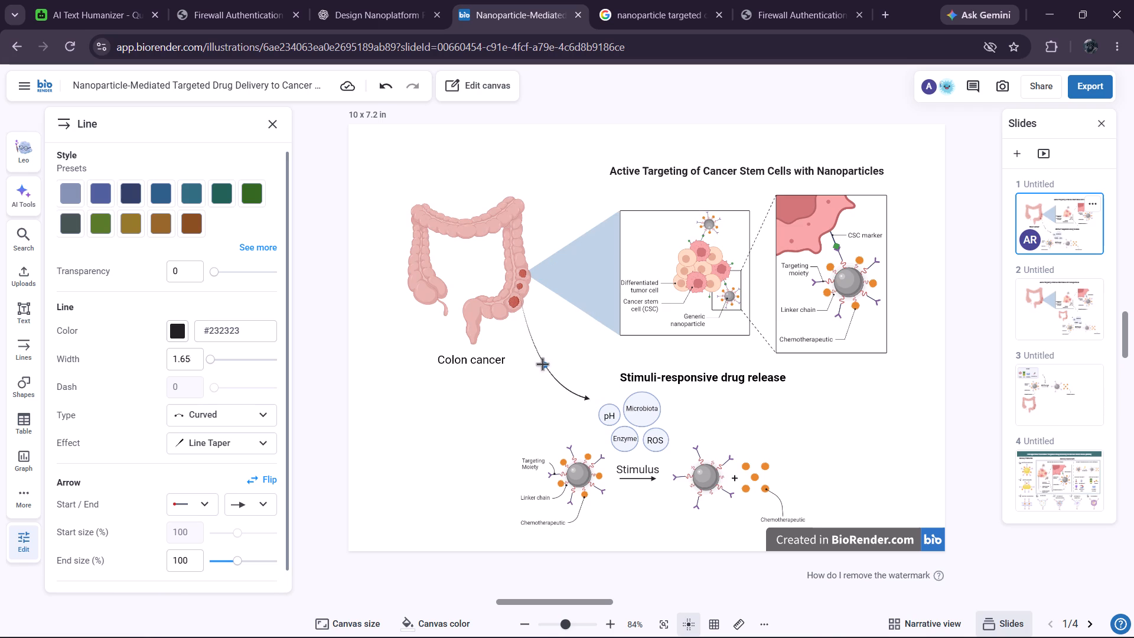
{"action": "left_click_drag", "start_coordinate": [543, 365], "coordinate": [544, 366]}
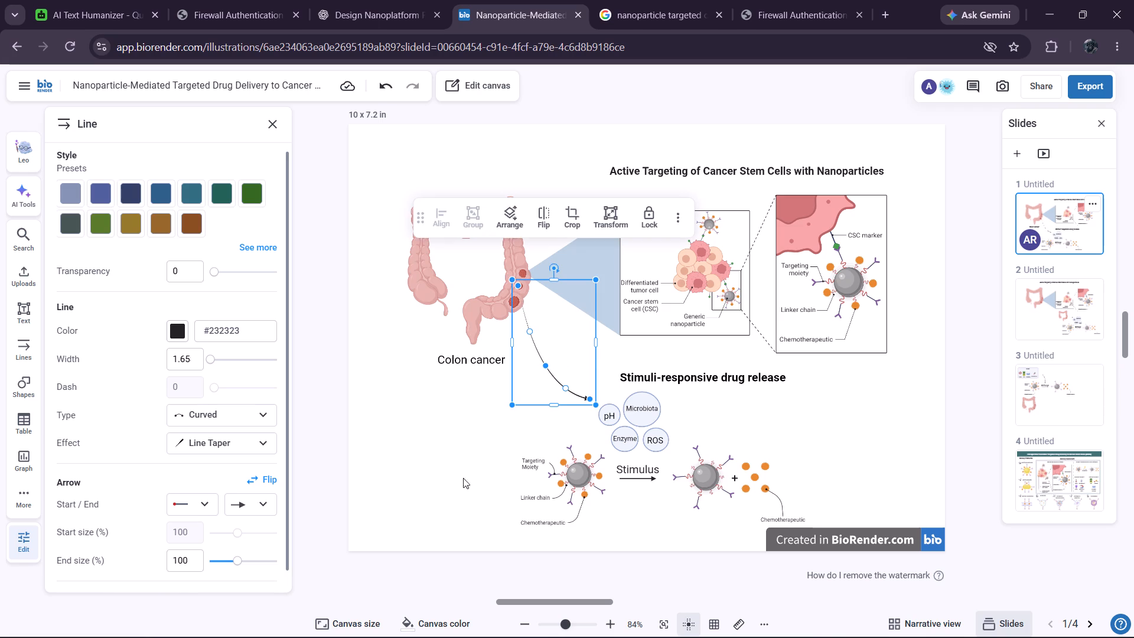
{"action": "left_click", "coordinate": [435, 441]}
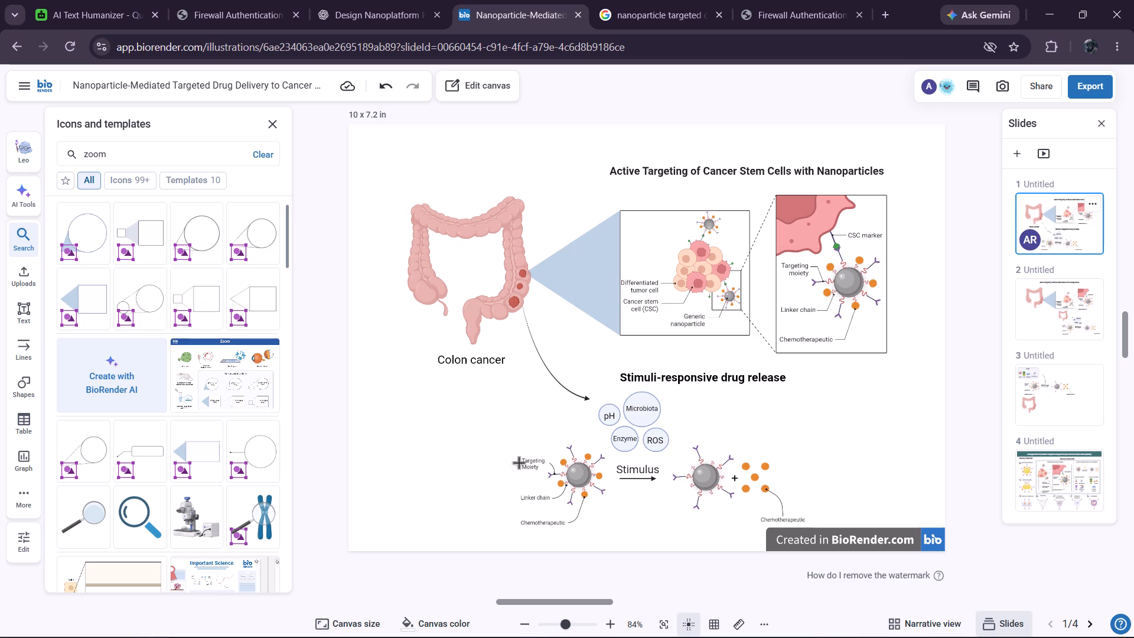
Move the "Stimuli-responsive drug release" heading beside the stimulus circles, above the released-drug nanoparticle, and narrow its text box slightly from the left edge.
{"action": "left_click", "coordinate": [694, 376]}
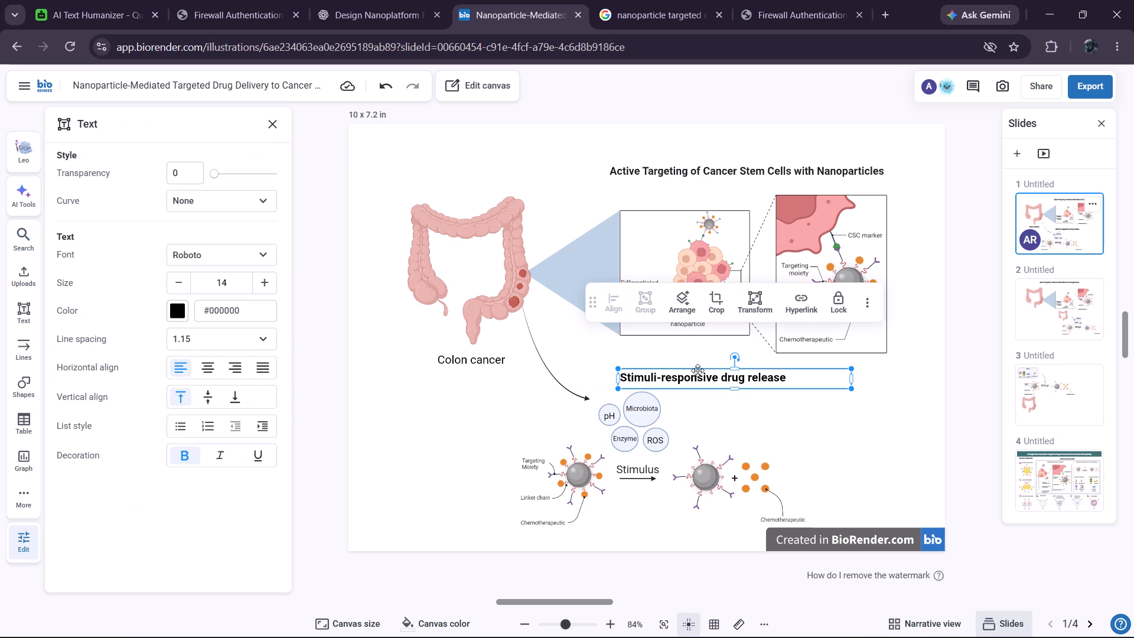
{"action": "left_click_drag", "start_coordinate": [698, 370], "coordinate": [768, 411]}
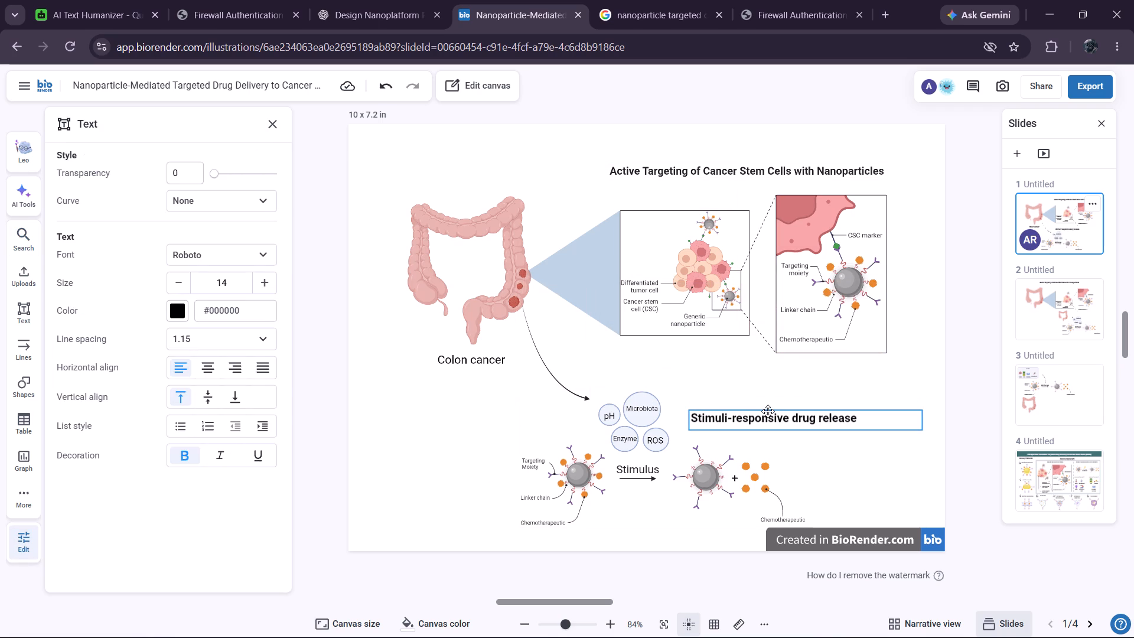
{"action": "left_click_drag", "start_coordinate": [768, 411], "coordinate": [768, 411]}
{"action": "left_click_drag", "start_coordinate": [692, 410], "coordinate": [703, 411]}
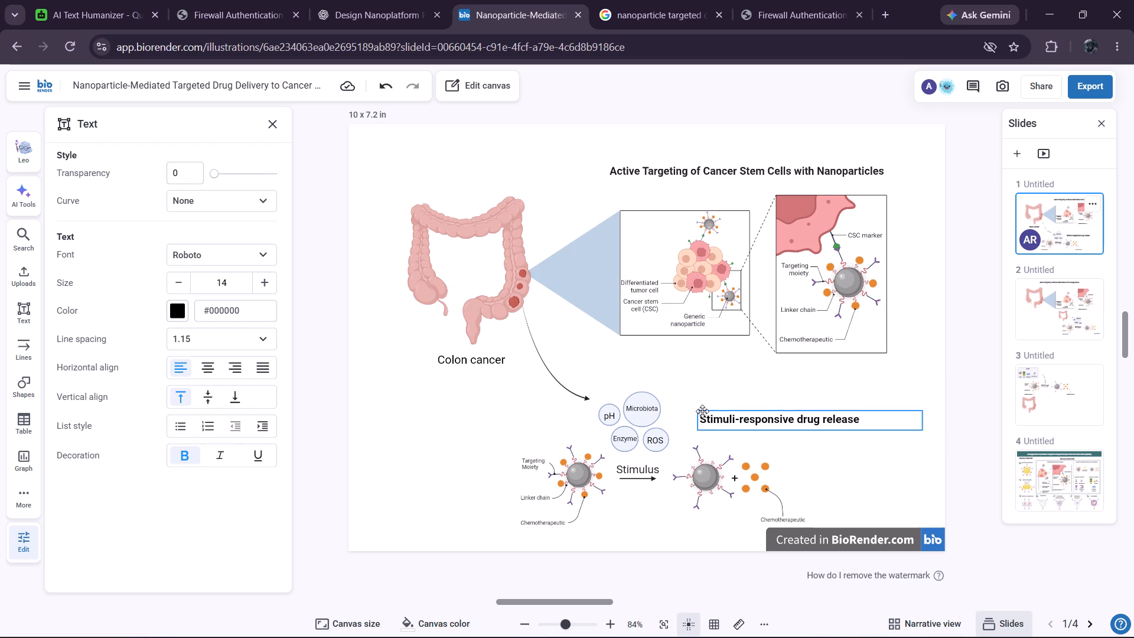
{"action": "left_click_drag", "start_coordinate": [703, 411], "coordinate": [702, 409]}
{"action": "left_click", "coordinate": [800, 454]}
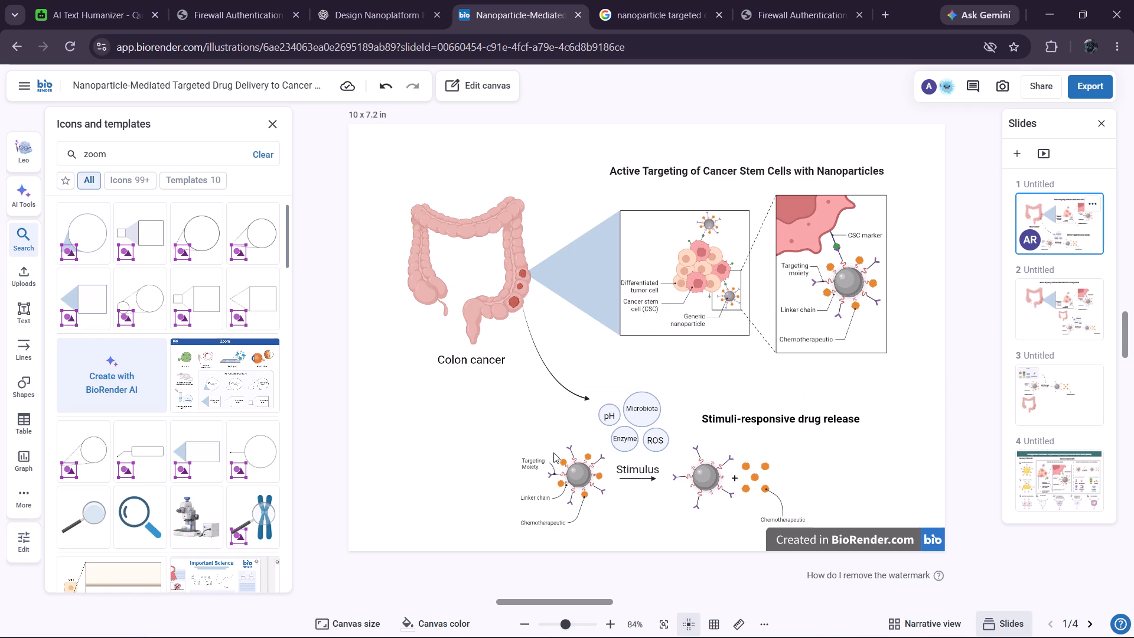
Move the grouped release diagram slightly left so the pH circle sits just beneath the colon arrow's head.
{"action": "left_click", "coordinate": [623, 390]}
{"action": "left_click", "coordinate": [623, 406]}
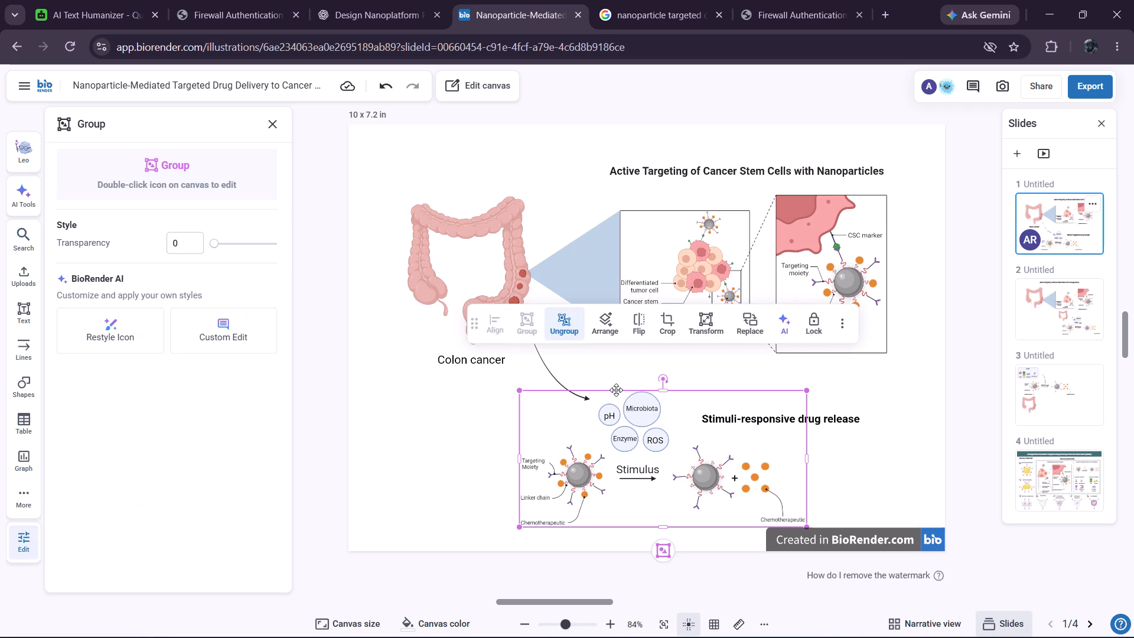
{"action": "left_click_drag", "start_coordinate": [616, 390], "coordinate": [595, 394]}
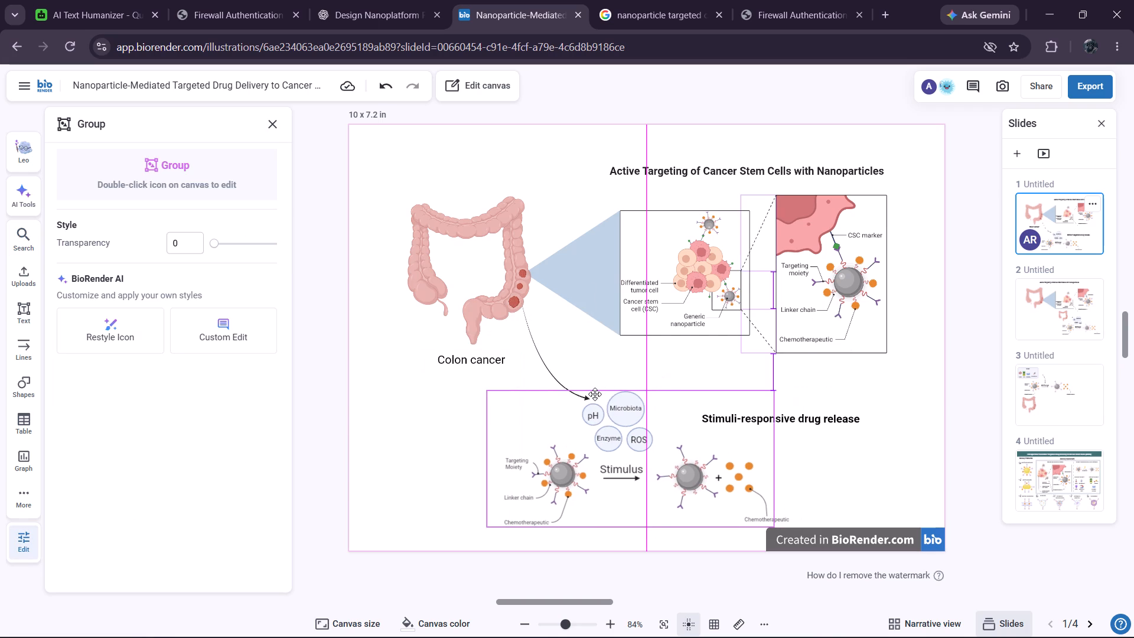
Retract the colon arrow's head just short of the relocated pH circle and adjust the arrow's position and midpoint for a gentle curve.
{"action": "left_click", "coordinate": [558, 381]}
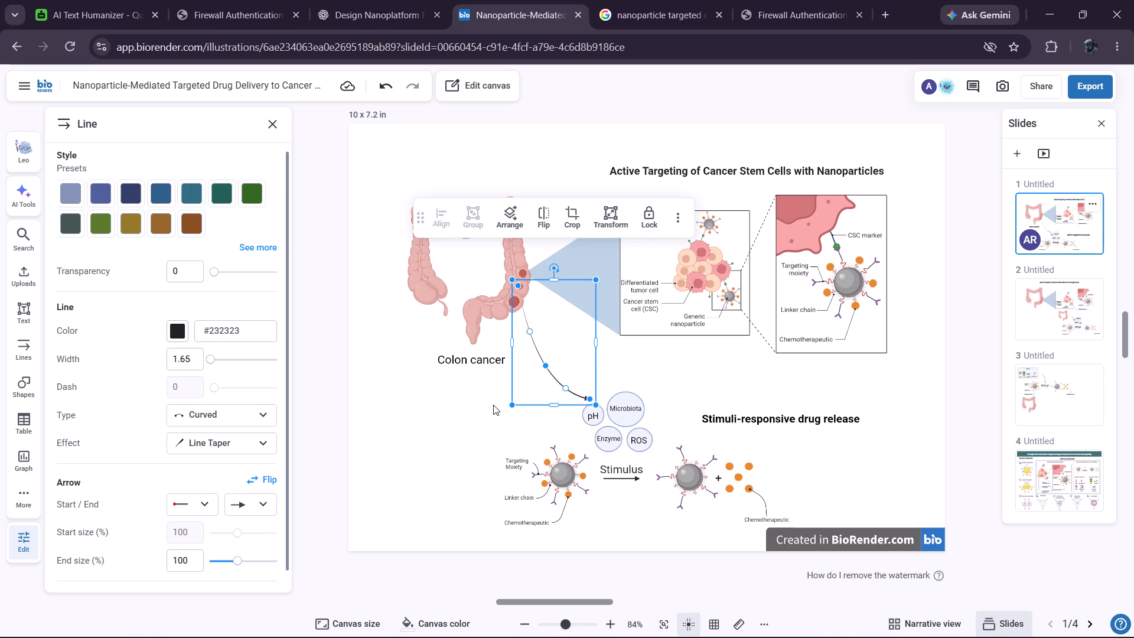
{"action": "left_click", "coordinate": [445, 415]}
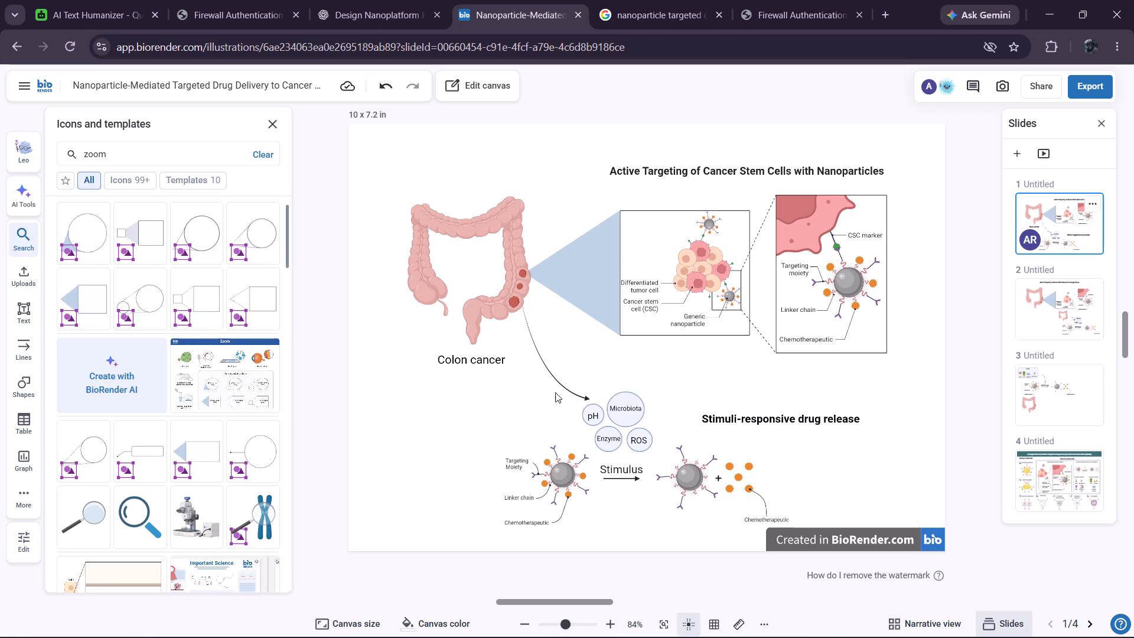
{"action": "left_click", "coordinate": [570, 390]}
{"action": "left_click_drag", "start_coordinate": [545, 369], "coordinate": [545, 362]}
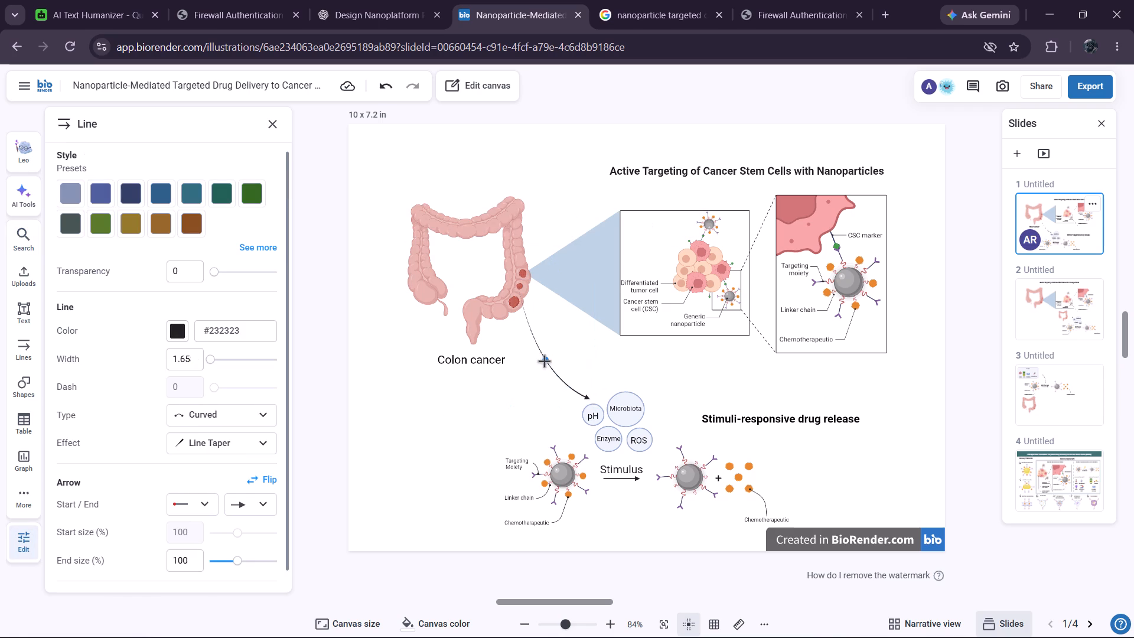
{"action": "left_click_drag", "start_coordinate": [545, 362], "coordinate": [543, 362]}
{"action": "left_click_drag", "start_coordinate": [590, 399], "coordinate": [589, 399]}
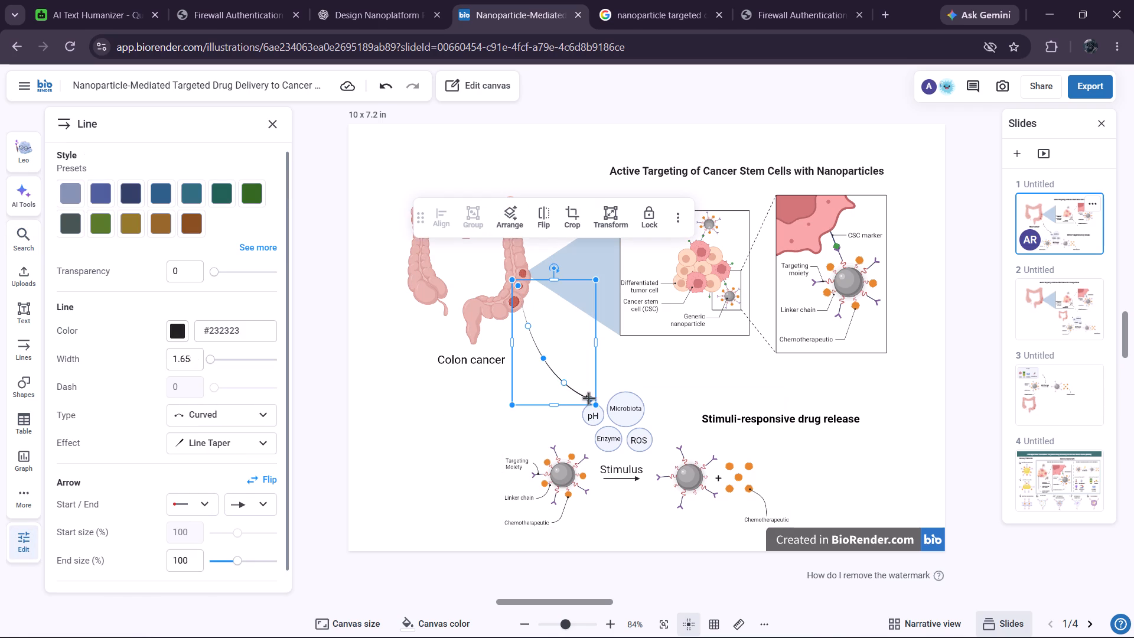
{"action": "left_click_drag", "start_coordinate": [589, 399], "coordinate": [579, 396]}
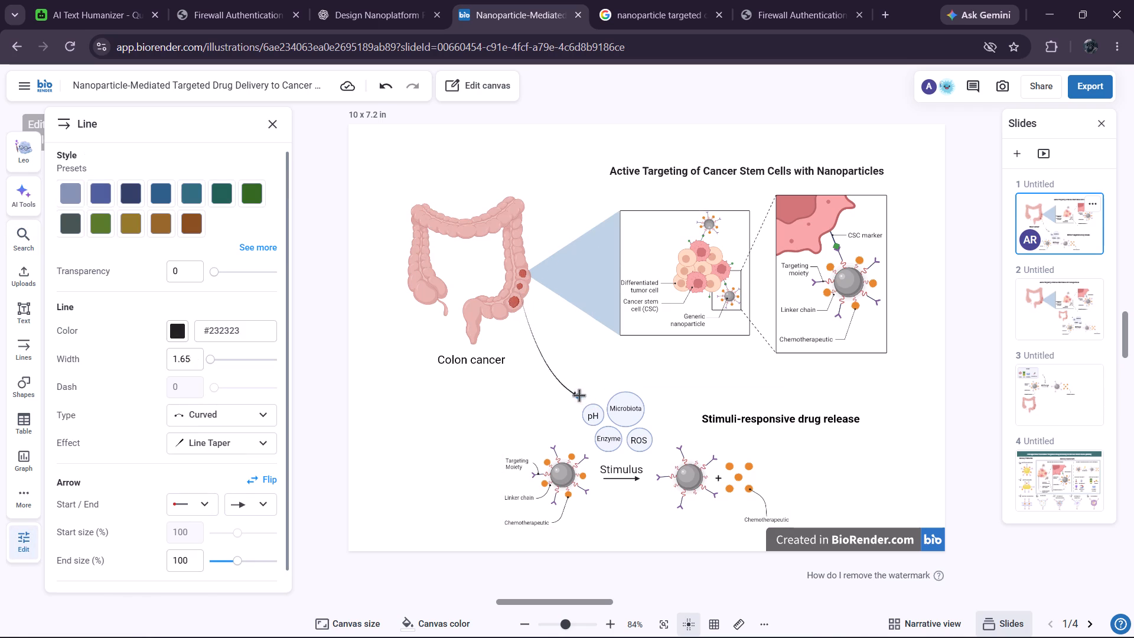
{"action": "left_click_drag", "start_coordinate": [579, 396], "coordinate": [579, 397]}
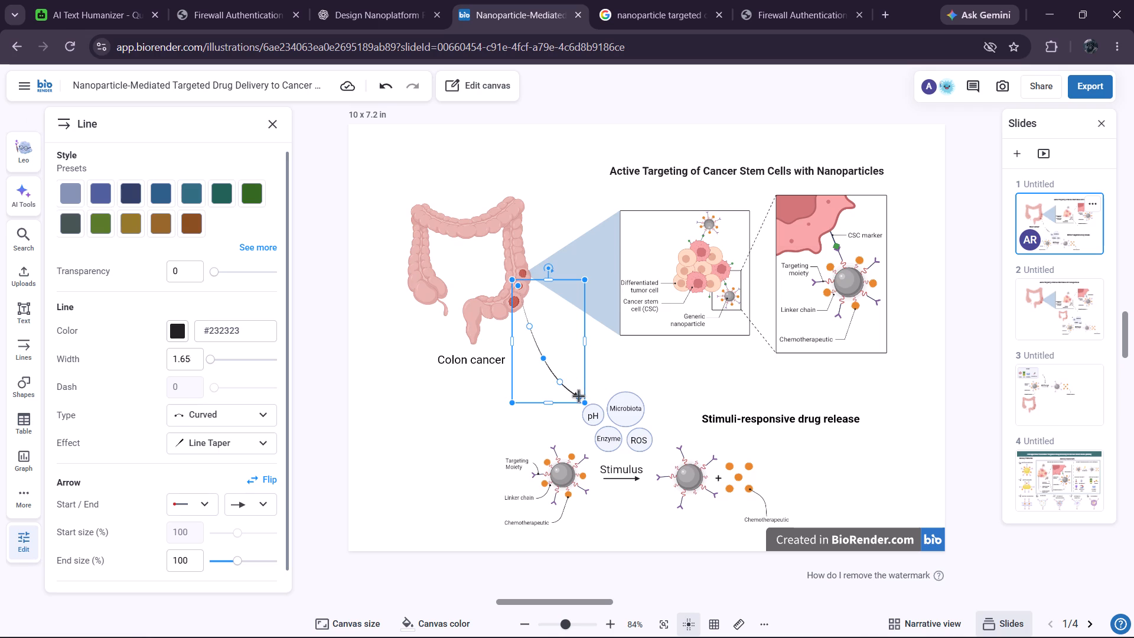
{"action": "left_click", "coordinate": [547, 363]}
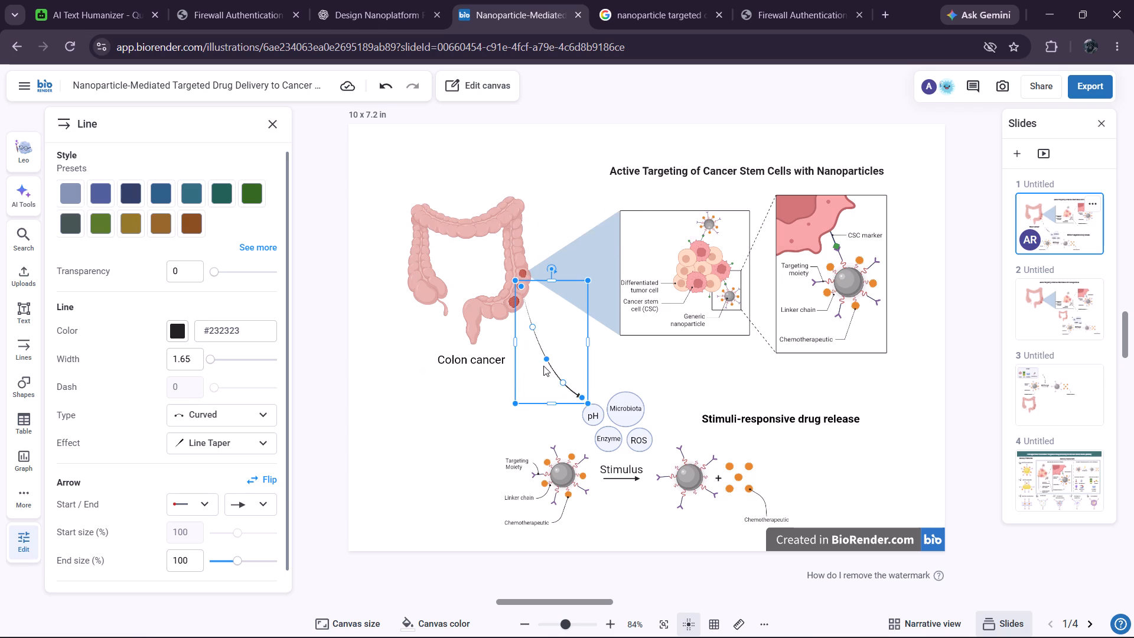
{"action": "left_click_drag", "start_coordinate": [548, 360], "coordinate": [544, 361]}
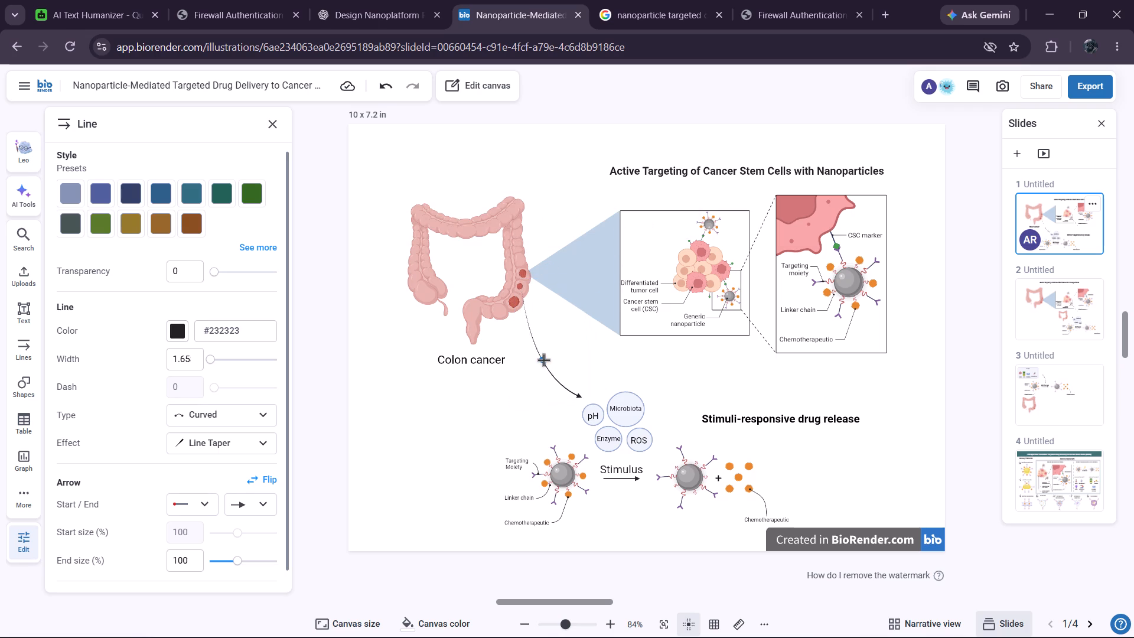
{"action": "left_click_drag", "start_coordinate": [544, 361], "coordinate": [545, 362]}
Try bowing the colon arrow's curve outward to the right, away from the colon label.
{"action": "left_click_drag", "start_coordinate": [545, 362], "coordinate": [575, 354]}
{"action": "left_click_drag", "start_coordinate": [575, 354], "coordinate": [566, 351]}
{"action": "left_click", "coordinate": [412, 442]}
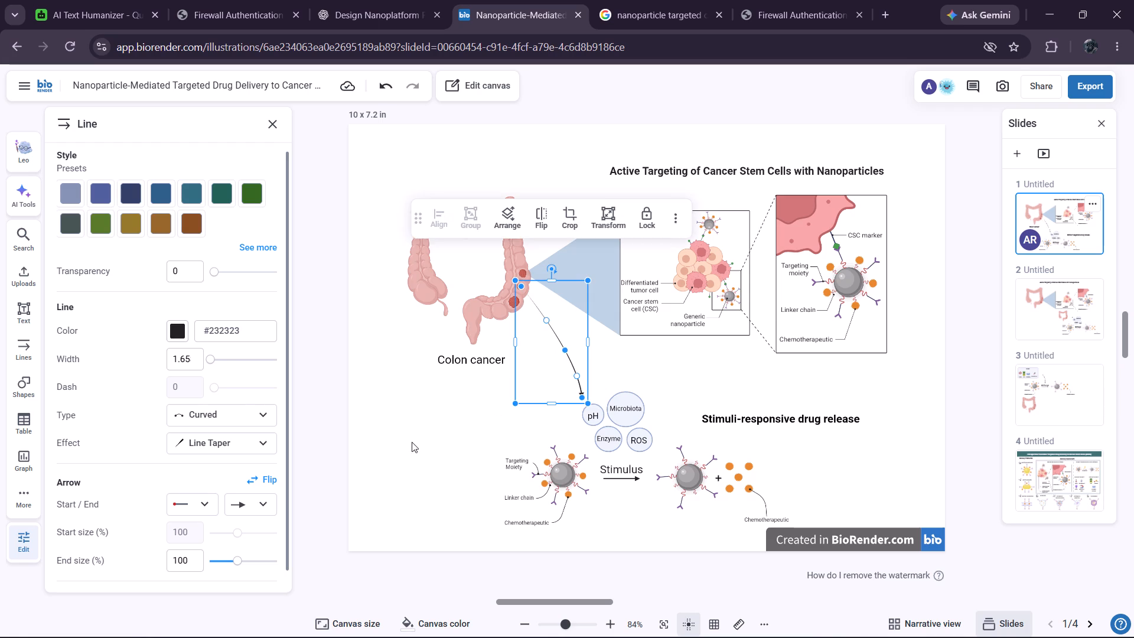
Bend the colon arrow's midpoint back toward the colon label so it sweeps smoothly down to the pH circle.
{"action": "left_click", "coordinate": [568, 352]}
{"action": "left_click_drag", "start_coordinate": [563, 352], "coordinate": [547, 364]}
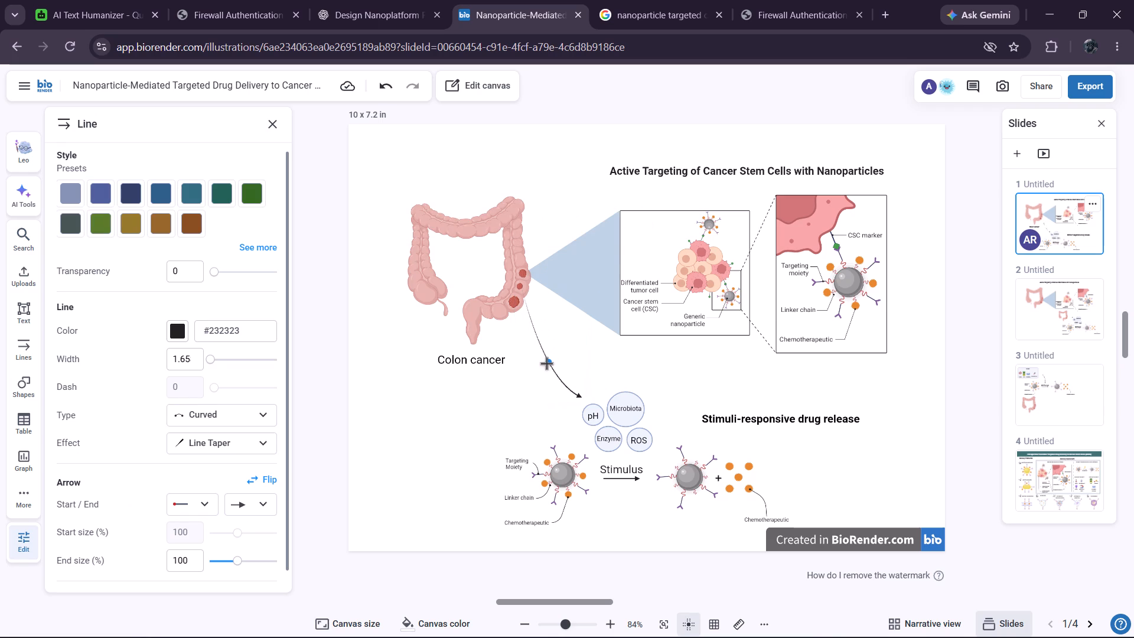
{"action": "left_click_drag", "start_coordinate": [547, 364], "coordinate": [539, 354]}
{"action": "left_click_drag", "start_coordinate": [539, 354], "coordinate": [540, 360]}
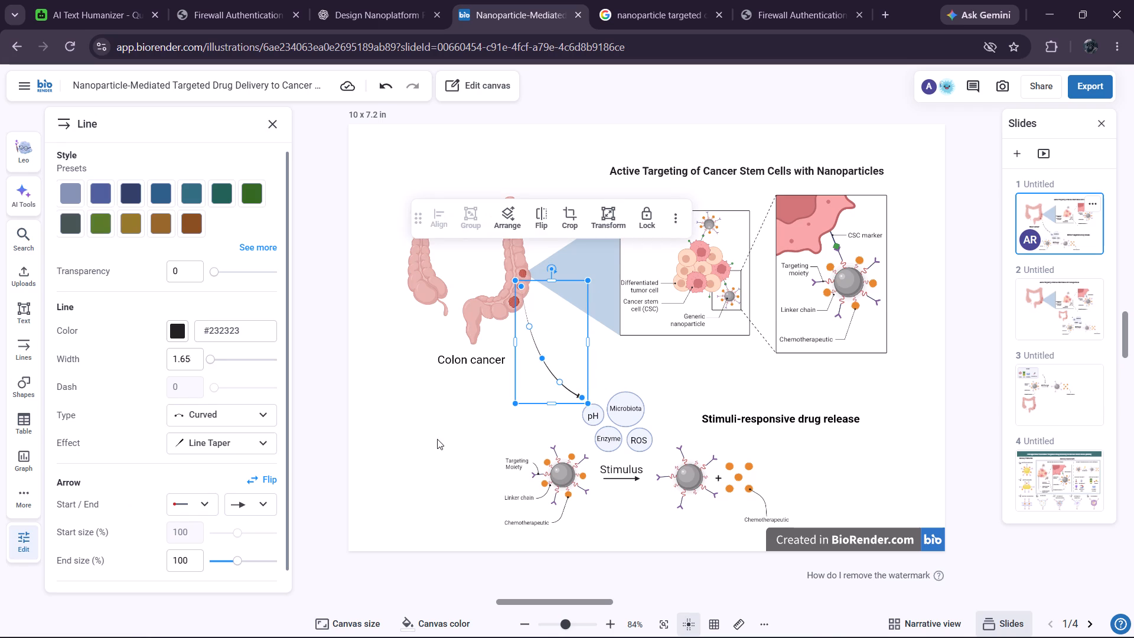
{"action": "left_click", "coordinate": [436, 440]}
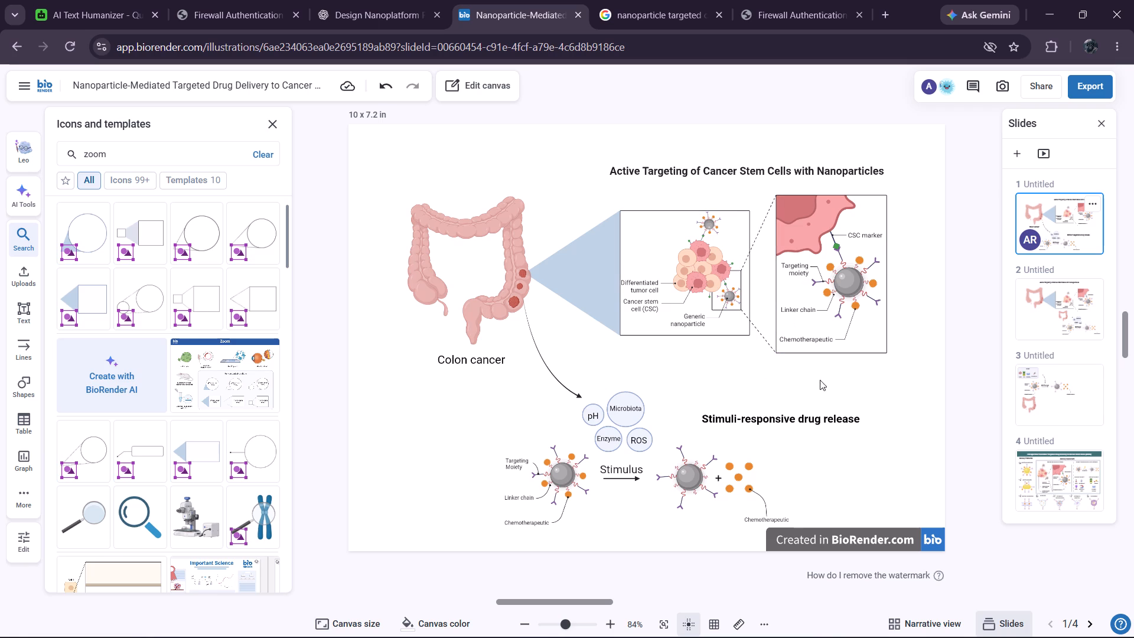
Replace the "Chemotherapeutic" label with "Drug" in the grouped CSC marker inset.
{"action": "left_click", "coordinate": [820, 339]}
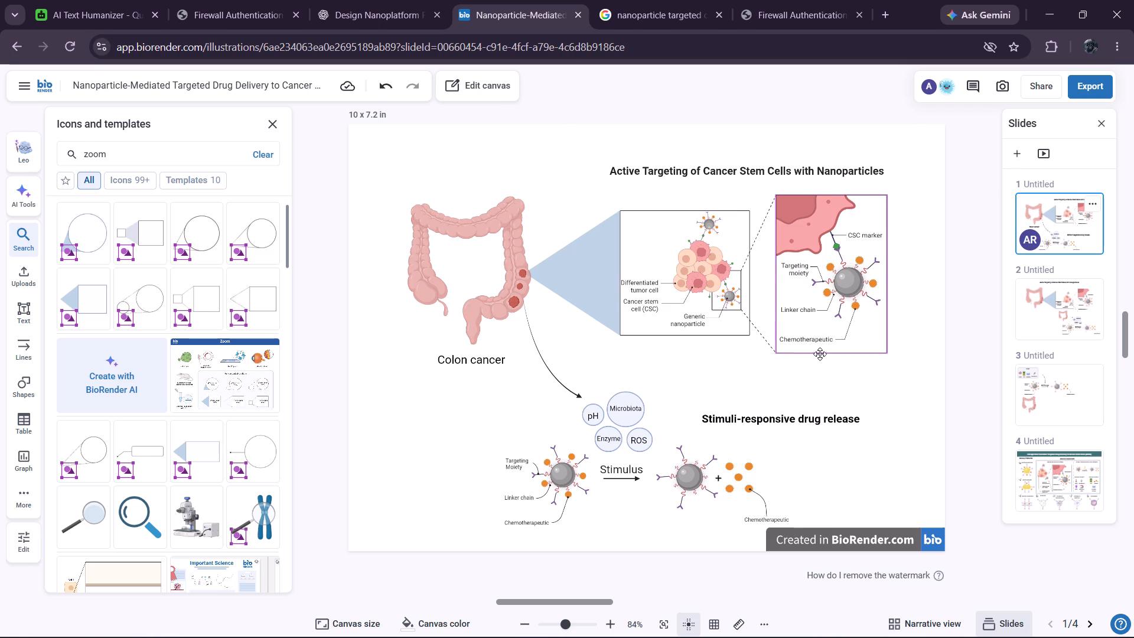
{"action": "left_click", "coordinate": [816, 336]}
{"action": "double_click", "coordinate": [819, 341]}
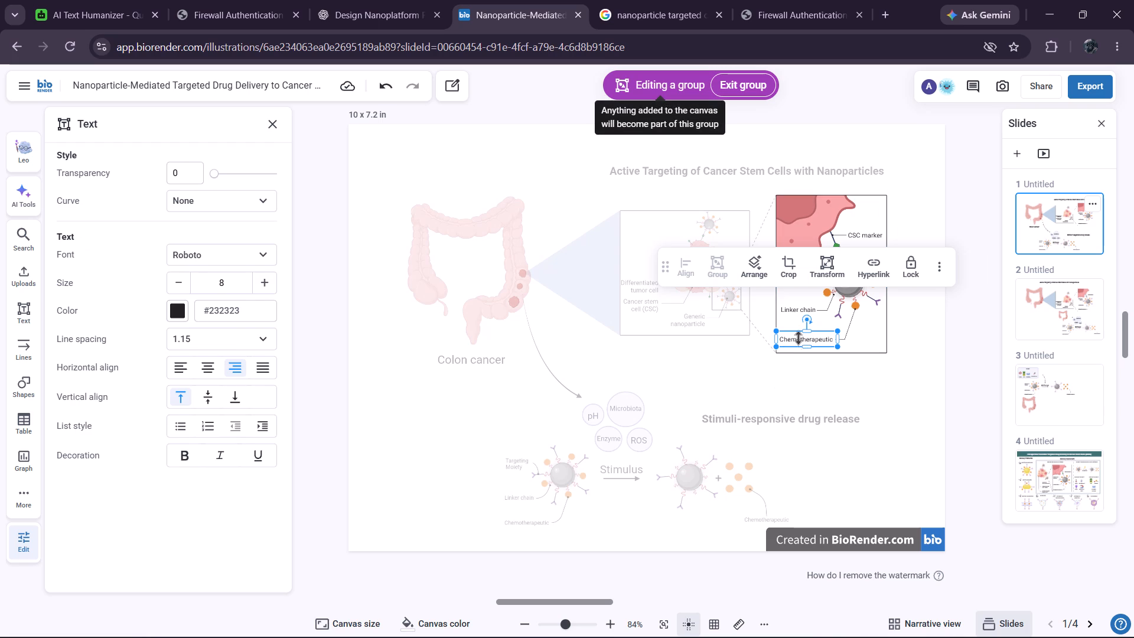
{"action": "double_click", "coordinate": [802, 342]}
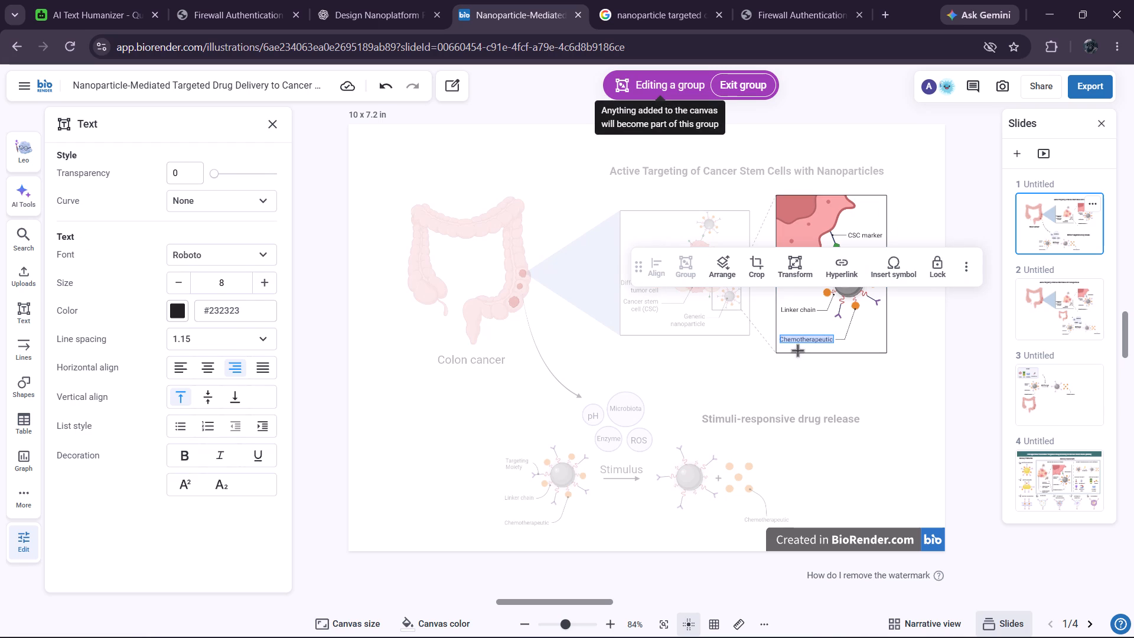
{"action": "key", "text": "shift+d"}
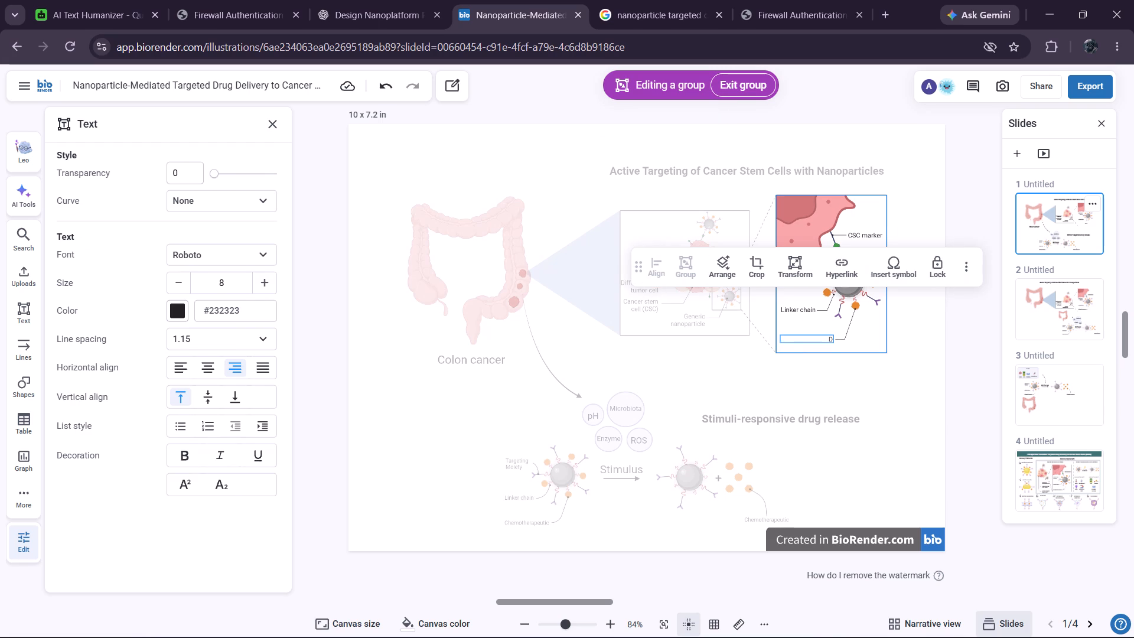
{"action": "type", "text": "rug"}
{"action": "left_click", "coordinate": [794, 386]}
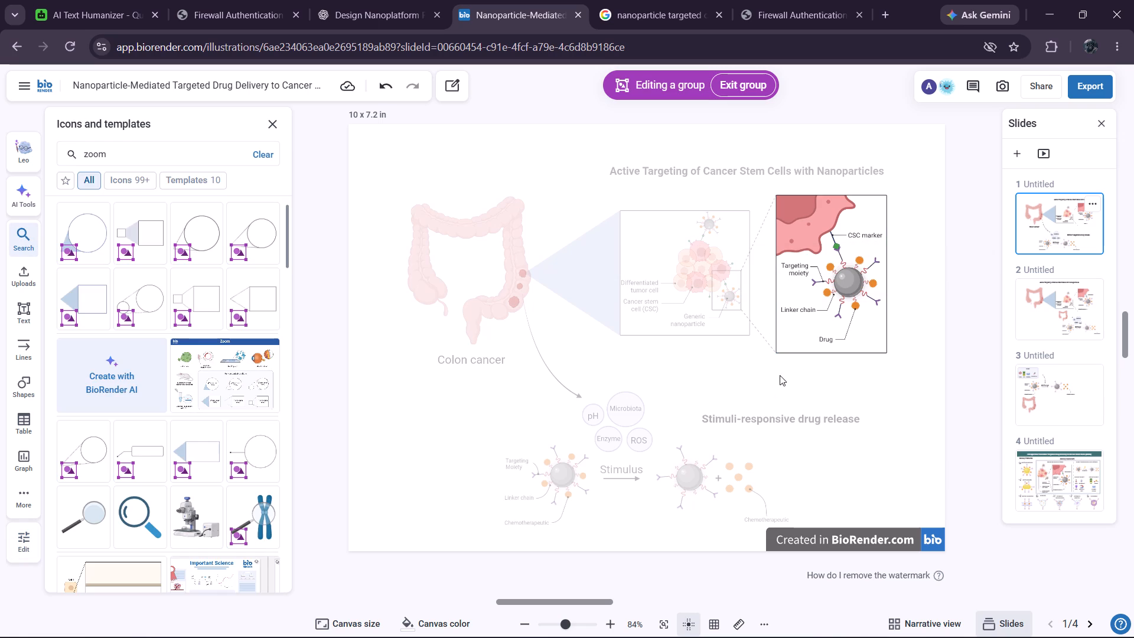
Replace the "Chemotherapeutic" label with "Drug" on the intact nanoparticle before the Stimulus arrow.
{"action": "left_click", "coordinate": [691, 325]}
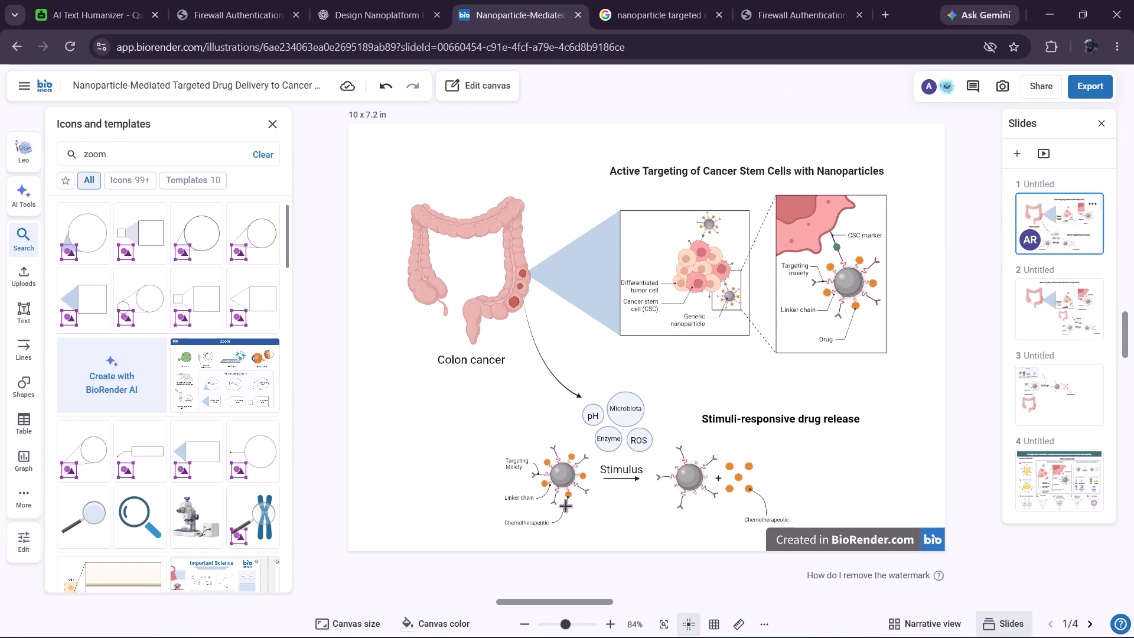
{"action": "double_click", "coordinate": [522, 520]}
{"action": "double_click", "coordinate": [526, 523]}
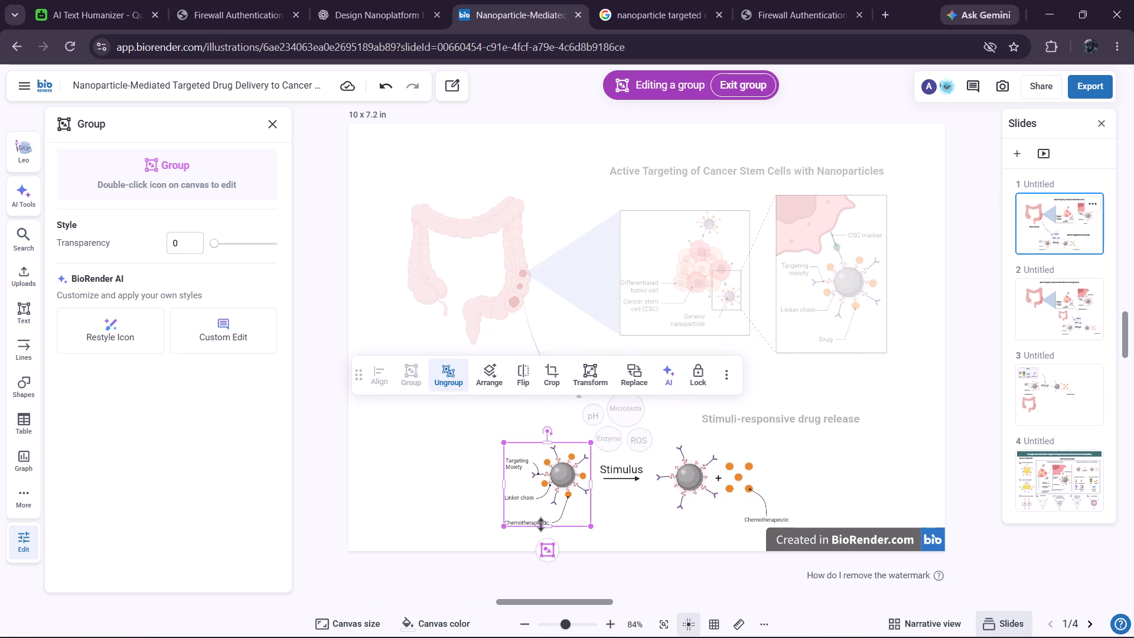
{"action": "double_click", "coordinate": [525, 523]}
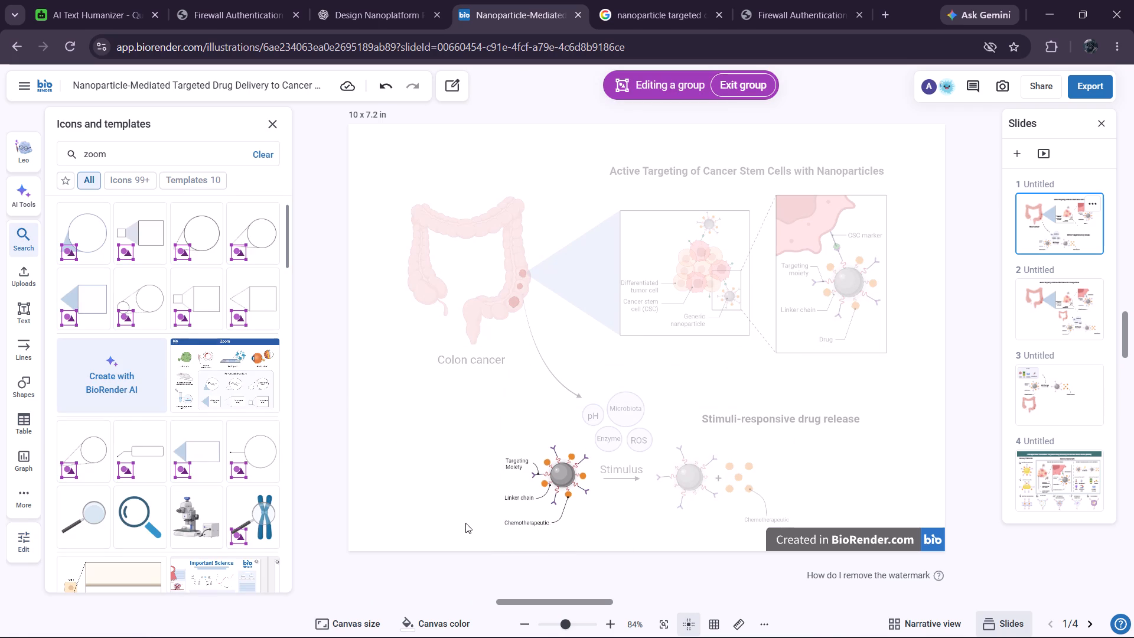
{"action": "double_click", "coordinate": [524, 523]}
{"action": "type", "text": "Drug"}
{"action": "left_click", "coordinate": [673, 541]}
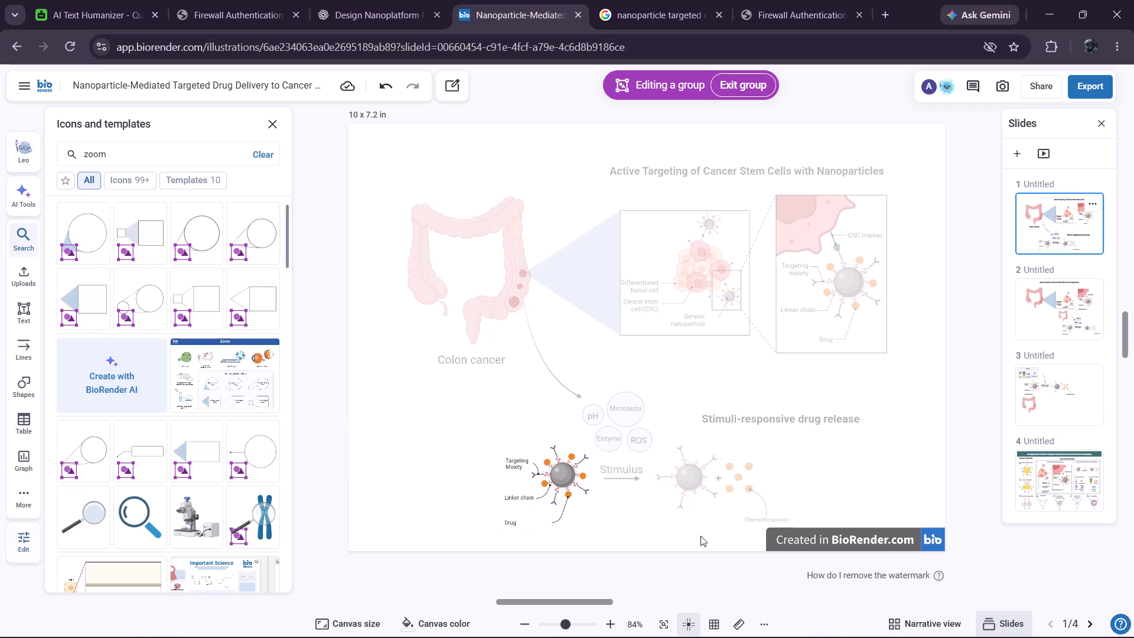
Replace the "Chemotherapeutic" label with "Drug" beside the released orange particles after the Stimulus arrow.
{"action": "double_click", "coordinate": [752, 519]}
{"action": "double_click", "coordinate": [756, 519]}
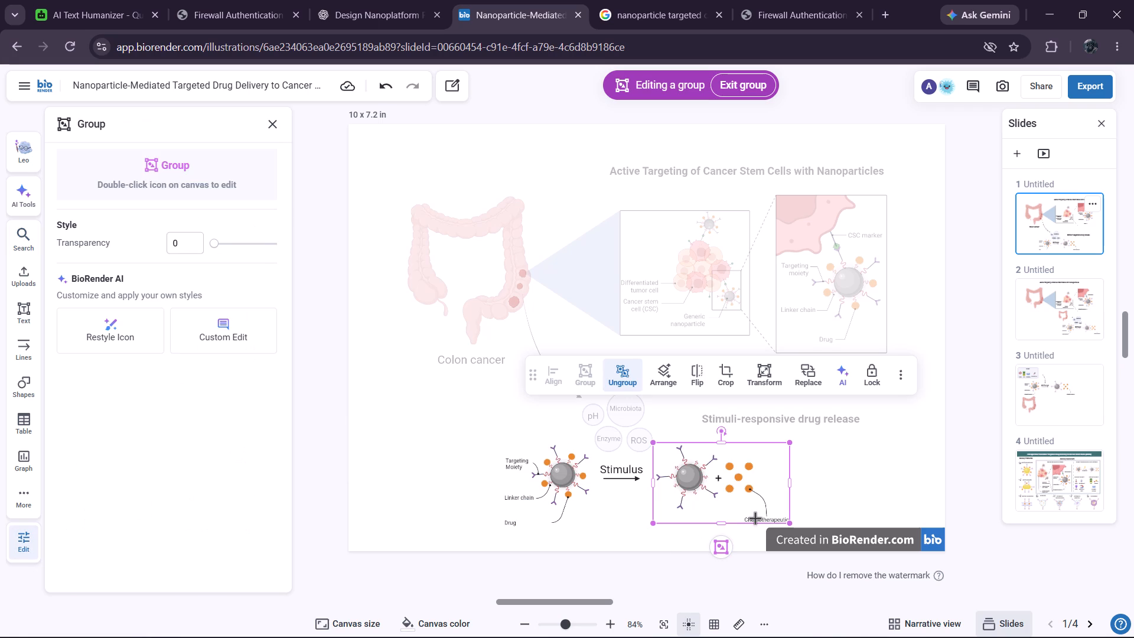
{"action": "type", "text": "drug"}
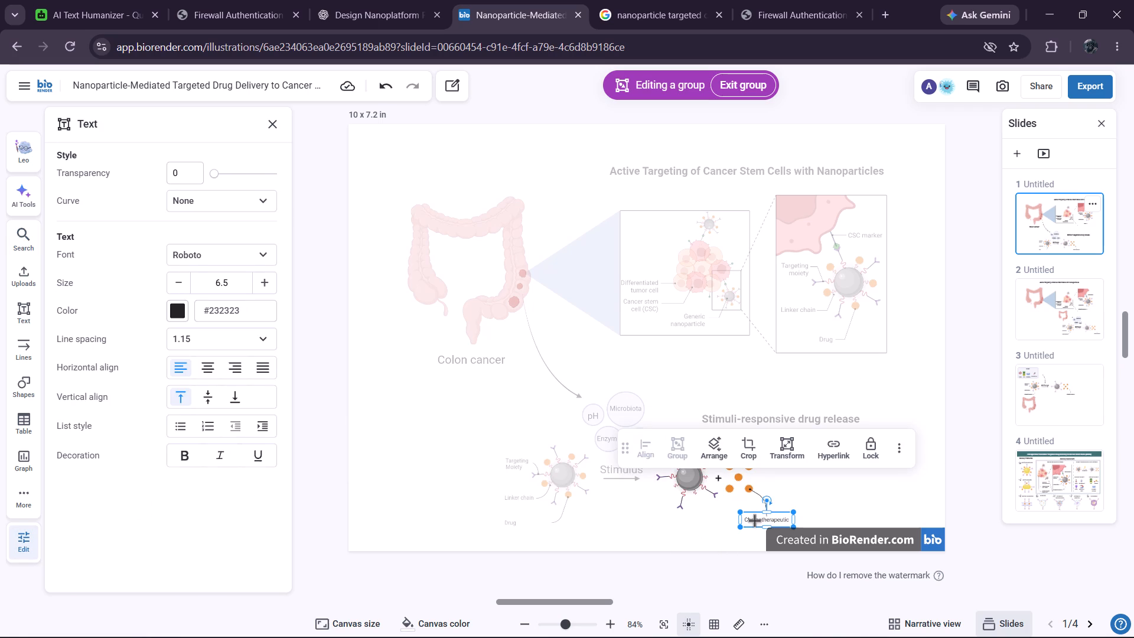
{"action": "double_click", "coordinate": [755, 521]}
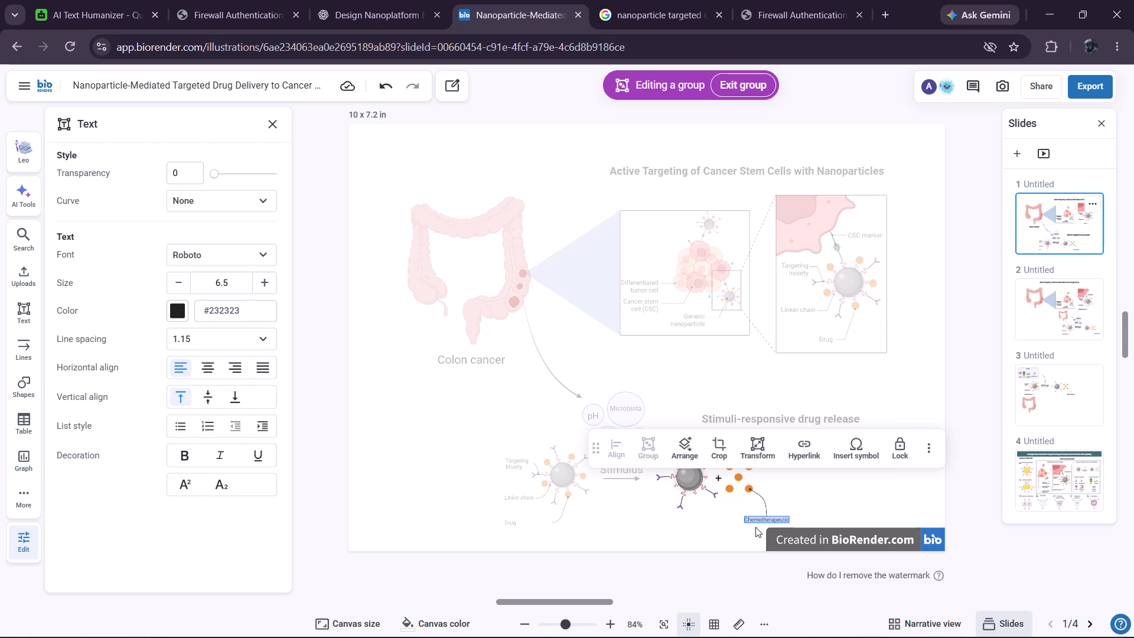
{"action": "type", "text": "Drug"}
{"action": "left_click", "coordinate": [705, 533]}
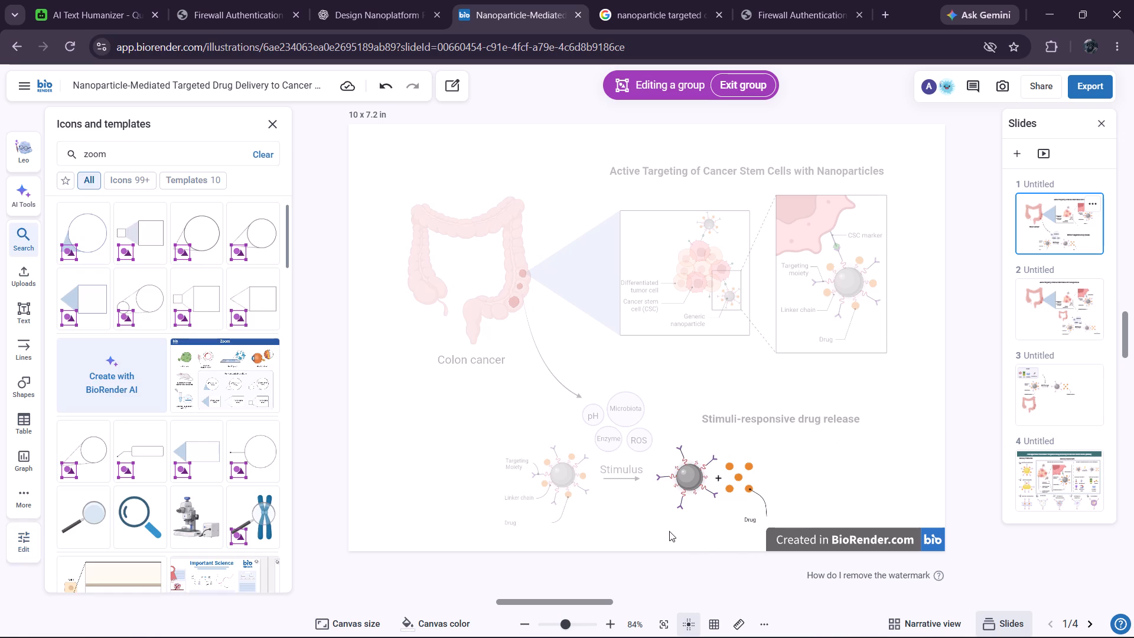
Center-align the "Drug" label under the released particles so it sits below its leader line.
{"action": "left_click", "coordinate": [752, 518]}
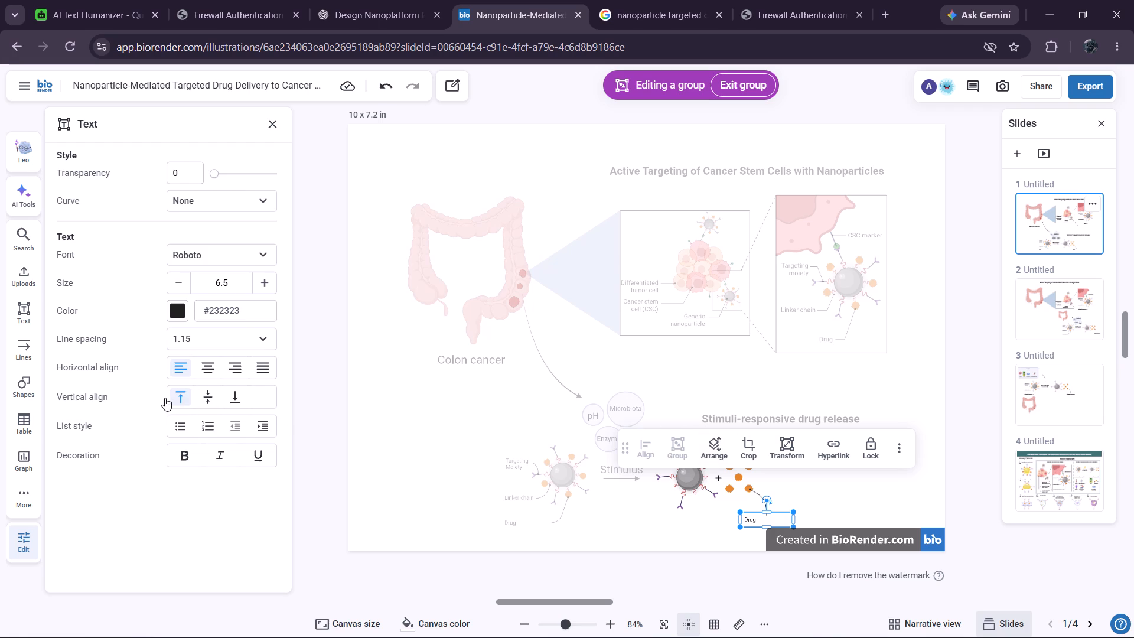
{"action": "left_click", "coordinate": [210, 367]}
{"action": "left_click", "coordinate": [210, 367]}
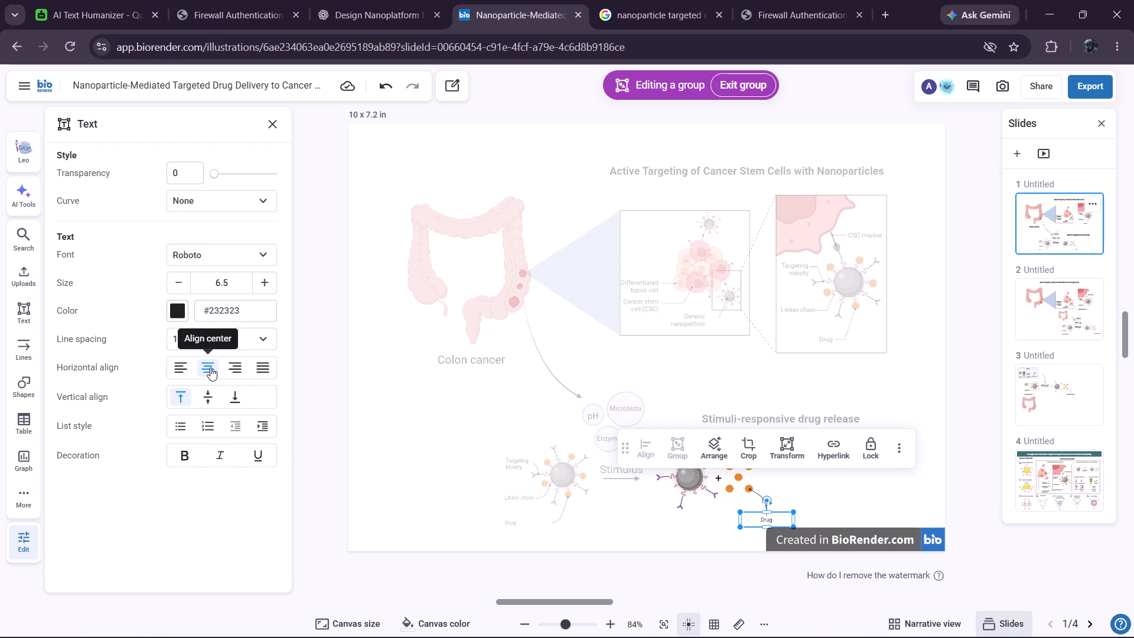
Right-align the "Drug" label of the intact nanoparticle so it meets its leader line, and leave group editing.
{"action": "left_click", "coordinate": [503, 523]}
{"action": "double_click", "coordinate": [508, 522]}
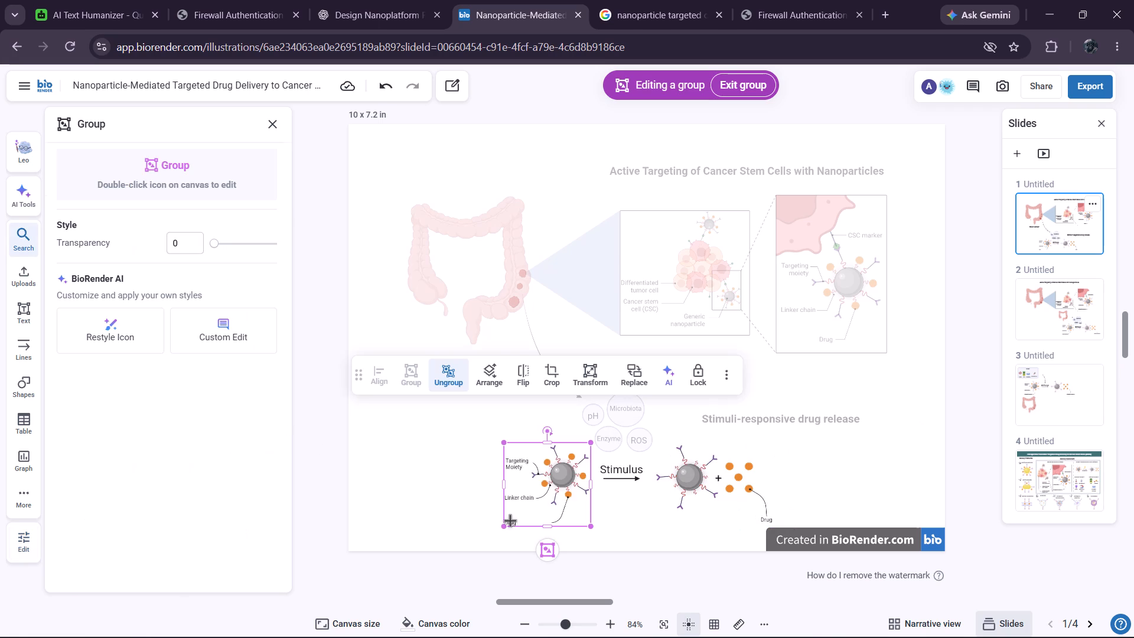
{"action": "double_click", "coordinate": [512, 522]}
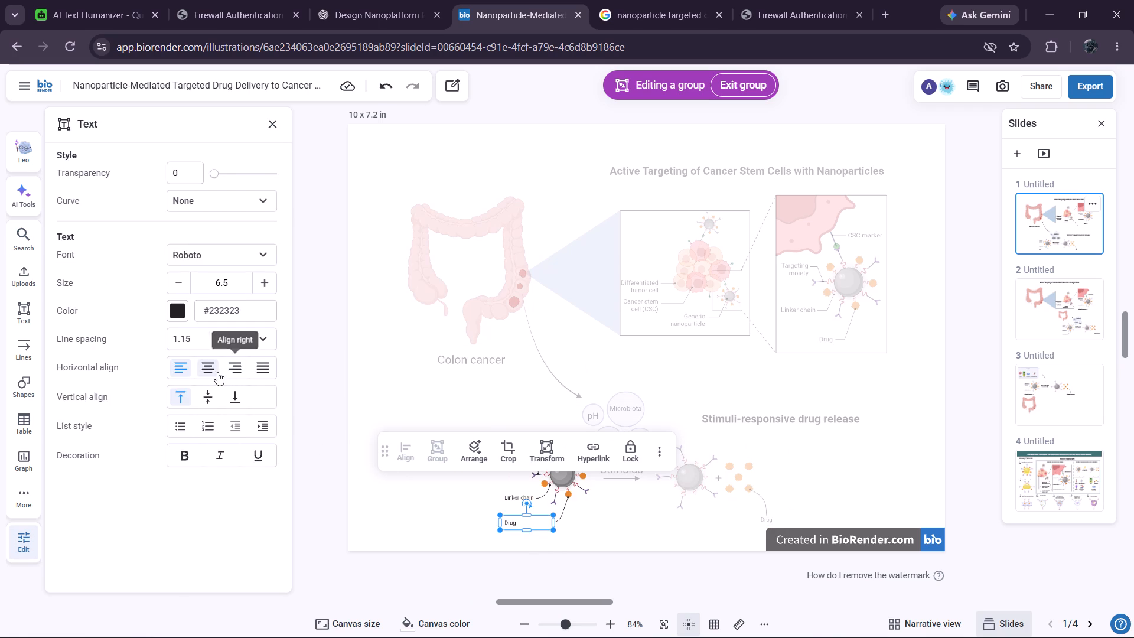
{"action": "left_click", "coordinate": [259, 371]}
{"action": "left_click", "coordinate": [237, 368]}
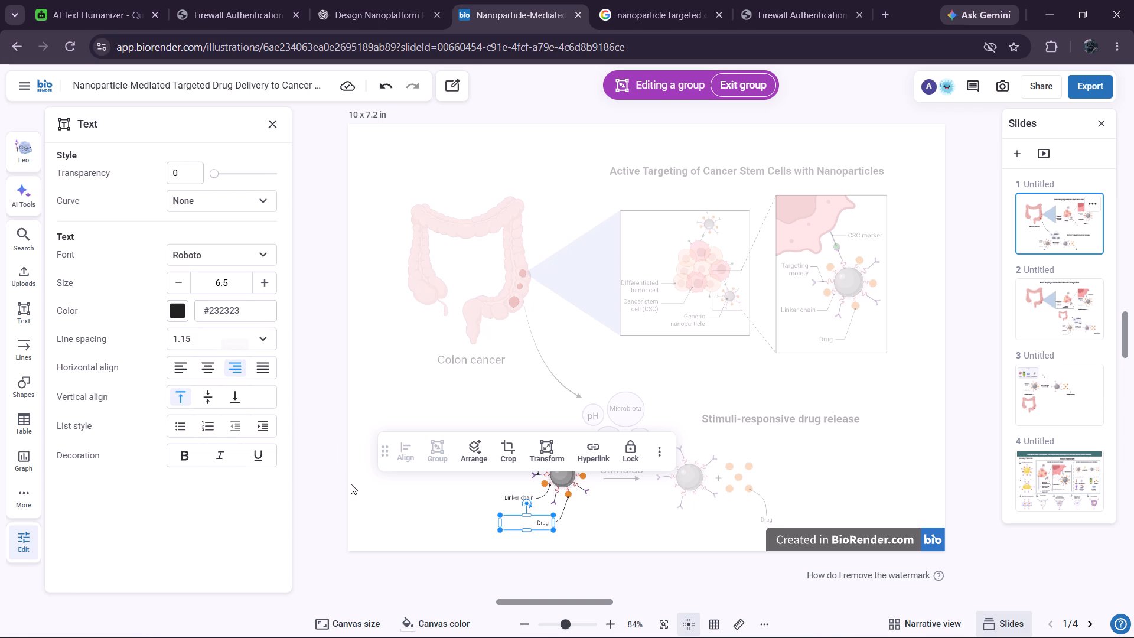
{"action": "left_click", "coordinate": [351, 484]}
{"action": "left_click", "coordinate": [420, 532]}
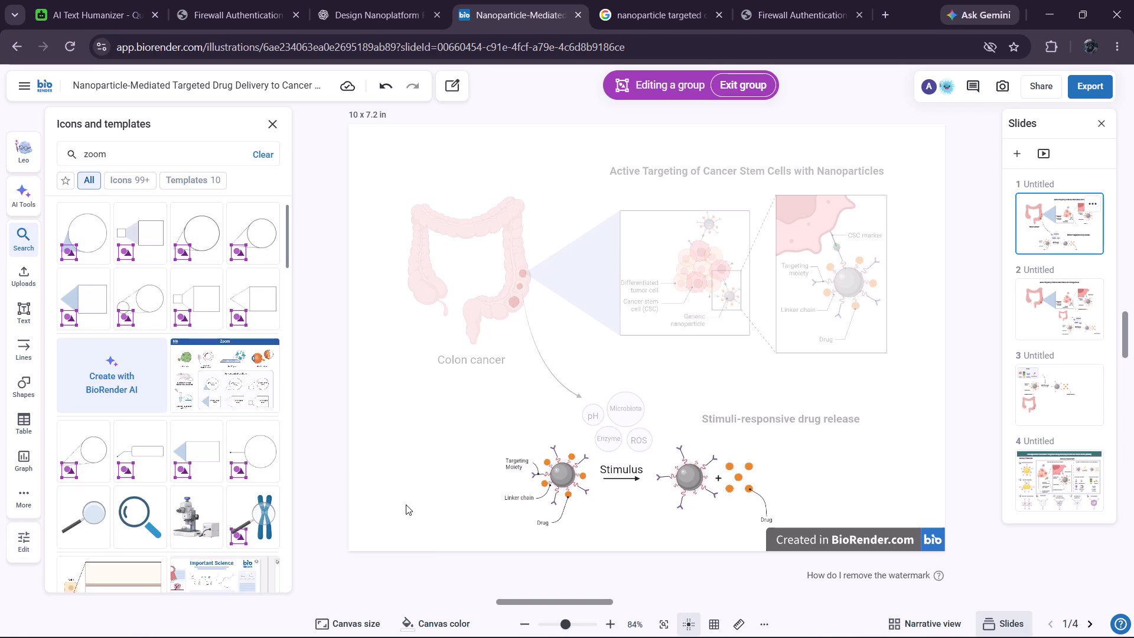
{"action": "left_click", "coordinate": [397, 497]}
{"action": "left_click", "coordinate": [405, 479]}
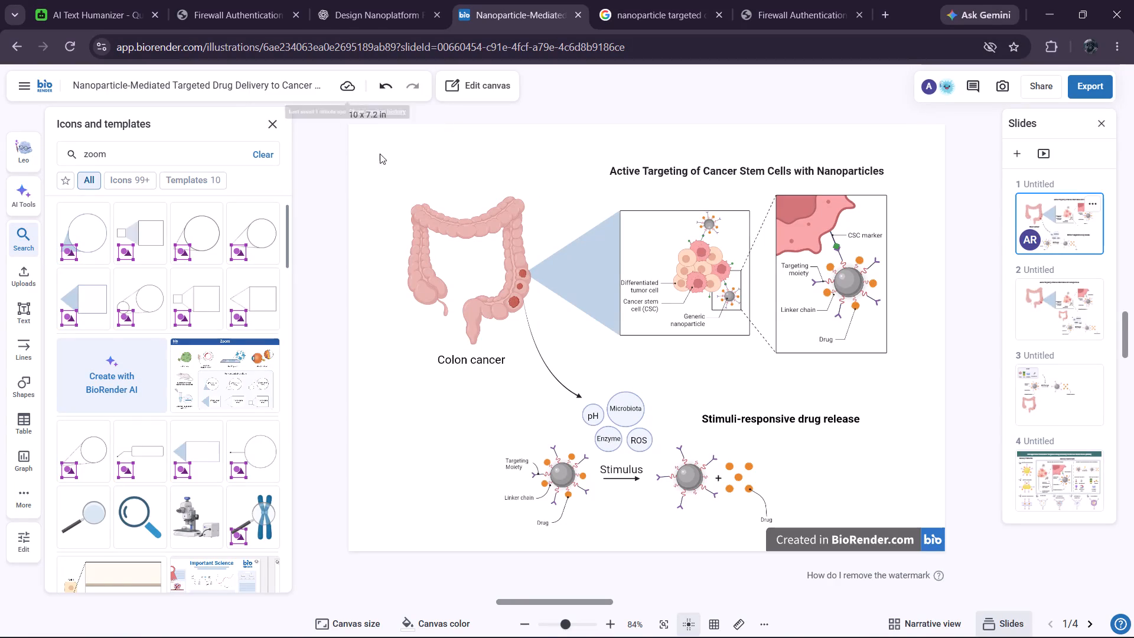
Select every figure element on slide 1 and move them together until they are centered horizontally and vertically on the canvas.
{"action": "left_click_drag", "start_coordinate": [376, 141], "coordinate": [915, 518]}
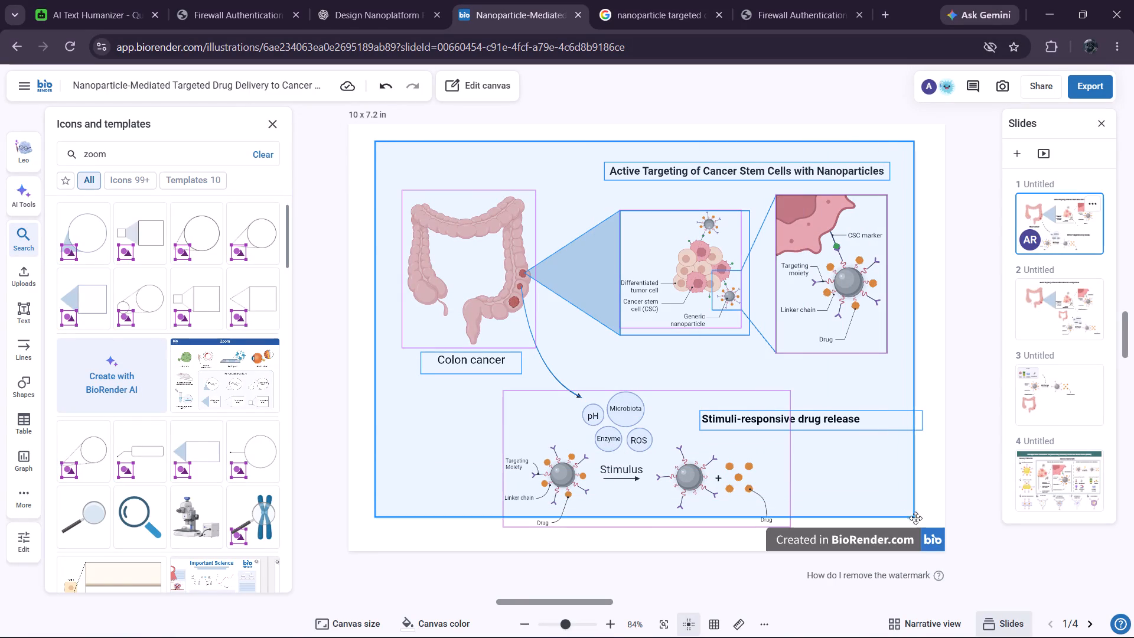
{"action": "left_click_drag", "start_coordinate": [915, 518], "coordinate": [919, 522]}
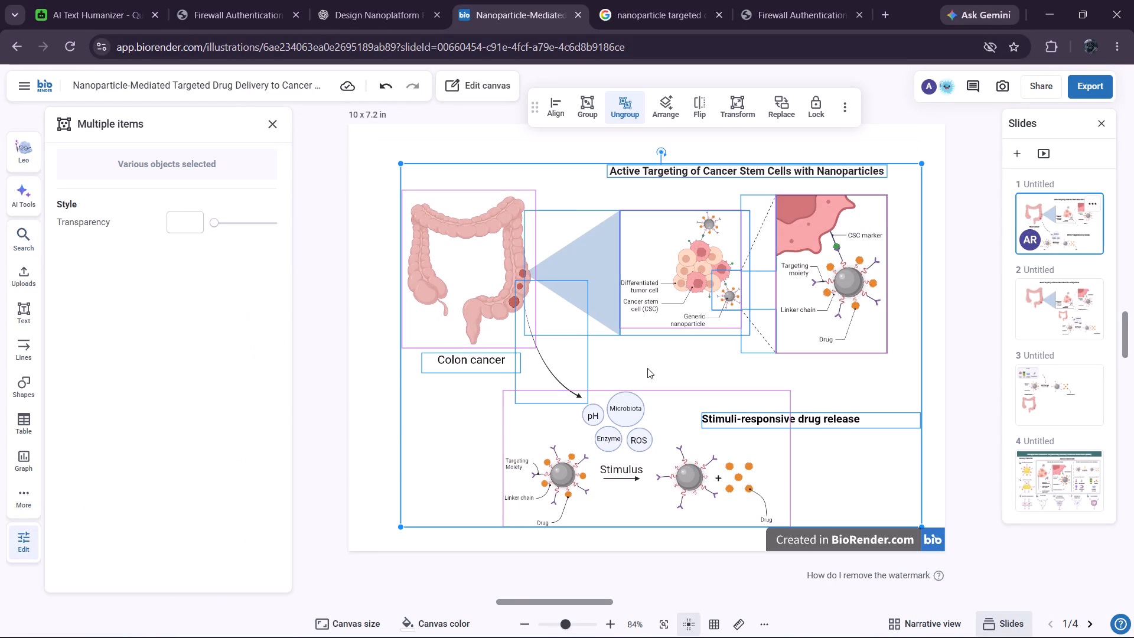
{"action": "left_click_drag", "start_coordinate": [646, 367], "coordinate": [647, 353]}
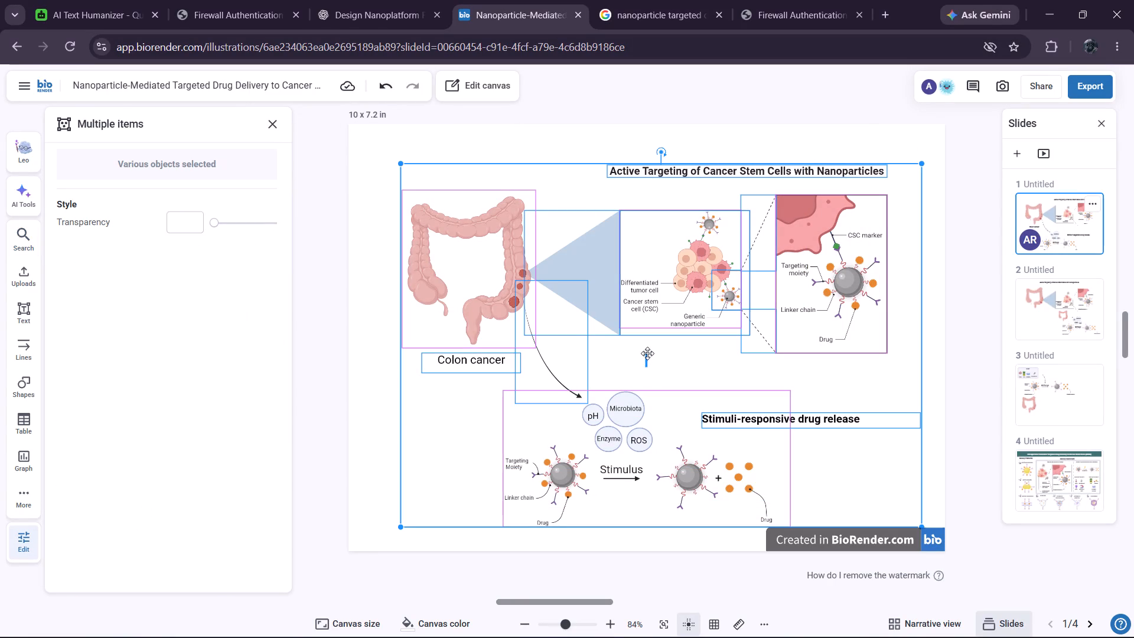
{"action": "left_click_drag", "start_coordinate": [647, 353], "coordinate": [647, 349]}
{"action": "left_click_drag", "start_coordinate": [380, 133], "coordinate": [584, 330]}
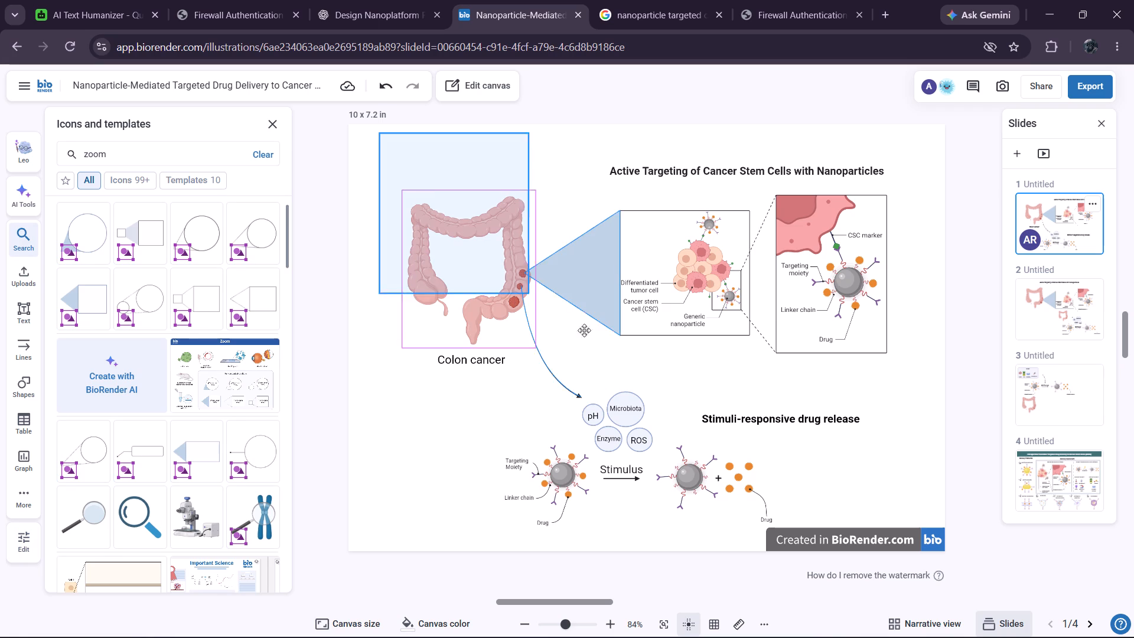
{"action": "left_click_drag", "start_coordinate": [584, 330], "coordinate": [931, 530]}
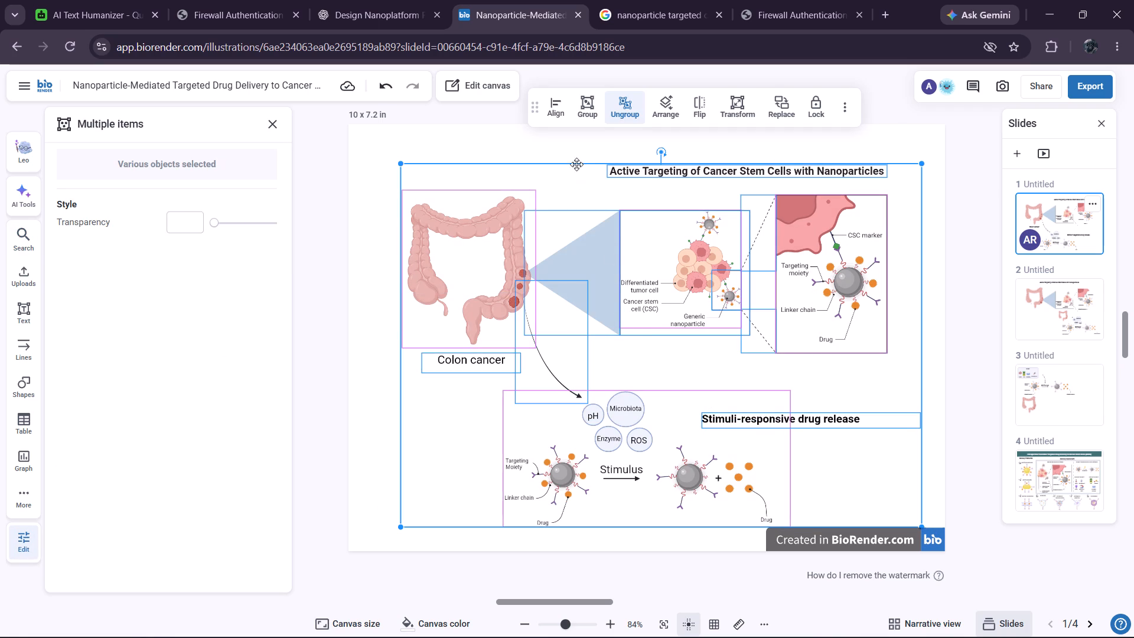
{"action": "left_click_drag", "start_coordinate": [575, 165], "coordinate": [571, 157]}
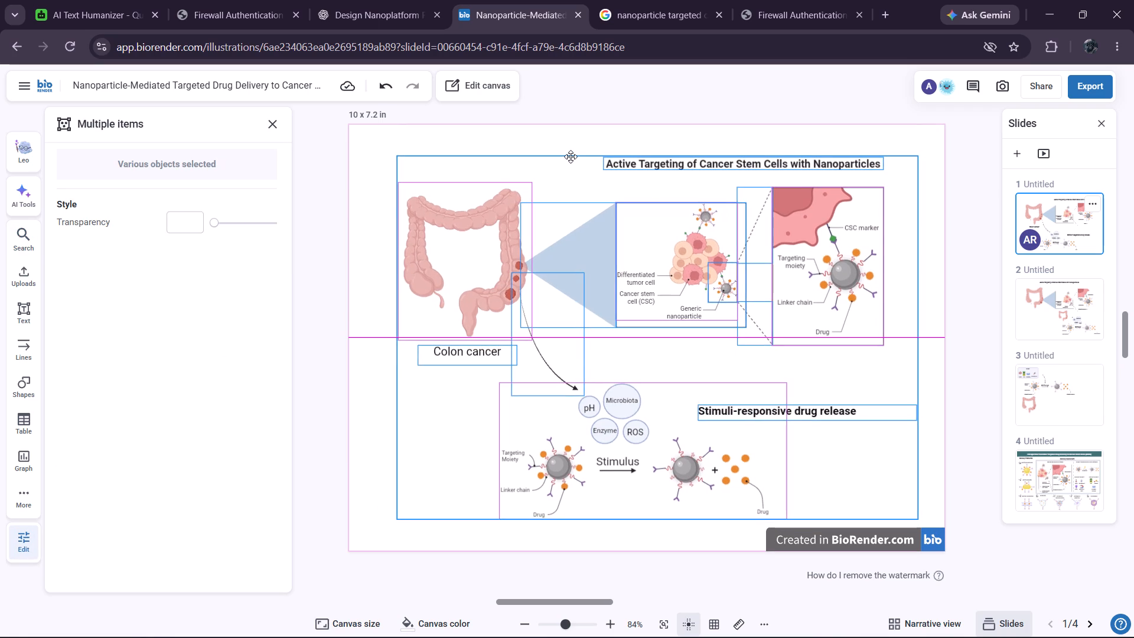
{"action": "left_click_drag", "start_coordinate": [571, 157], "coordinate": [565, 151]}
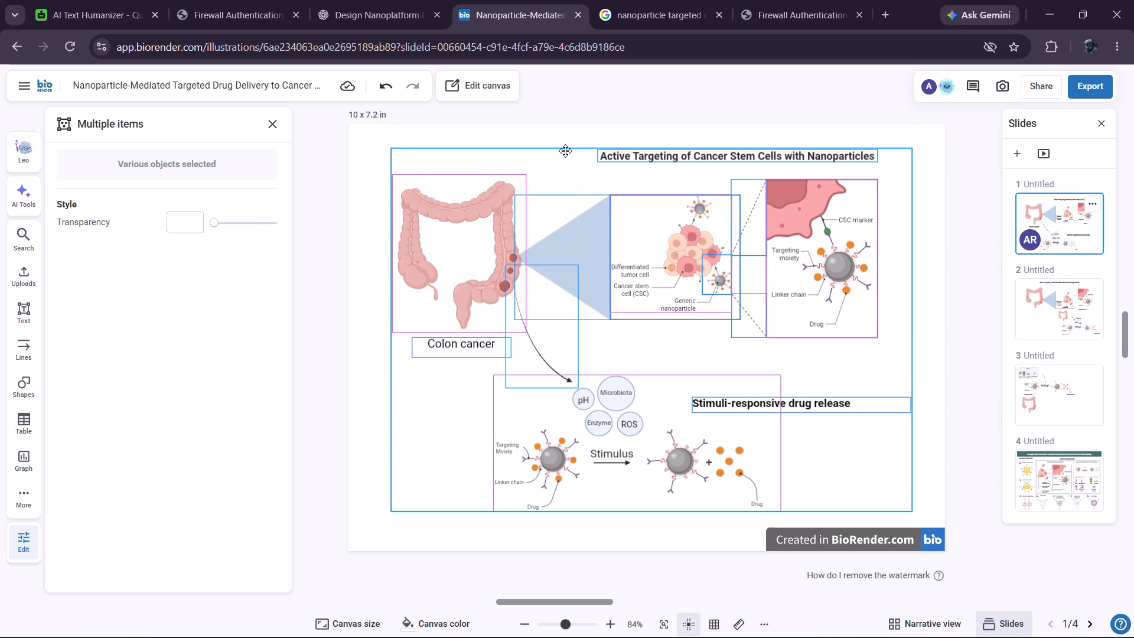
{"action": "left_click_drag", "start_coordinate": [565, 151], "coordinate": [565, 155]}
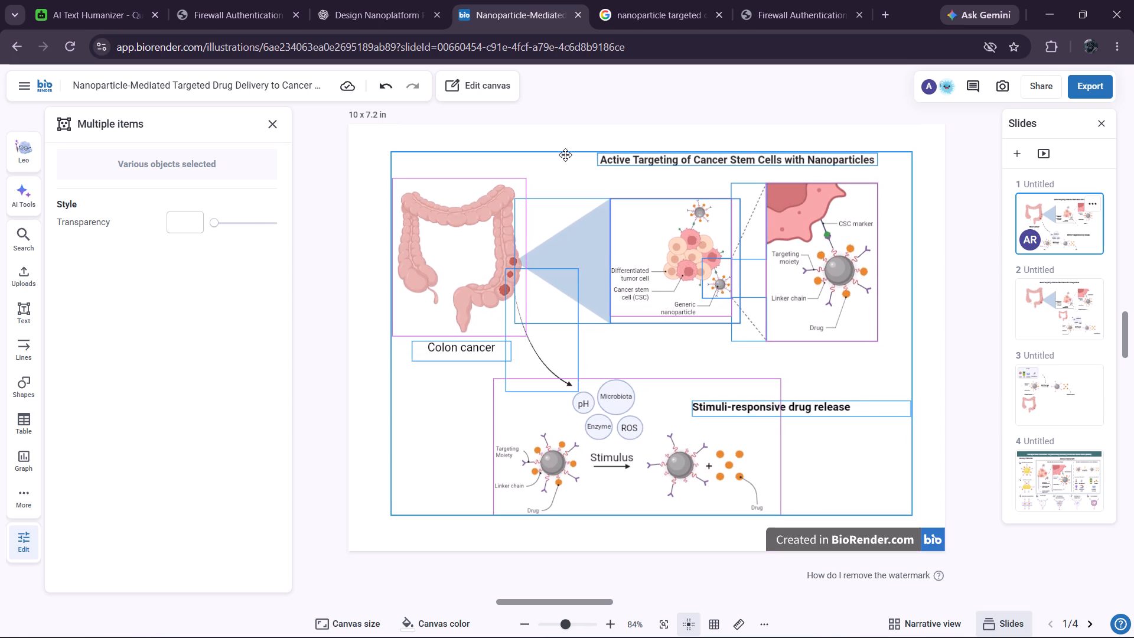
{"action": "left_click_drag", "start_coordinate": [565, 155], "coordinate": [561, 155]}
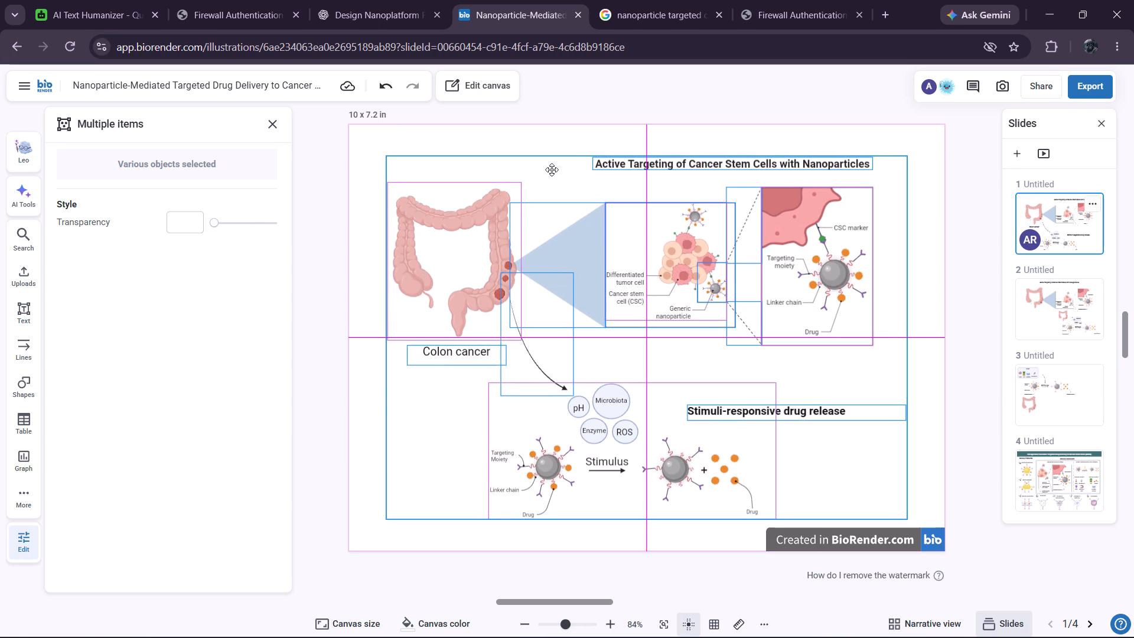
{"action": "left_click", "coordinate": [375, 399]}
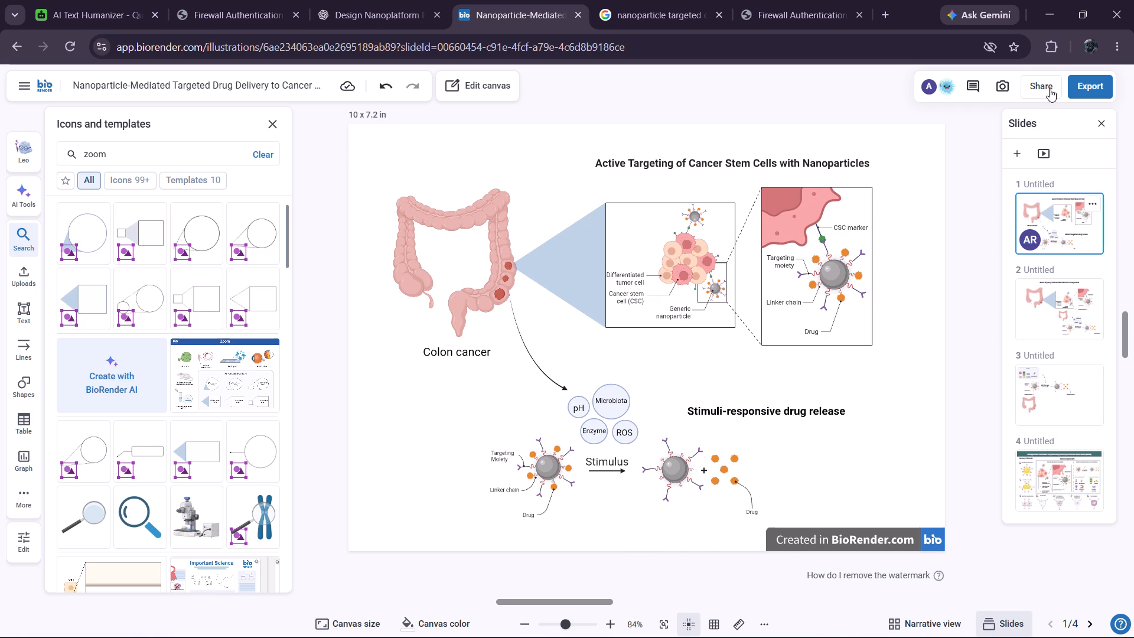
Export all slides as JPG at 72 DPI with the publication license requested, and decline the plan offer.
{"action": "left_click", "coordinate": [1077, 85]}
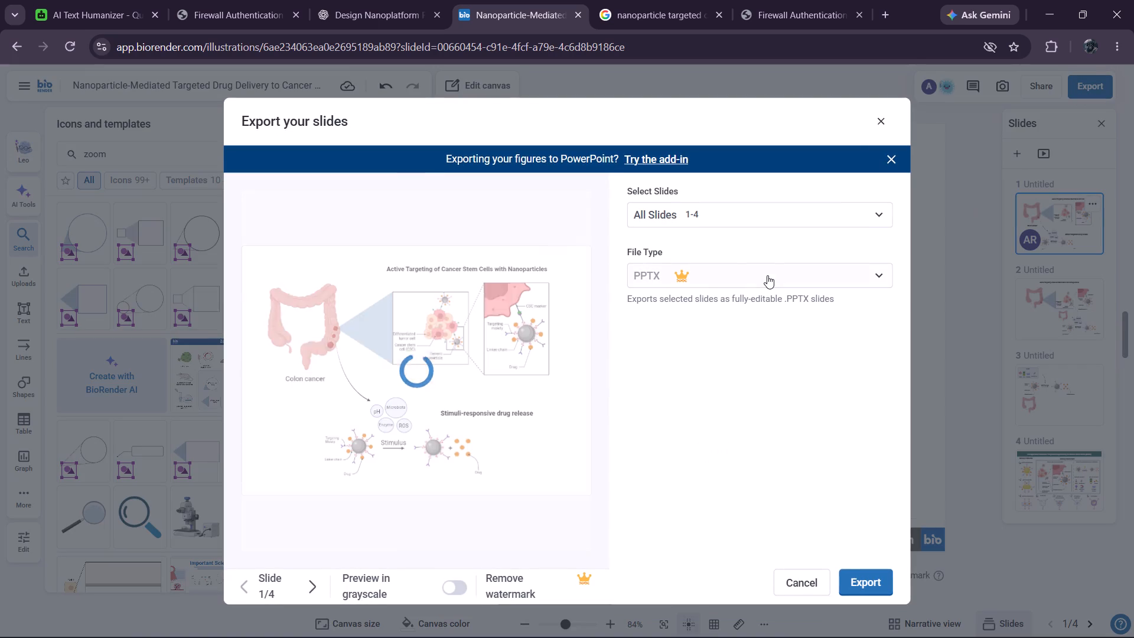
{"action": "left_click", "coordinate": [801, 274]}
{"action": "left_click", "coordinate": [712, 310]}
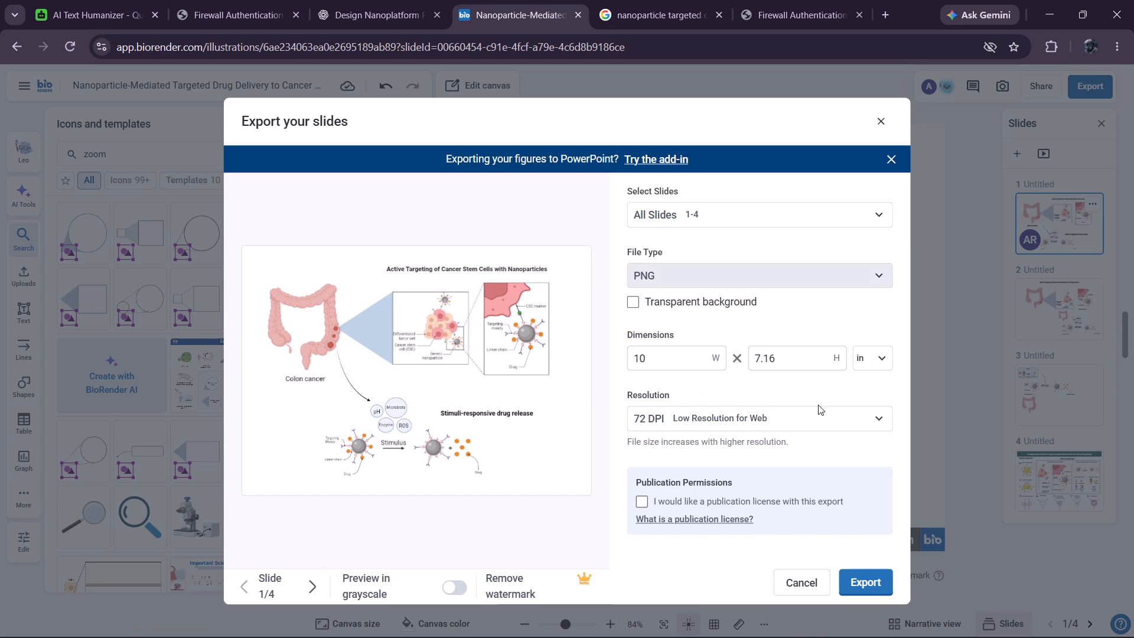
{"action": "left_click", "coordinate": [819, 427]}
{"action": "left_click", "coordinate": [818, 422]}
{"action": "left_click", "coordinate": [786, 279]}
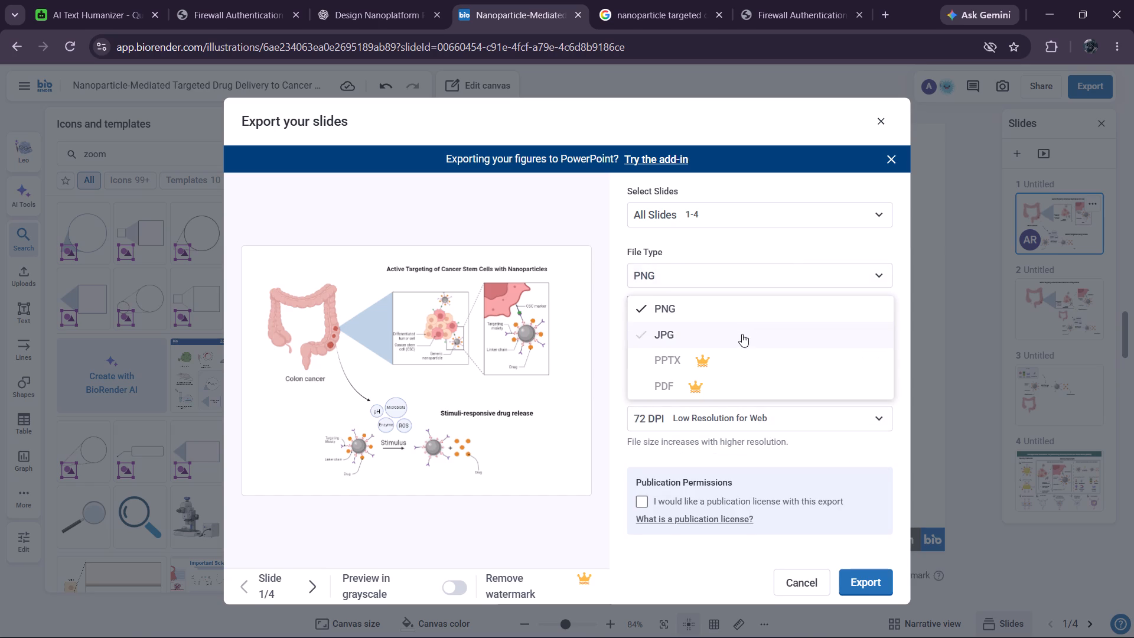
{"action": "left_click", "coordinate": [741, 334]}
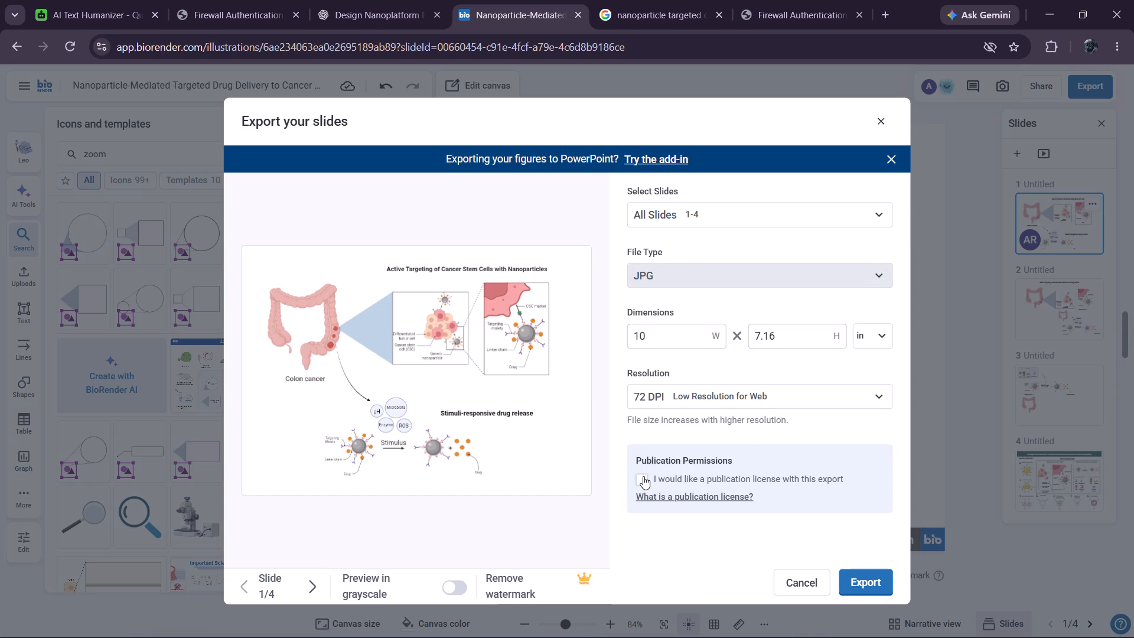
{"action": "left_click", "coordinate": [643, 476]}
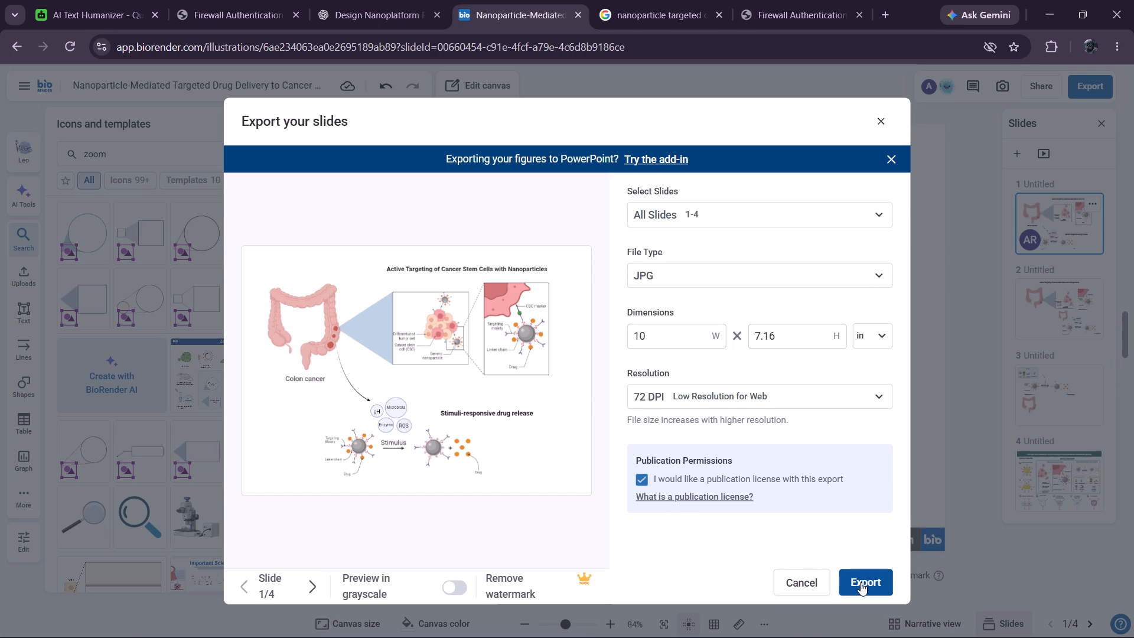
{"action": "left_click", "coordinate": [861, 582]}
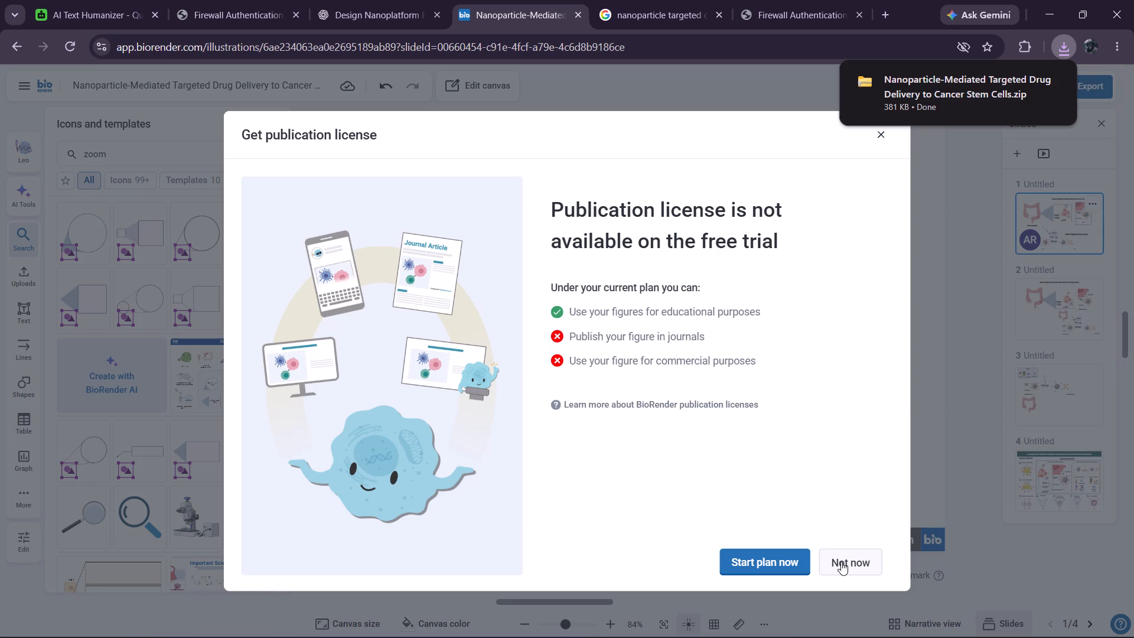
{"action": "left_click", "coordinate": [843, 562]}
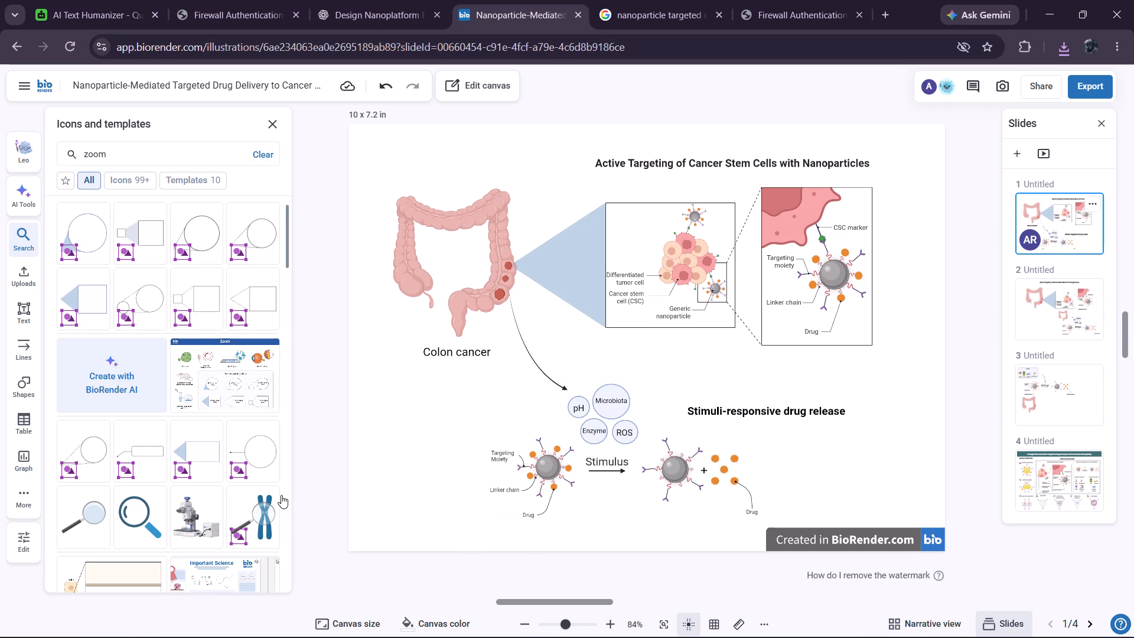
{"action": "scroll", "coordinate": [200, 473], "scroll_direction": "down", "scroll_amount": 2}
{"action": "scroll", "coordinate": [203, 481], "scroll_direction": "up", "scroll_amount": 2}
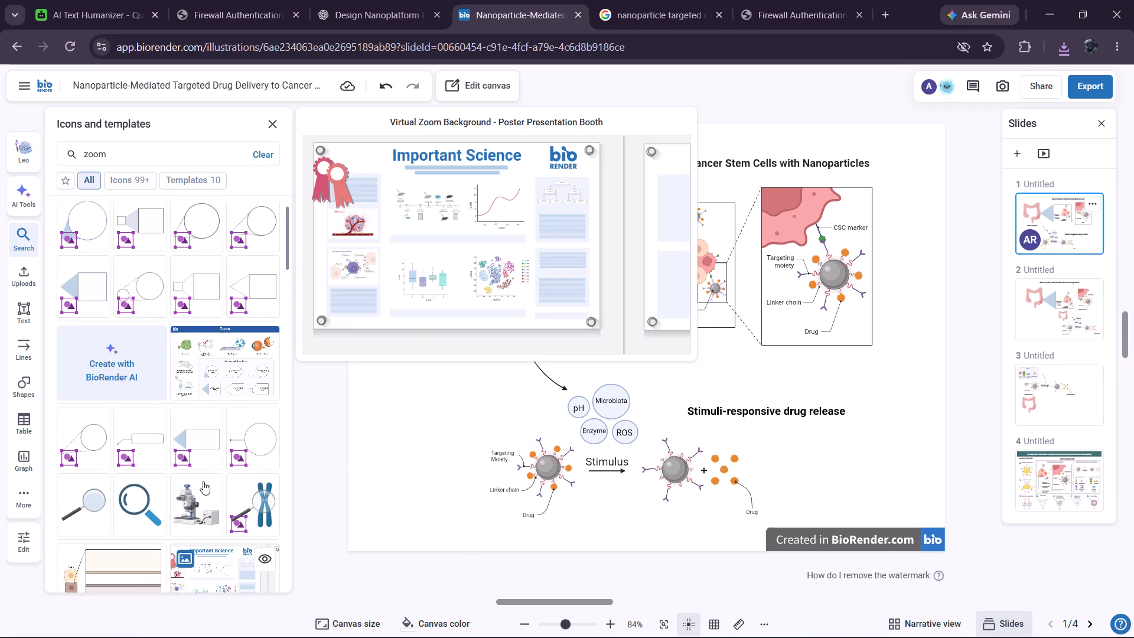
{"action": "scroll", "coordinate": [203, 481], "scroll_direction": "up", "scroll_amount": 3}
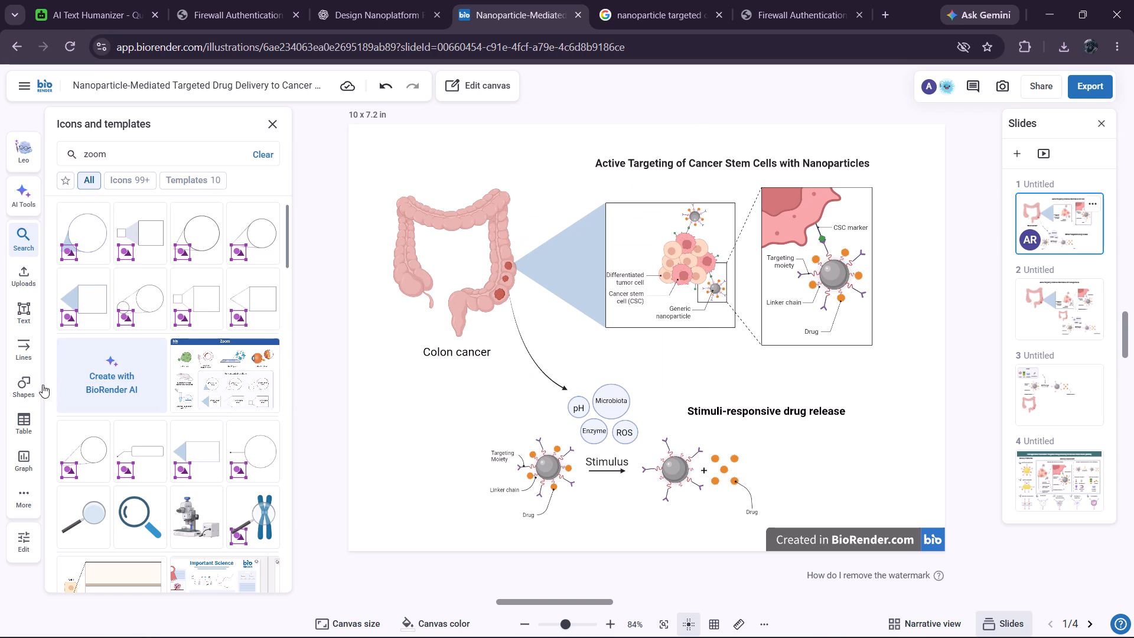
Add a two-line text label reading "Generic nanoparticle" below and beside the intact nanoparticle on slide 1.
{"action": "left_click", "coordinate": [20, 310]}
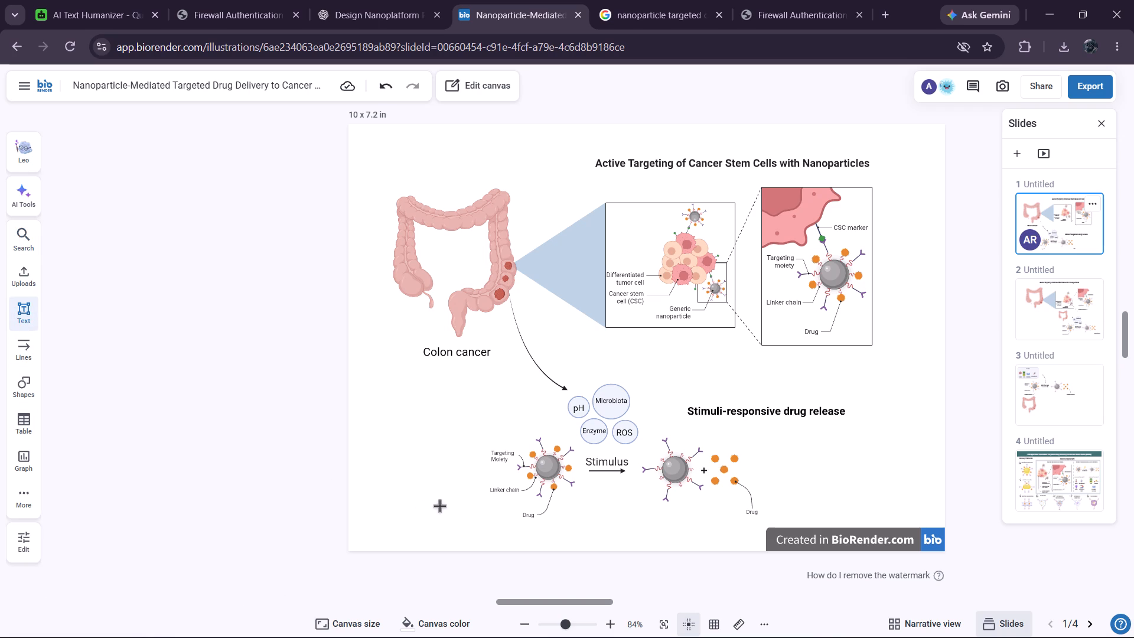
{"action": "left_click_drag", "start_coordinate": [438, 506], "coordinate": [494, 523]}
{"action": "left_click_drag", "start_coordinate": [494, 523], "coordinate": [494, 524]}
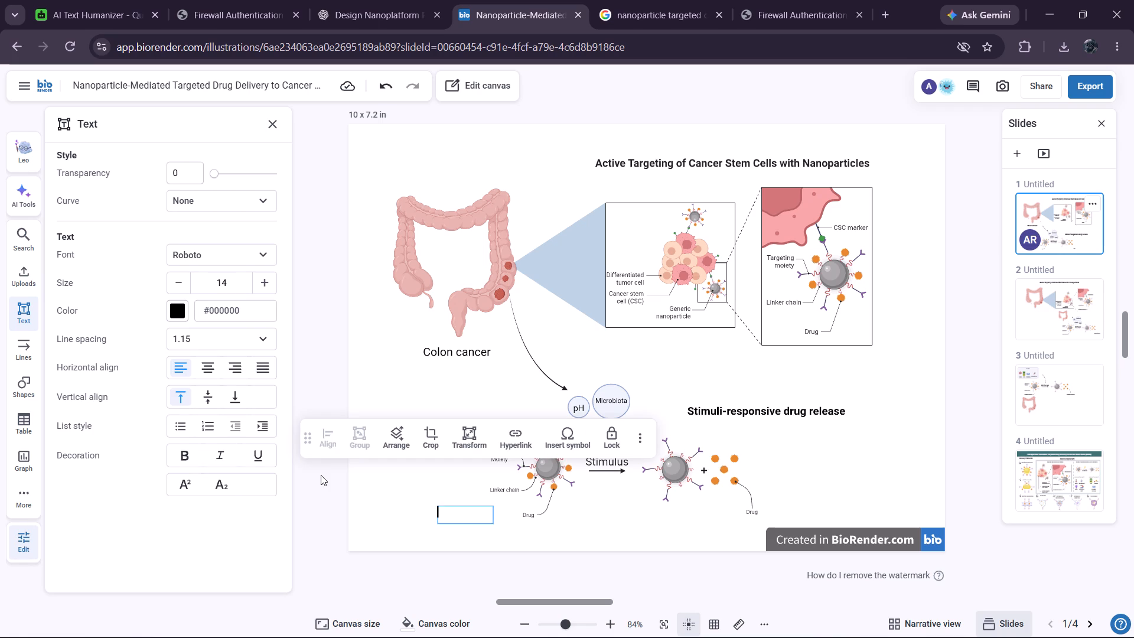
{"action": "key", "text": "shift+g"}
{"action": "key", "text": "e"}
{"action": "type", "text": "neric"}
{"action": "key", "text": "space"}
{"action": "key", "text": "Return"}
{"action": "type", "text": "nanoparticle"}
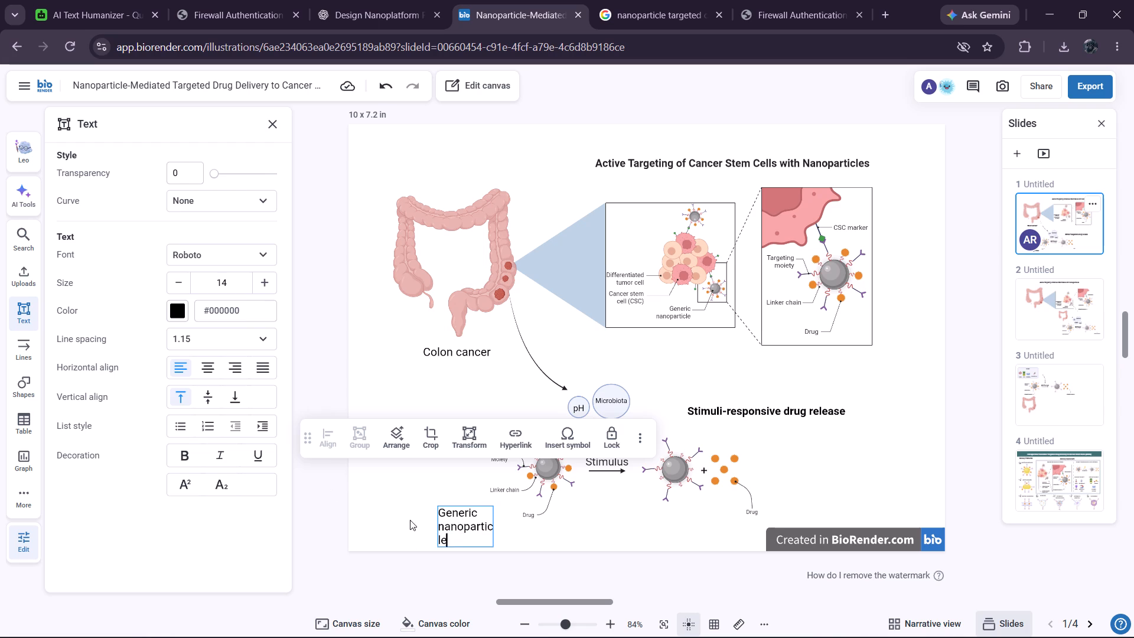
Reduce the whole "Generic nanoparticle" label to font size 10.
{"action": "left_click", "coordinate": [175, 286]}
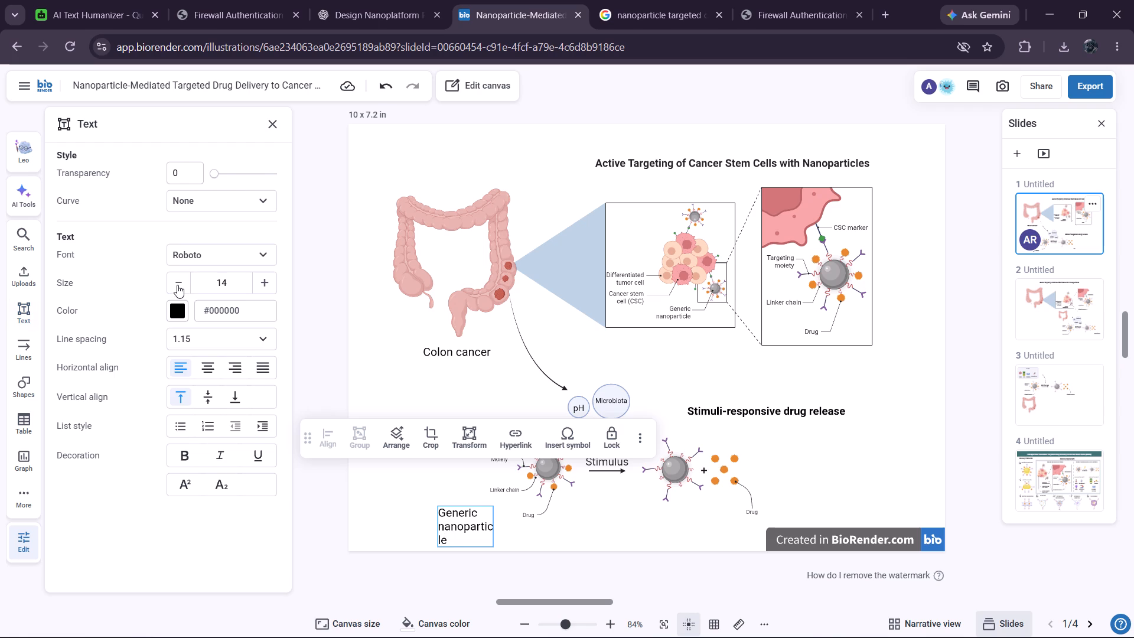
{"action": "left_click", "coordinate": [177, 285]}
{"action": "triple_click", "coordinate": [178, 282]}
{"action": "key", "text": "ctrl+z"}
{"action": "key", "text": "e"}
{"action": "key", "text": "ctrl+a"}
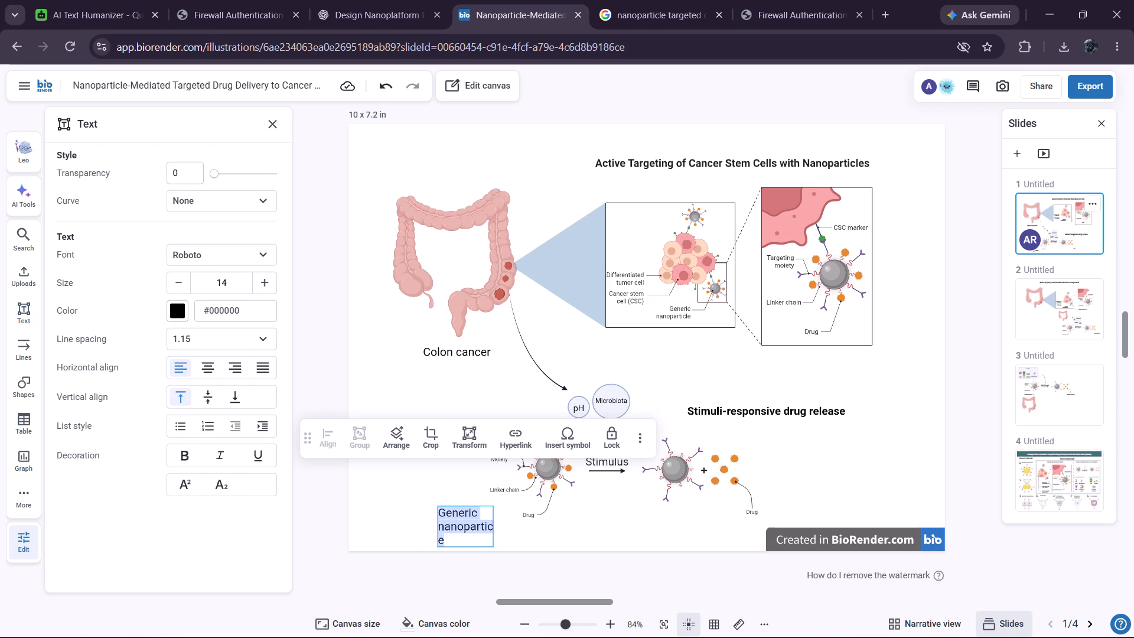
{"action": "left_click", "coordinate": [172, 279]}
{"action": "left_click", "coordinate": [172, 279]}
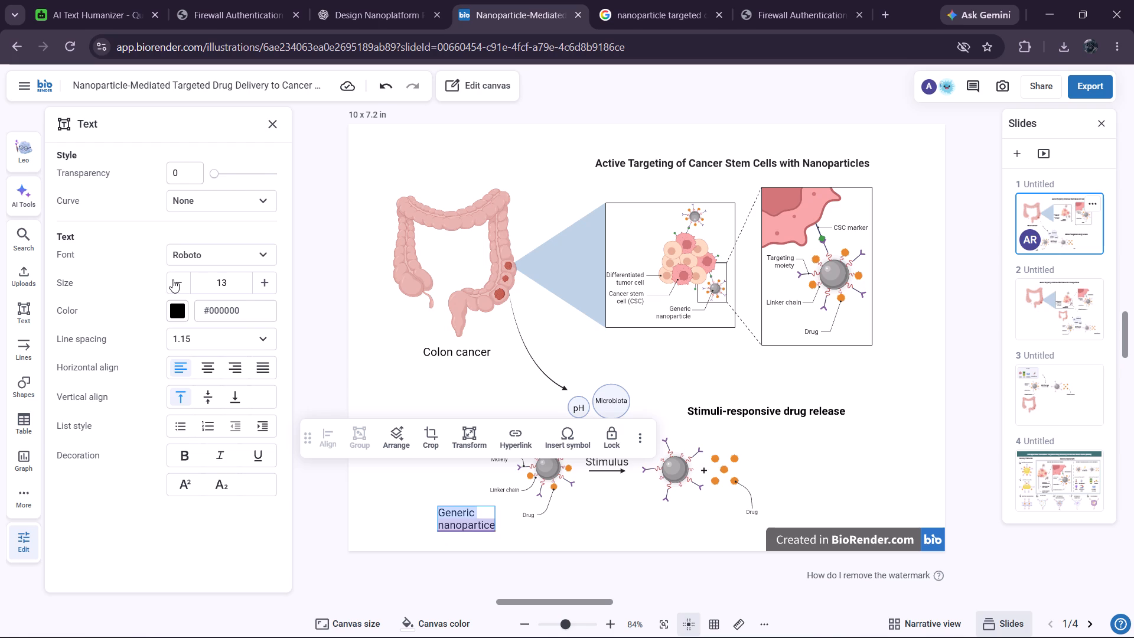
{"action": "left_click", "coordinate": [172, 279]}
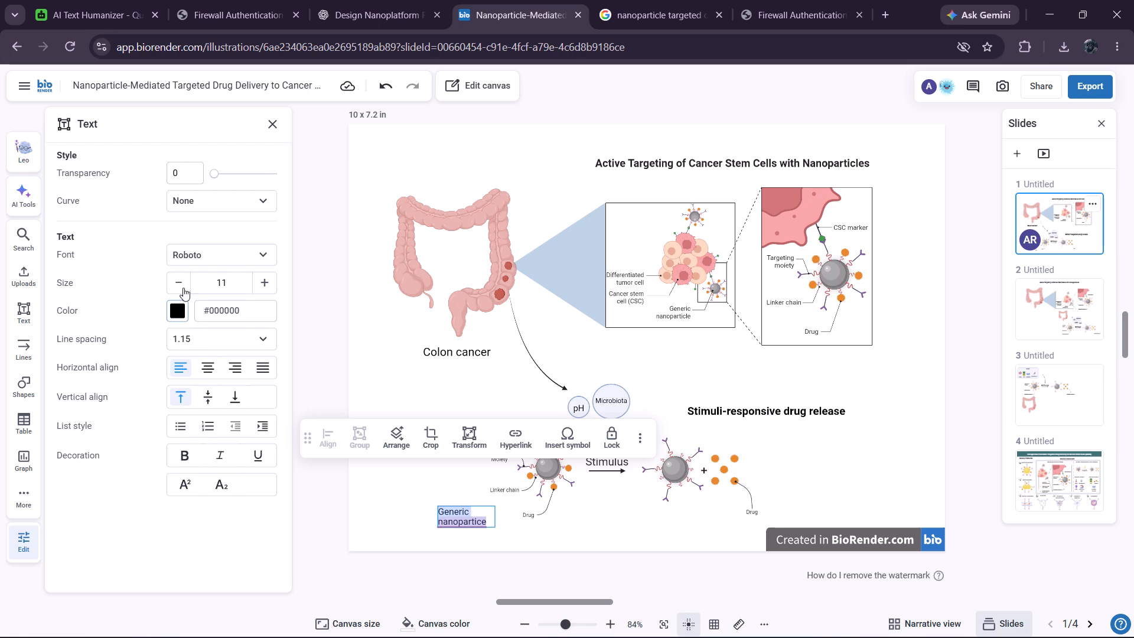
{"action": "left_click", "coordinate": [181, 286]}
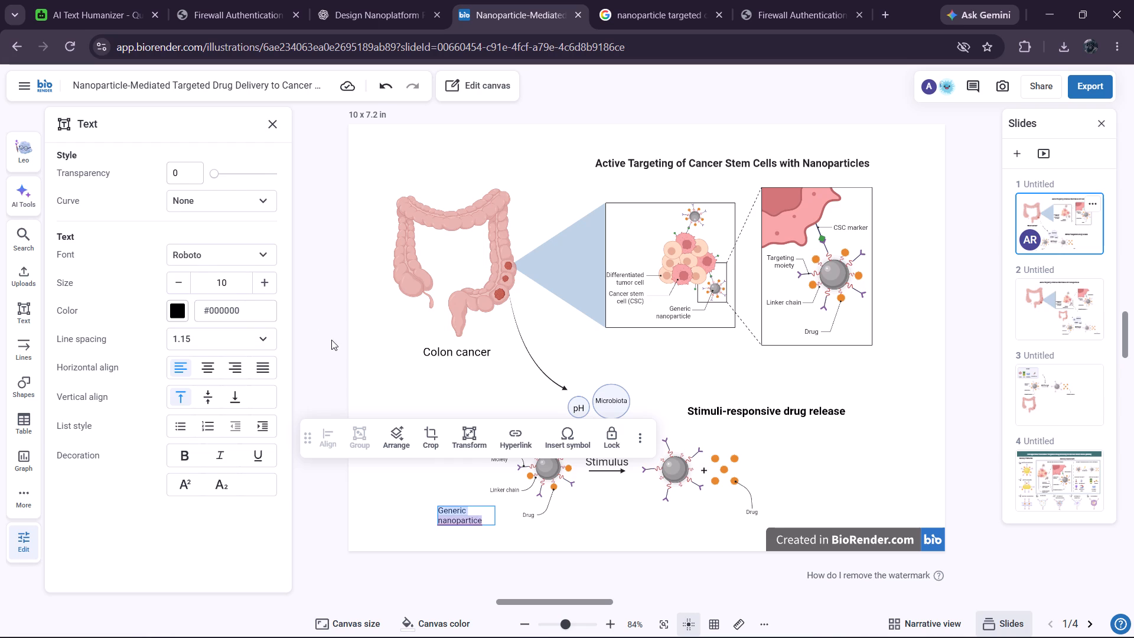
{"action": "left_click", "coordinate": [354, 375]}
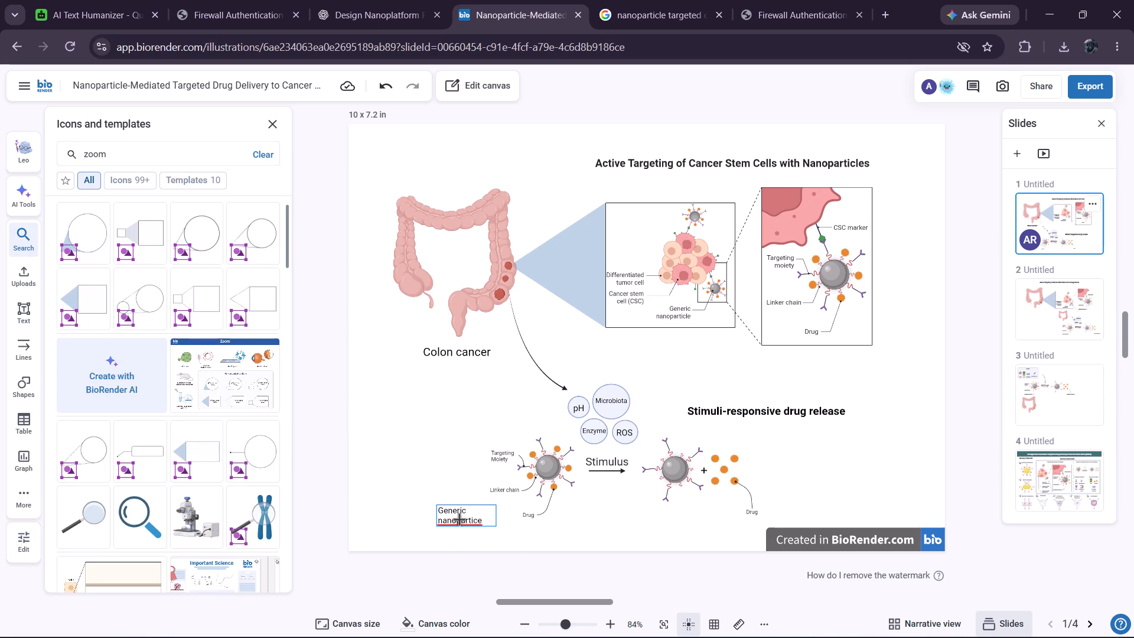
Correct the misspelled second line of the new label to read "nanoparticle".
{"action": "left_click", "coordinate": [460, 519]}
{"action": "double_click", "coordinate": [466, 522]}
{"action": "double_click", "coordinate": [477, 521]}
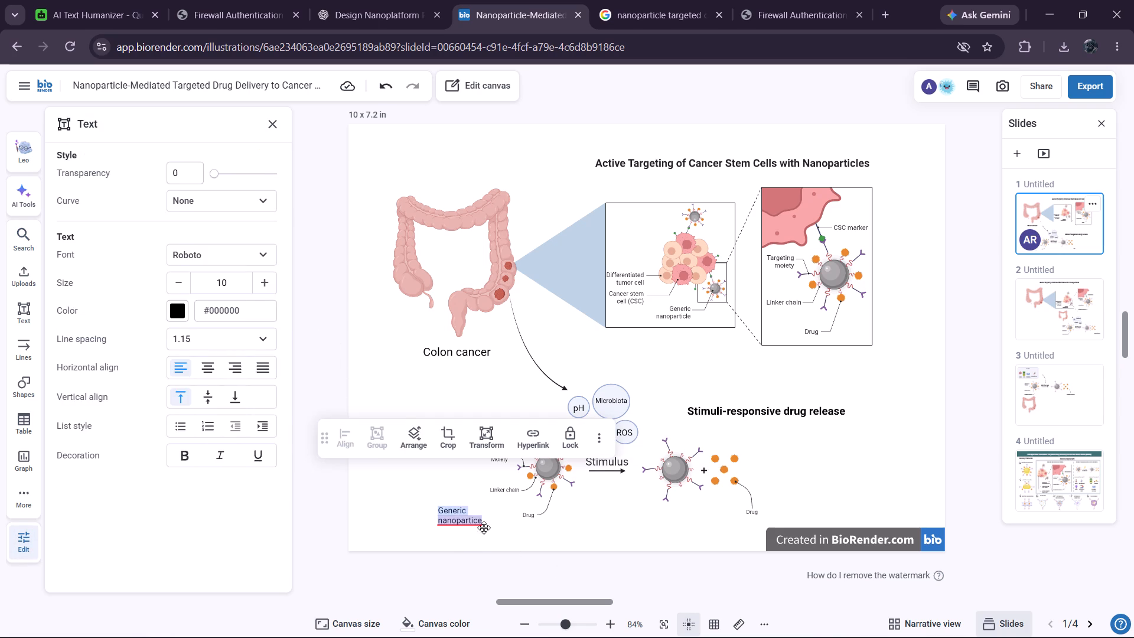
{"action": "left_click", "coordinate": [471, 517]}
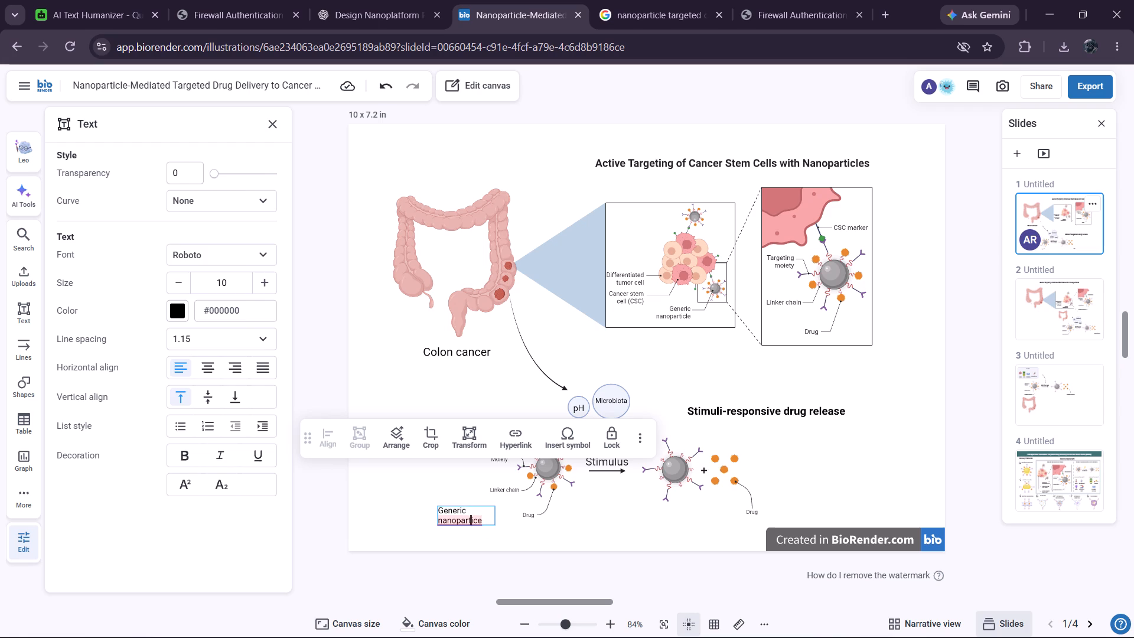
{"action": "left_click", "coordinate": [475, 520]}
{"action": "key", "text": "l"}
{"action": "left_click", "coordinate": [418, 526]}
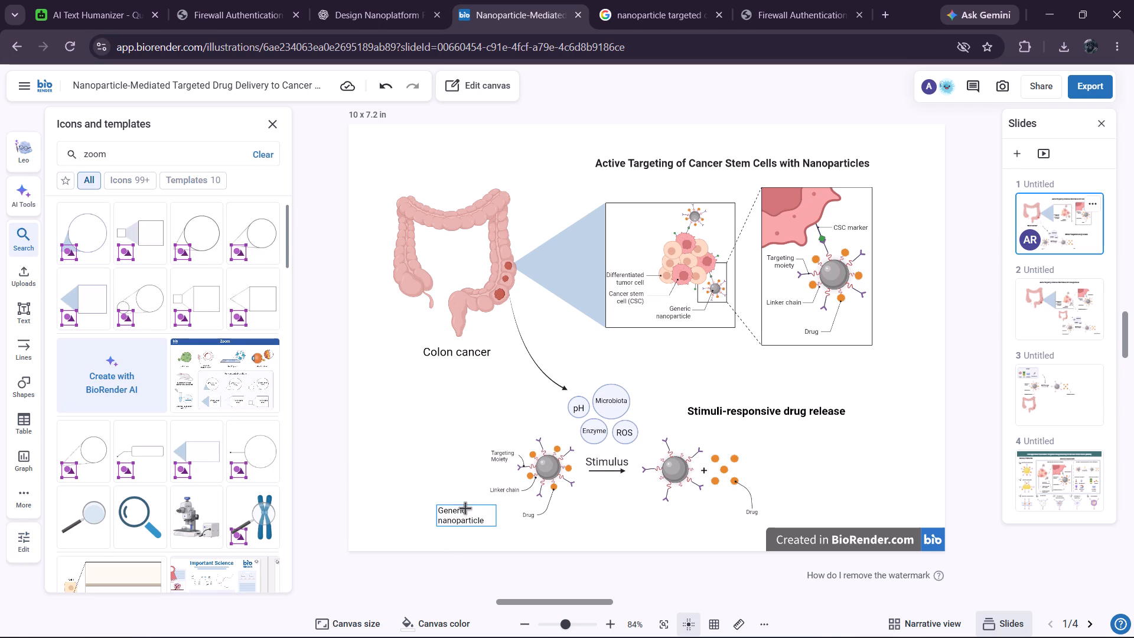
Move the "Generic nanoparticle" label slightly closer to the intact nanoparticle's "Drug" label.
{"action": "left_click_drag", "start_coordinate": [465, 509], "coordinate": [475, 509]}
{"action": "left_click", "coordinate": [406, 493]}
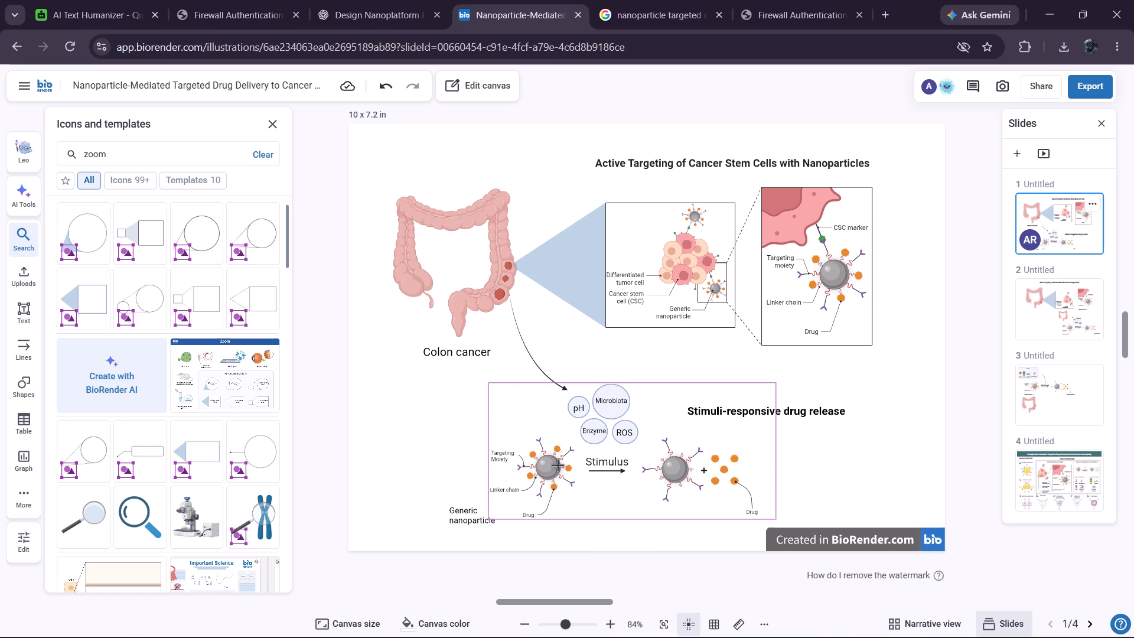
Delete slides 4, 3 and 2, keeping only the finished figure on slide 1.
{"action": "left_click", "coordinate": [1042, 301]}
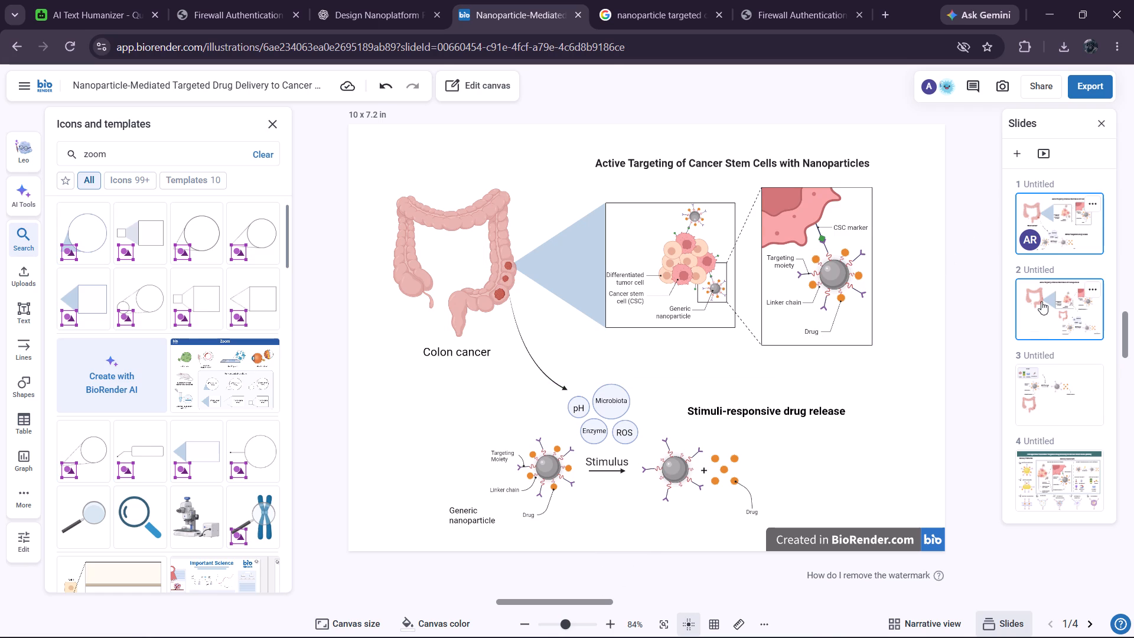
{"action": "left_click", "coordinate": [1055, 375]}
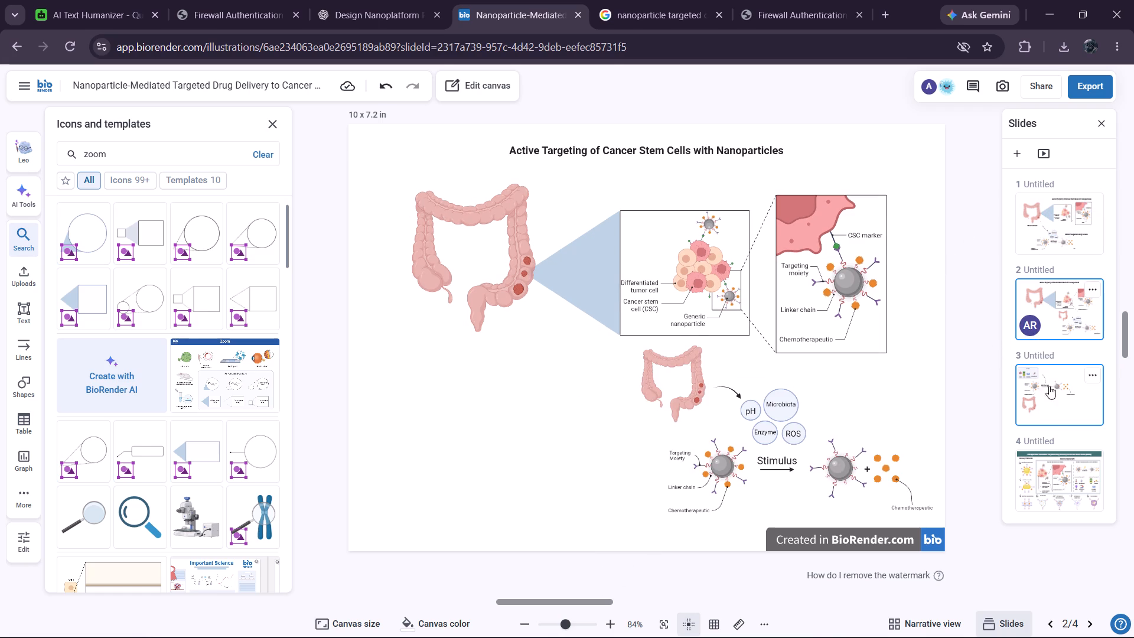
{"action": "left_click", "coordinate": [1048, 463]}
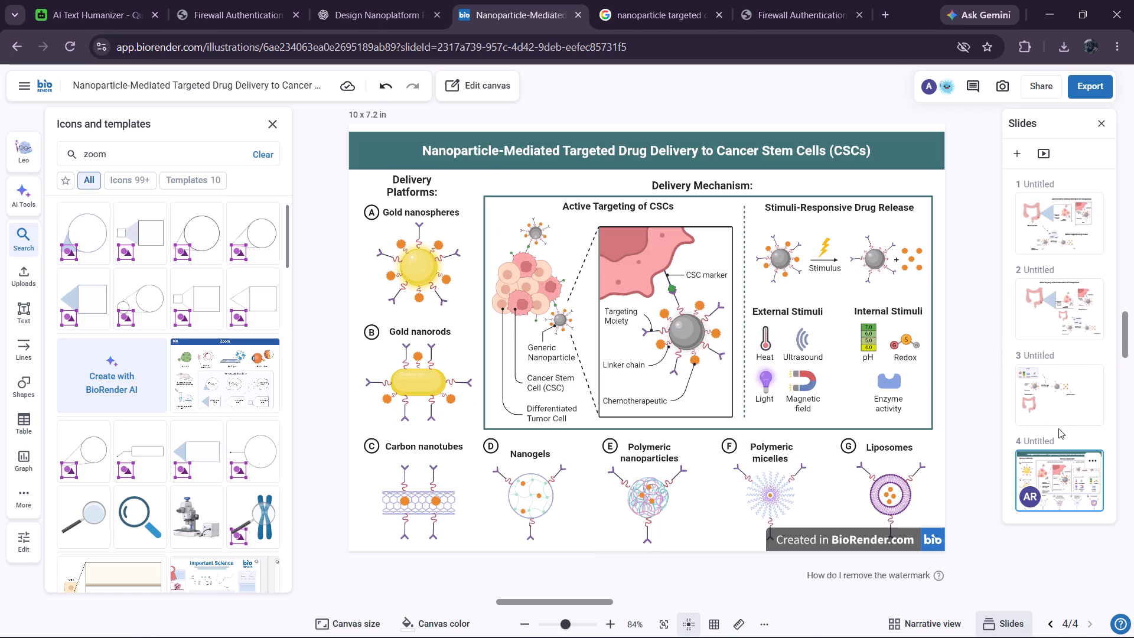
{"action": "left_click", "coordinate": [1094, 458]}
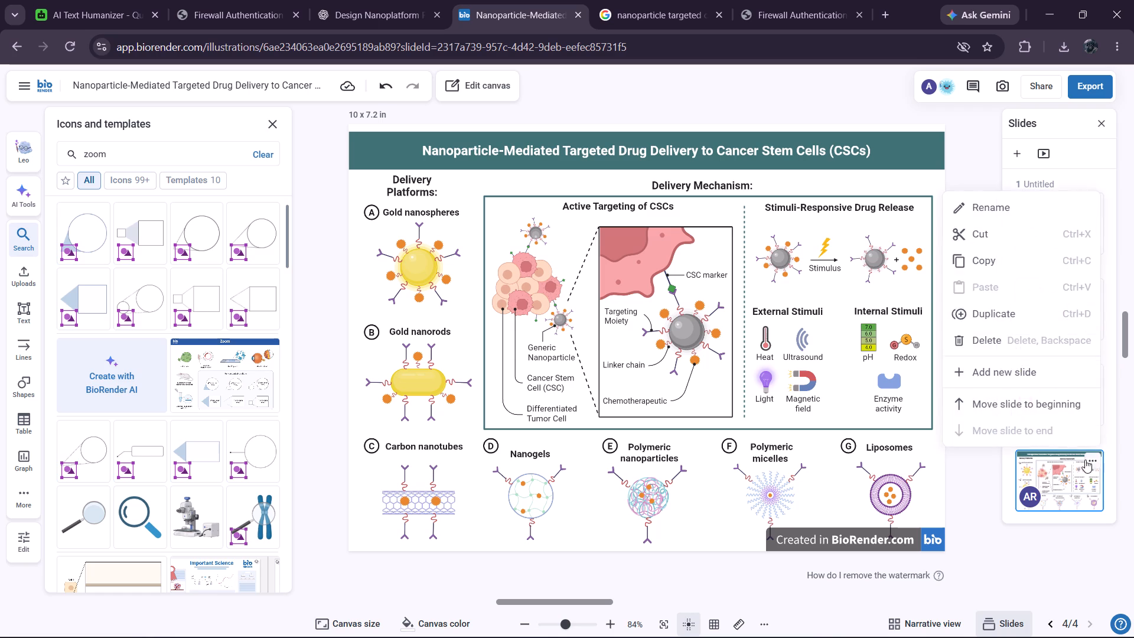
{"action": "left_click", "coordinate": [996, 339]}
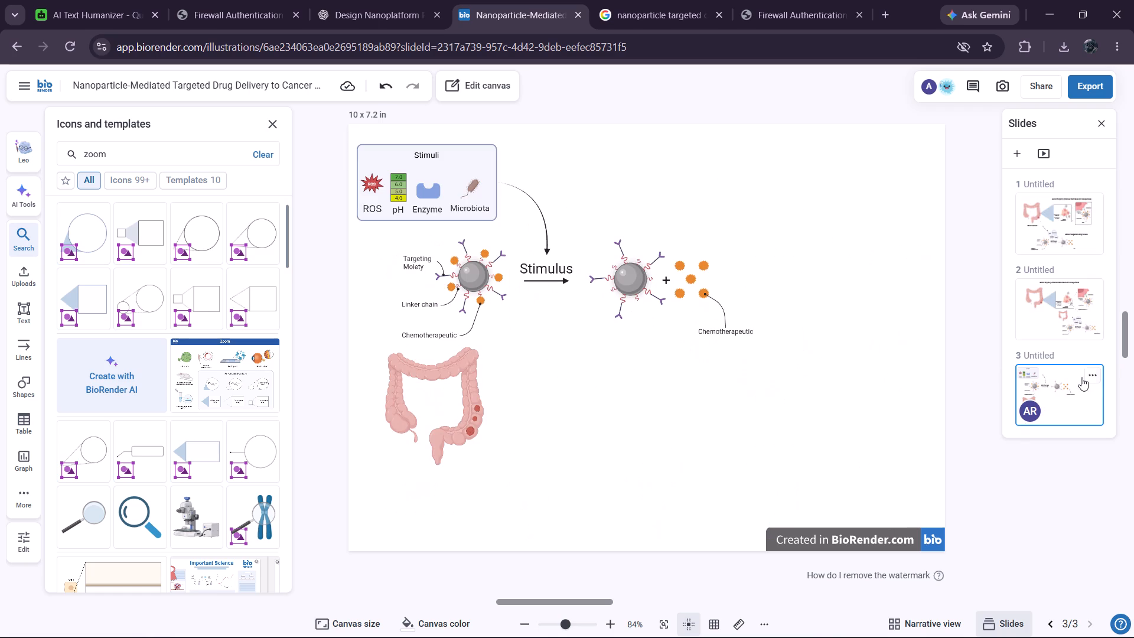
{"action": "left_click", "coordinate": [1089, 373]}
{"action": "left_click", "coordinate": [981, 256]}
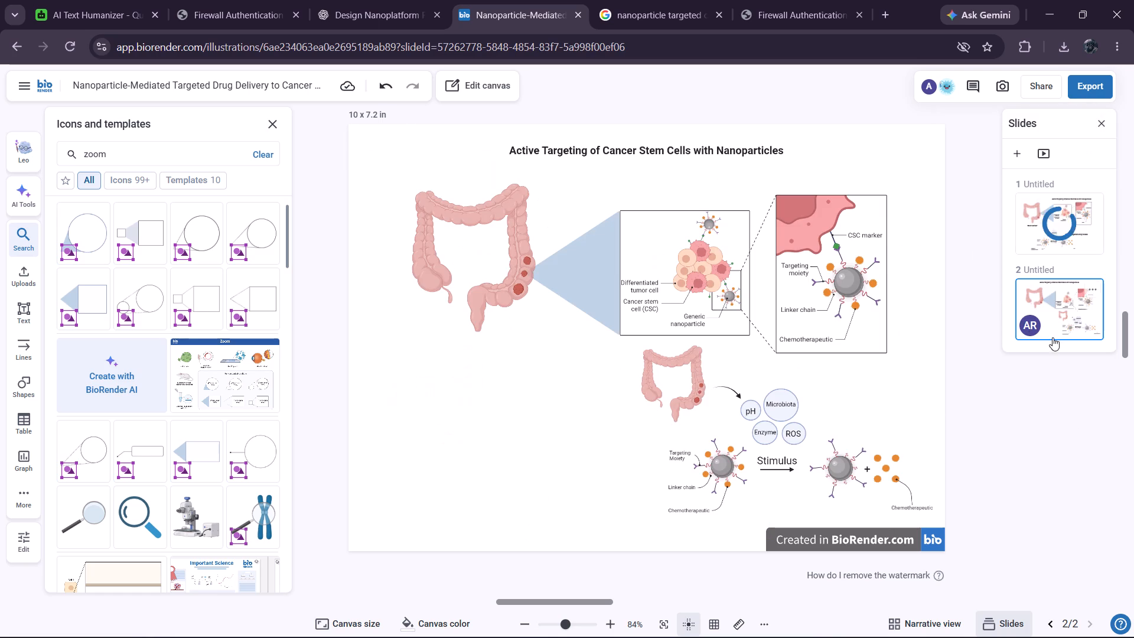
{"action": "left_click", "coordinate": [1091, 289]}
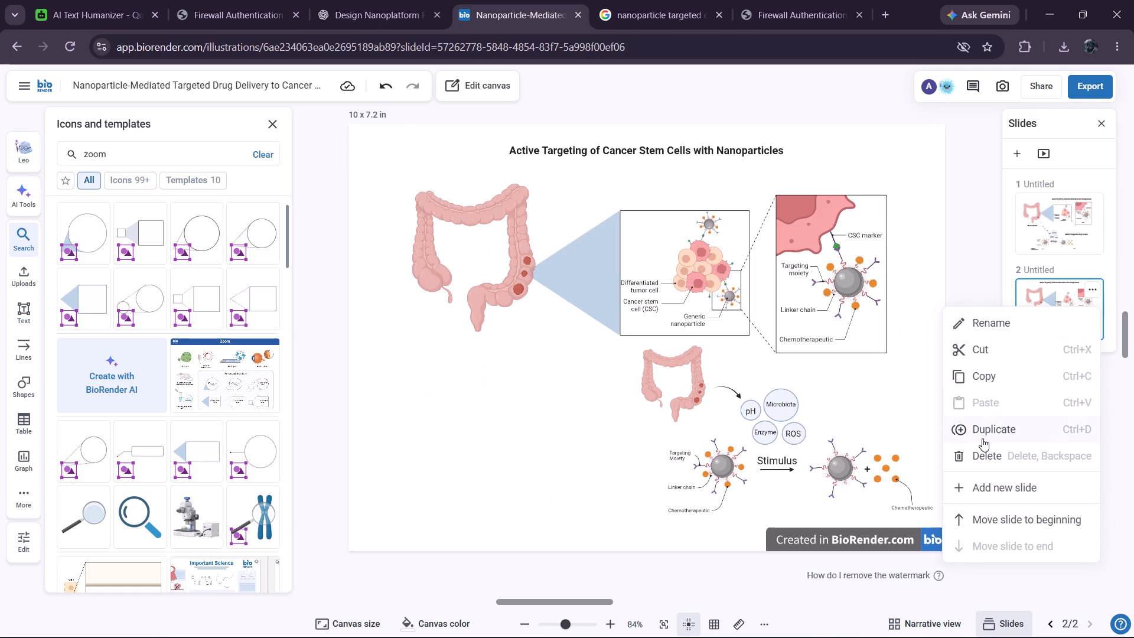
{"action": "left_click", "coordinate": [988, 452]}
{"action": "left_click", "coordinate": [1008, 349]}
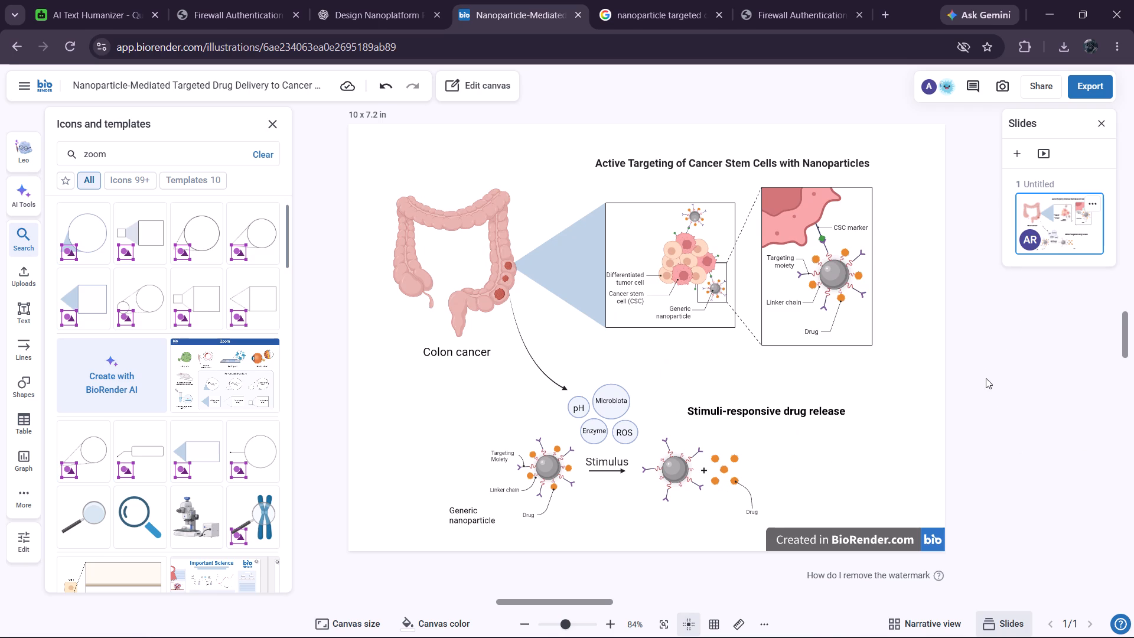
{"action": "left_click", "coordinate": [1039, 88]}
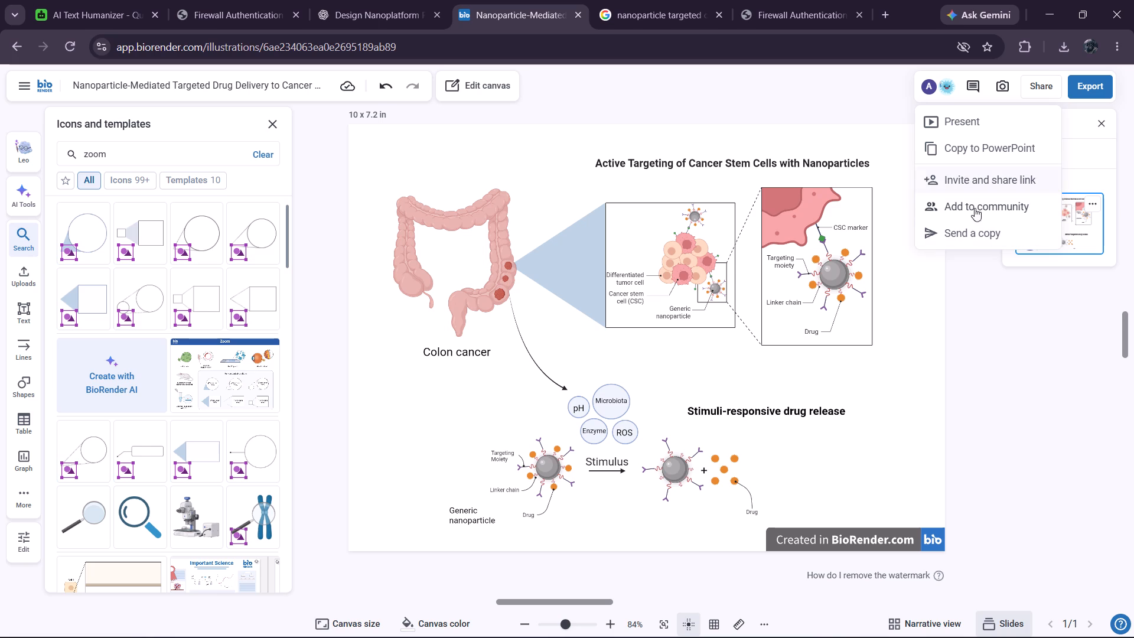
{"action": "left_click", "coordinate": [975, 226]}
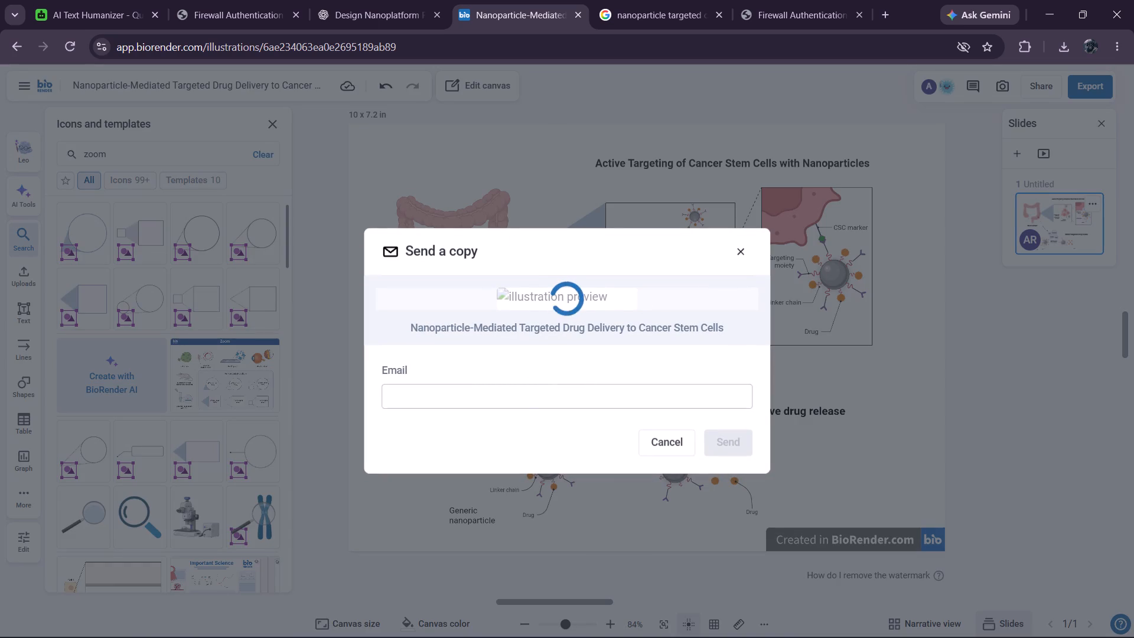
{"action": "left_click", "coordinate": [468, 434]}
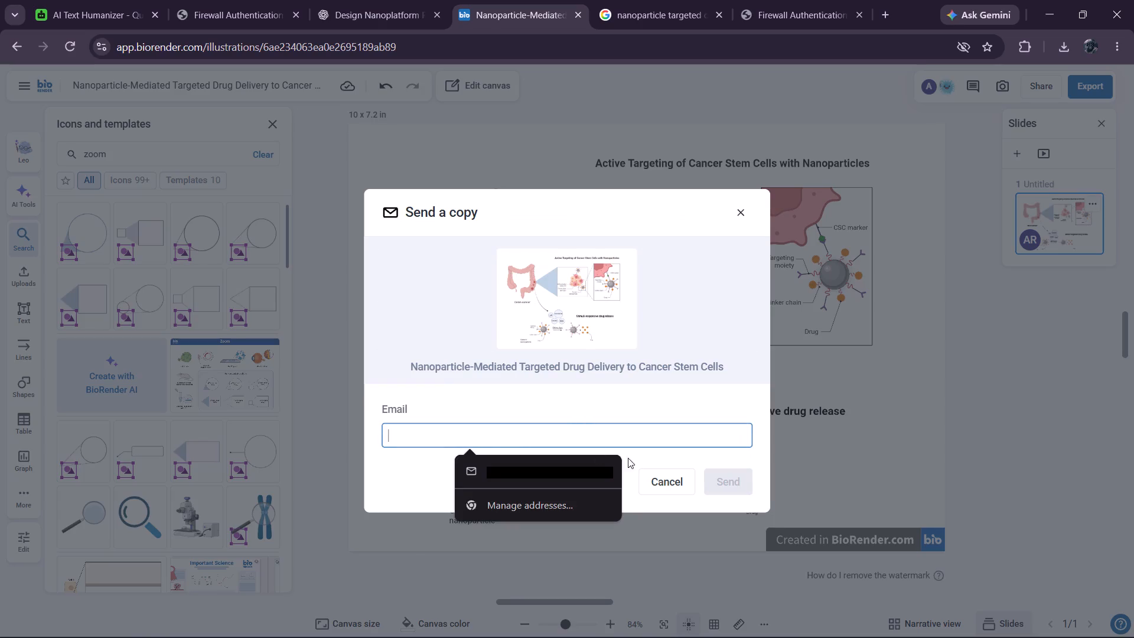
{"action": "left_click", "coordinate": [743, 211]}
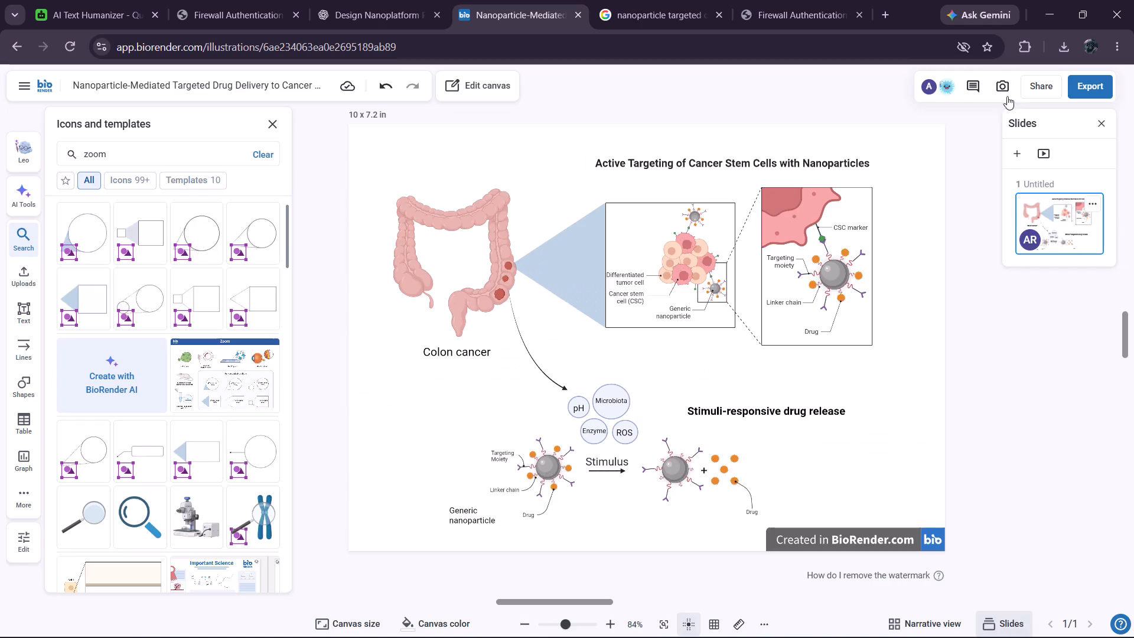
Open the illustration's collaborator invite and link sharing settings and copy its link.
{"action": "left_click", "coordinate": [1047, 88]}
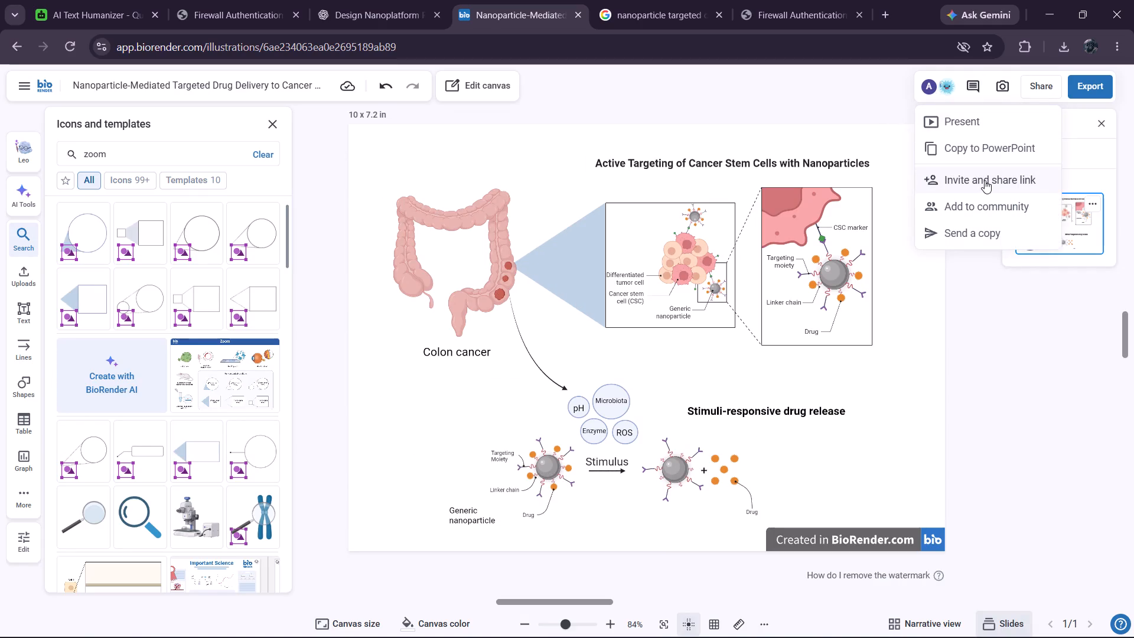
{"action": "left_click", "coordinate": [985, 180]}
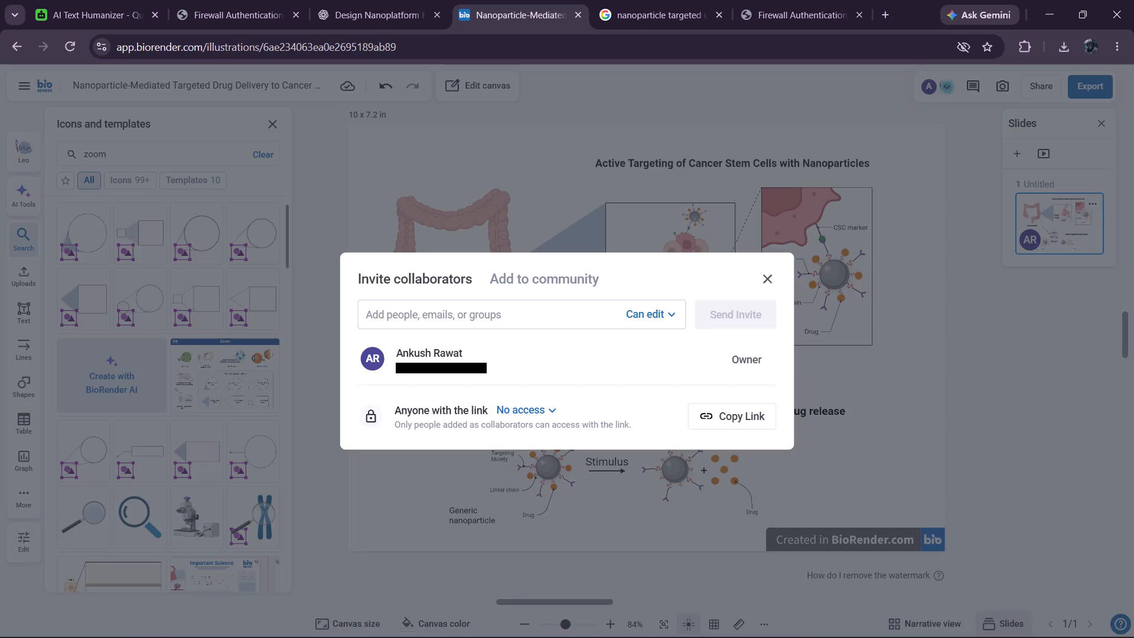
{"action": "left_click", "coordinate": [667, 311]}
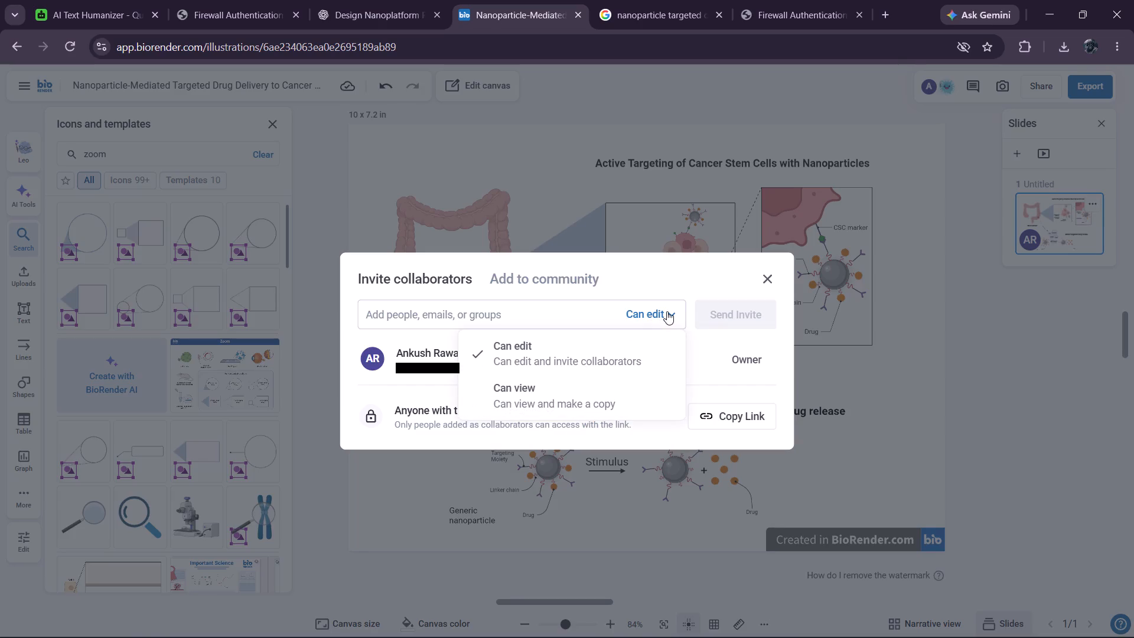
{"action": "left_click", "coordinate": [667, 311]}
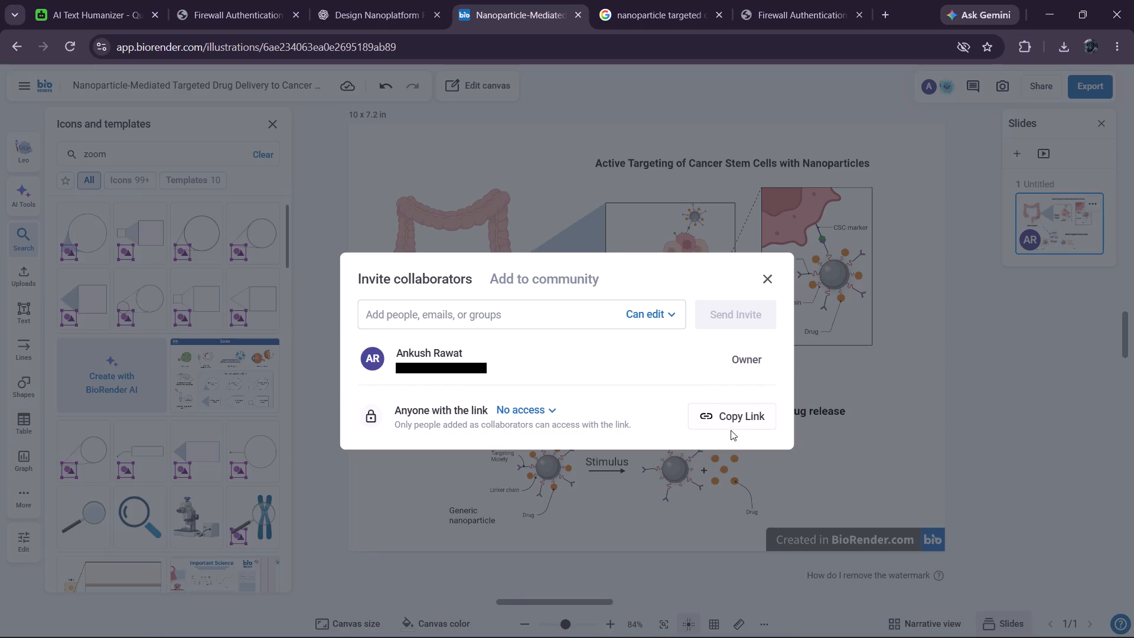
{"action": "left_click", "coordinate": [732, 419]}
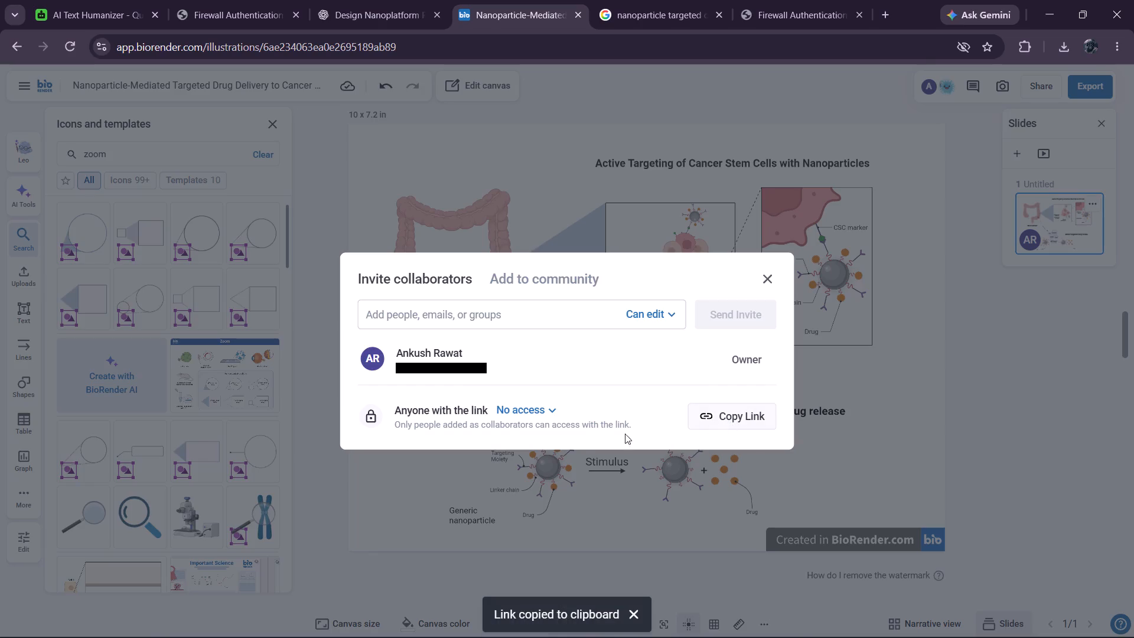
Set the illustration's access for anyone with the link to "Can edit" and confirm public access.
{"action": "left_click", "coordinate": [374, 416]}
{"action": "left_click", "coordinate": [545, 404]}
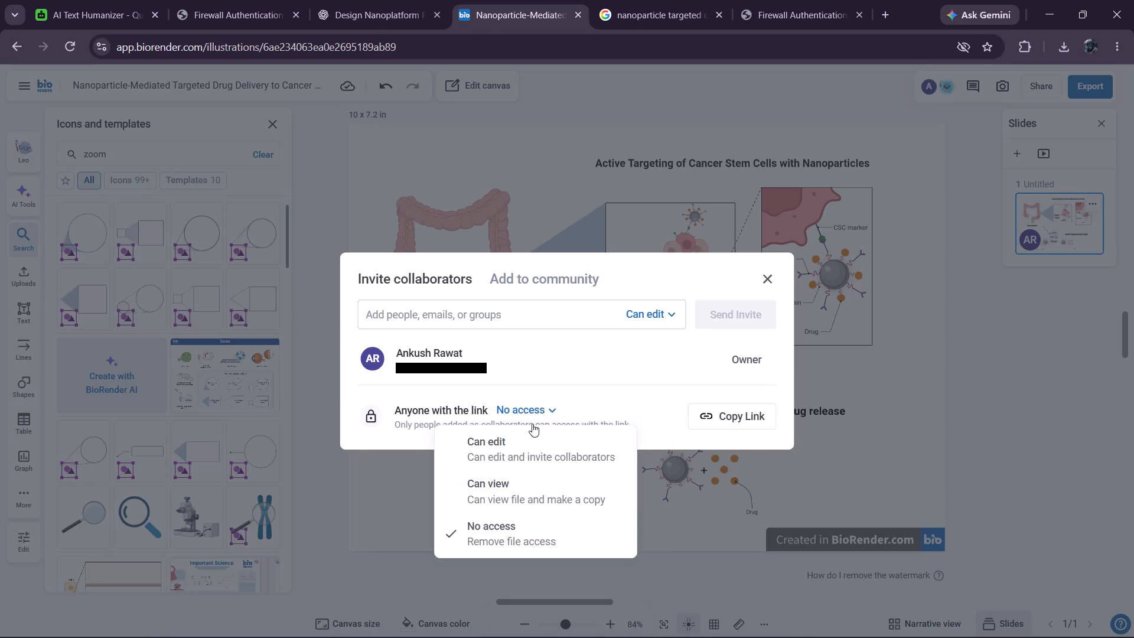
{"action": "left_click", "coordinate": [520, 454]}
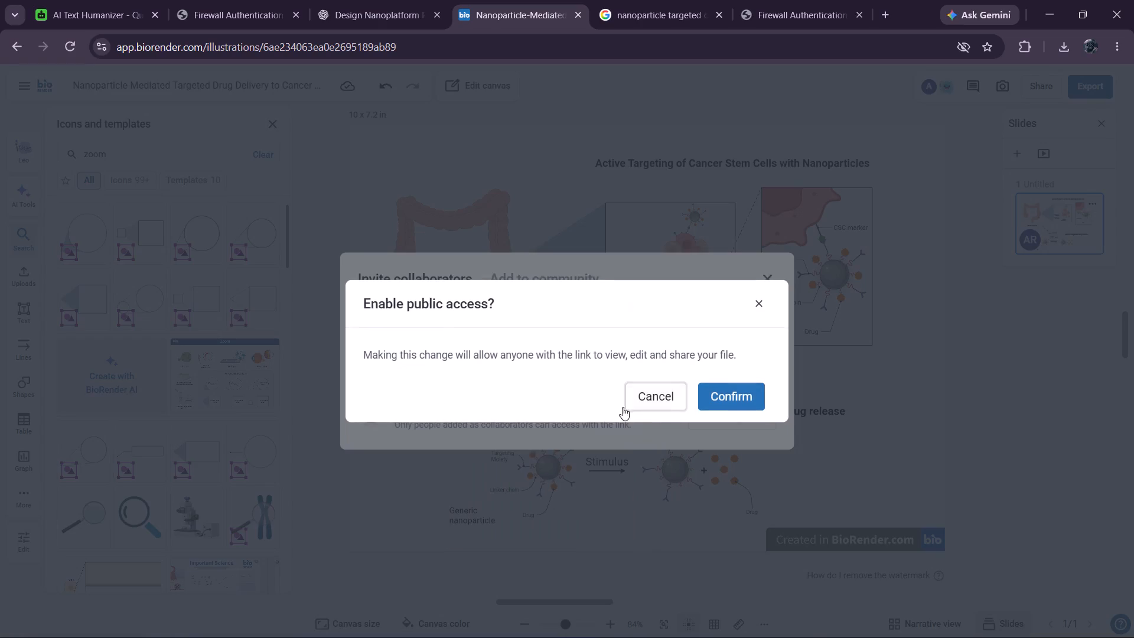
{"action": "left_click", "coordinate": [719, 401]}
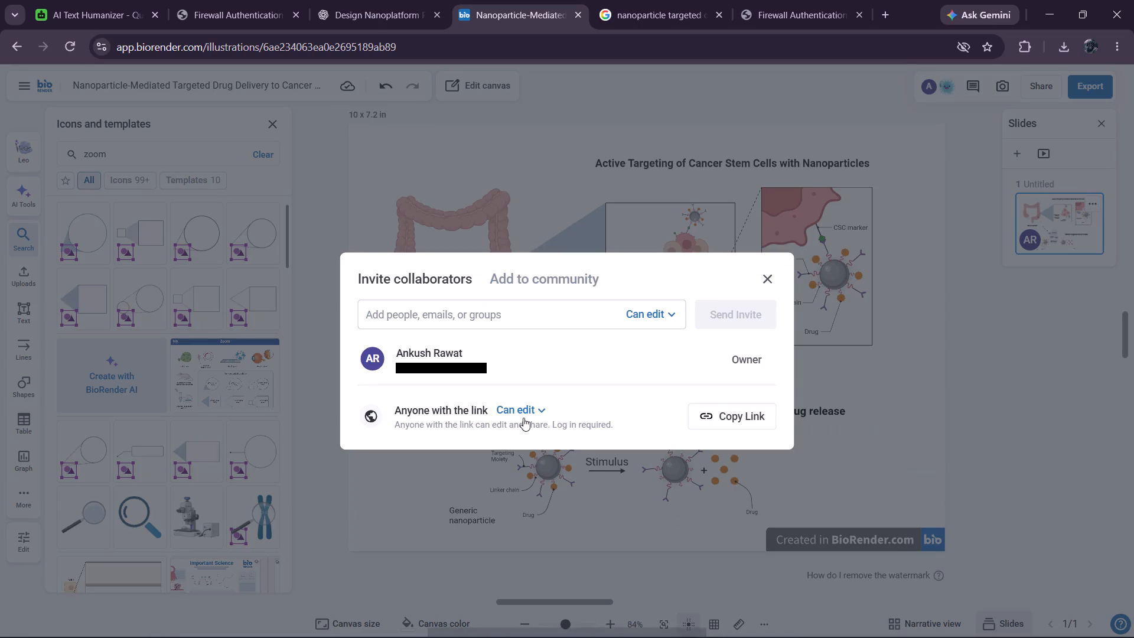
Set the illustration's access for anyone with the link to "Can view".
{"action": "left_click", "coordinate": [526, 411]}
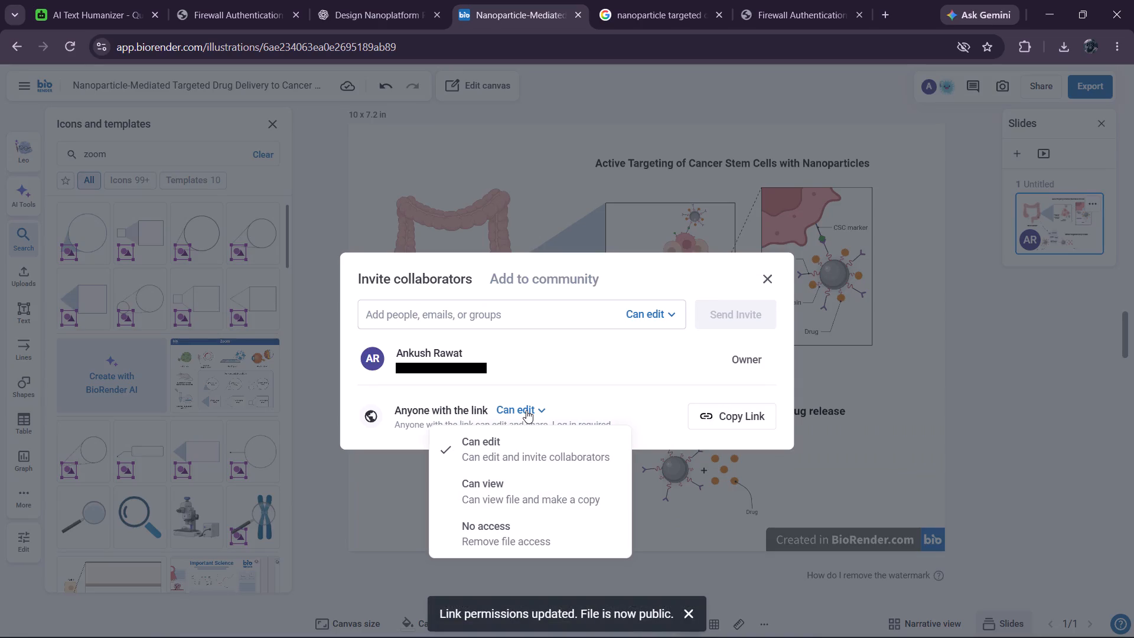
{"action": "left_click", "coordinate": [527, 410]}
{"action": "left_click", "coordinate": [527, 410]}
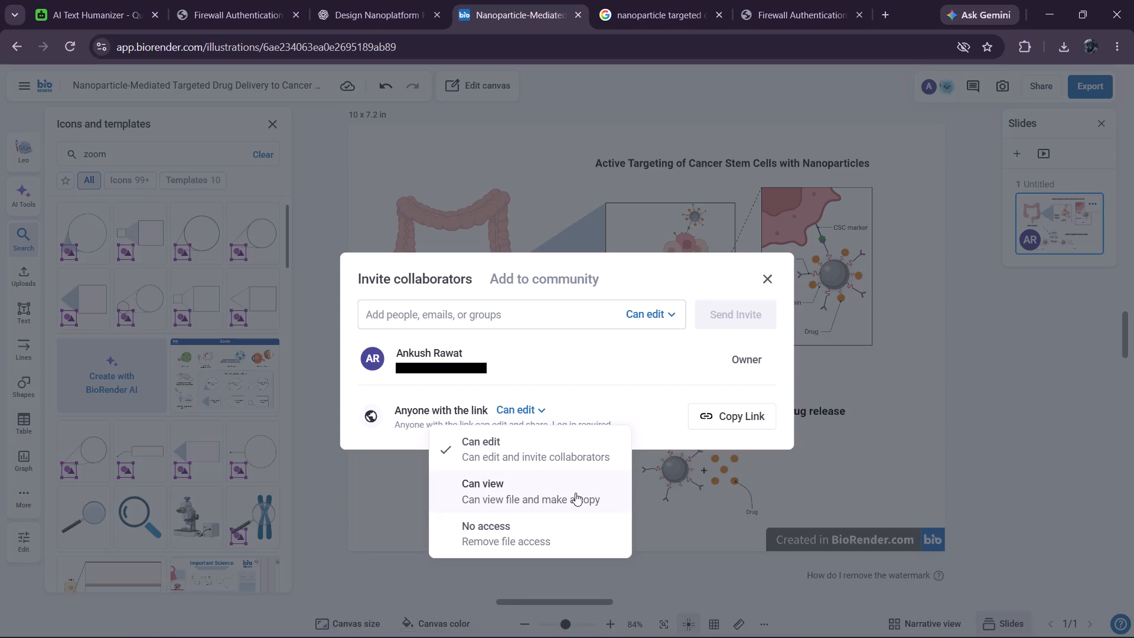
{"action": "left_click", "coordinate": [575, 493]}
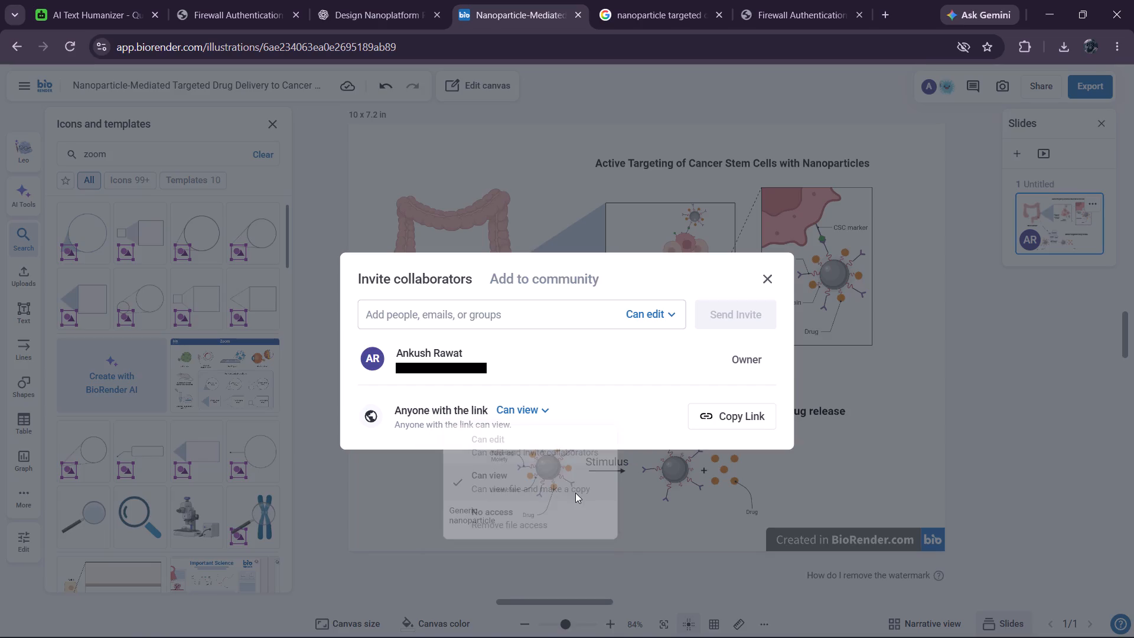
{"action": "left_click", "coordinate": [543, 411]}
{"action": "left_click", "coordinate": [602, 393]}
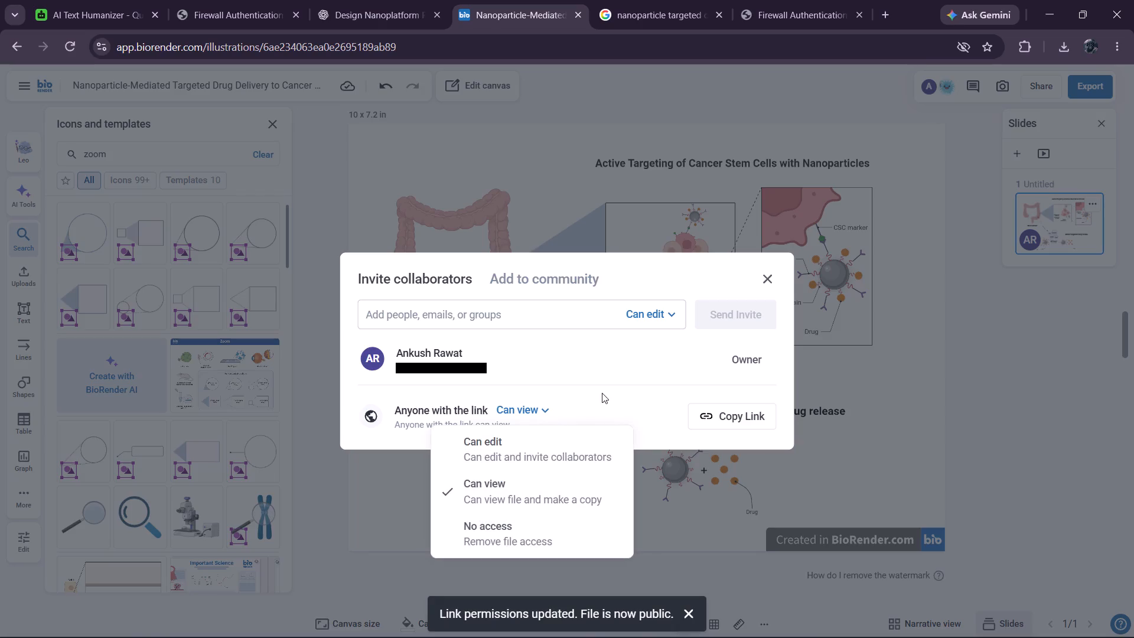
Copy the illustration's view-only share link to the clipboard.
{"action": "left_click", "coordinate": [731, 416]}
{"action": "left_click", "coordinate": [731, 416]}
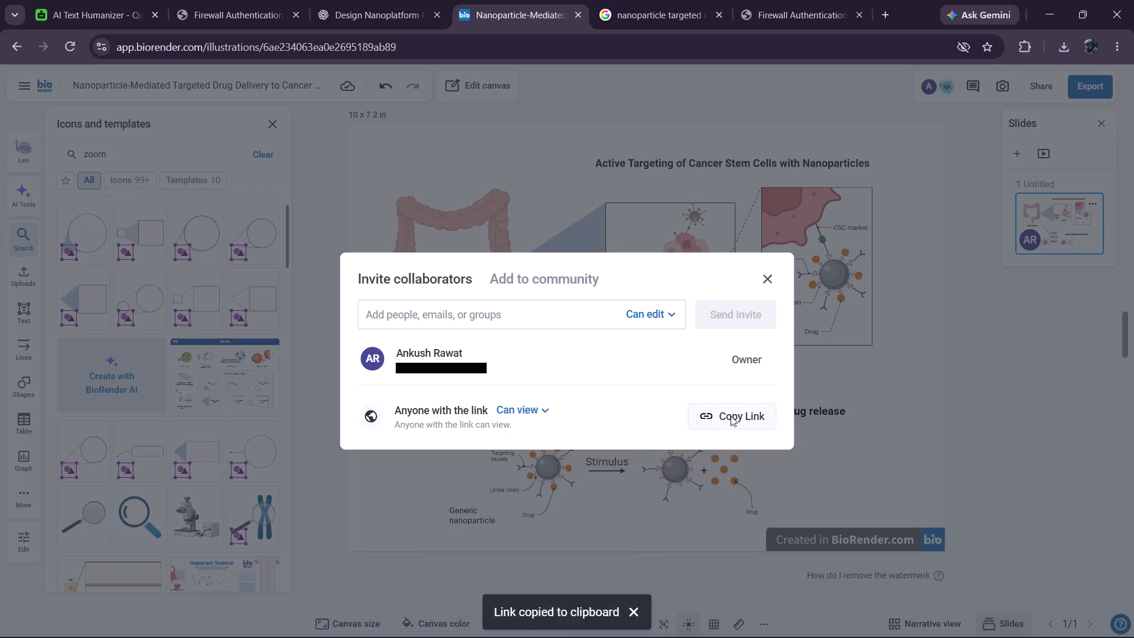
Leave the browser and search the computer for the WhatsApp app with "whats".
{"action": "key", "text": "alt+Tab"}
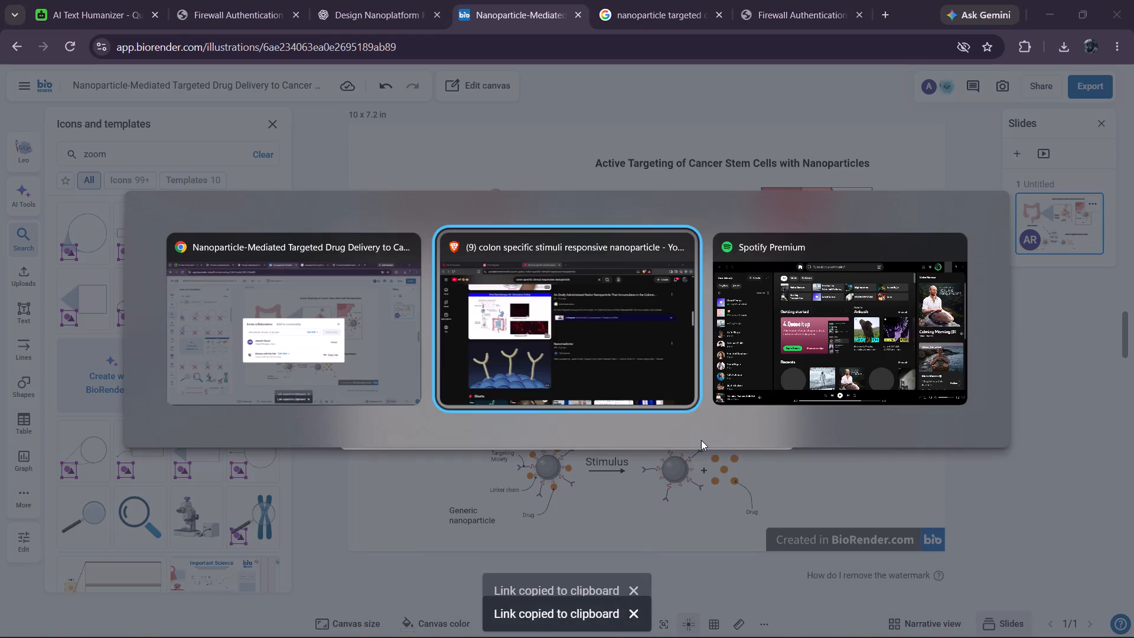
{"action": "key", "text": "alt+Tab"}
{"action": "key", "text": "alt+Tab"}
{"action": "key", "text": "alt+Tab"}
{"action": "key", "text": "alt+Tab"}
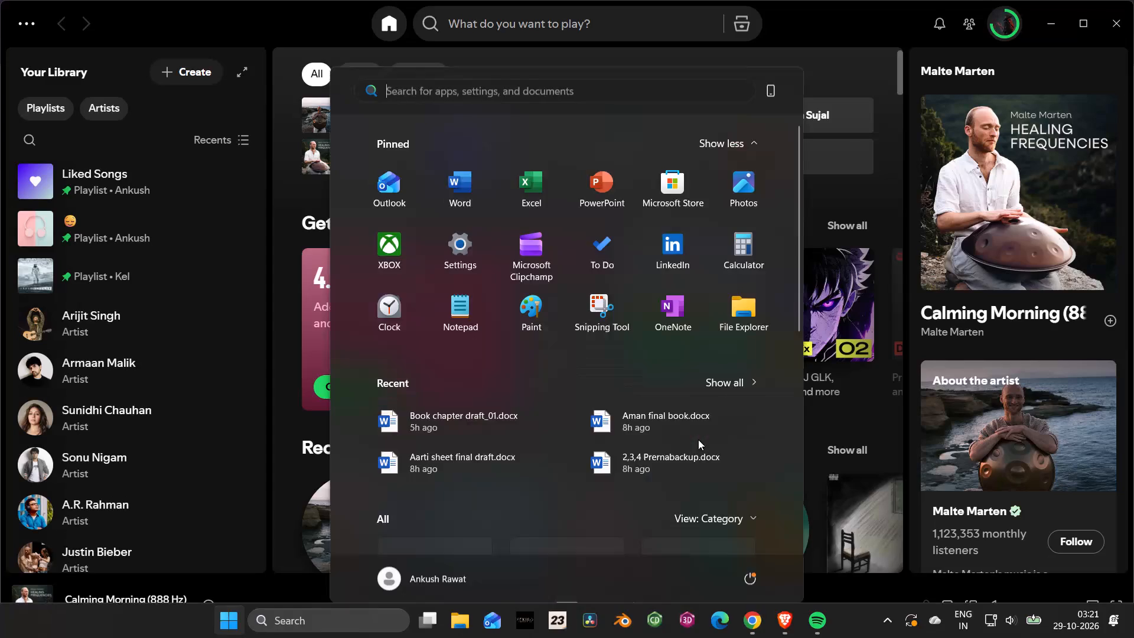
{"action": "type", "text": "whats"}
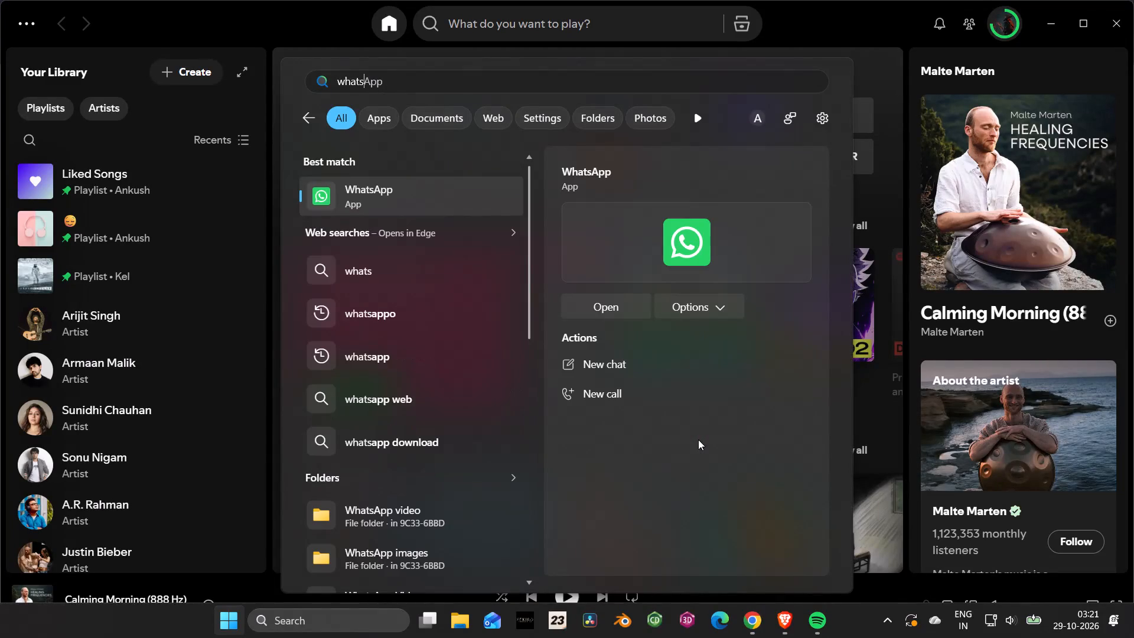
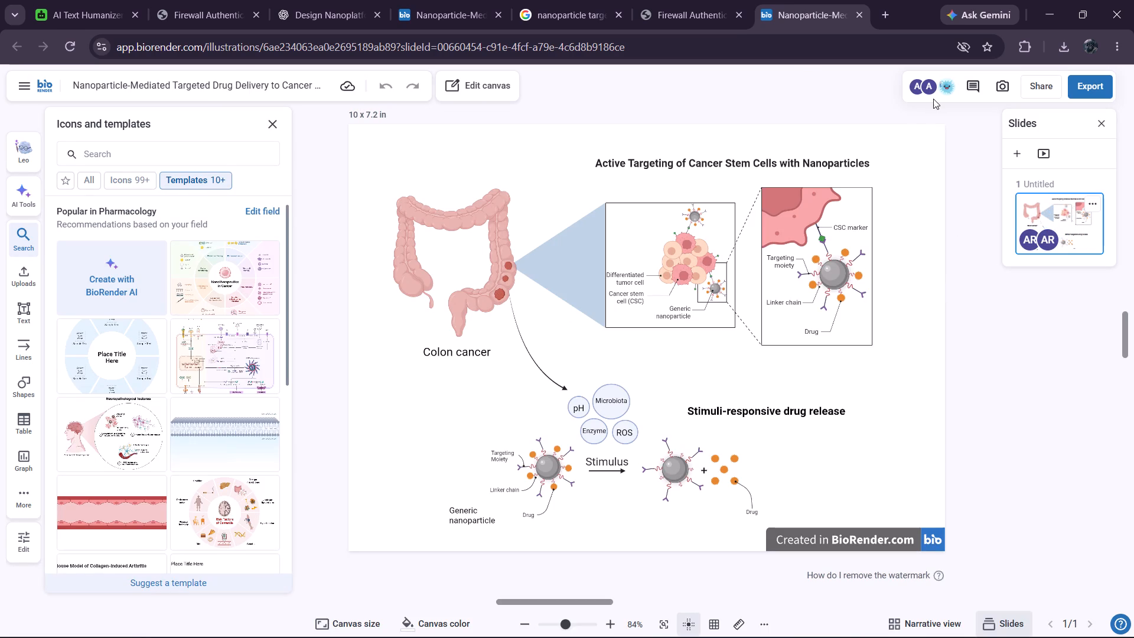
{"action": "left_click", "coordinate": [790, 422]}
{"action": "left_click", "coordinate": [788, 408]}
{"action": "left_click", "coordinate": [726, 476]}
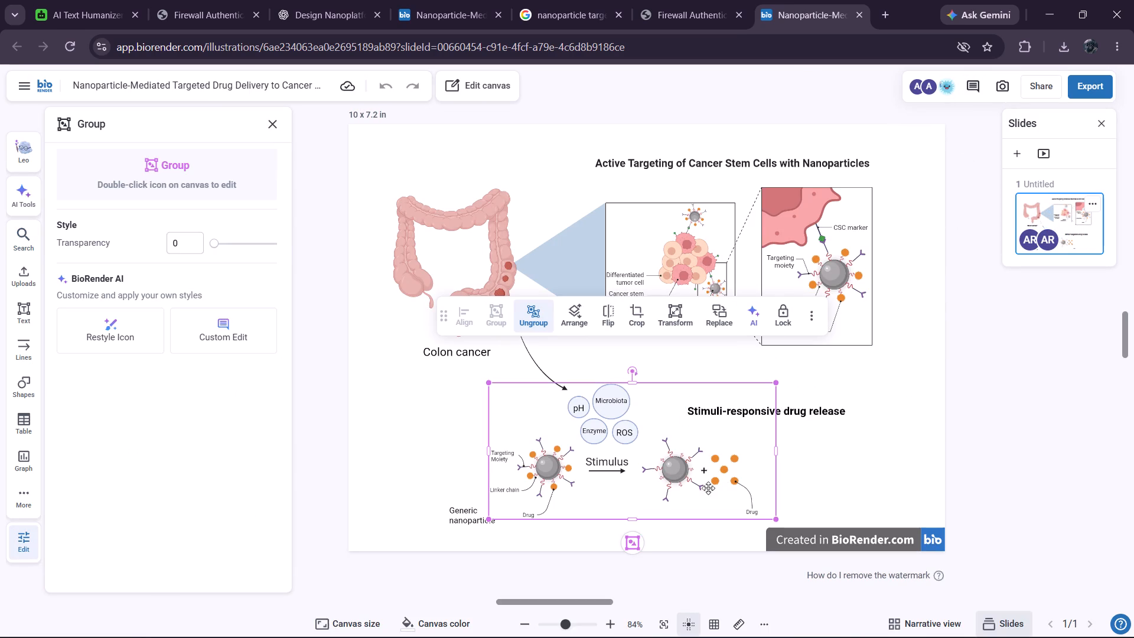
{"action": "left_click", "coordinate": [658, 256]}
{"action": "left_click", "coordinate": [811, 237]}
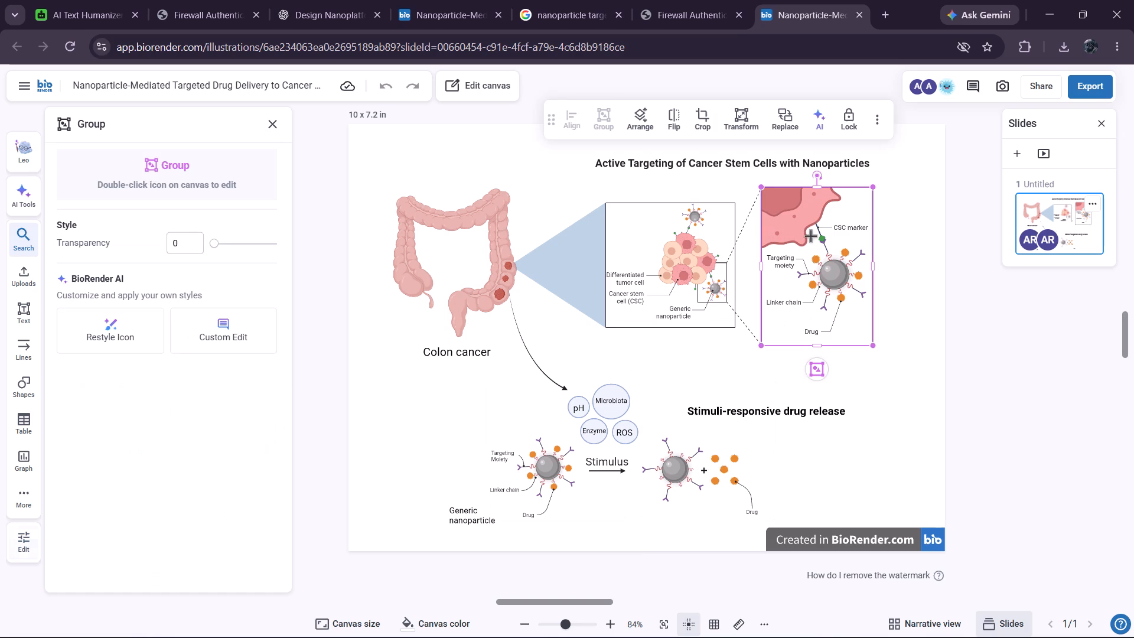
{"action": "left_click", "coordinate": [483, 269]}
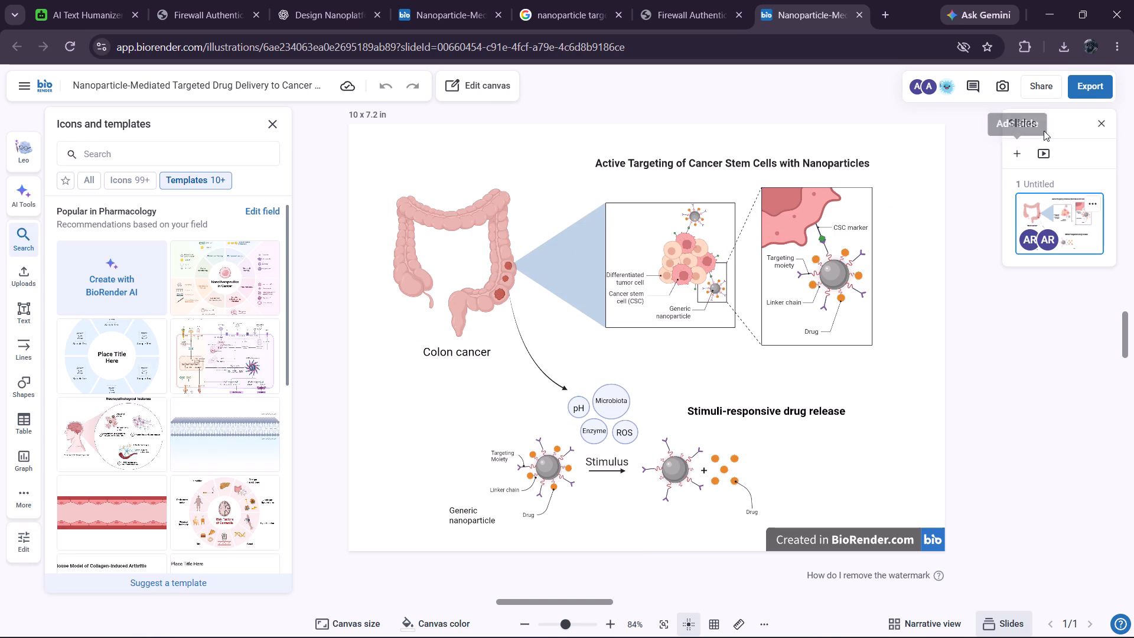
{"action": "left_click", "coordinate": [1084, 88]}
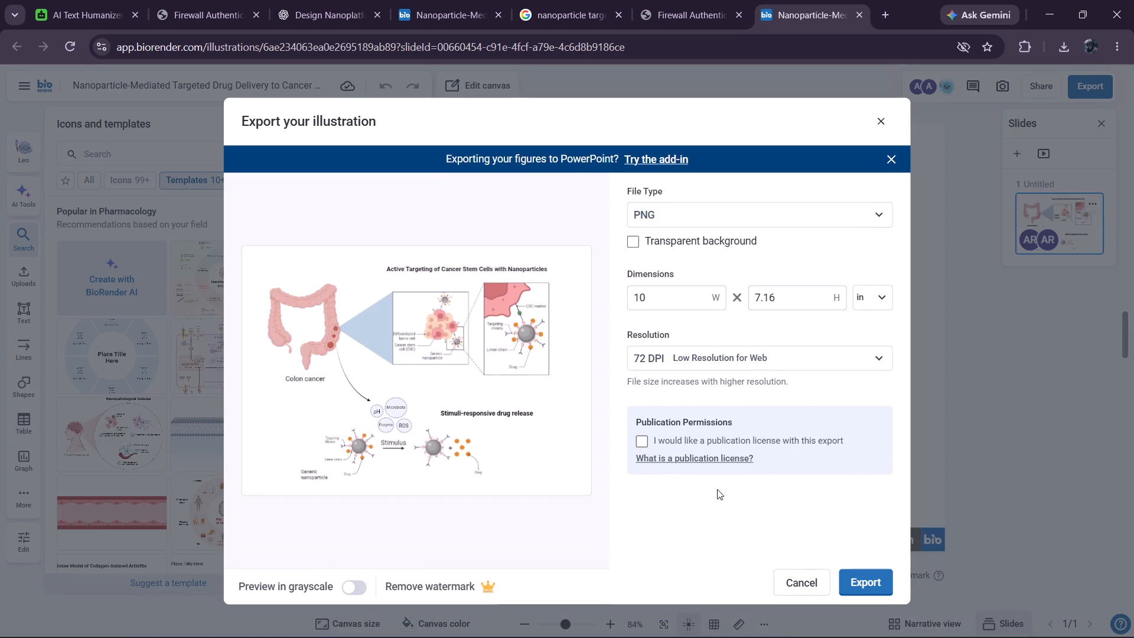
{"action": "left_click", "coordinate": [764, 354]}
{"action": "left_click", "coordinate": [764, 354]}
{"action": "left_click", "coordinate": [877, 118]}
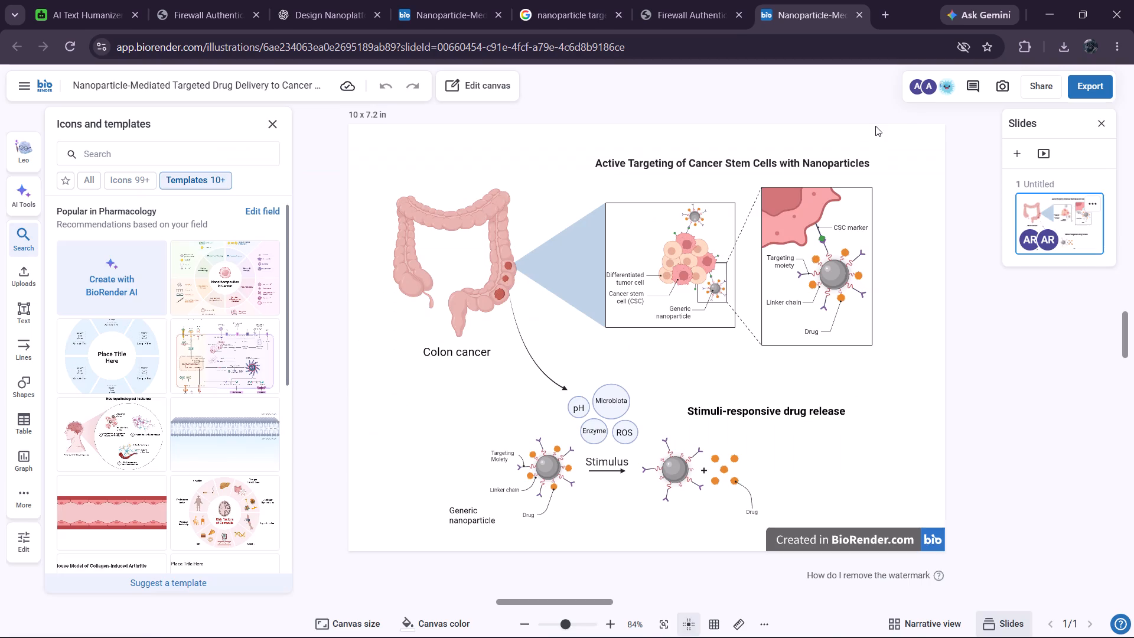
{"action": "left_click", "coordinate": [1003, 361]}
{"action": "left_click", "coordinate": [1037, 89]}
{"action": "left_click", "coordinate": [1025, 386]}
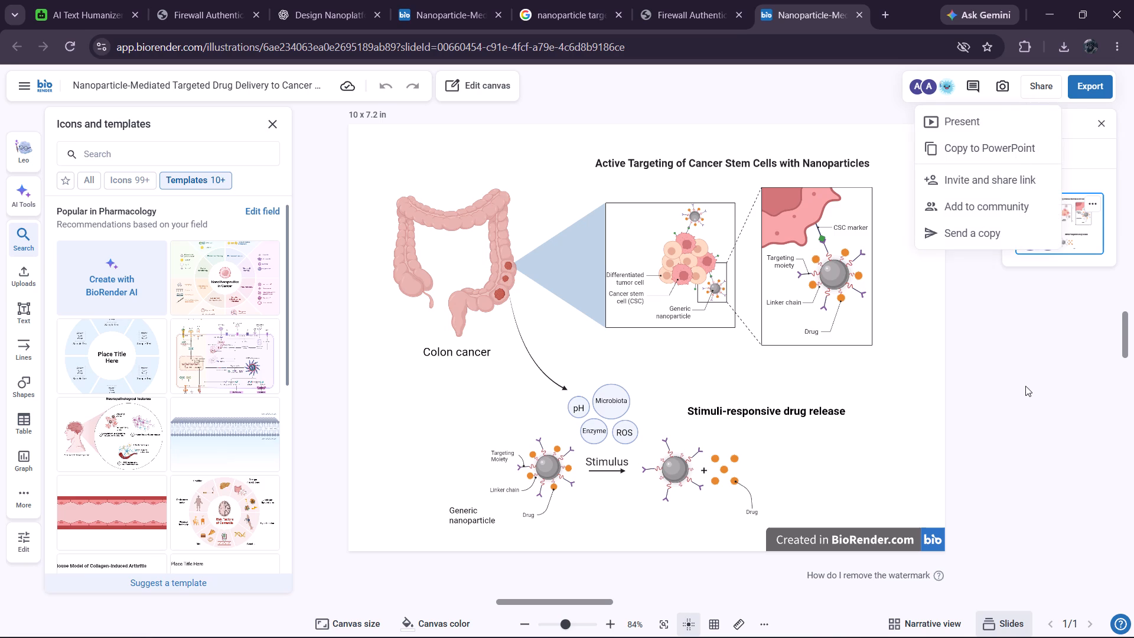
Switch to WhatsApp.
{"action": "key", "text": "alt+Tab"}
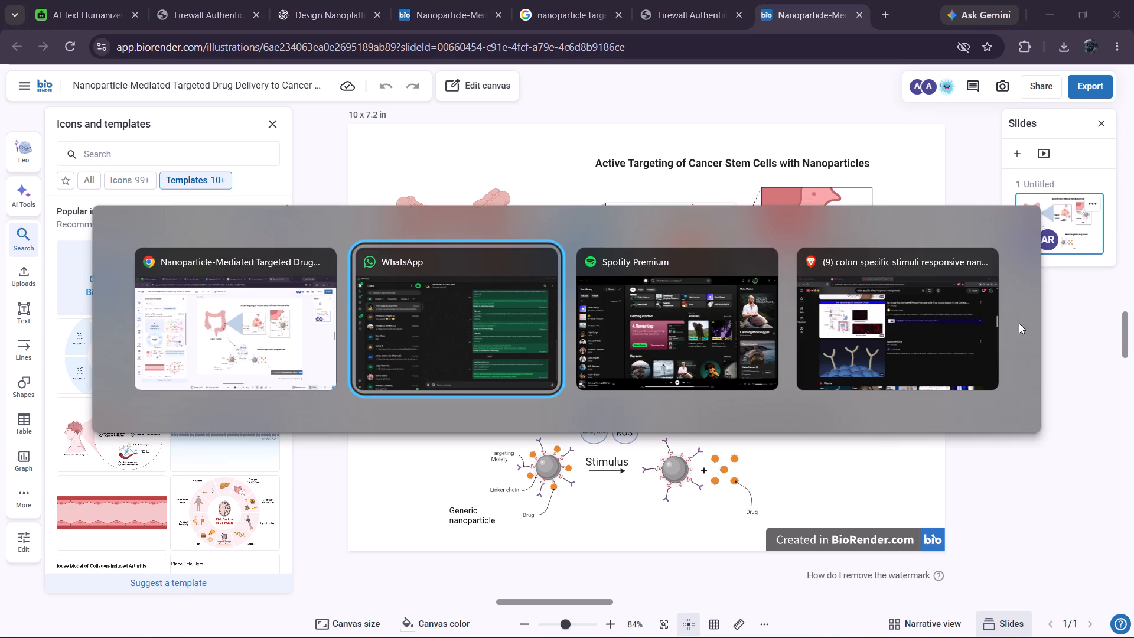
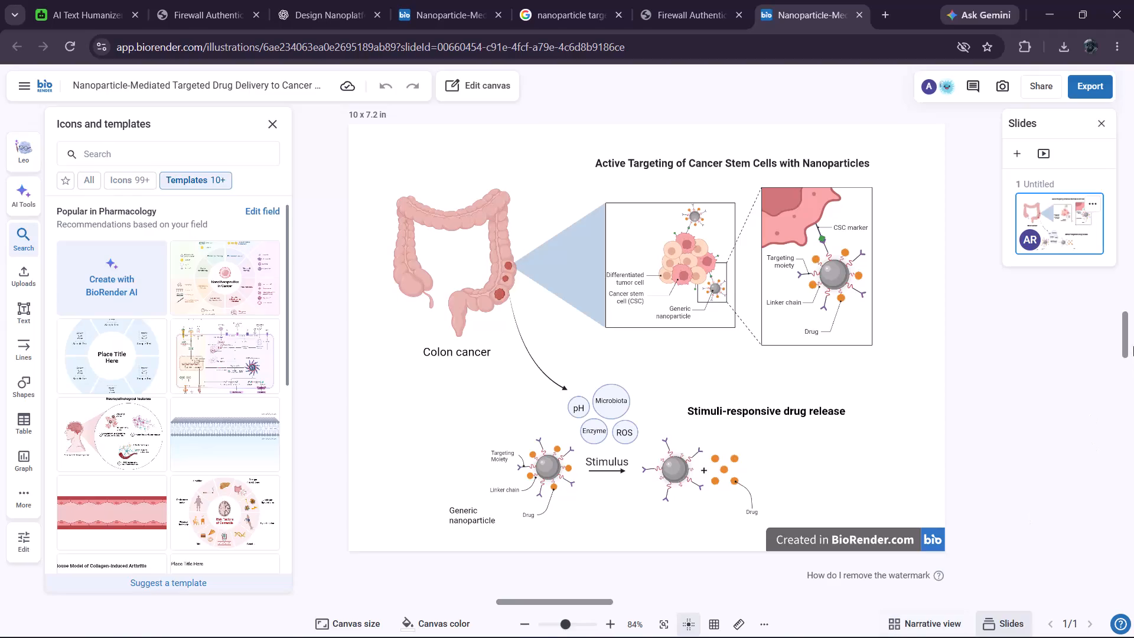
Check the resolution options available in the illustration's export settings, leaving them without exporting.
{"action": "left_click", "coordinate": [1096, 82]}
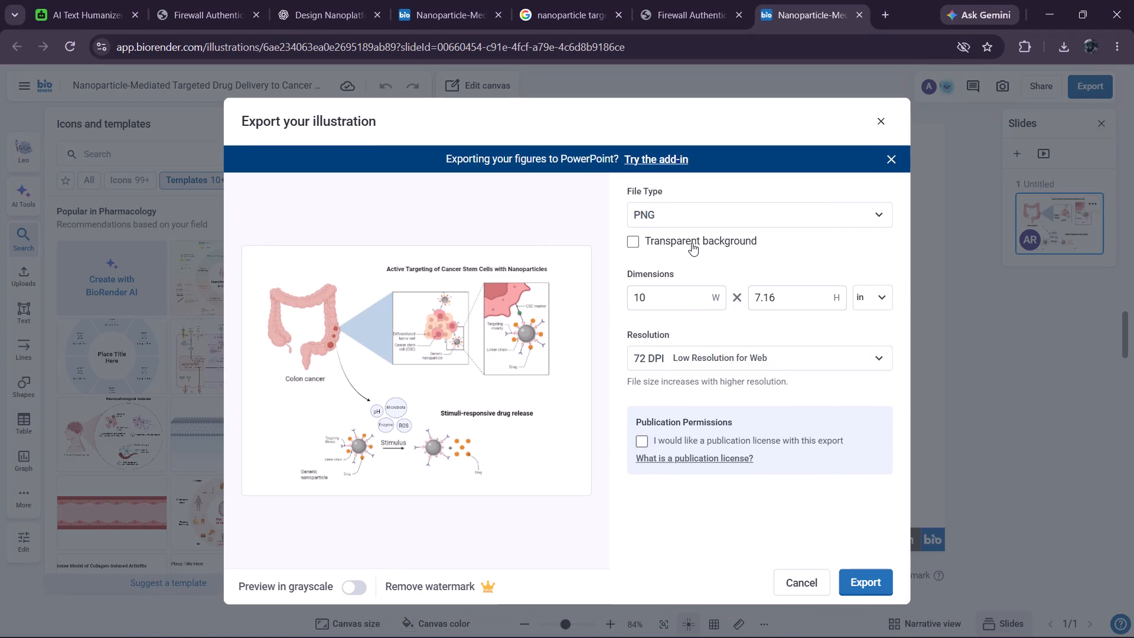
{"action": "left_click", "coordinate": [721, 354]}
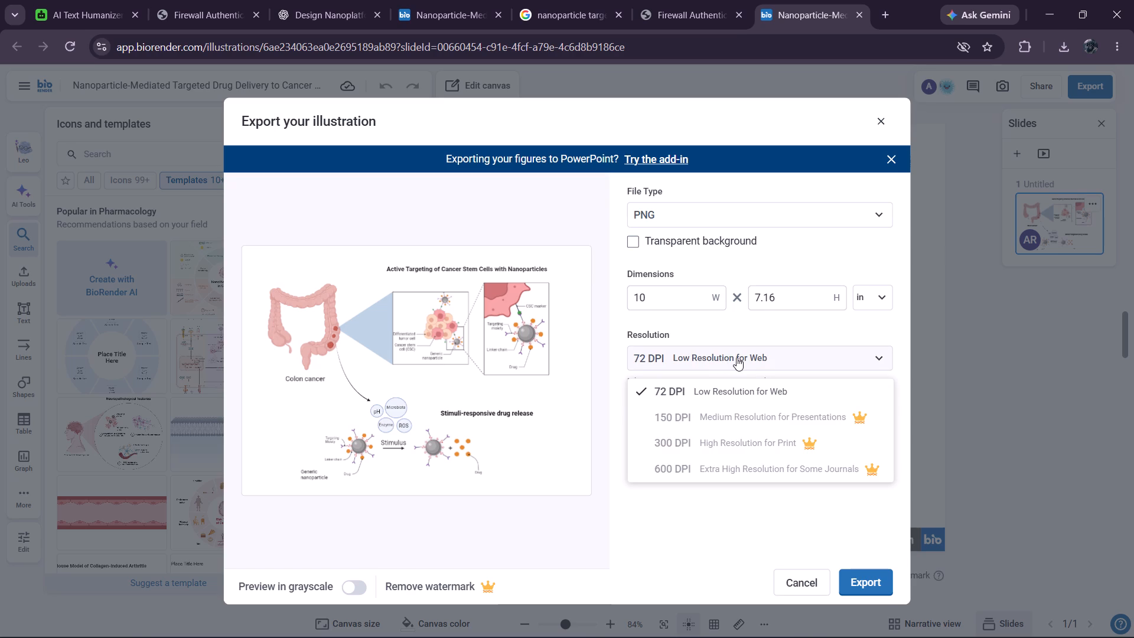
{"action": "left_click", "coordinate": [737, 357]}
{"action": "left_click", "coordinate": [882, 123]}
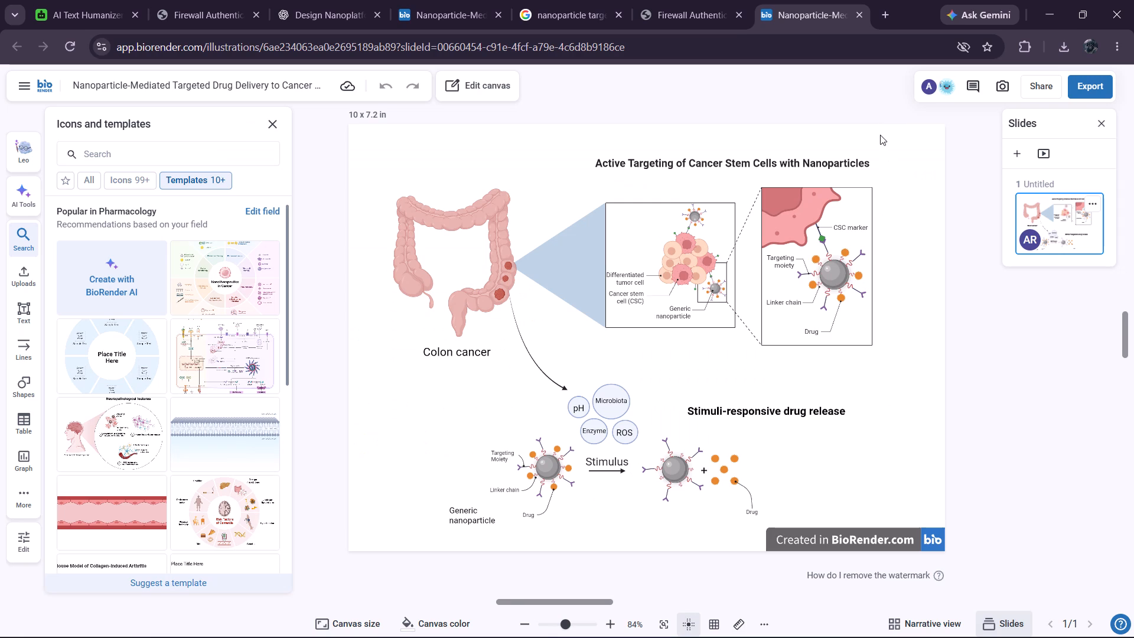
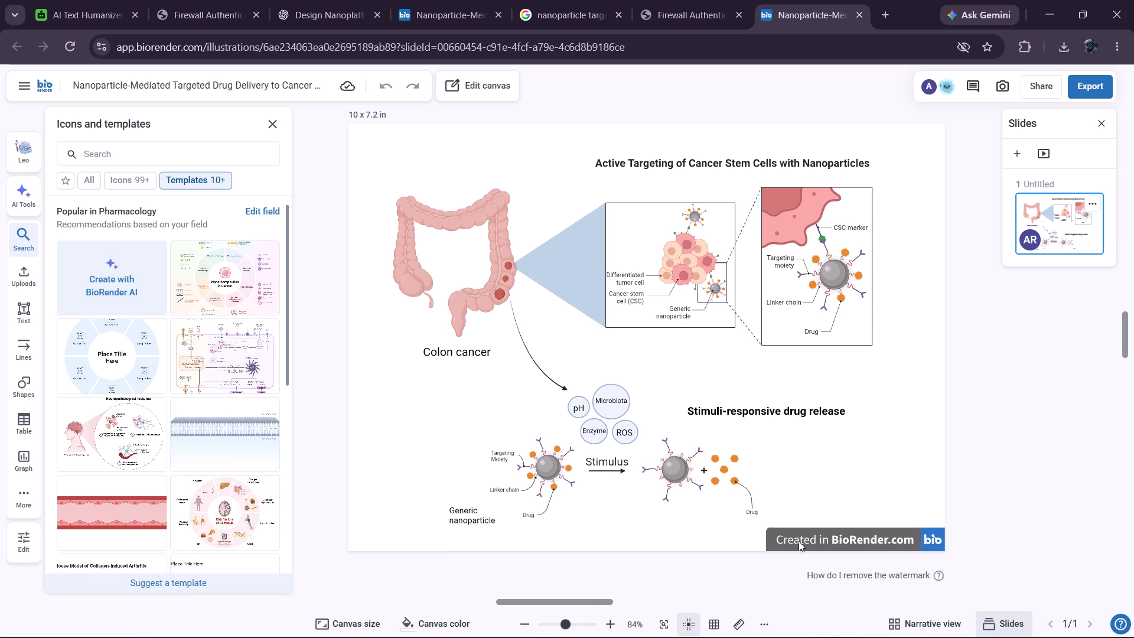
Review the whole illustration, from the active targeting of cancer stem cells to the stimuli-responsive drug release section.
{"action": "scroll", "coordinate": [806, 538], "scroll_direction": "up", "scroll_amount": 1}
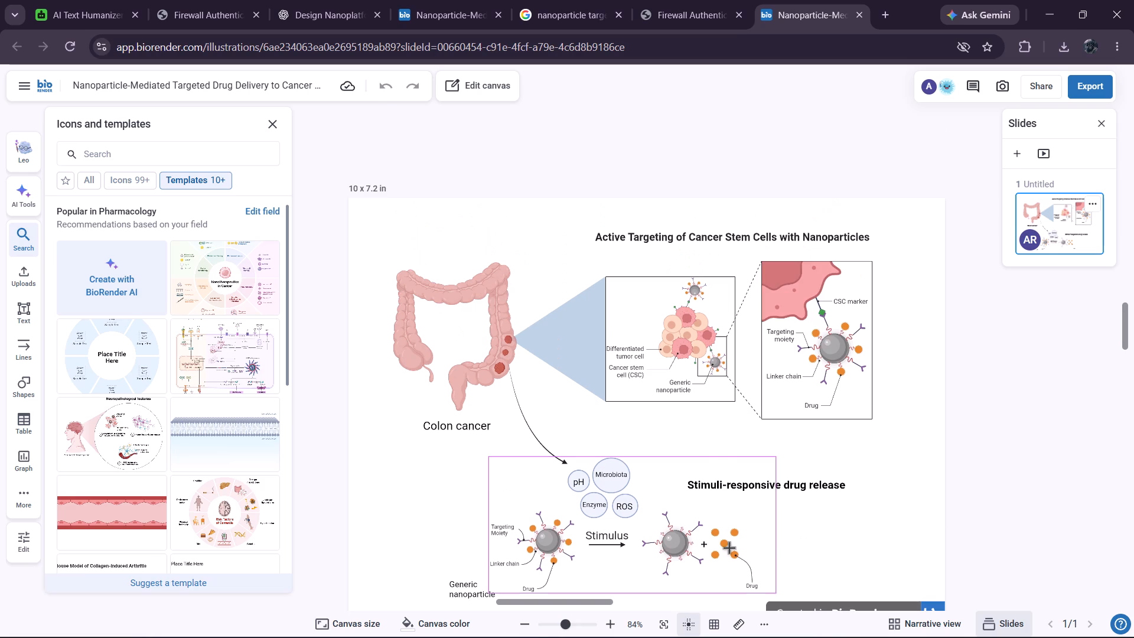
{"action": "scroll", "coordinate": [729, 549], "scroll_direction": "down", "scroll_amount": 1}
{"action": "scroll", "coordinate": [729, 549], "scroll_direction": "up", "scroll_amount": 1}
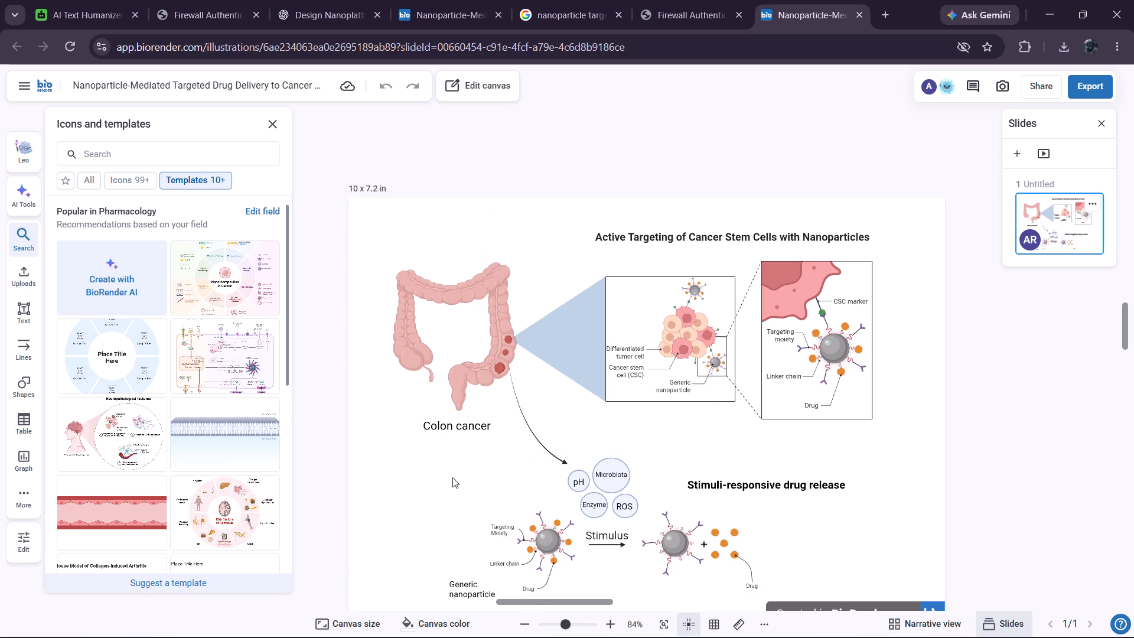
{"action": "scroll", "coordinate": [452, 477], "scroll_direction": "down", "scroll_amount": 1}
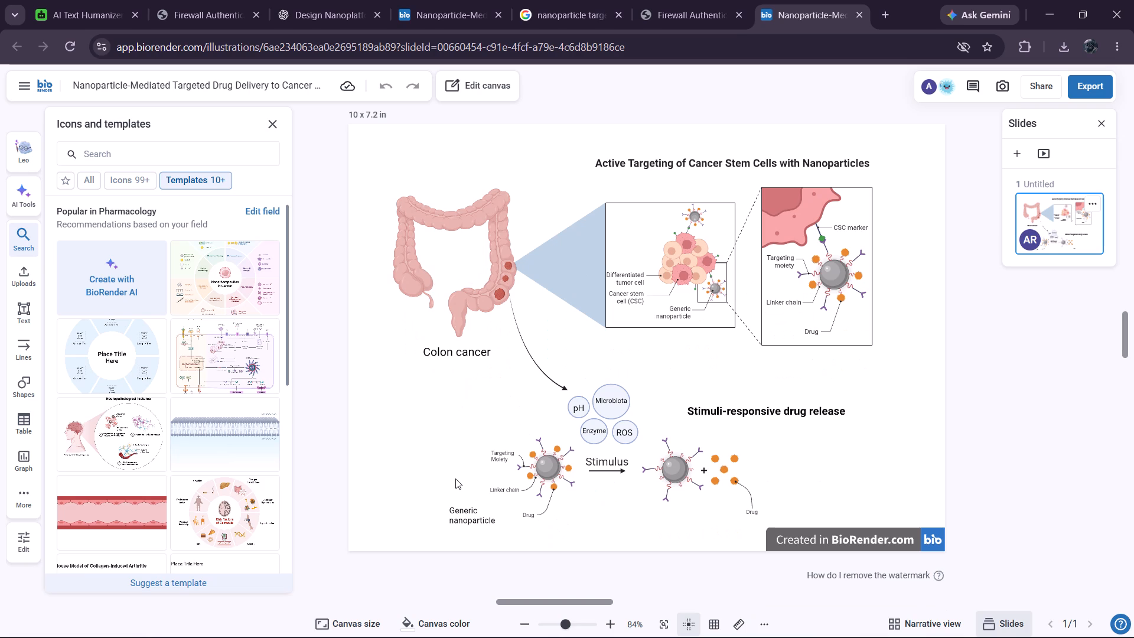
{"action": "scroll", "coordinate": [455, 479], "scroll_direction": "up", "scroll_amount": 1}
{"action": "scroll", "coordinate": [462, 490], "scroll_direction": "down", "scroll_amount": 3}
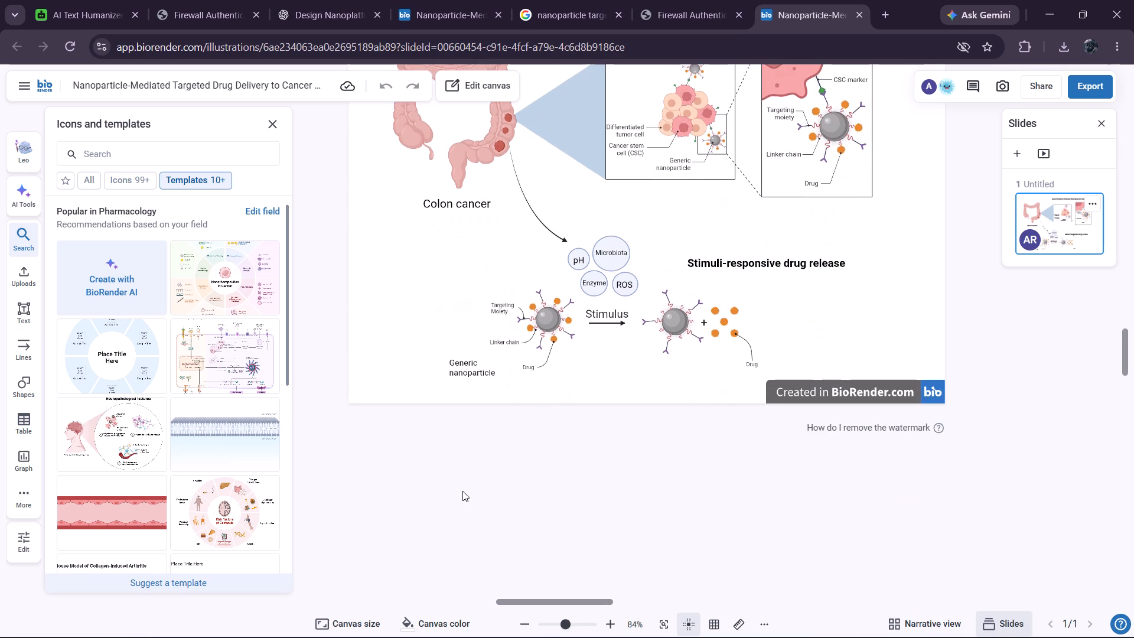
{"action": "scroll", "coordinate": [462, 491], "scroll_direction": "up", "scroll_amount": 2}
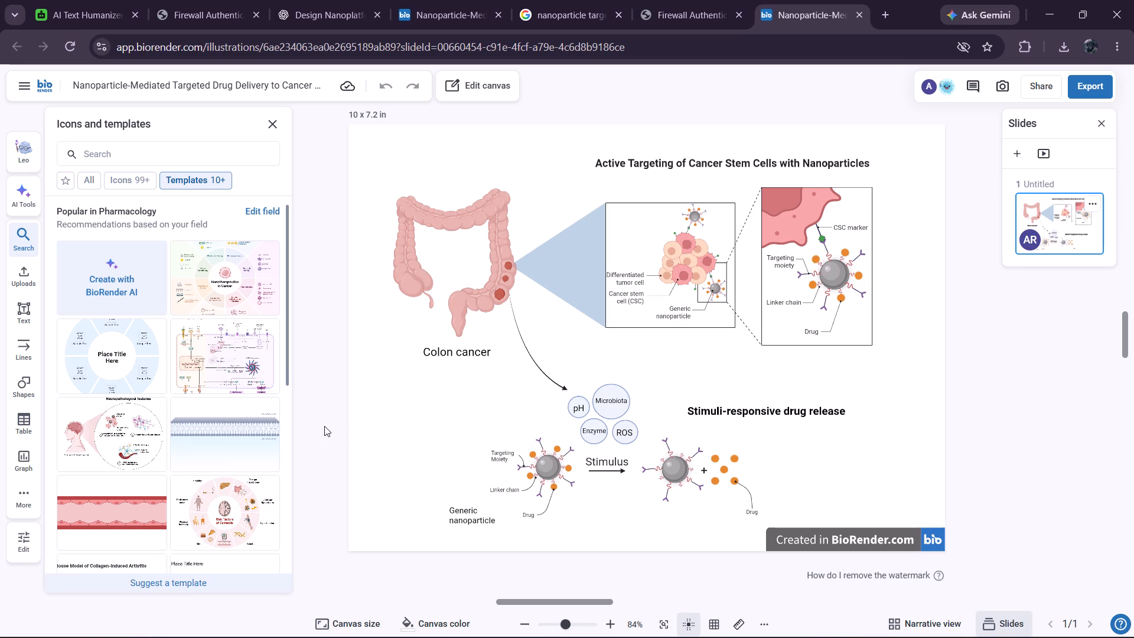
Browse the full list of recommended pharmacology templates, from the first entries through to the last.
{"action": "left_click_drag", "start_coordinate": [286, 363], "coordinate": [291, 514]}
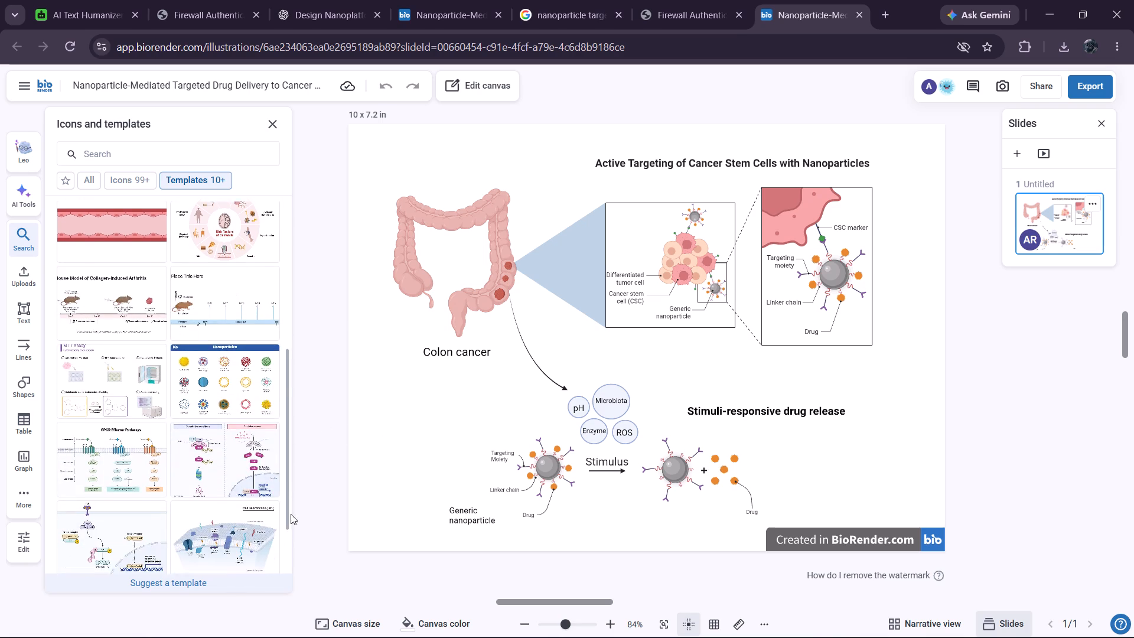
{"action": "left_click_drag", "start_coordinate": [291, 514], "coordinate": [289, 539]}
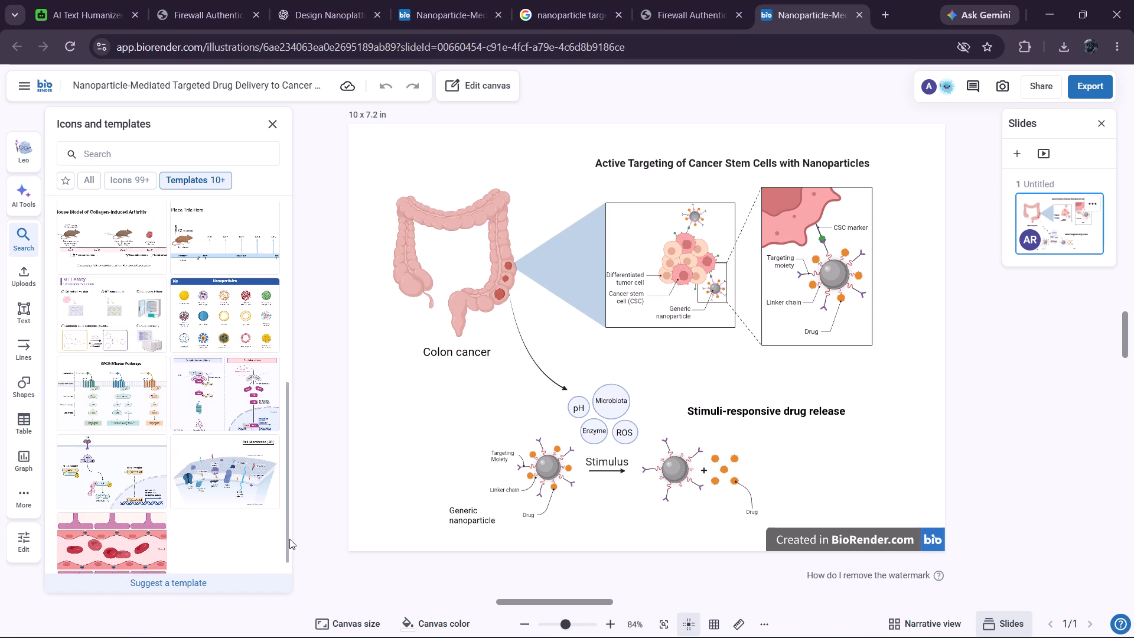
{"action": "left_click_drag", "start_coordinate": [289, 539], "coordinate": [287, 260]}
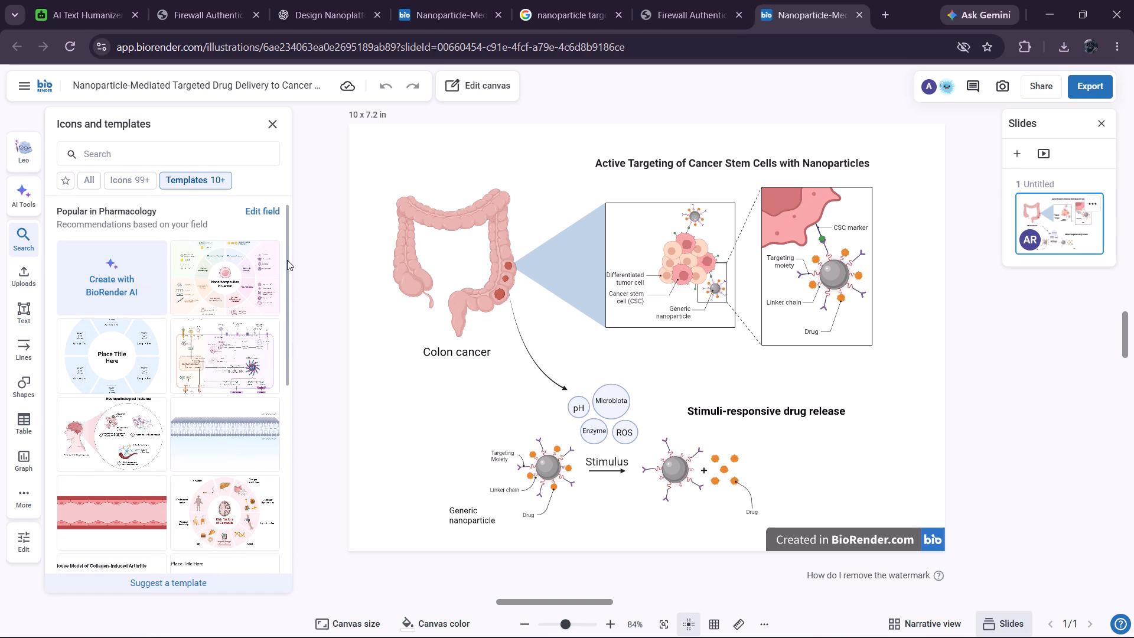
{"action": "left_click_drag", "start_coordinate": [287, 260], "coordinate": [288, 250]}
{"action": "left_click_drag", "start_coordinate": [288, 250], "coordinate": [288, 442]}
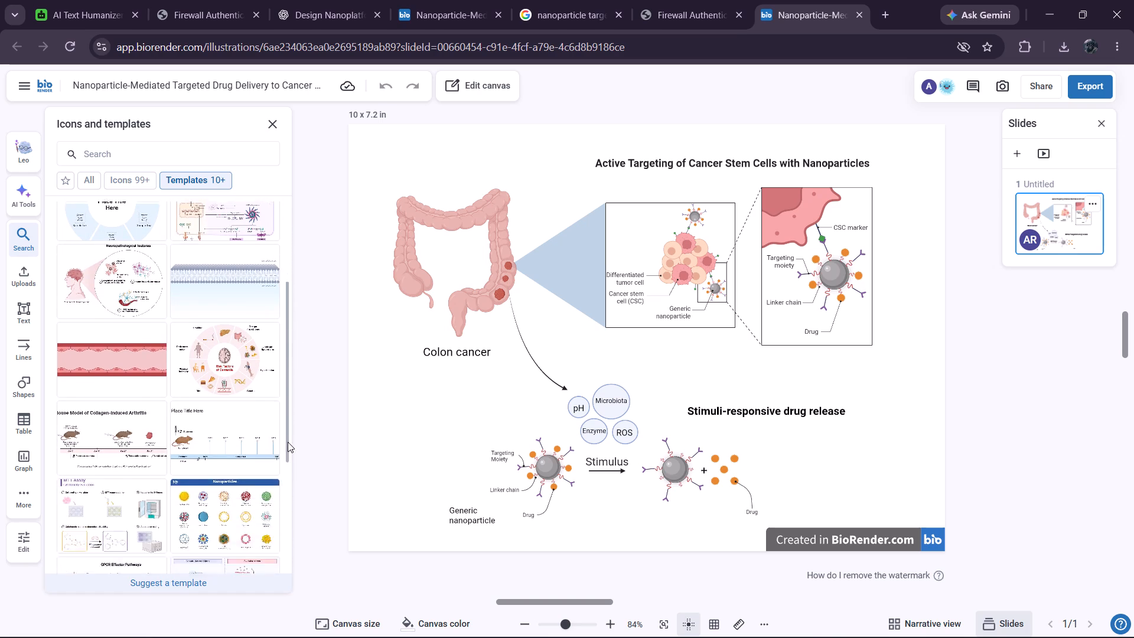
{"action": "left_click_drag", "start_coordinate": [288, 442], "coordinate": [285, 549]}
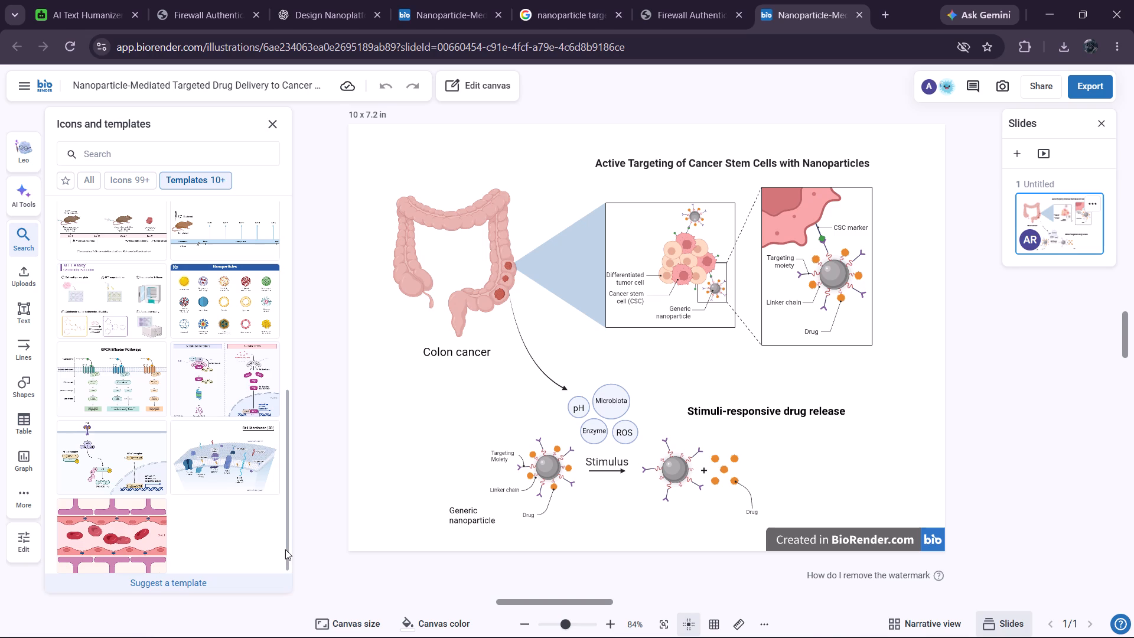
{"action": "left_click_drag", "start_coordinate": [285, 549], "coordinate": [288, 569]}
{"action": "left_click_drag", "start_coordinate": [288, 569], "coordinate": [291, 383]}
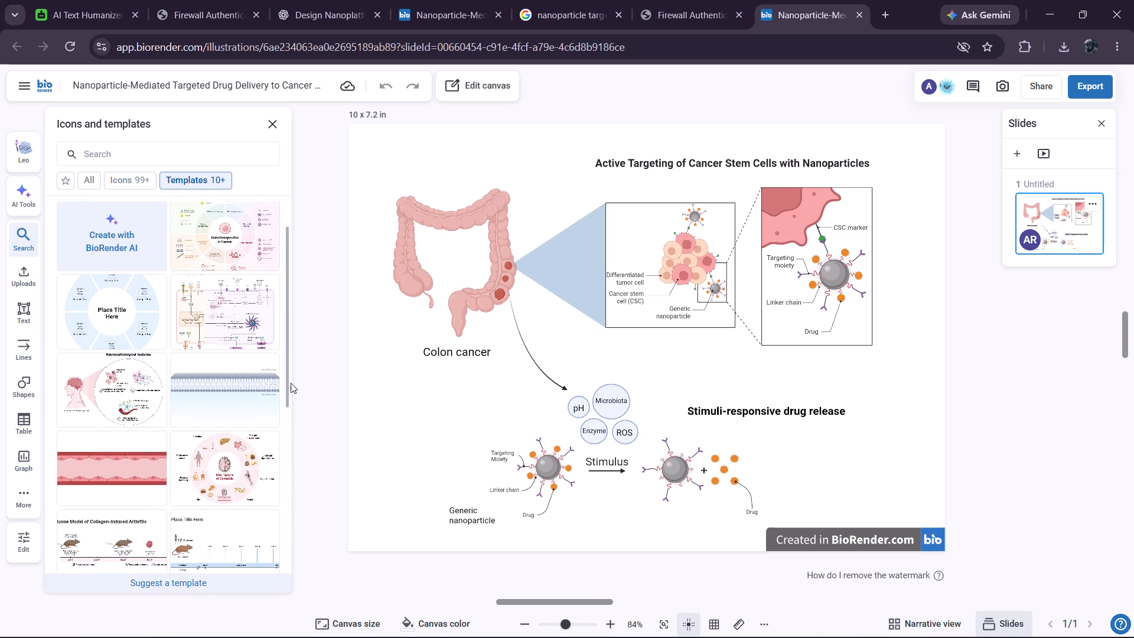
{"action": "left_click_drag", "start_coordinate": [291, 383], "coordinate": [290, 211]}
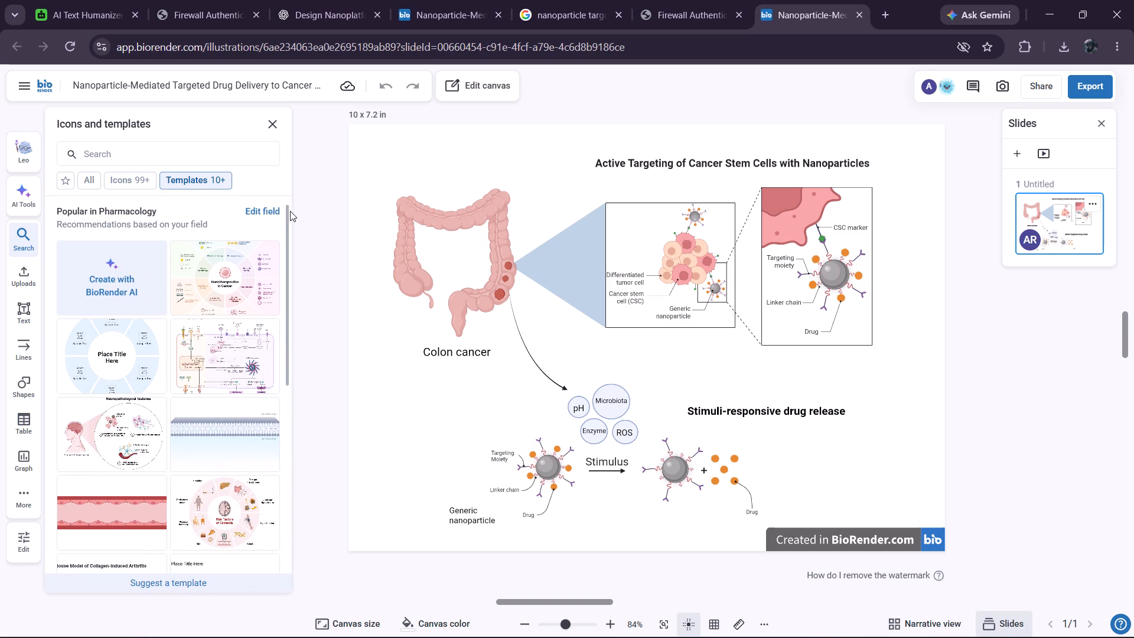
{"action": "left_click_drag", "start_coordinate": [290, 211], "coordinate": [308, 229]}
{"action": "left_click", "coordinate": [330, 249]}
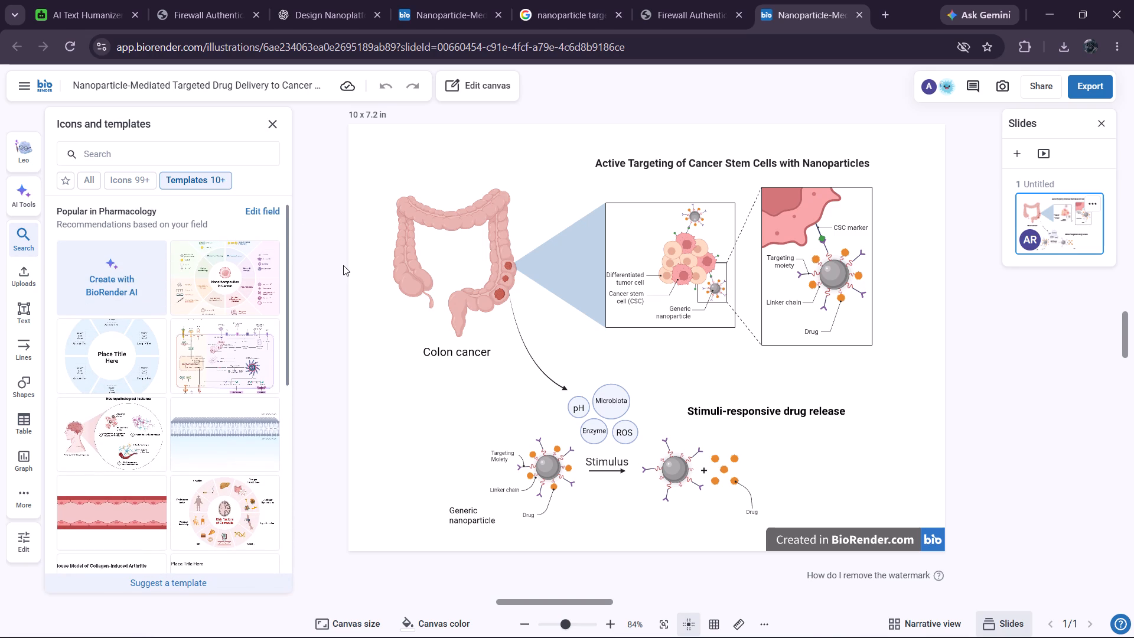